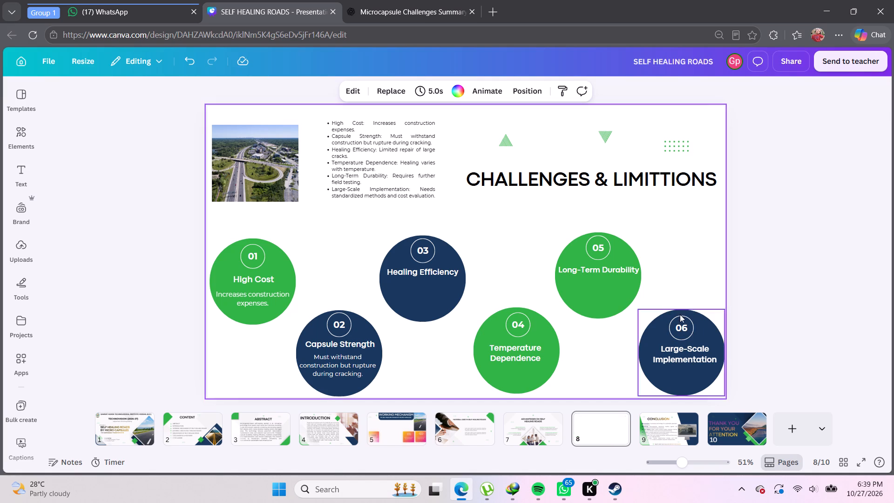
Move the number 06 badge and the "Large-Scale Implementation" heading slightly up within their dark blue circle.
left_click(682, 324)
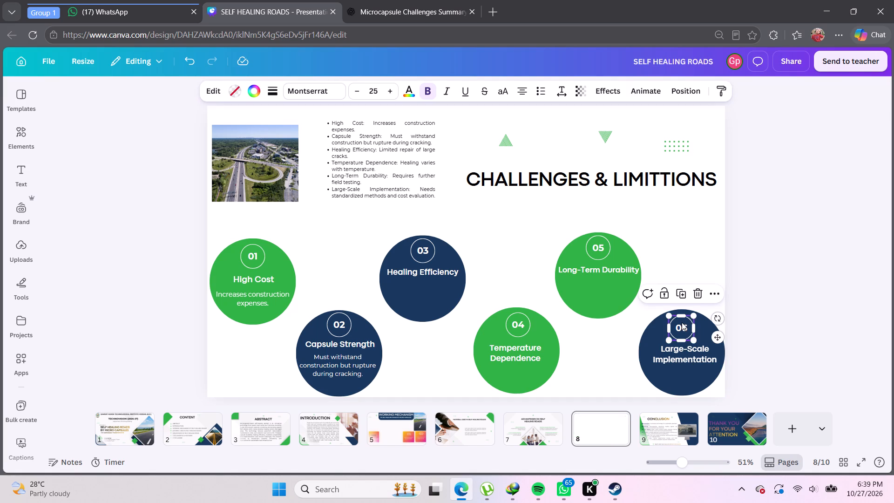
left_click_drag(682, 322, 684, 318)
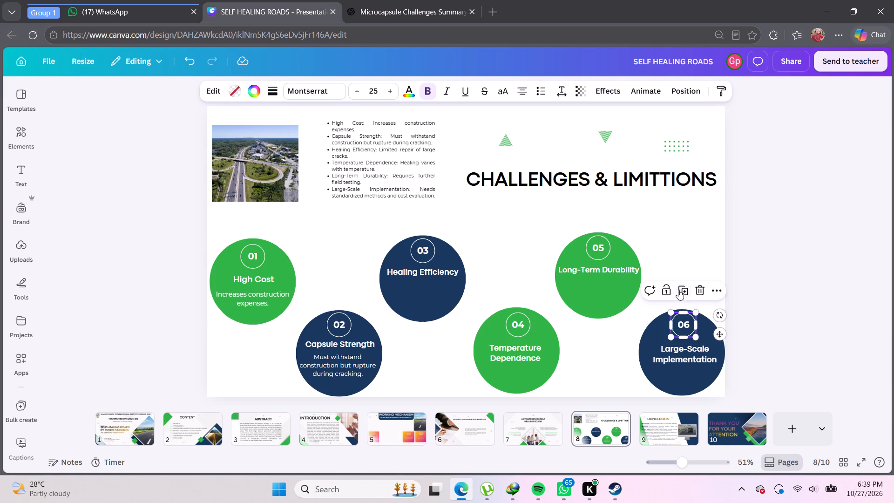
left_click(667, 232)
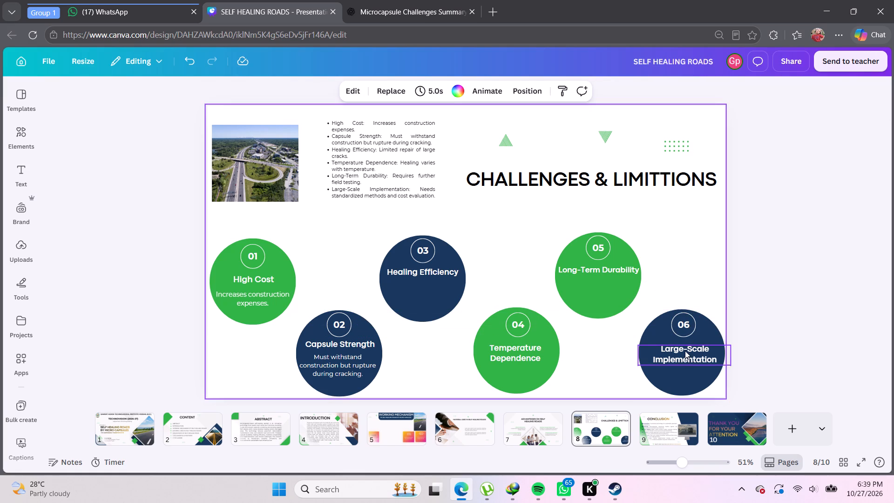
left_click_drag(685, 351, 684, 344)
left_click(684, 344)
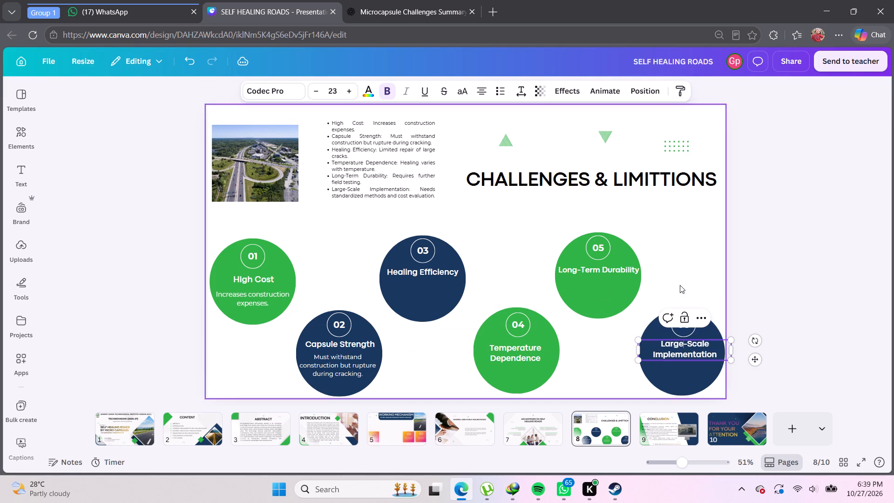
left_click(671, 270)
left_click(685, 343)
left_click(721, 347)
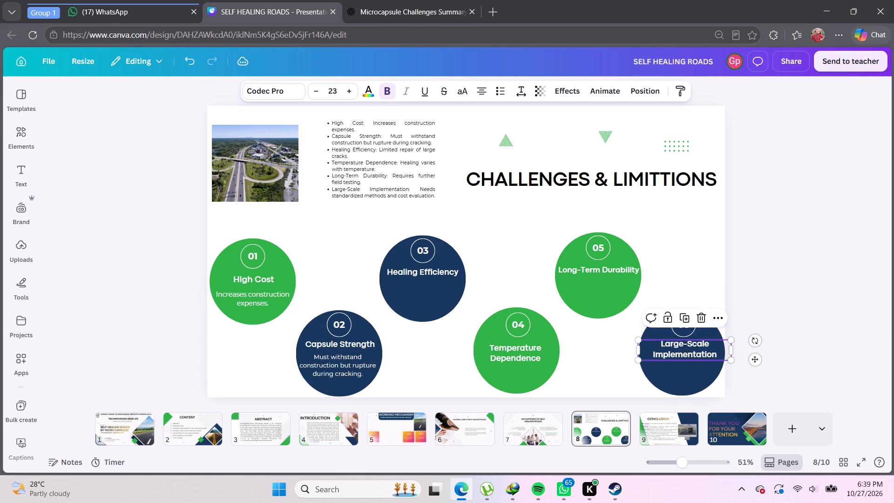
left_click(718, 352)
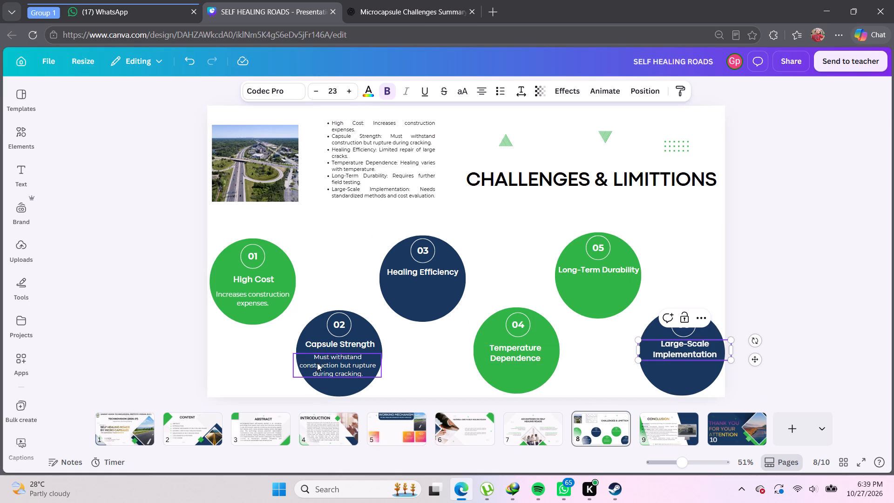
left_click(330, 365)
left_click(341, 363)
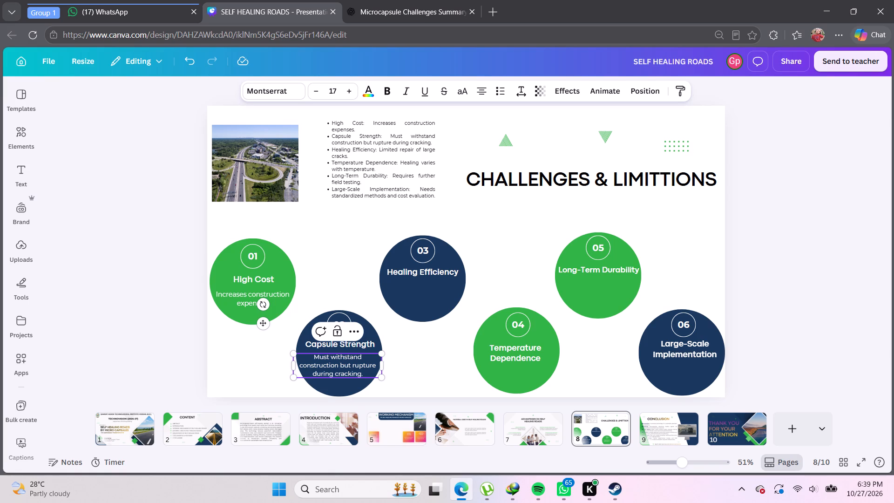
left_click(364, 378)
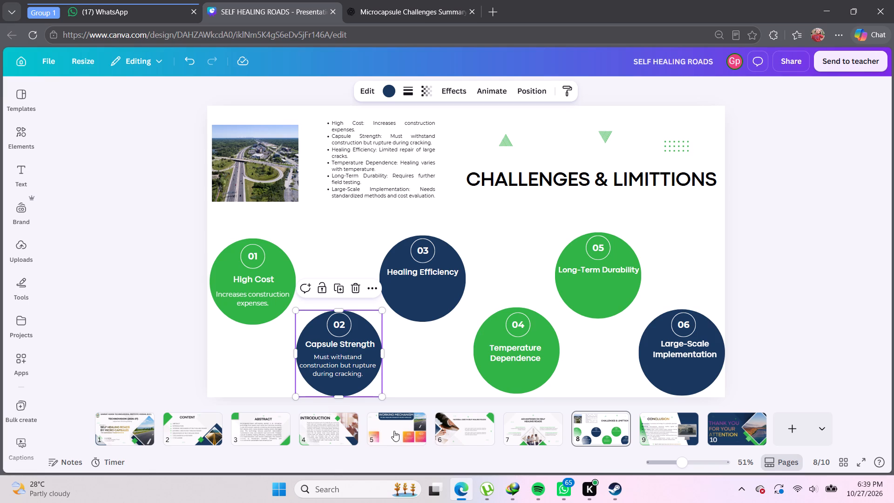
Adjust the number badges in their circles: nudge 04 and 01 slightly up and shift 06 slightly left to centre it.
left_click(527, 321)
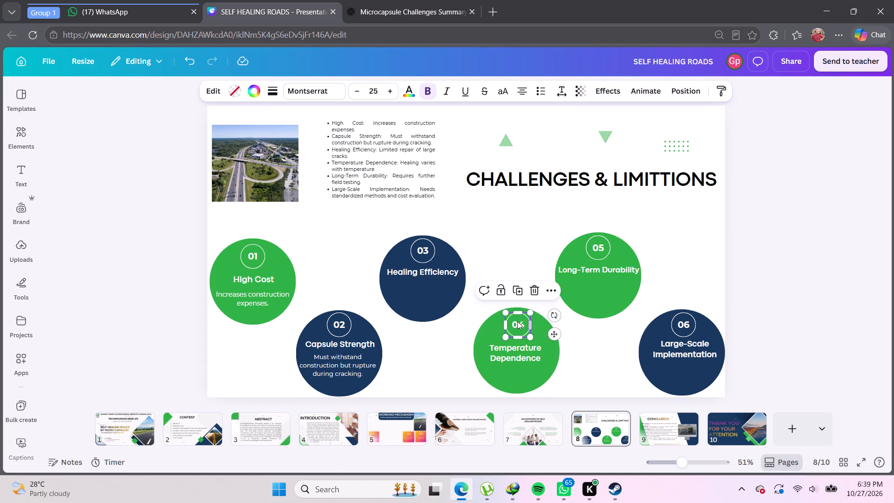
left_click(520, 322)
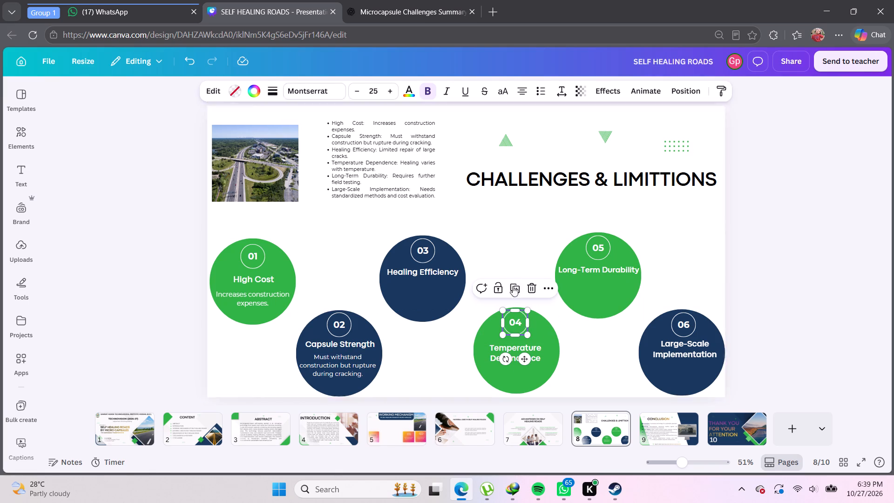
left_click(512, 258)
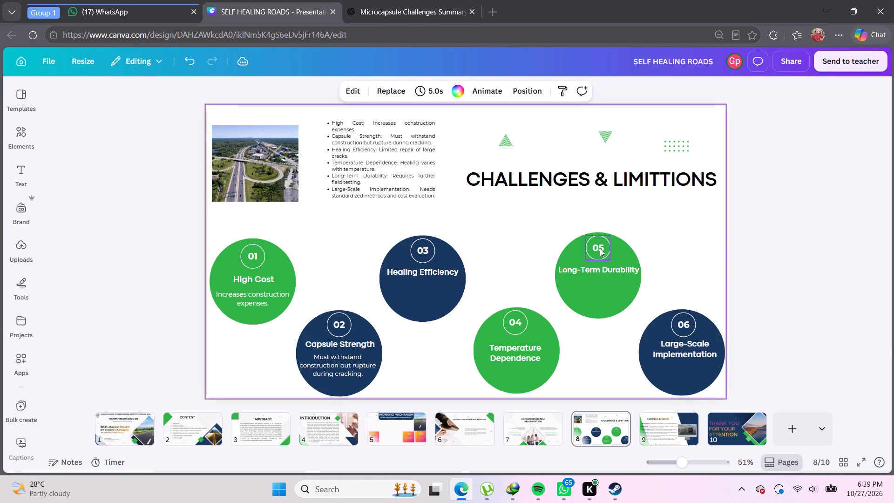
left_click(533, 252)
left_click(691, 328)
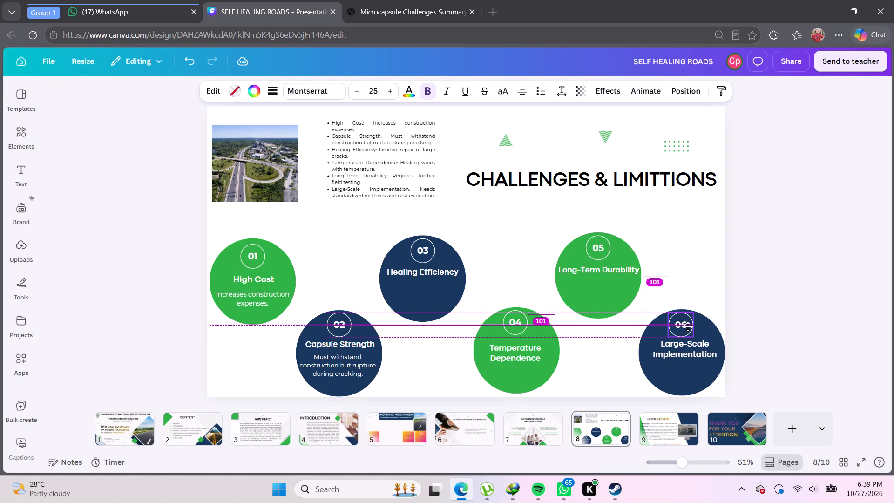
left_click(697, 254)
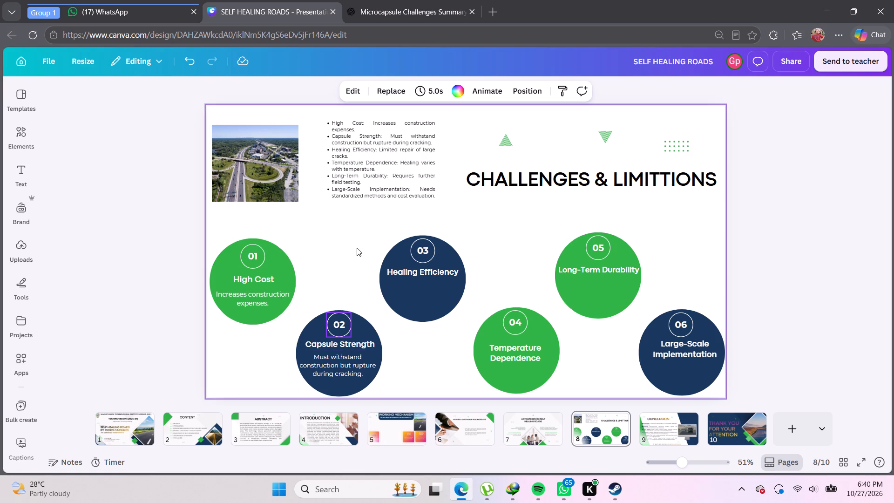
left_click(256, 258)
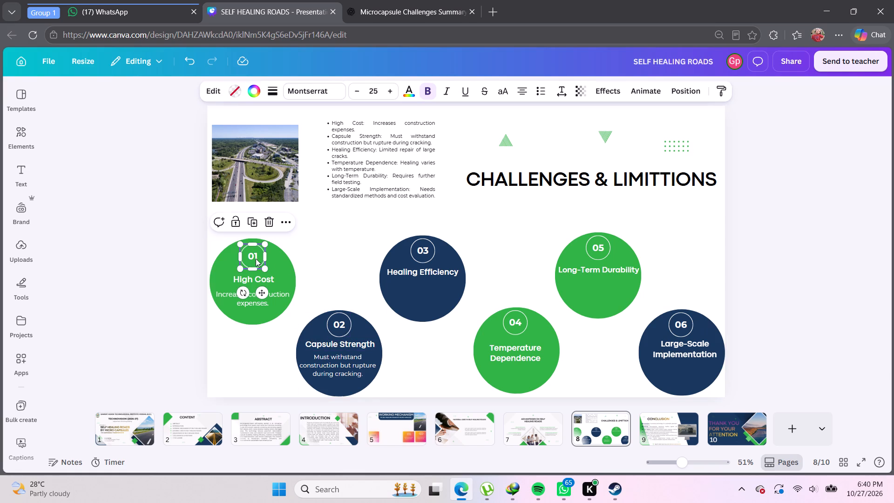
left_click(303, 237)
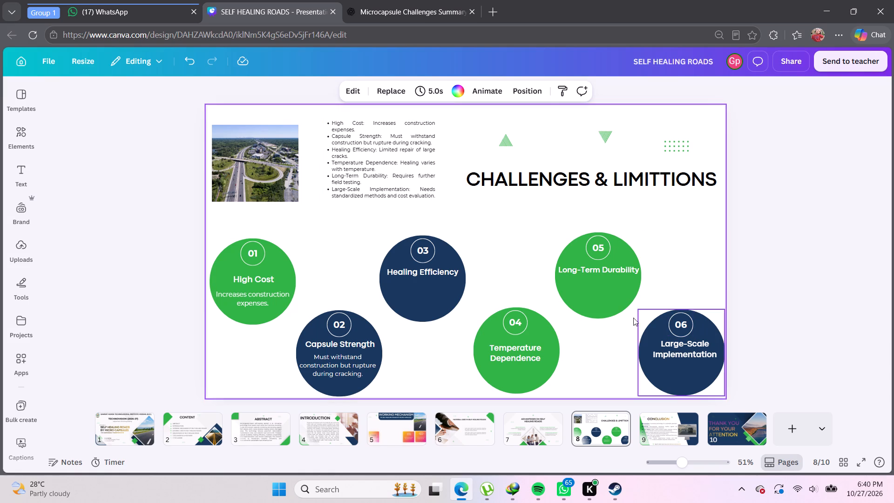
Reduce the "Large-Scale Implementation" heading's font size to 19, with a final increase of one size.
left_click(692, 346)
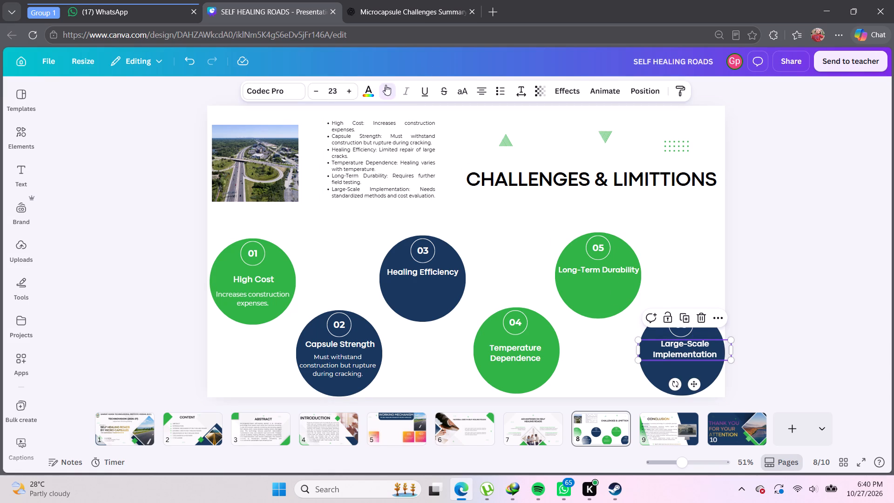
triple_click(319, 94)
left_click(318, 94)
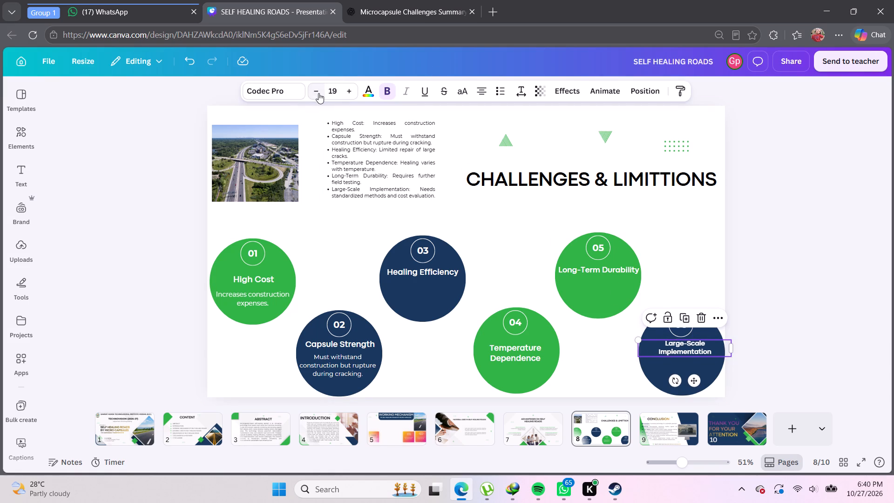
left_click(535, 275)
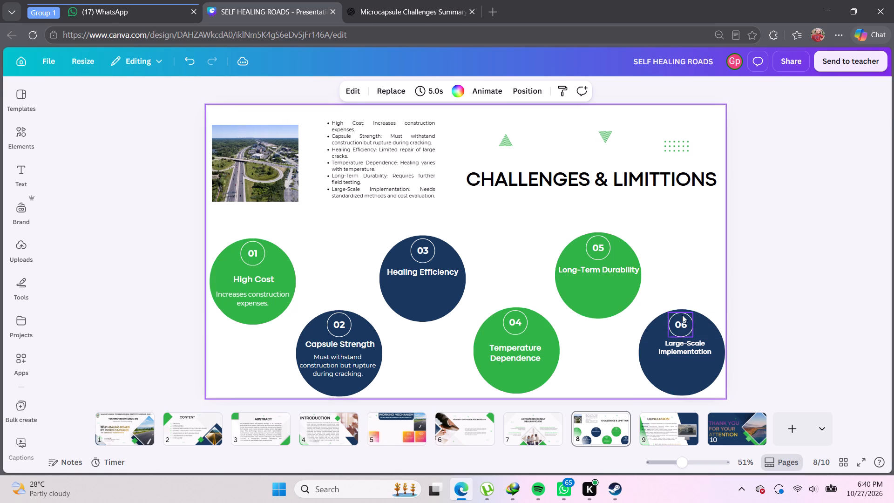
left_click(683, 345)
left_click(351, 88)
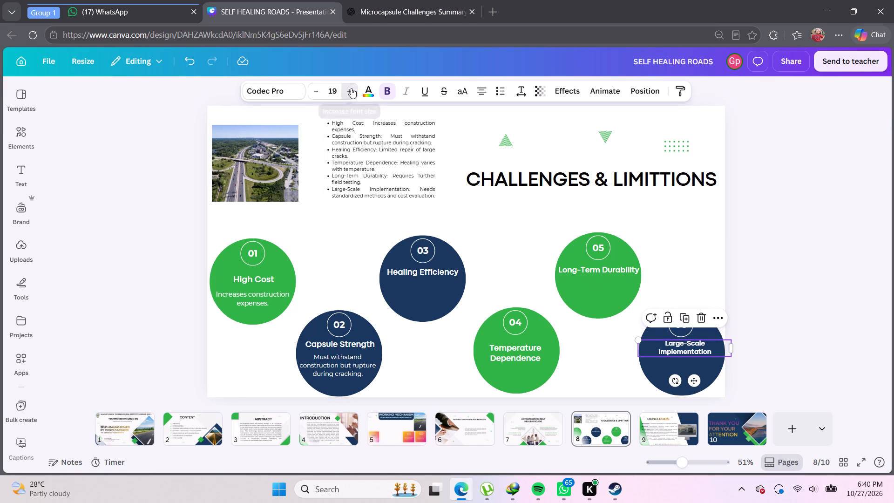
left_click(687, 269)
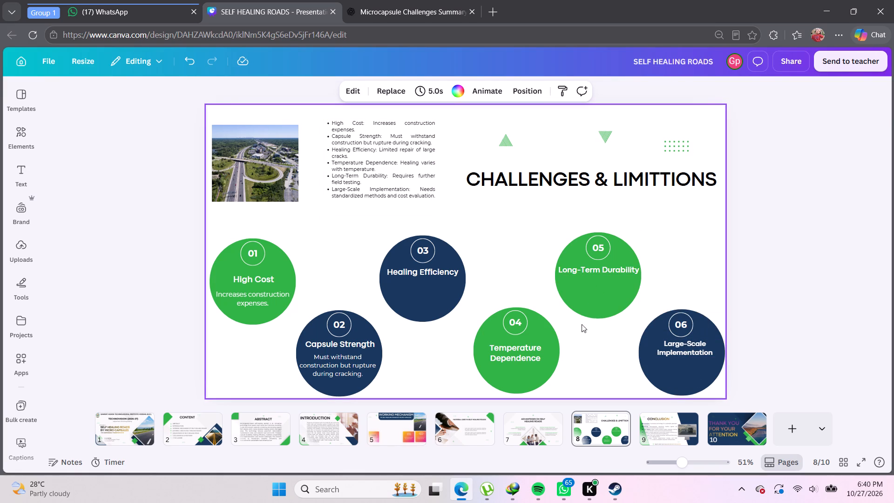
Move the "Temperature Dependence" heading up under number 04, widen its text box to one line and set its font size to 20.
left_click(519, 358)
left_click_drag(517, 358, 521, 353)
double_click(316, 87)
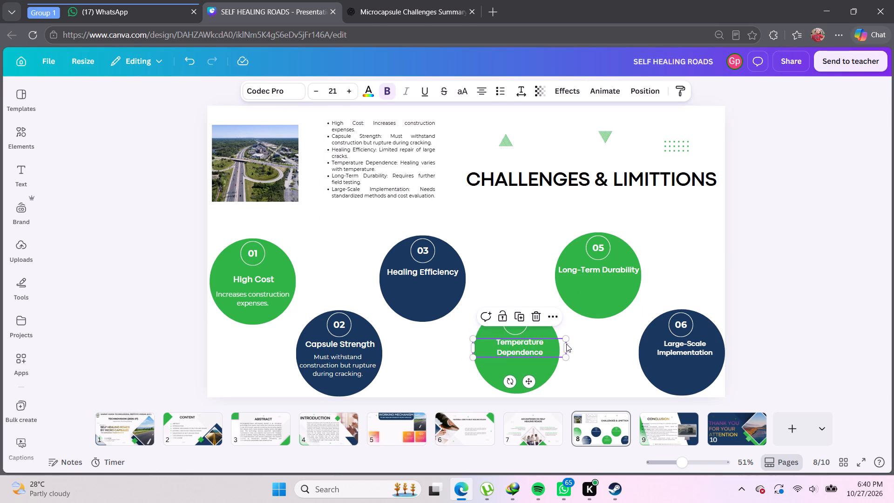
left_click_drag(568, 344, 588, 345)
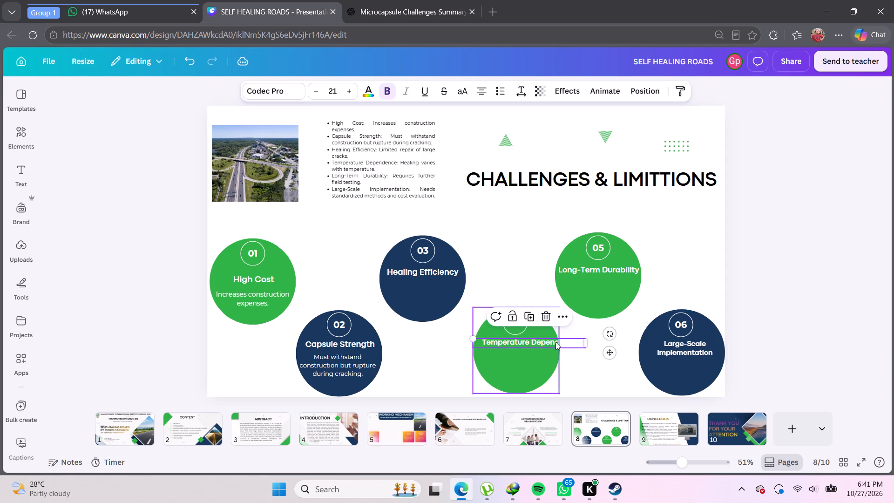
left_click_drag(589, 344, 576, 342)
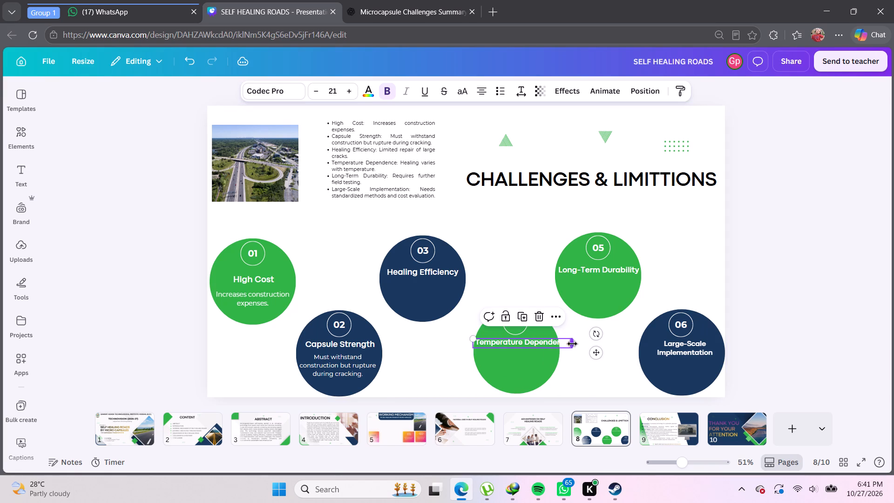
left_click(317, 92)
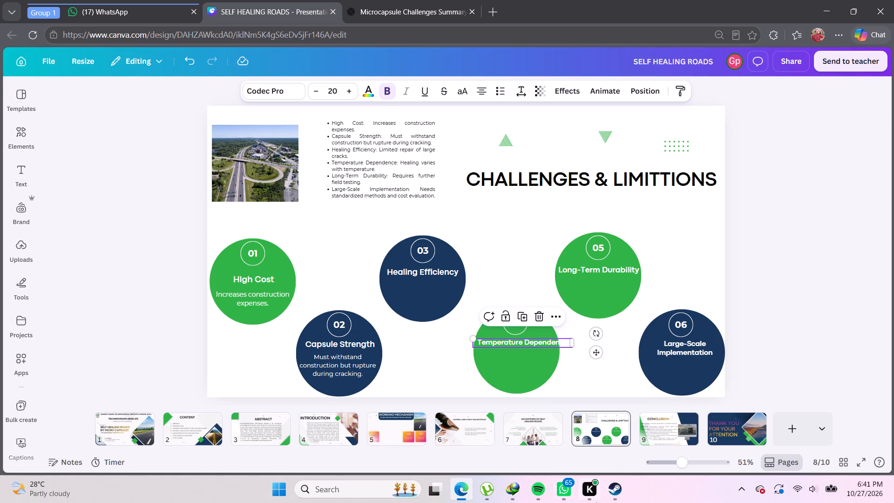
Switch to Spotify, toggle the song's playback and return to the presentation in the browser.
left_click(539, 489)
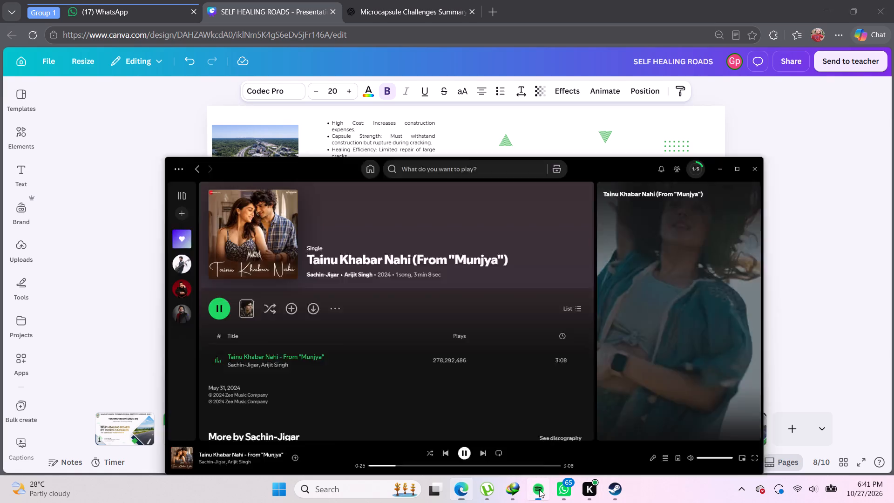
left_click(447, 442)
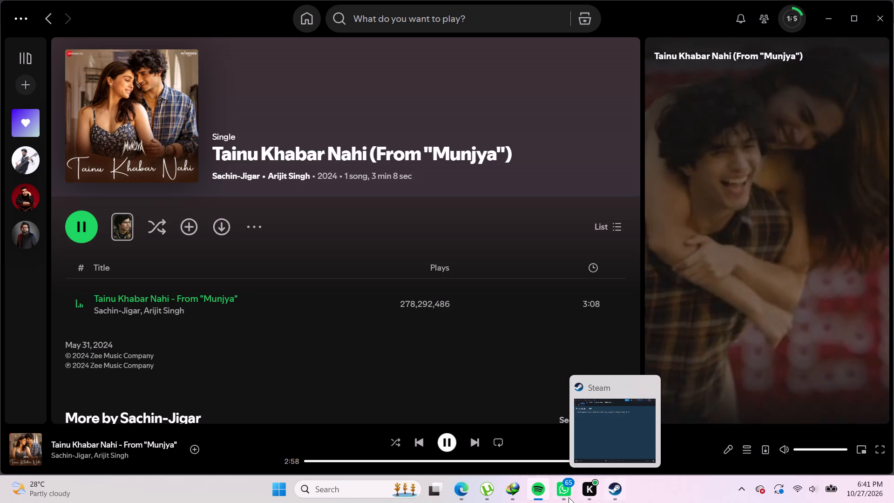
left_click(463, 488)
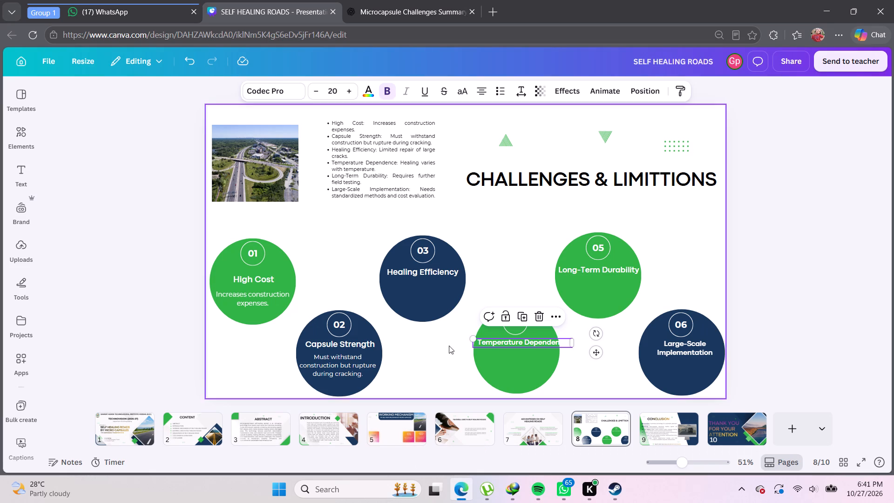
Fit the "Temperature Dependence" heading on one line within circle 04 using font size 18, a narrower text box and a centred position.
left_click(313, 90)
left_click(313, 90)
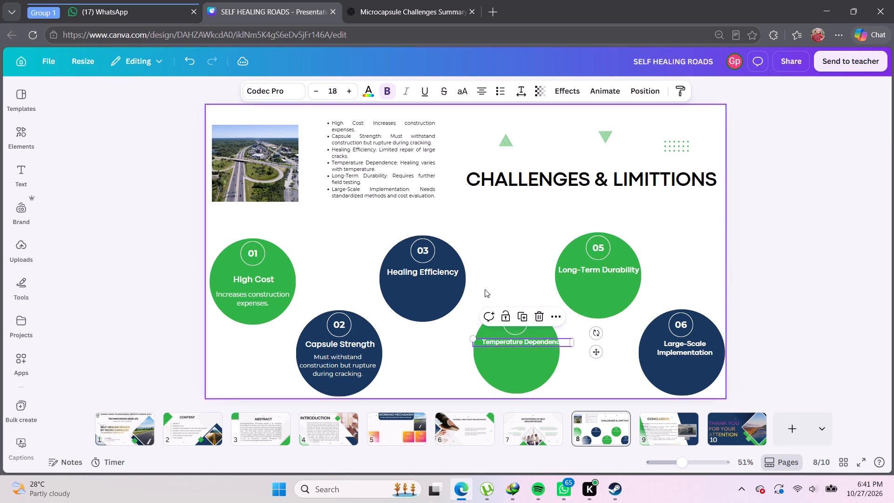
left_click_drag(575, 342, 568, 340)
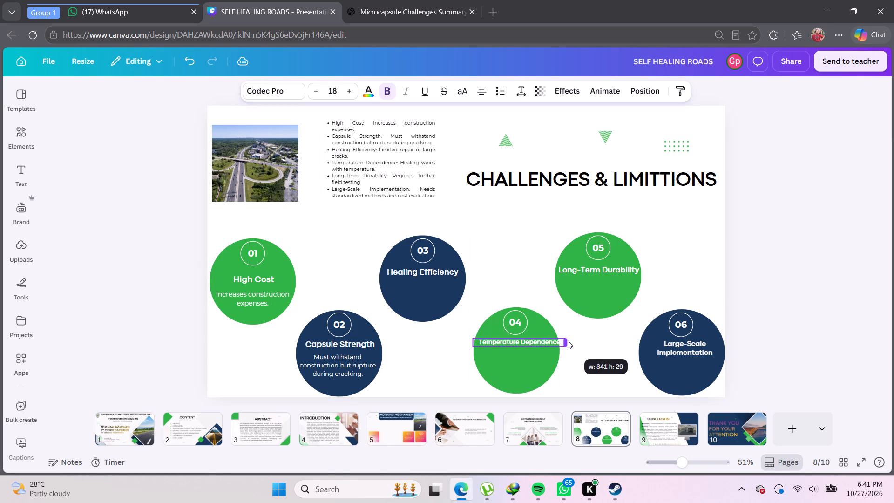
left_click_drag(568, 340, 566, 340)
left_click(544, 342)
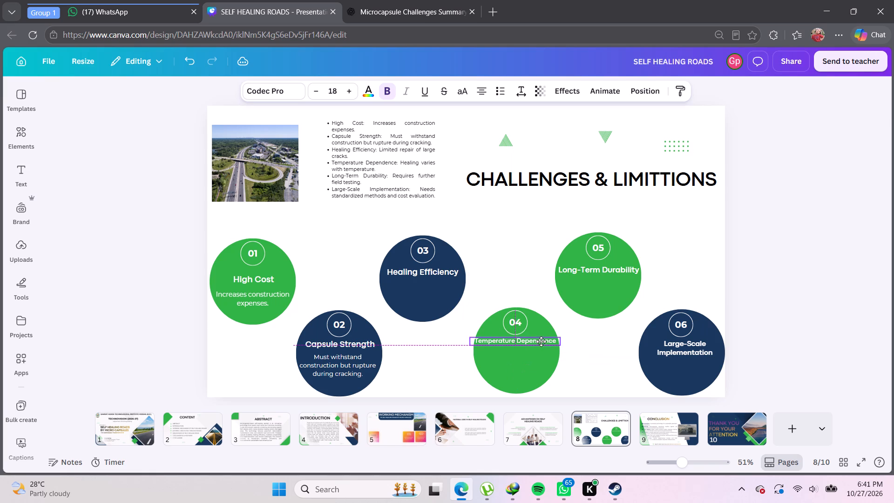
left_click(549, 366)
left_click(572, 359)
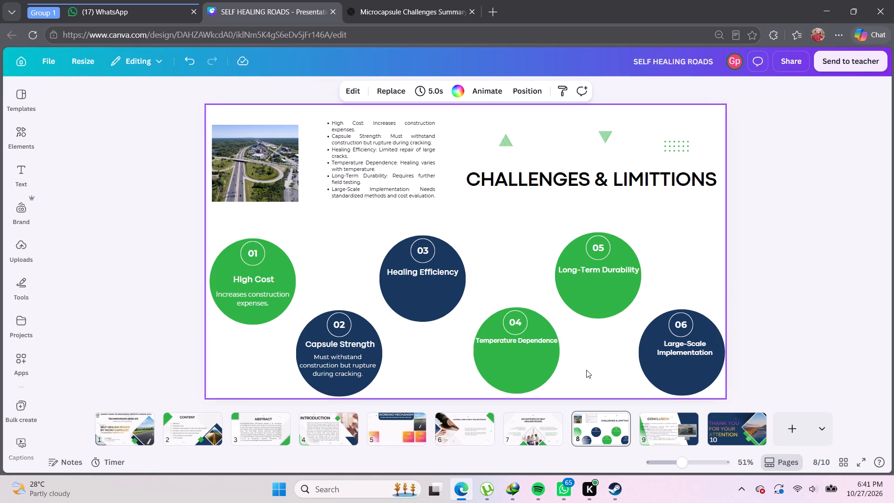
Set the "Temperature Dependence" heading's font size to 23 so it wraps onto two lines.
left_click(532, 342)
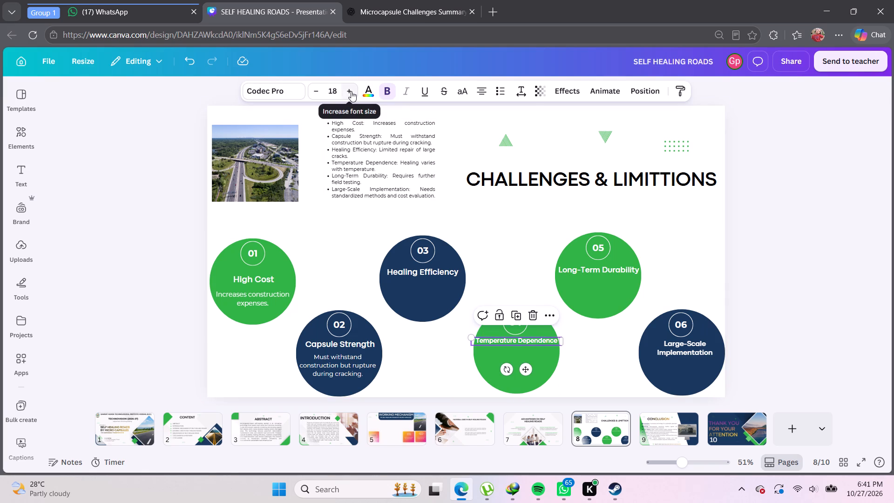
double_click(351, 91)
triple_click(351, 91)
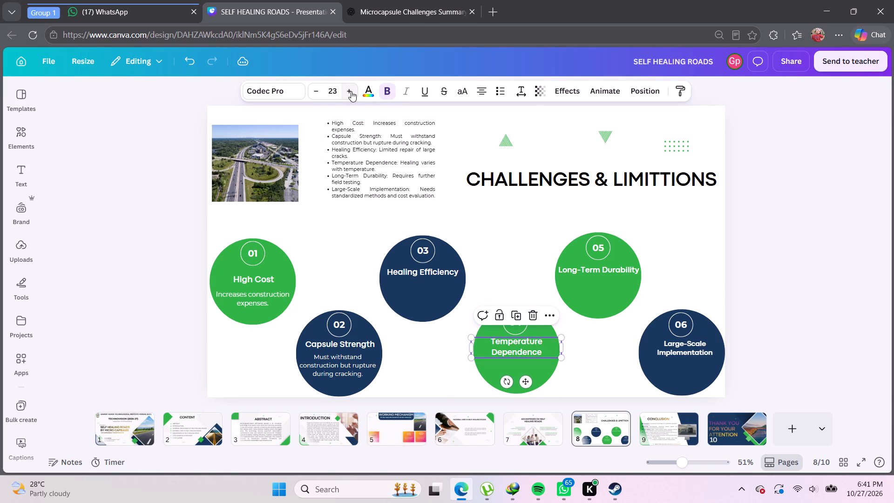
left_click(317, 88)
left_click(317, 88)
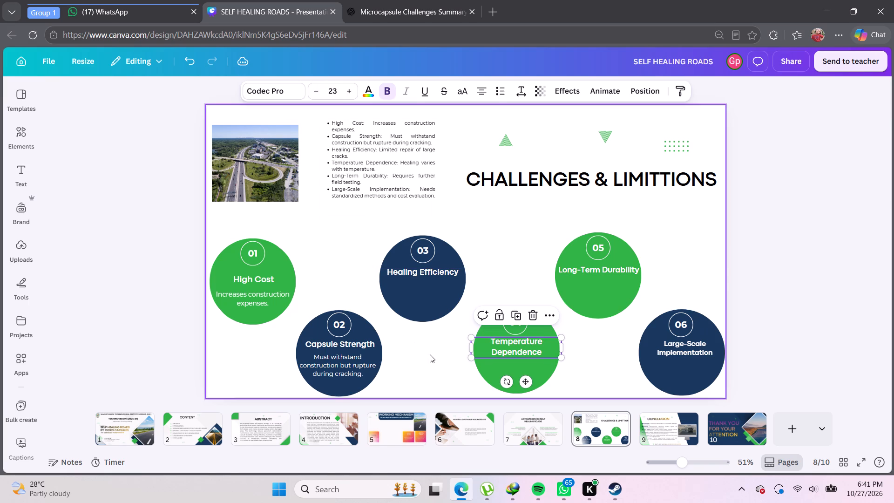
left_click(430, 354)
left_click(576, 365)
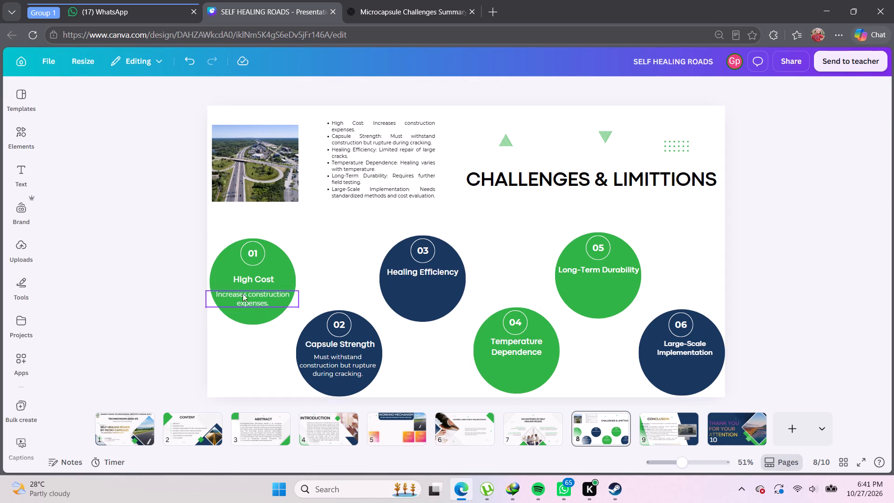
Move the "High Cost" heading and its description slightly up within circle 01.
left_click(252, 279)
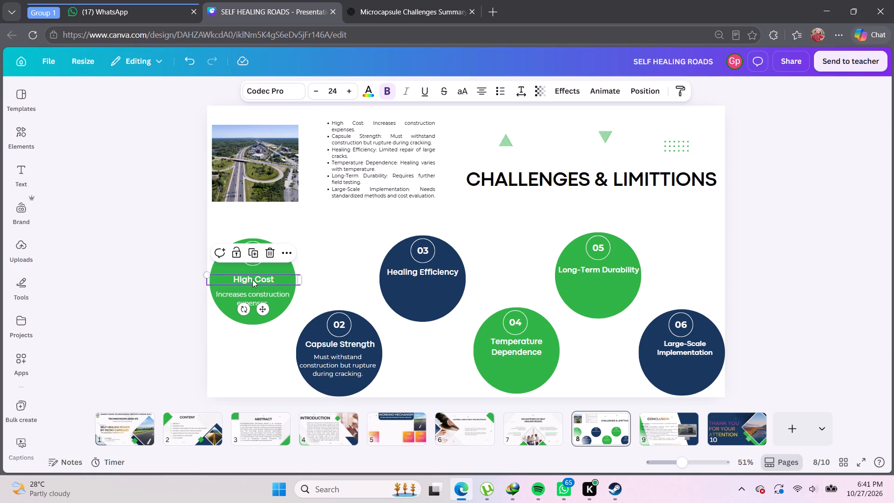
left_click_drag(259, 295, 259, 294)
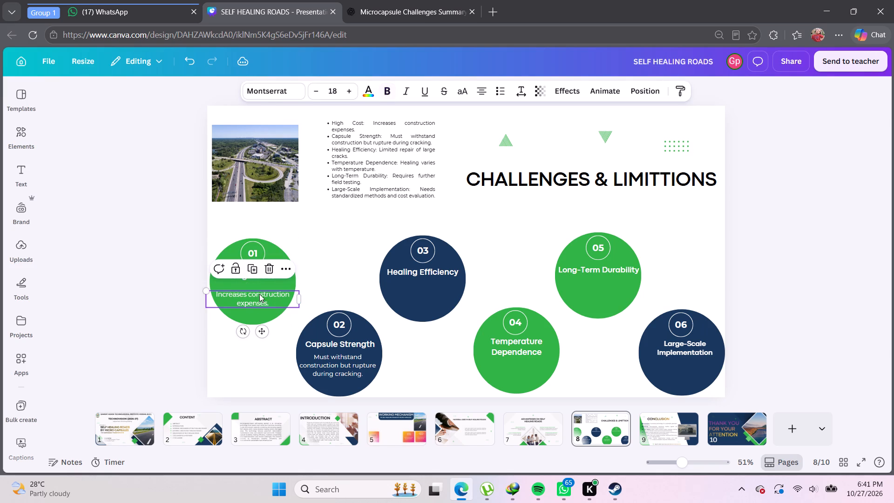
left_click_drag(259, 294, 259, 291)
left_click(333, 272)
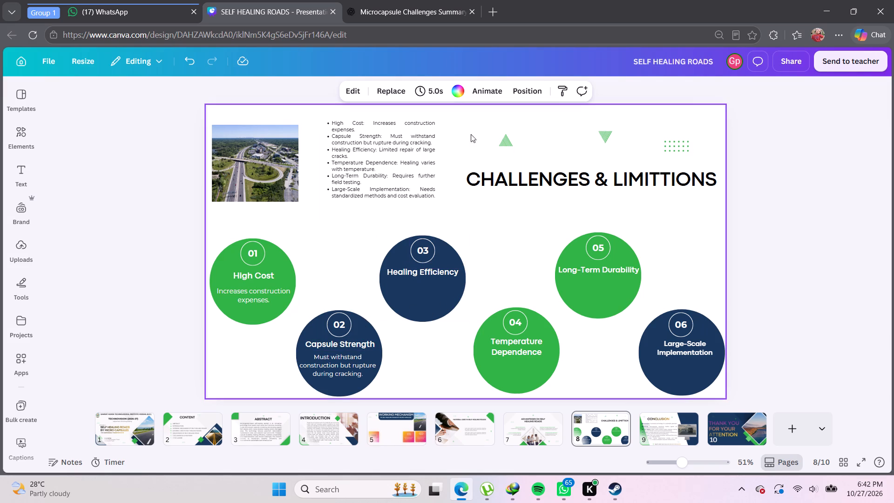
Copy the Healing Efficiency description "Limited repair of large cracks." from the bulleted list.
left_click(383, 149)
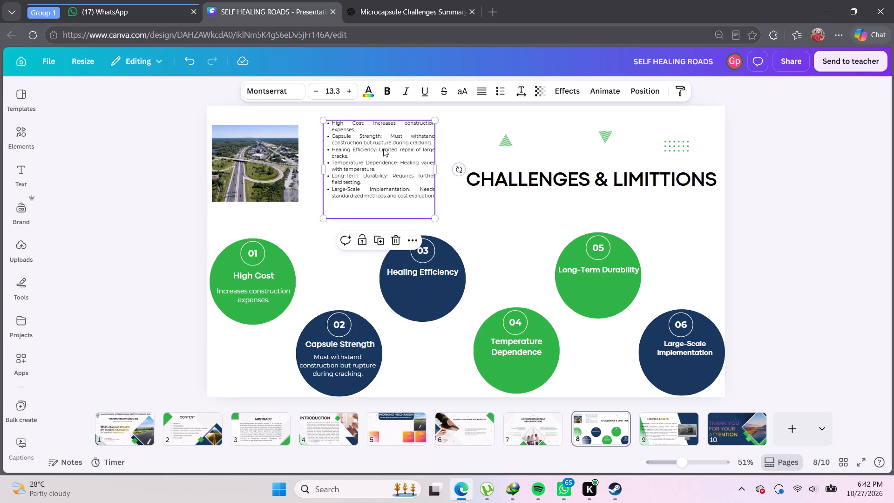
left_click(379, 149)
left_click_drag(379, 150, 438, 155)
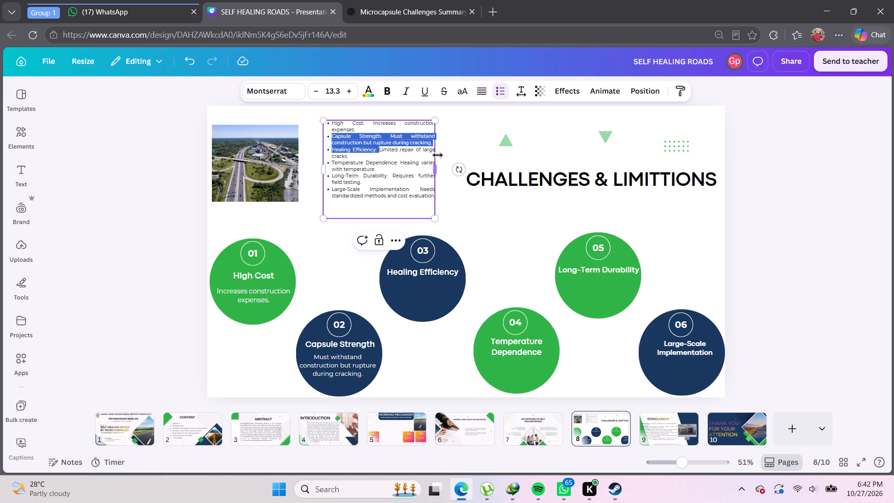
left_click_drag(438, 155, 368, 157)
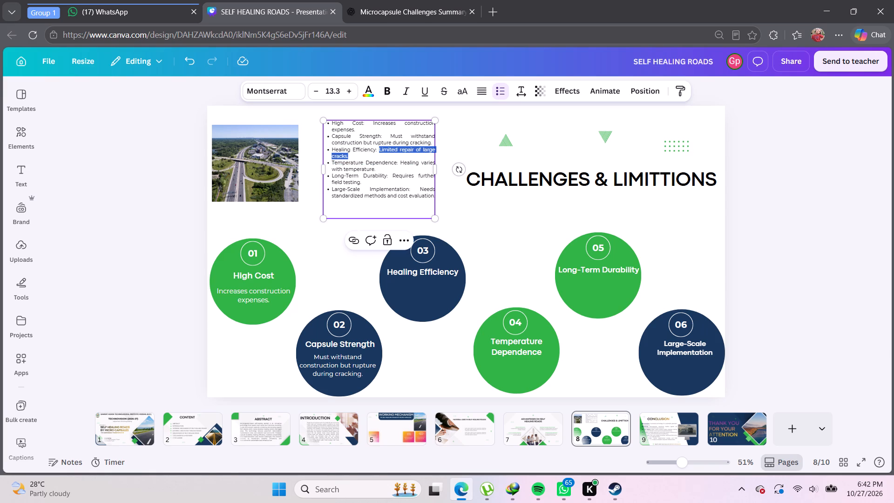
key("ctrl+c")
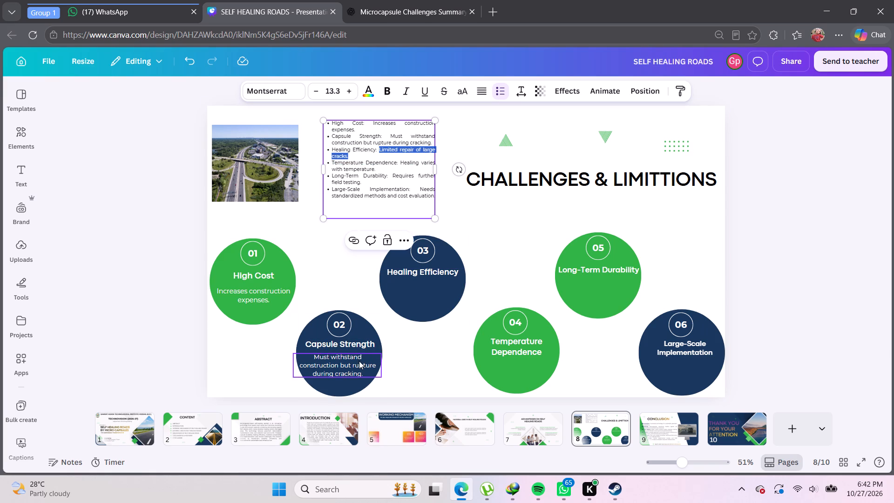
Duplicate circle 02's description text box four times and place one copy under each heading in circles 03, 04, 05 and 06.
left_click(360, 360)
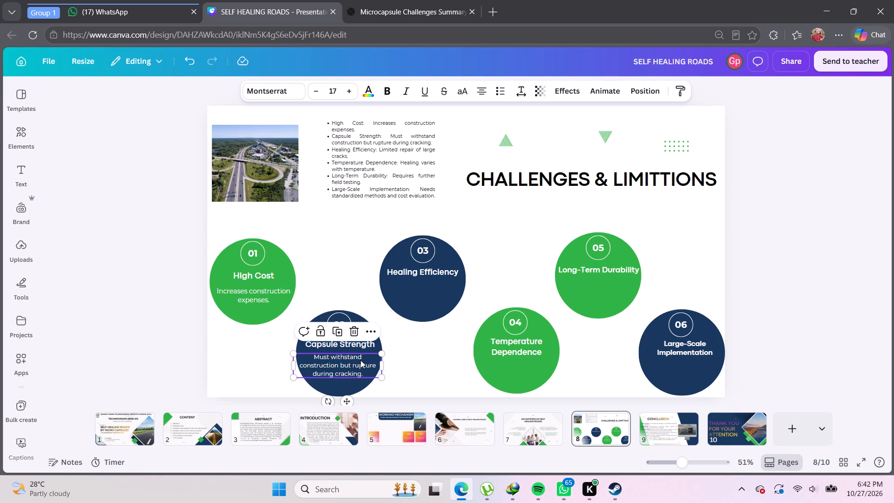
key("ctrl+c")
key("ctrl+v")
key("ctrl+v")
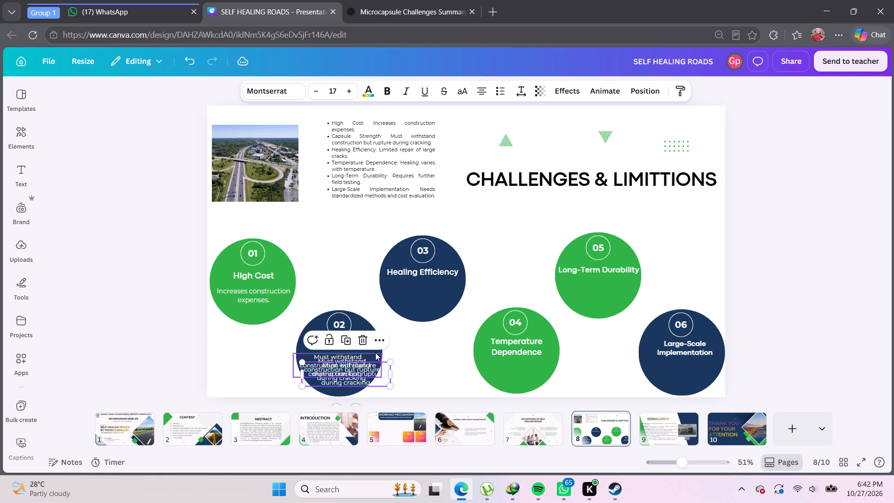
key("ctrl+v")
left_click_drag(369, 374, 439, 288)
left_click_drag(355, 374, 495, 356)
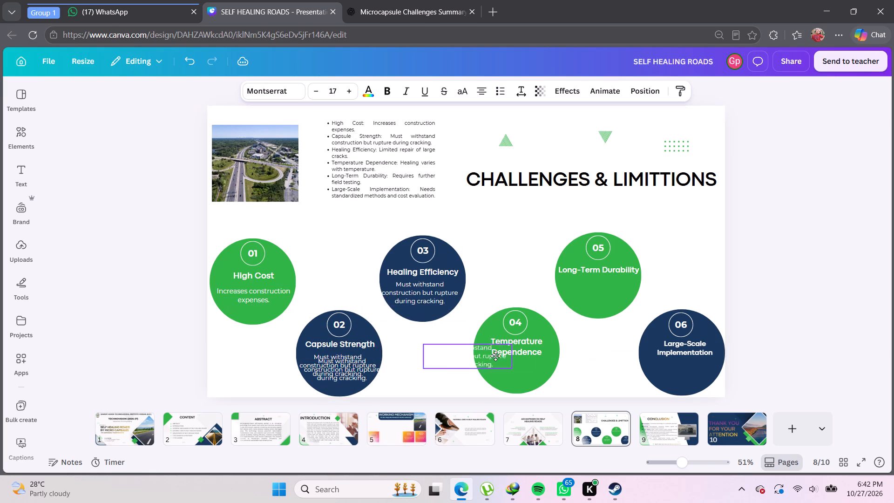
left_click_drag(495, 356, 521, 369)
left_click_drag(355, 371, 618, 292)
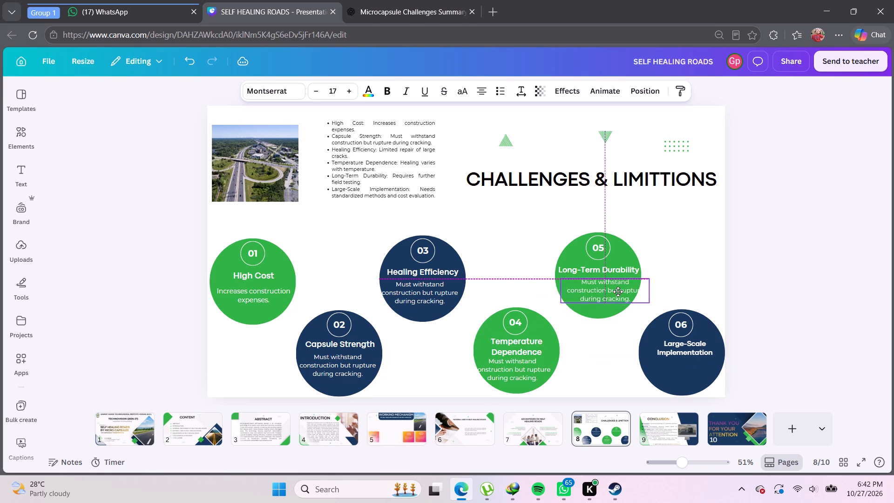
left_click_drag(618, 292, 617, 291)
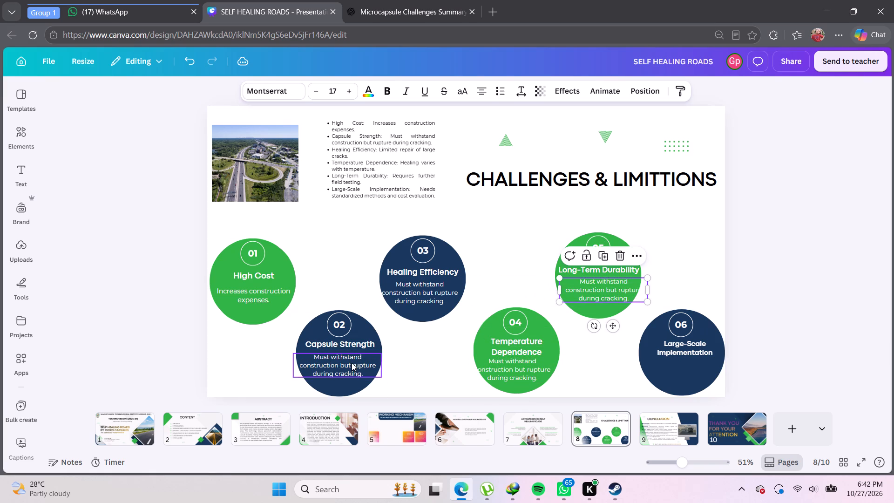
left_click(350, 367, "ctrl")
key("ctrl+v")
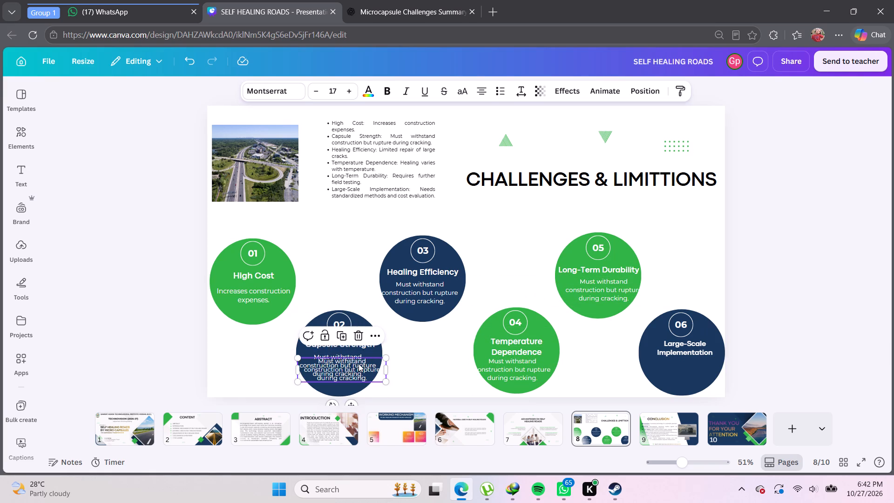
left_click_drag(359, 364, 701, 366)
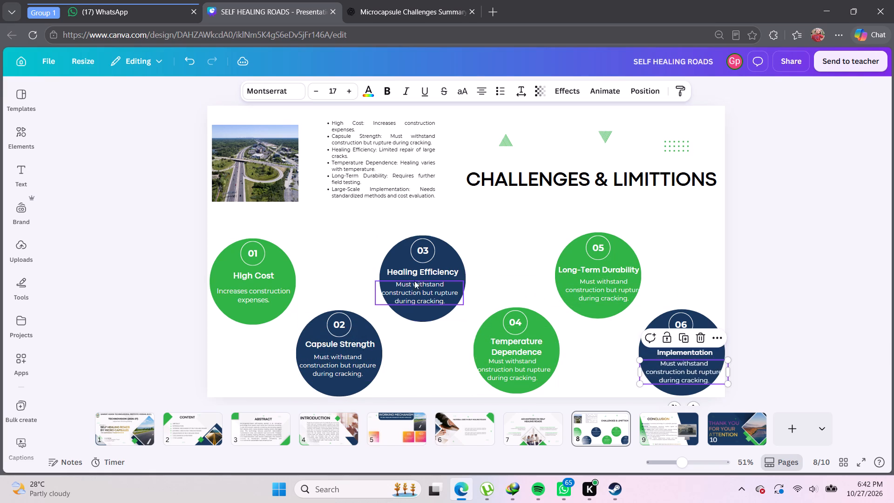
Replace circle 03's placeholder description with "Limited repair of large cracks." copied from the Healing Efficiency bullet.
left_click(377, 146)
left_click(381, 148)
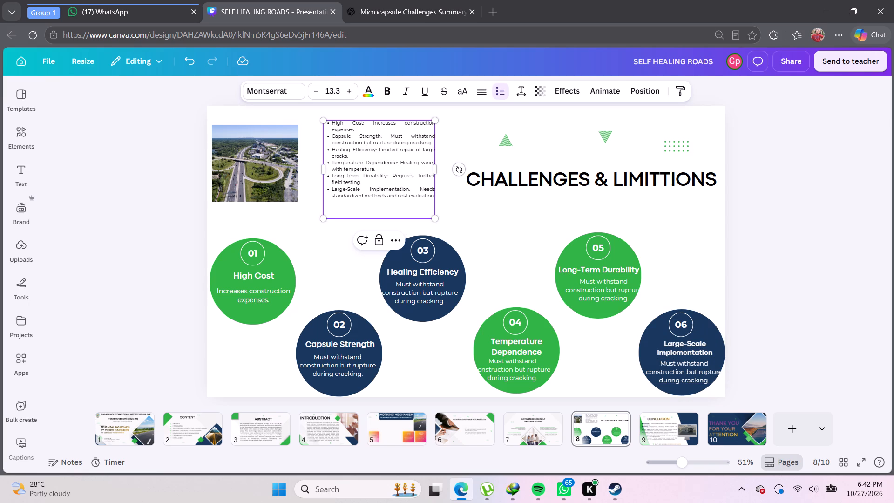
left_click(377, 147)
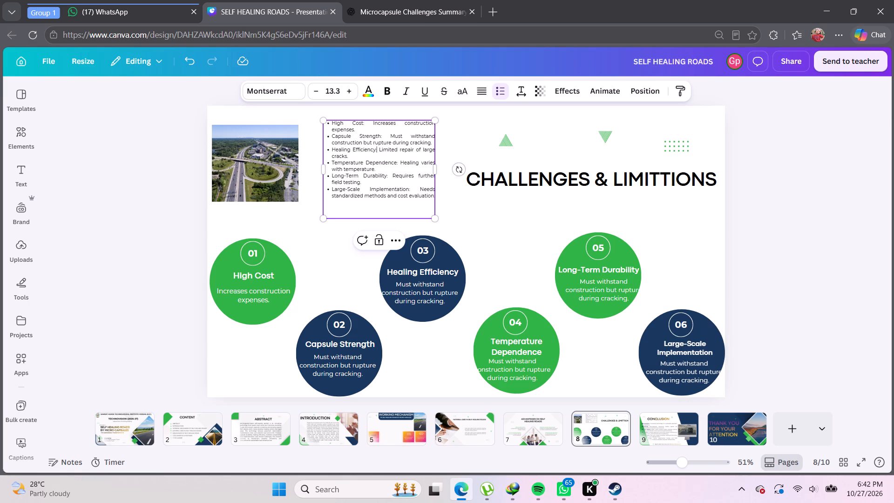
left_click(378, 148)
left_click_drag(378, 148, 413, 161)
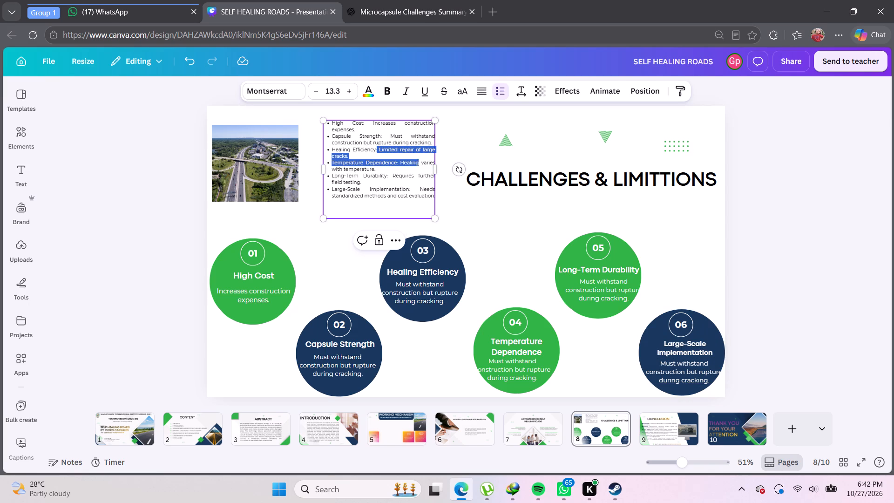
left_click_drag(413, 161, 347, 156)
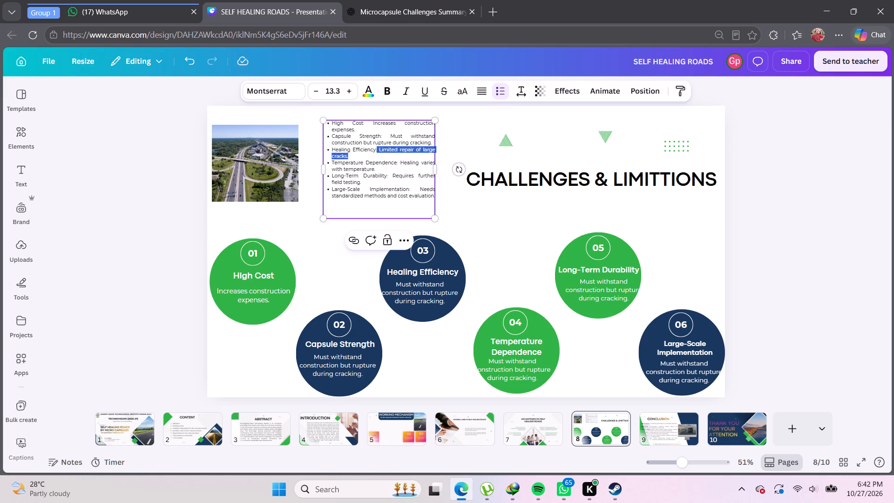
key("ctrl+c")
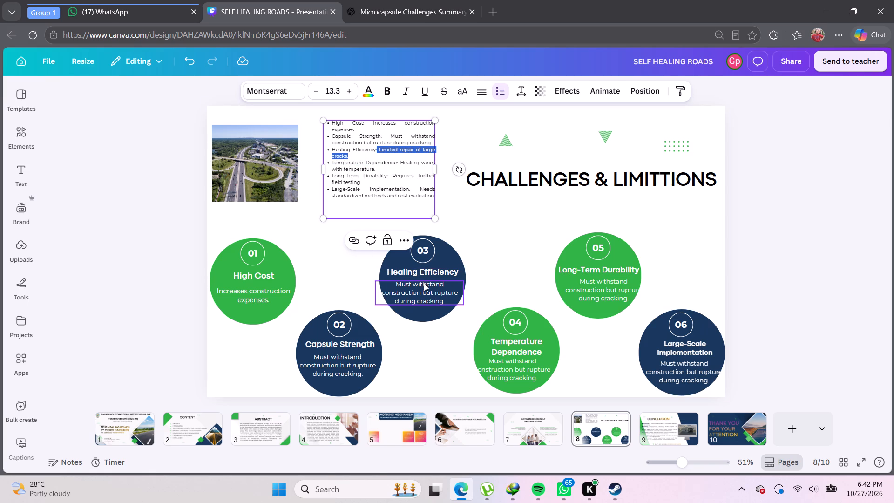
double_click(424, 283)
key("BackSpace")
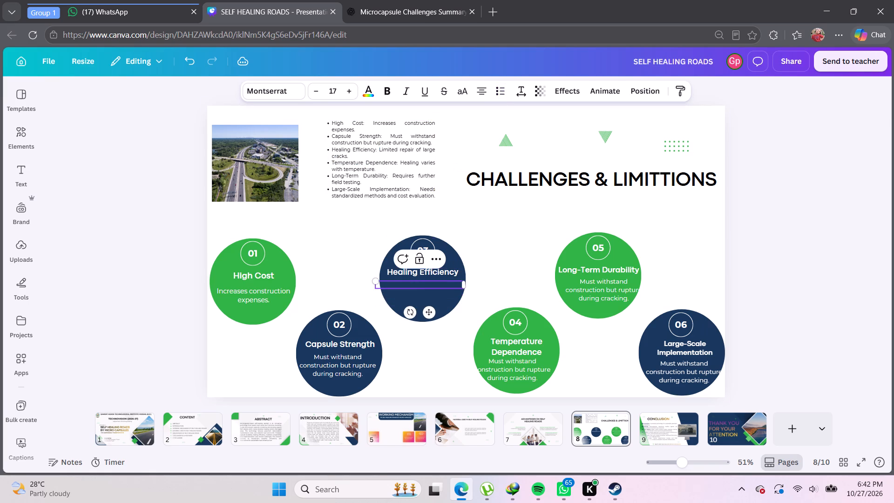
key("ctrl+v")
left_click(471, 234)
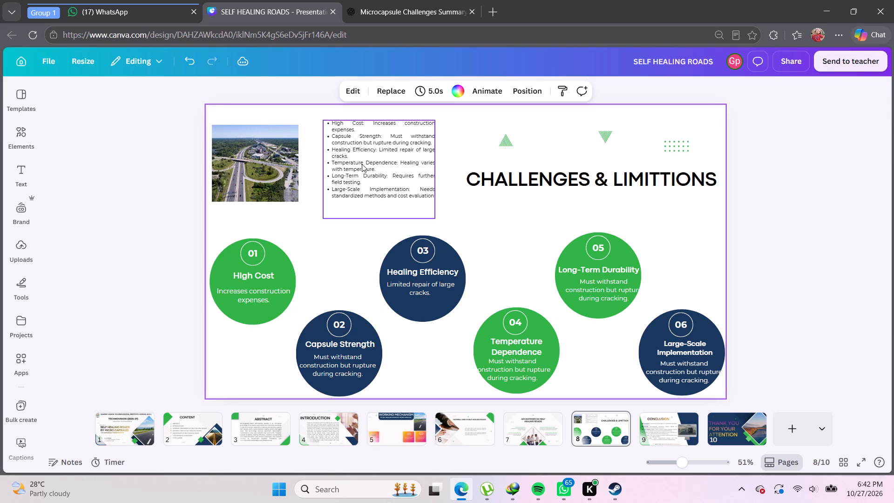
Replace circle 04's placeholder description with "Healing varies with temperature." copied from the Temperature Dependence bullet.
double_click(400, 163)
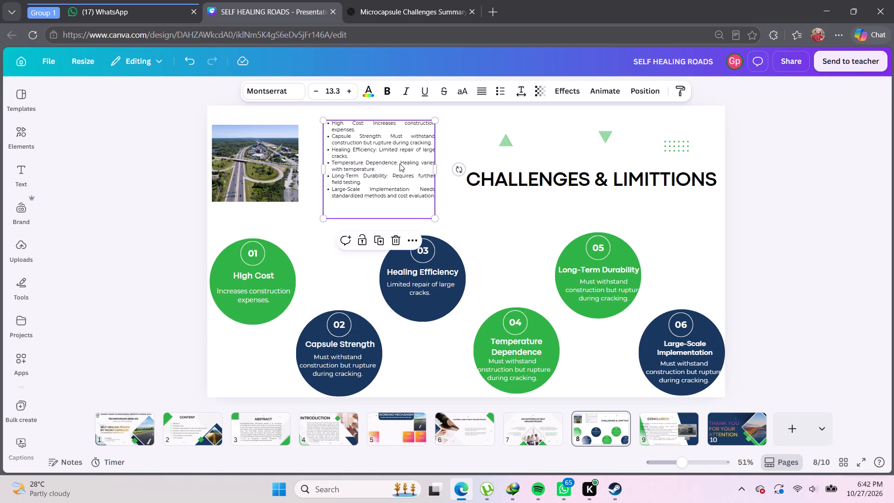
left_click_drag(401, 163, 418, 170)
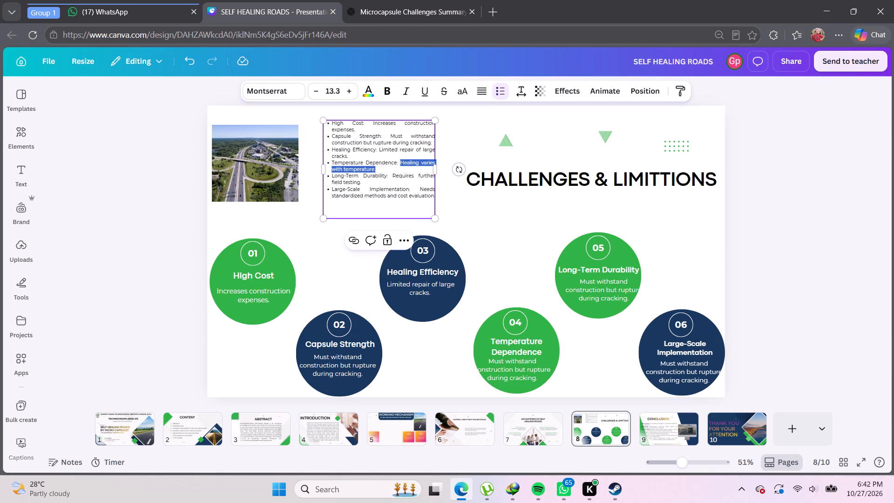
key("ctrl+c")
double_click(532, 368)
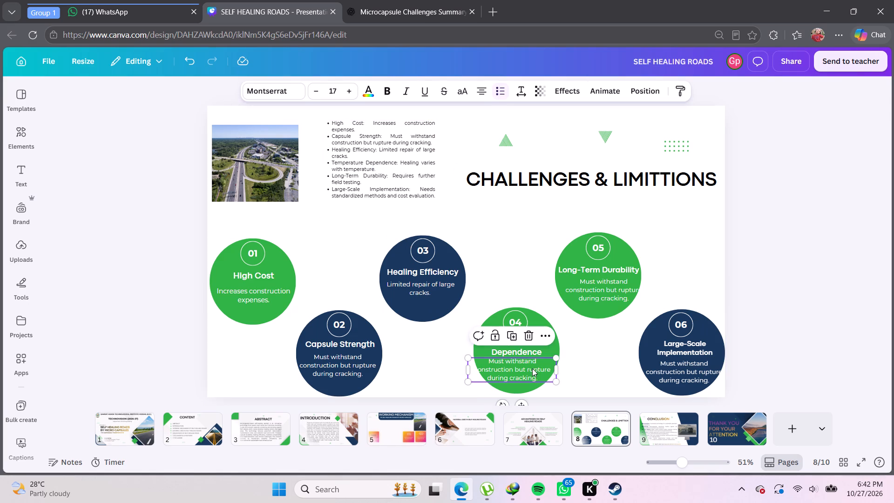
key("BackSpace")
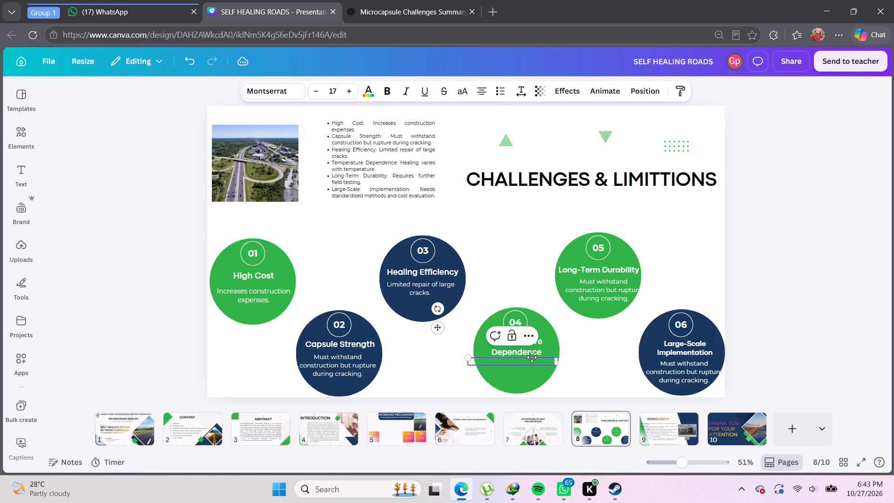
key("ctrl+v")
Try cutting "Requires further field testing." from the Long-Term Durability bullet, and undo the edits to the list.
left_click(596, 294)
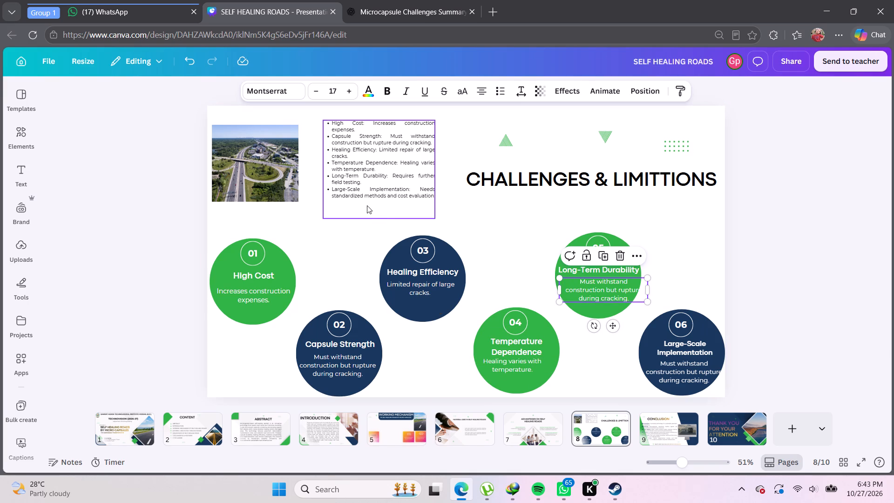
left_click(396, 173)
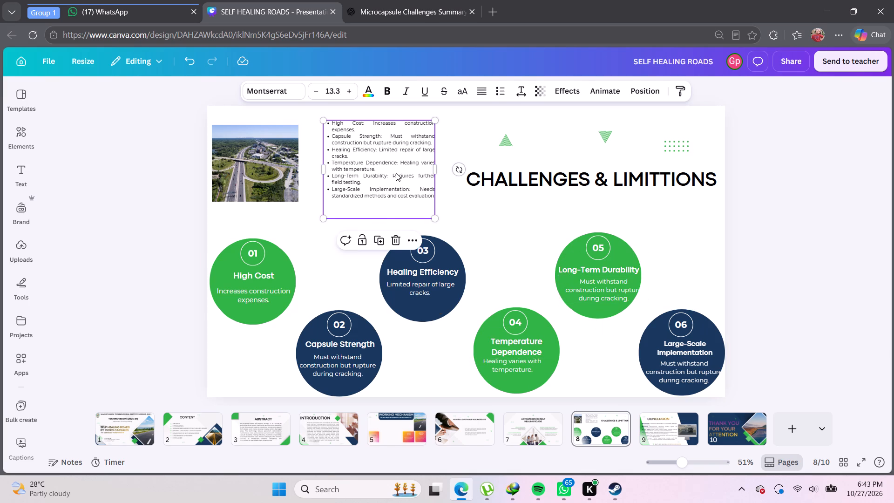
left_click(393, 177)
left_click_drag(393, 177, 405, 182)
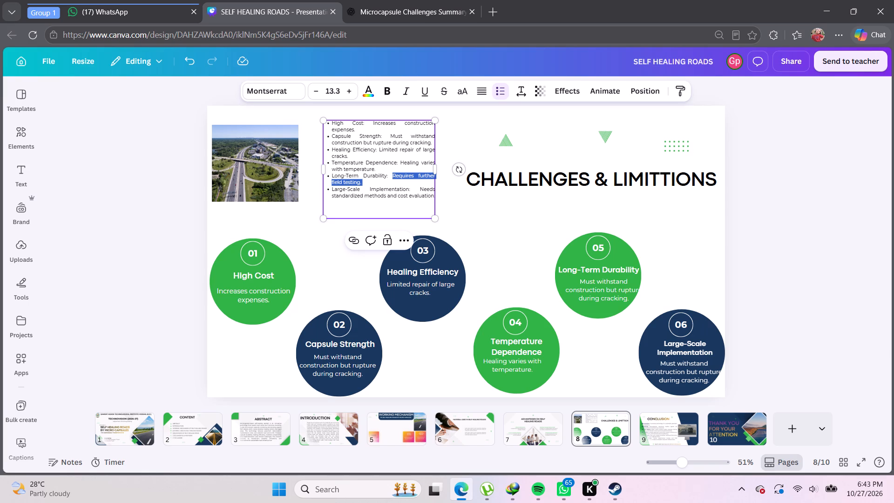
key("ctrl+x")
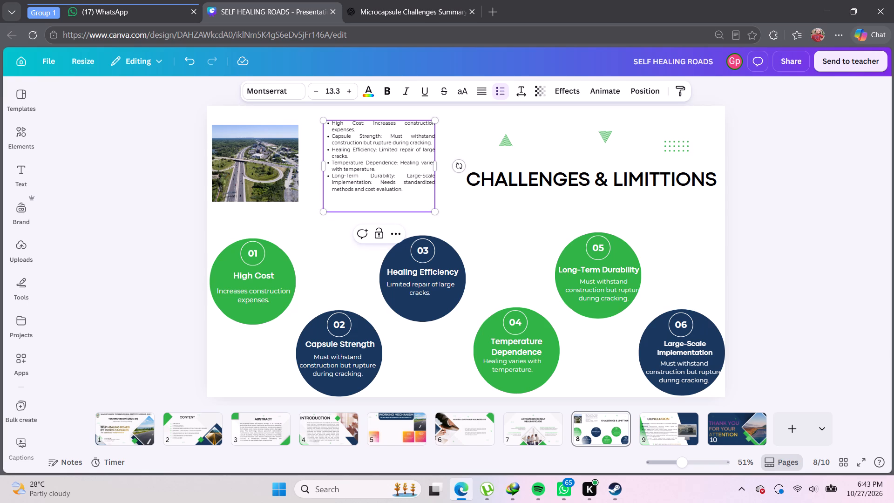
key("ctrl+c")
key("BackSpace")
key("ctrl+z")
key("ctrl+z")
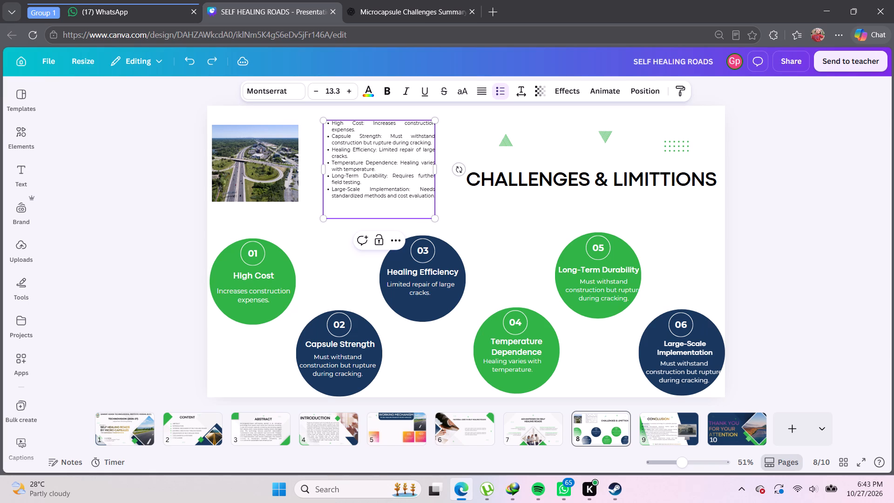
Replace circle 05's placeholder description with "Requires further field testing." copied from the Long-Term Durability bullet.
left_click(393, 176)
left_click_drag(393, 176, 416, 181)
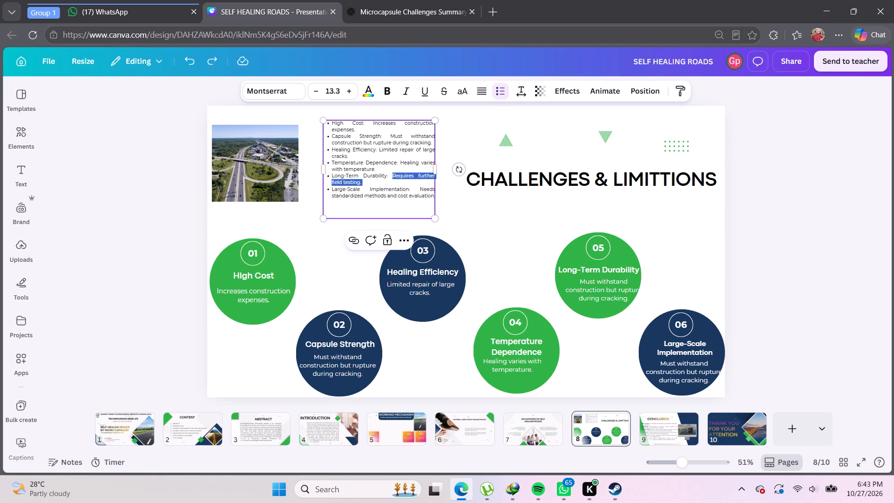
key("ctrl+c")
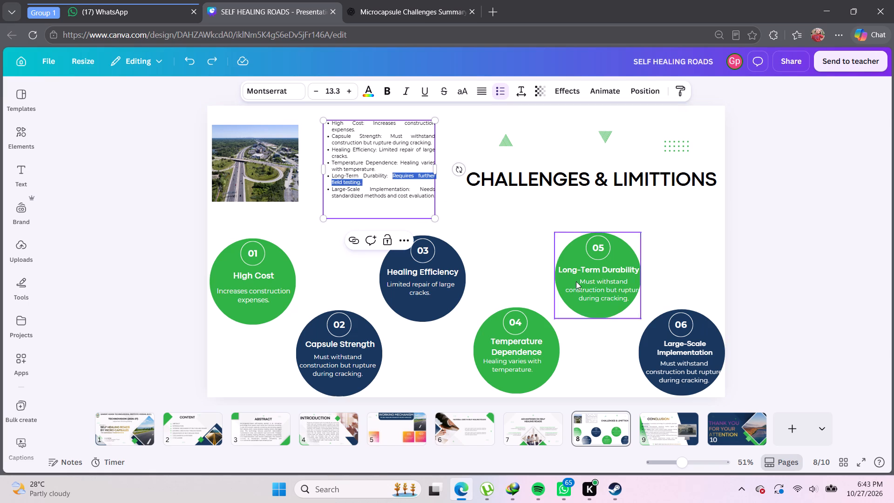
double_click(587, 284)
key("BackSpace")
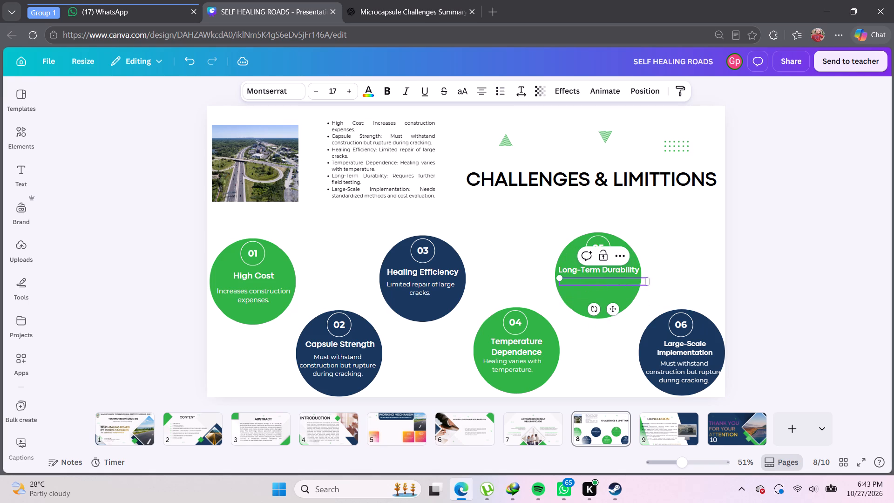
key("ctrl+v")
left_click(655, 283)
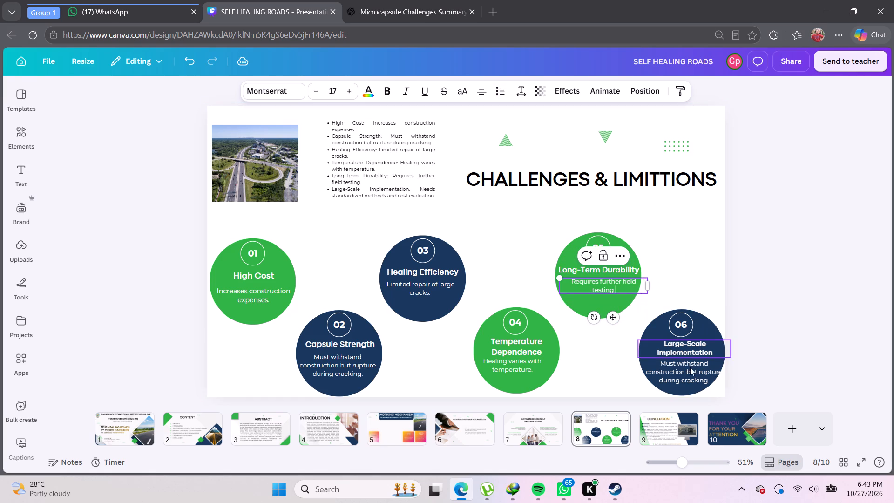
Replace circle 06's placeholder description with "Needs standardized methods and cost evaluation." copied from the Large-Scale Implementation bullet.
left_click(369, 187)
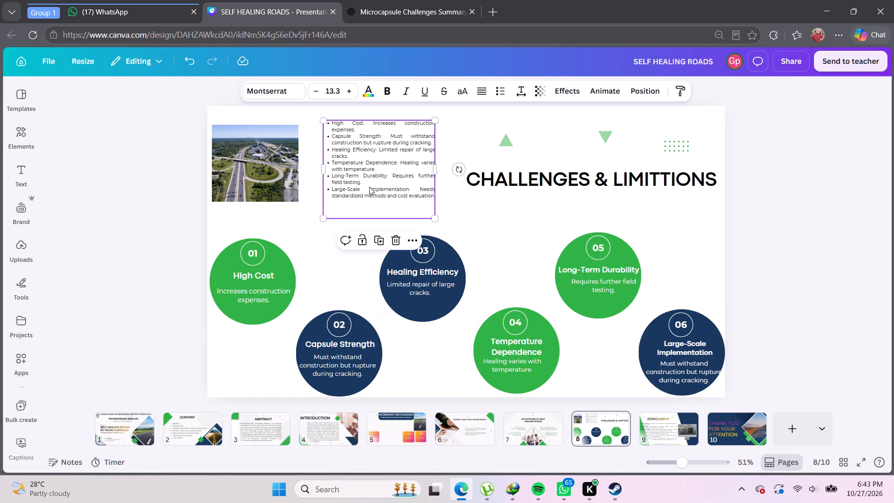
left_click(417, 190)
left_click_drag(418, 190, 430, 193)
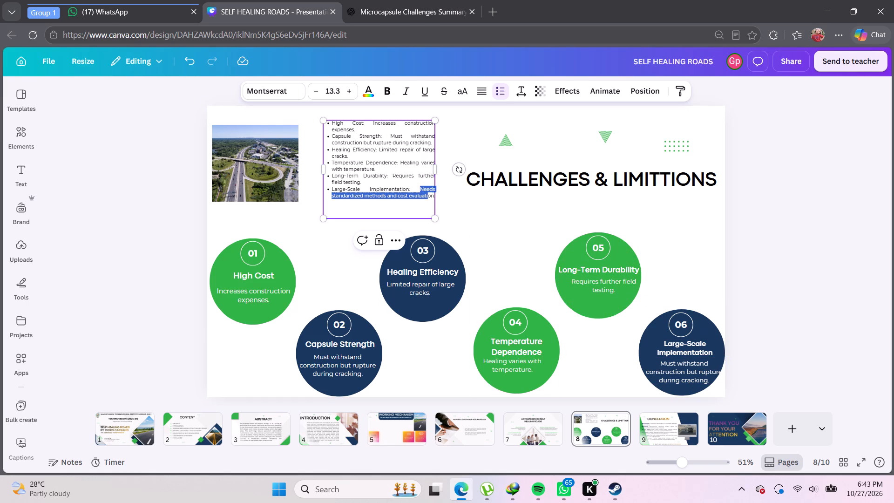
left_click_drag(430, 193, 432, 200)
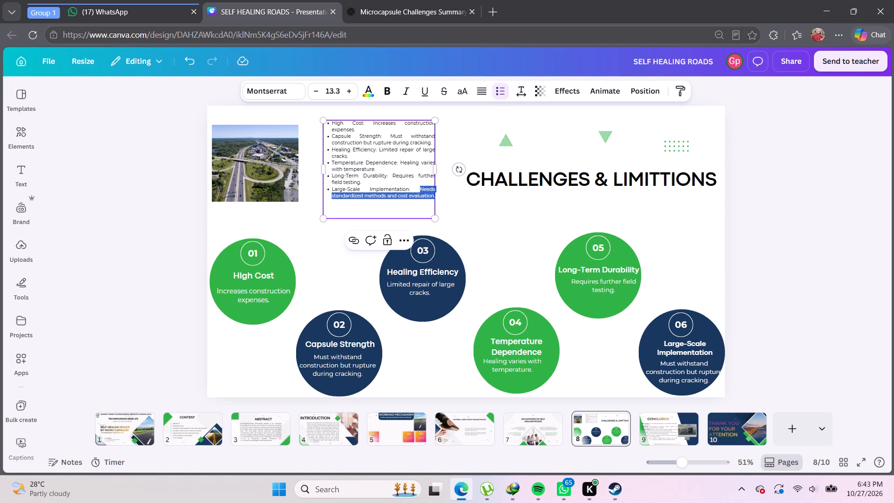
key("ctrl+c")
left_click(699, 376)
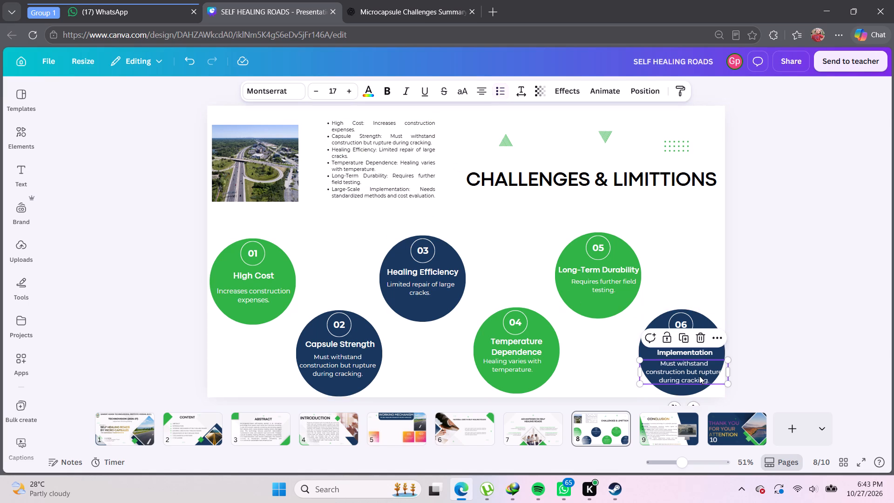
Replace circle 06's placeholder description with the copied text "Needs standardized methods and cost evaluation.".
left_click(699, 376)
key("BackSpace")
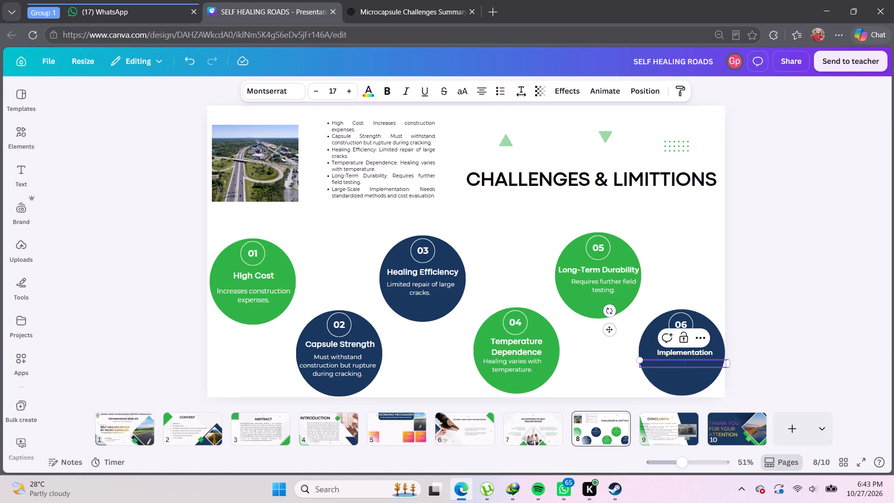
key("ctrl+v")
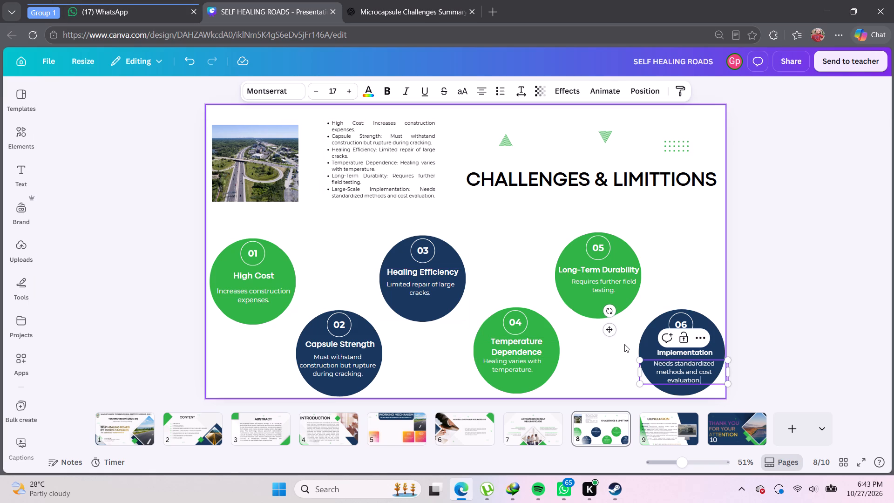
Delete the bulleted challenges list beside the road photo and dismiss the WhatsApp notification.
left_click(363, 160)
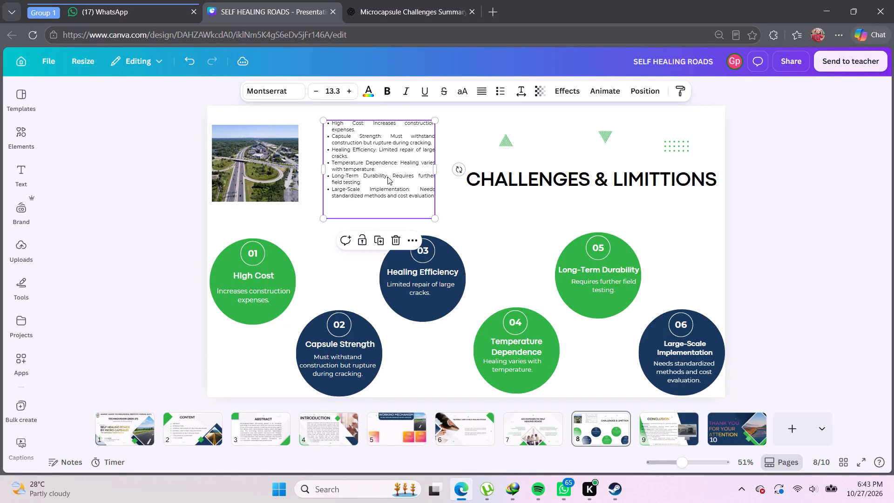
key("BackSpace")
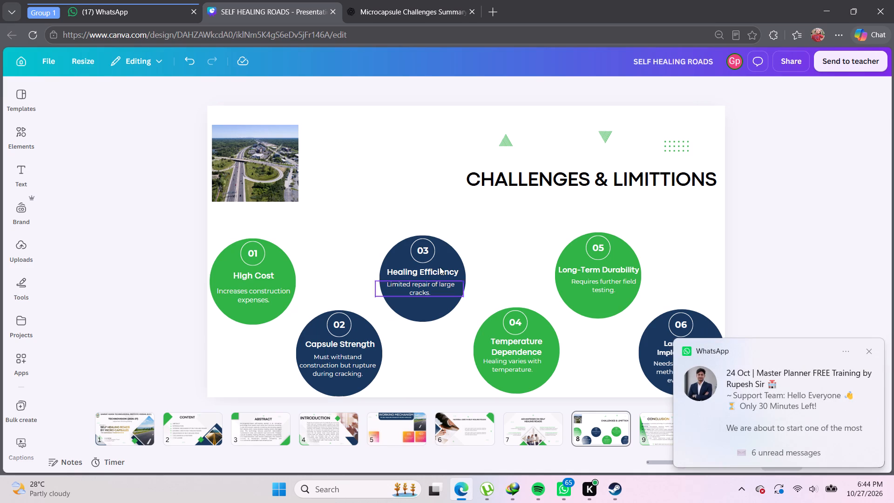
left_click(449, 211)
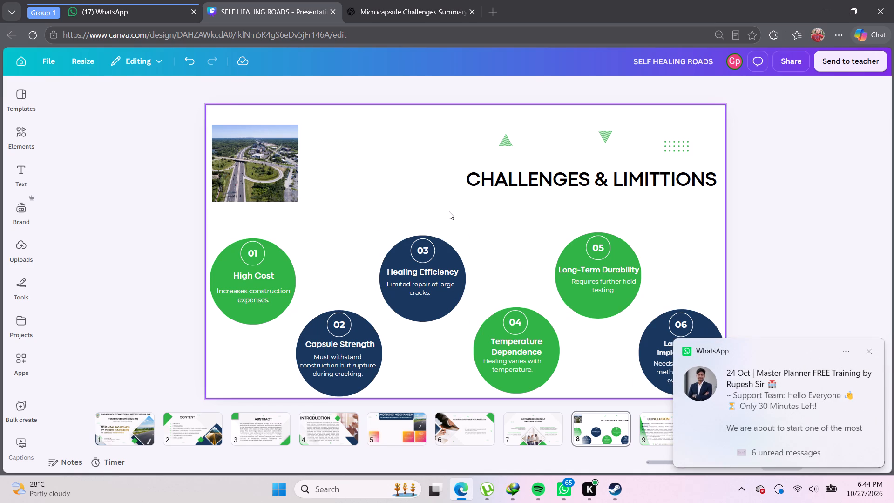
left_click(867, 354)
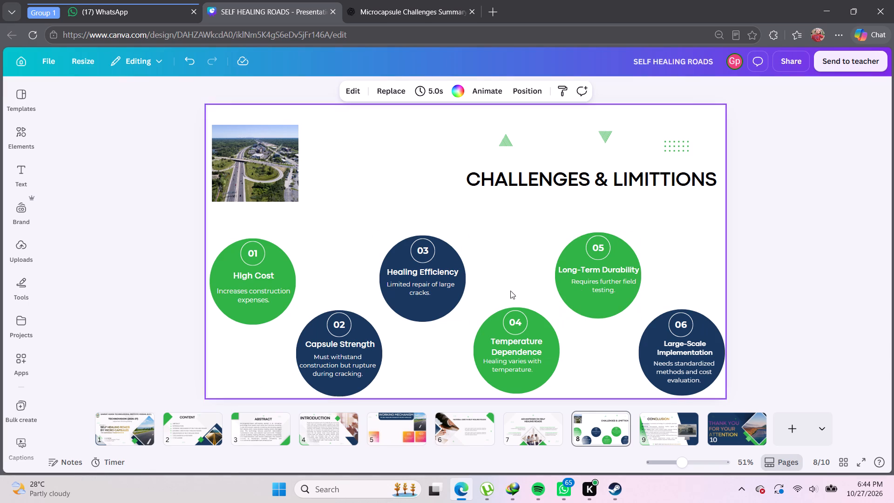
Nudge circle 03's description "Limited repair of large cracks." slightly right and down so it sits centred under its heading.
left_click(430, 292)
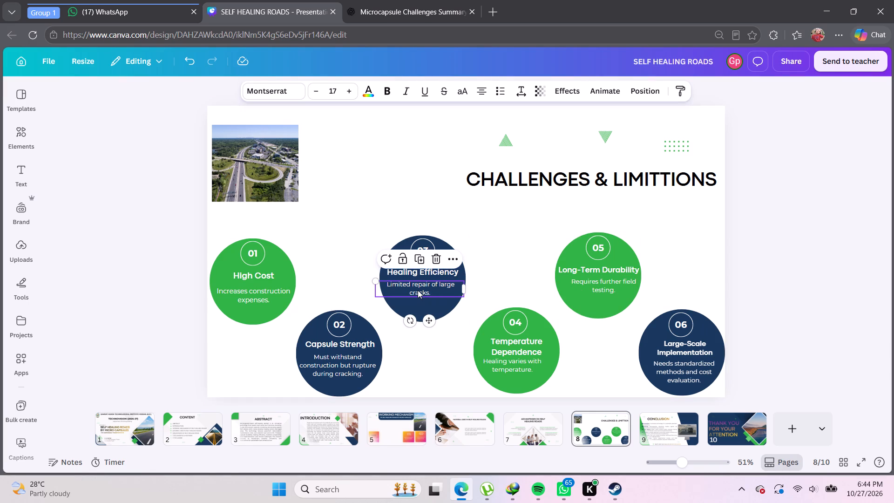
left_click_drag(418, 290, 422, 291)
left_click(513, 284)
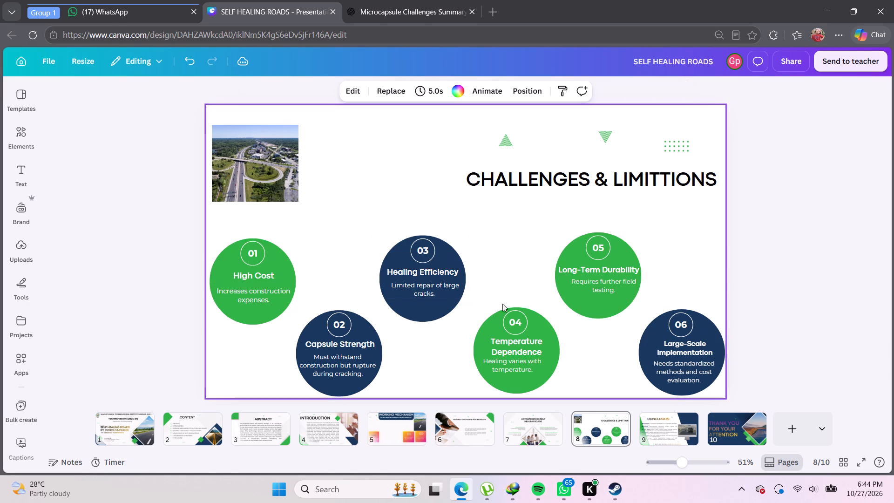
Reposition circle 03's description so it sits centred just below the Healing Efficiency heading.
left_click(431, 286)
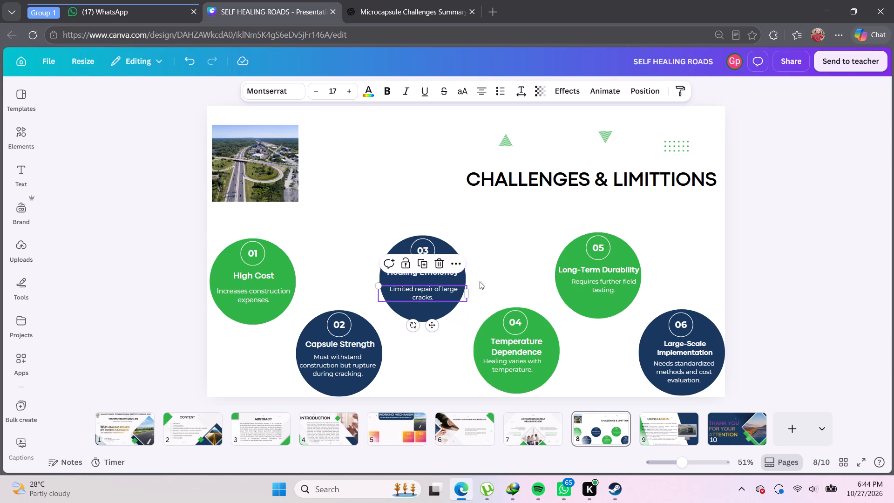
left_click(488, 281)
left_click(436, 290)
left_click(487, 285)
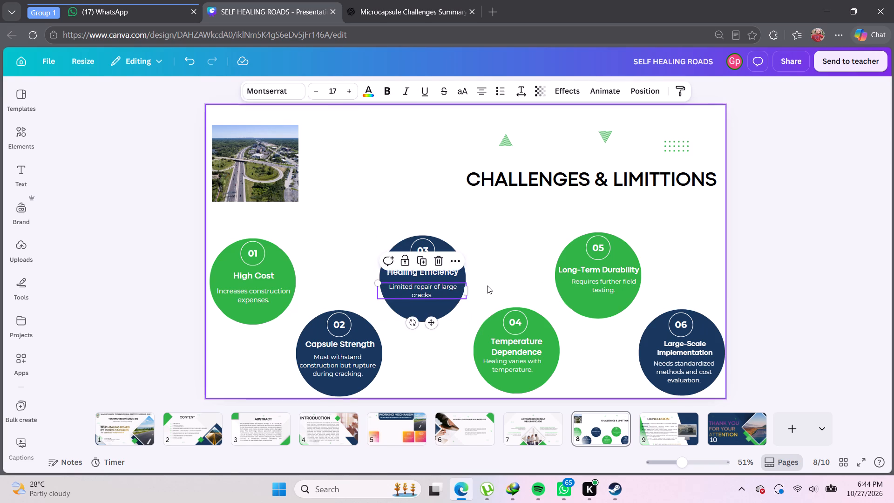
Reposition circle 04's description so it sits centred below the Temperature Dependence heading with a small gap.
left_click(513, 360)
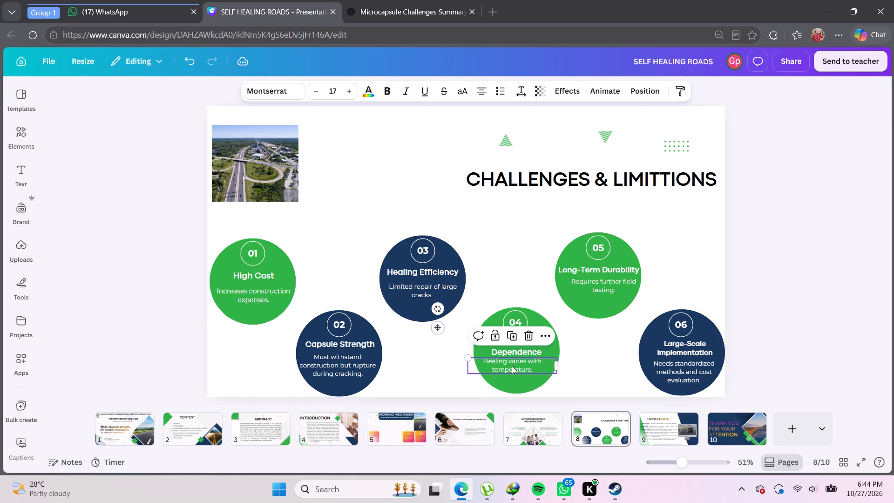
left_click(512, 366)
left_click(515, 367)
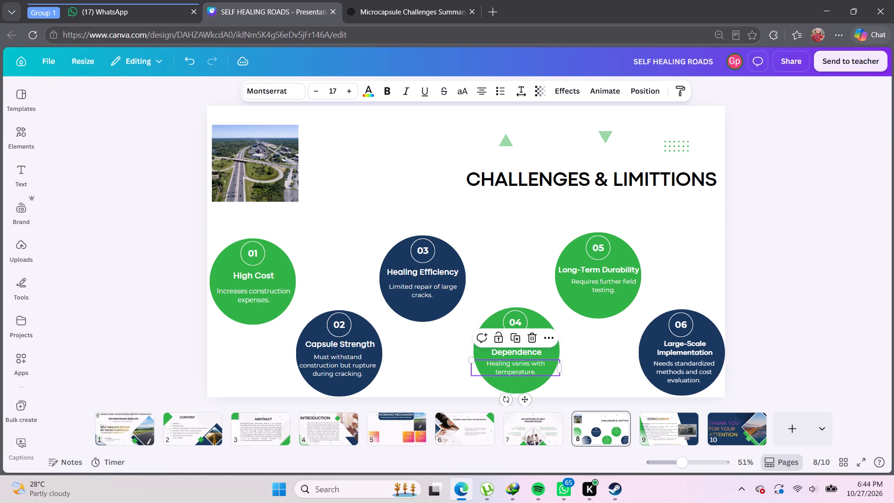
double_click(515, 367)
left_click(591, 368)
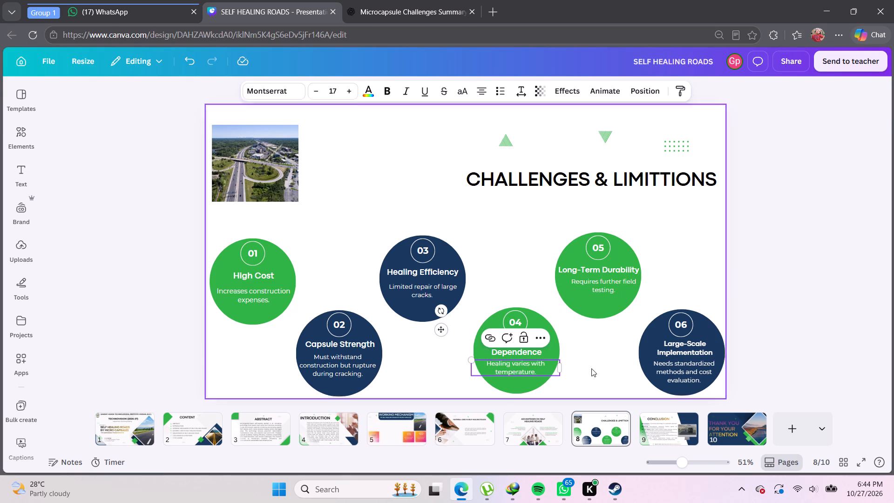
left_click(524, 366)
left_click(524, 369)
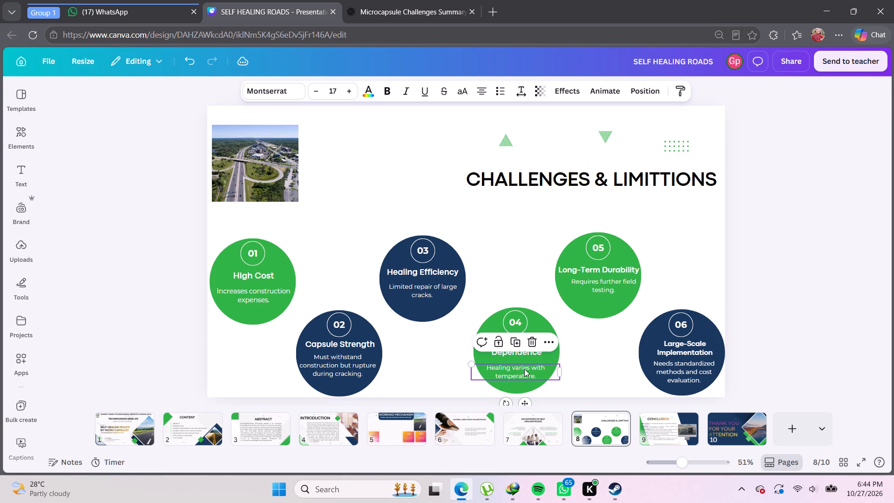
left_click(616, 382)
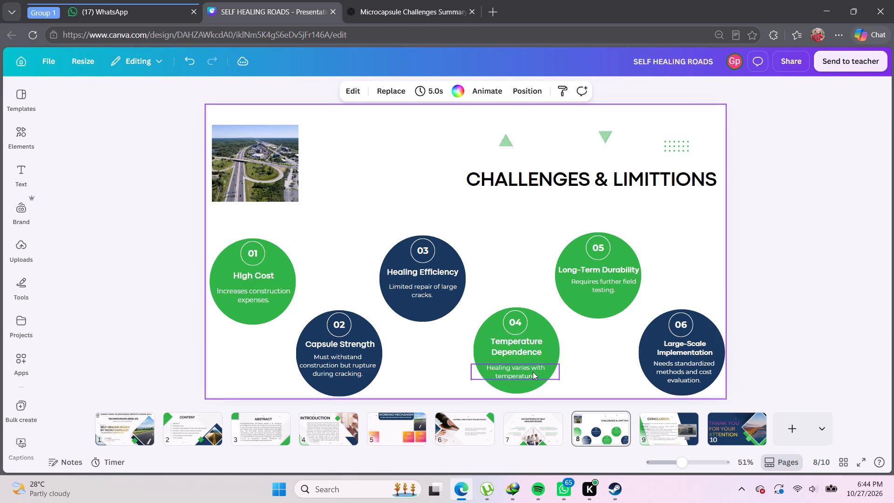
left_click(532, 372)
left_click(606, 368)
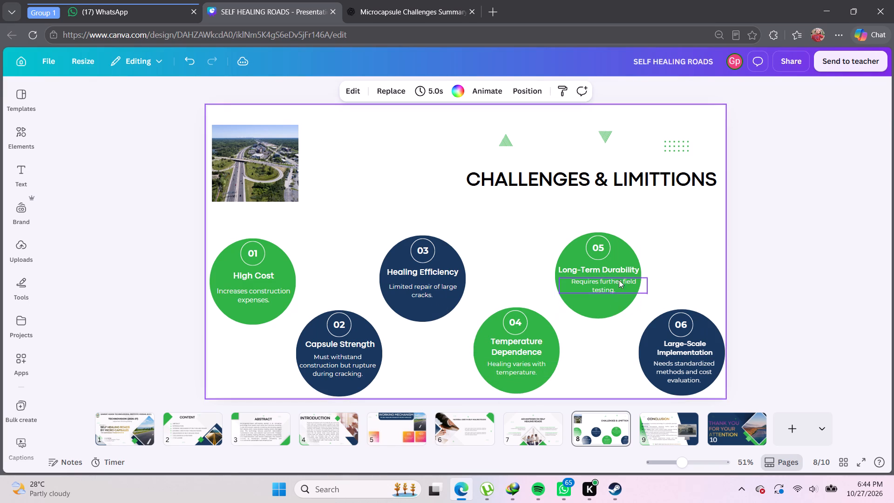
Shift circle 05's description so it is centred in the circle under the Long-Term Durability heading.
left_click_drag(615, 283, 610, 283)
left_click(610, 283)
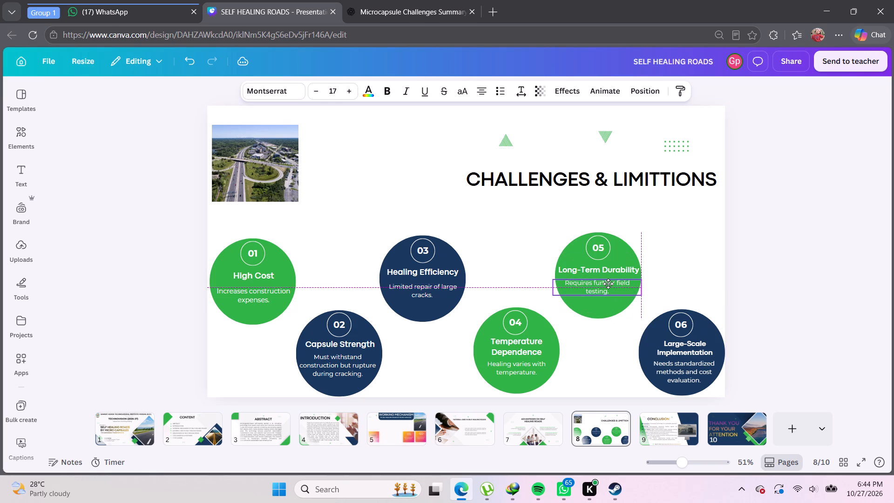
left_click(603, 334)
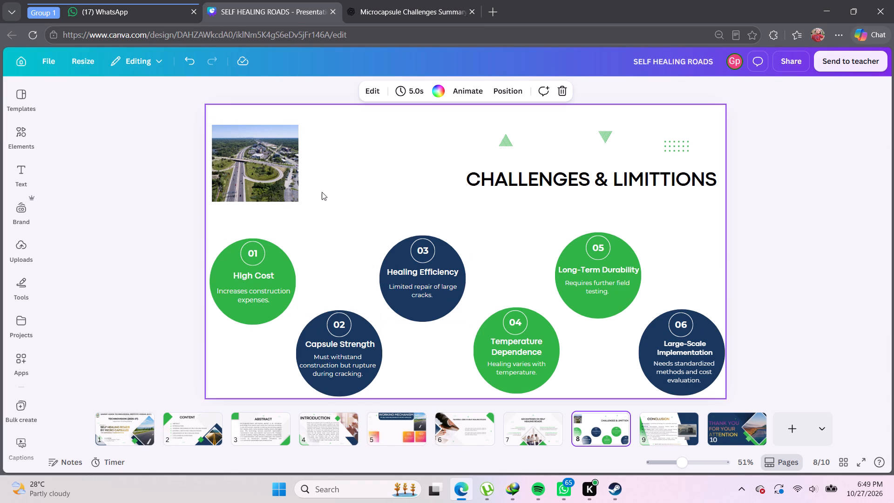
left_click(369, 19)
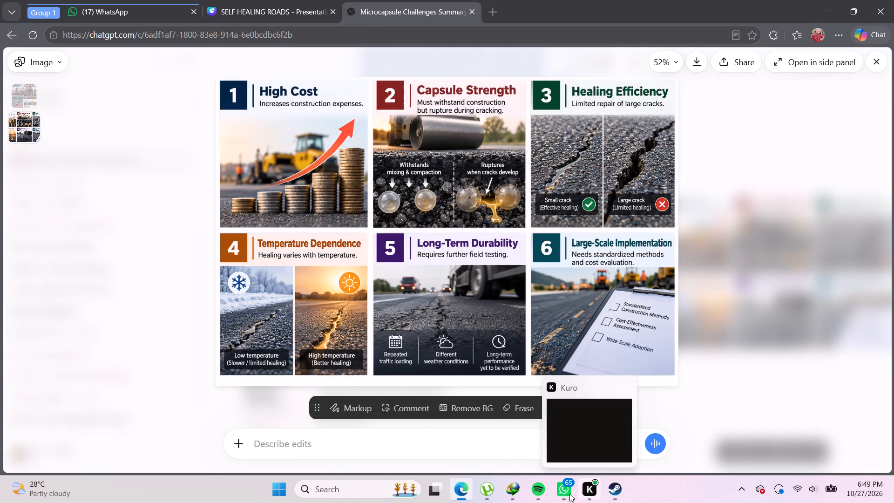
left_click(299, 4)
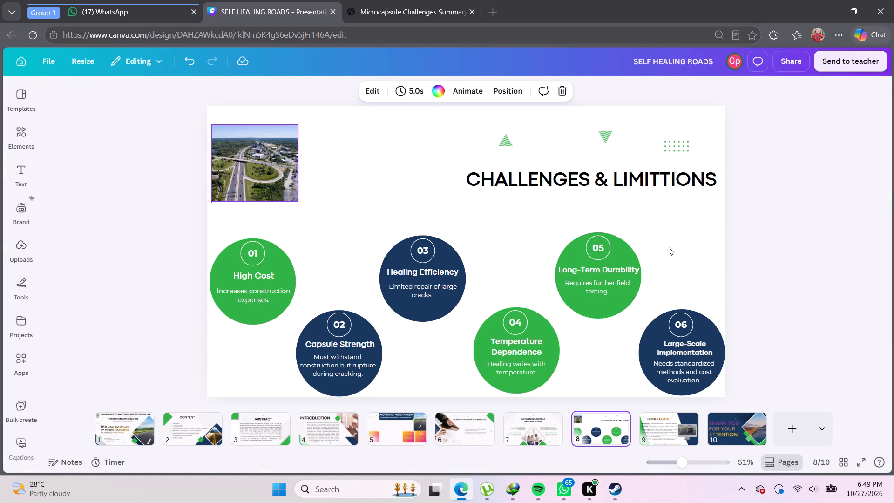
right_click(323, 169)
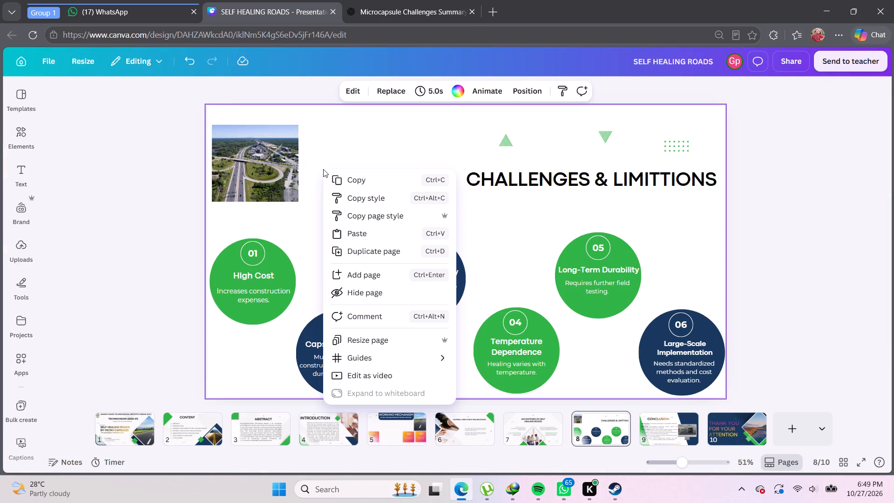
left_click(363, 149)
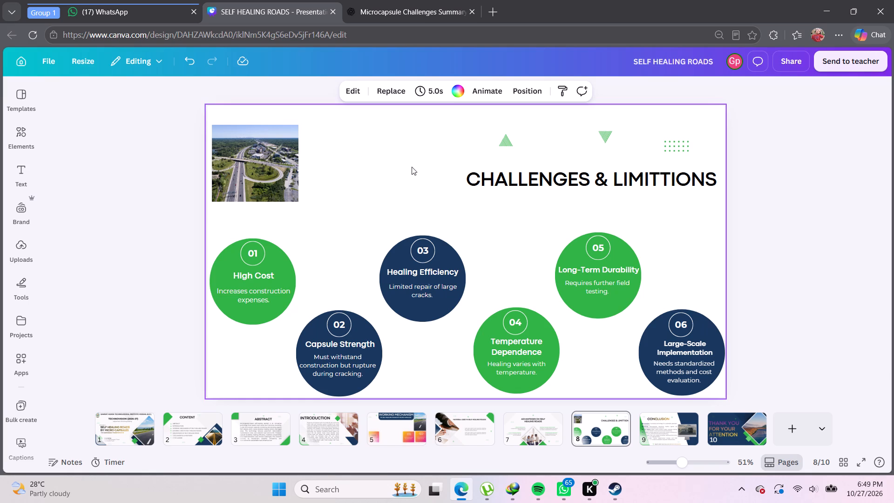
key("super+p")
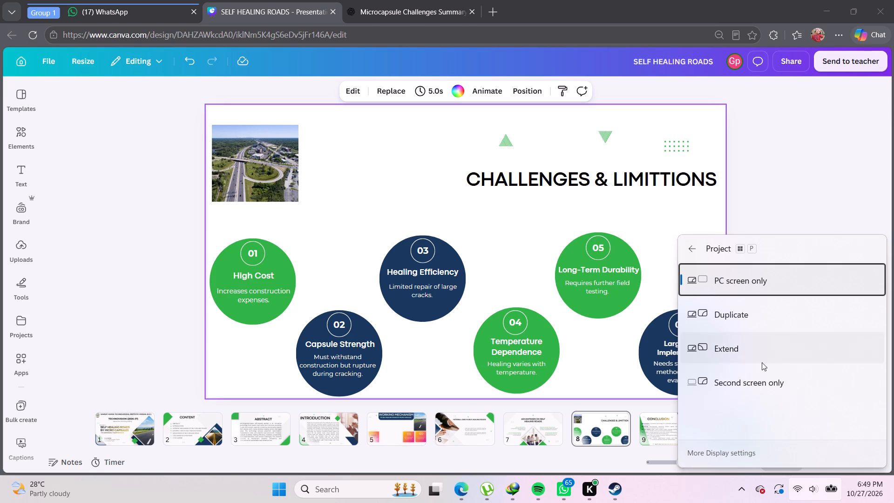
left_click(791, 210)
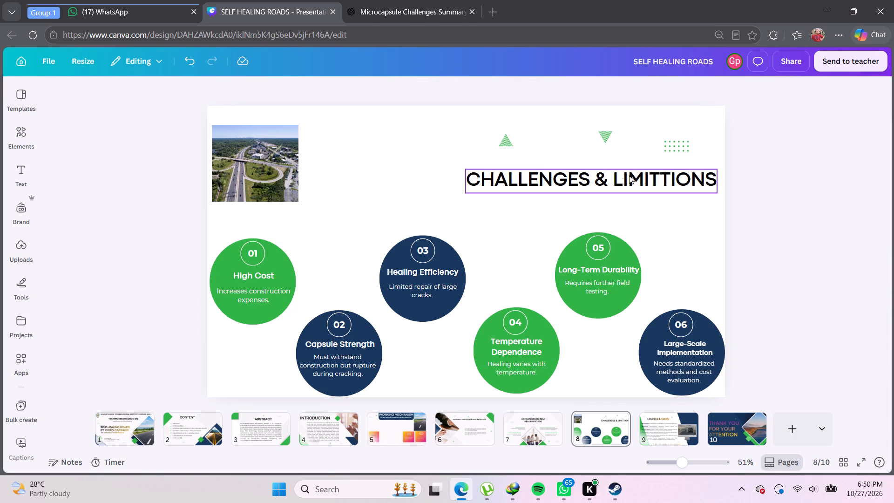
Correct the slide 8 heading to "CHALLENGES & LIMITATIONS" and widen its text box to fit one line.
left_click(659, 184)
left_click(659, 184)
key("a")
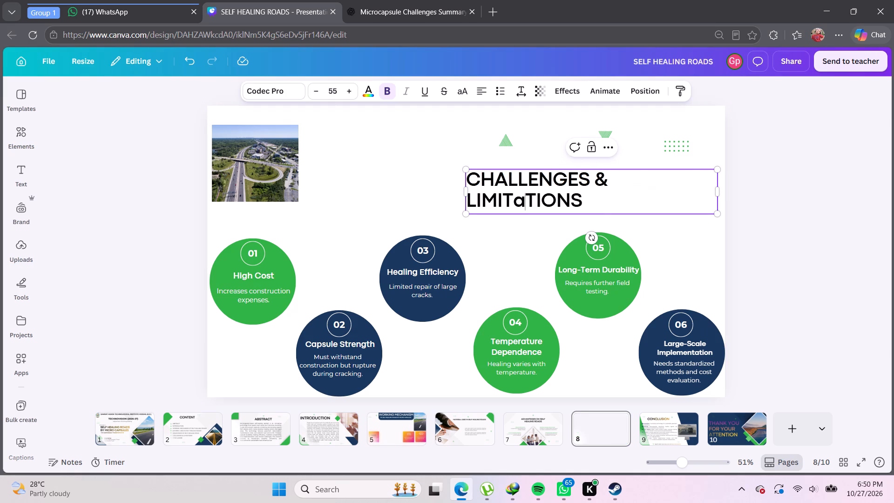
key("BackSpace")
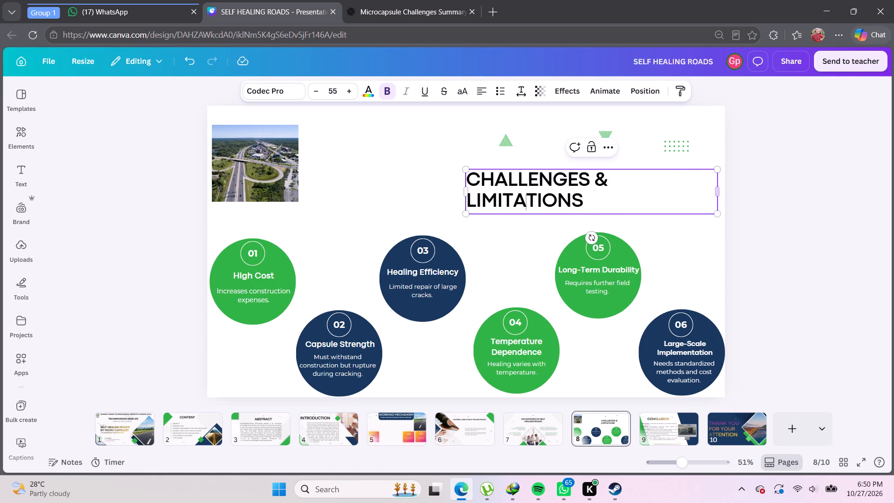
left_click(467, 190)
left_click_drag(463, 191, 452, 196)
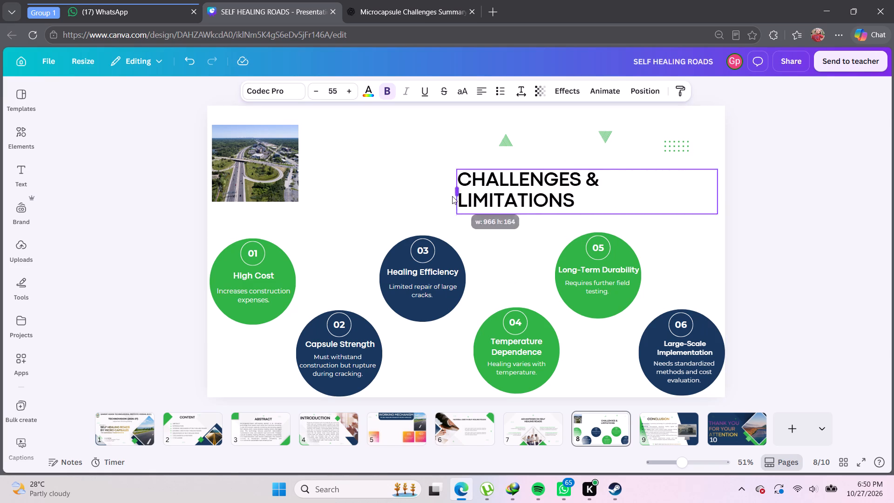
left_click_drag(452, 196, 450, 196)
left_click(437, 162)
Move the CHALLENGES & LIMITATIONS heading toward the slide's centre, beside the highway photo.
left_click_drag(544, 183, 446, 177)
left_click_drag(437, 177, 420, 176)
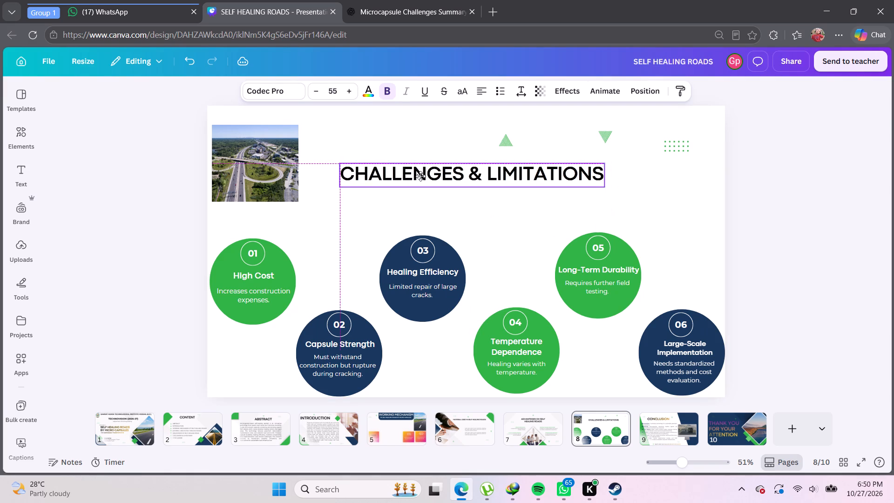
left_click_drag(420, 176, 402, 173)
left_click(628, 183)
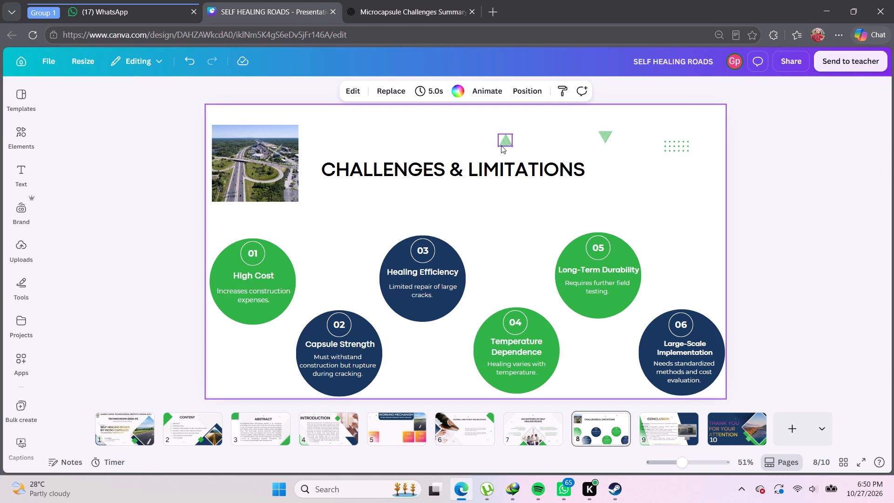
Move the two green decorative triangles from above the heading to the space just below it.
left_click_drag(500, 149, 447, 190)
left_click(525, 128)
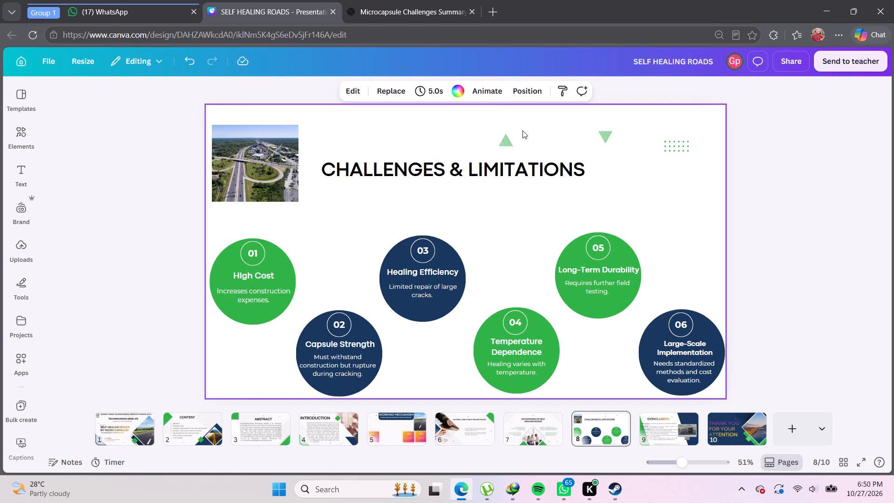
left_click_drag(508, 139, 393, 205)
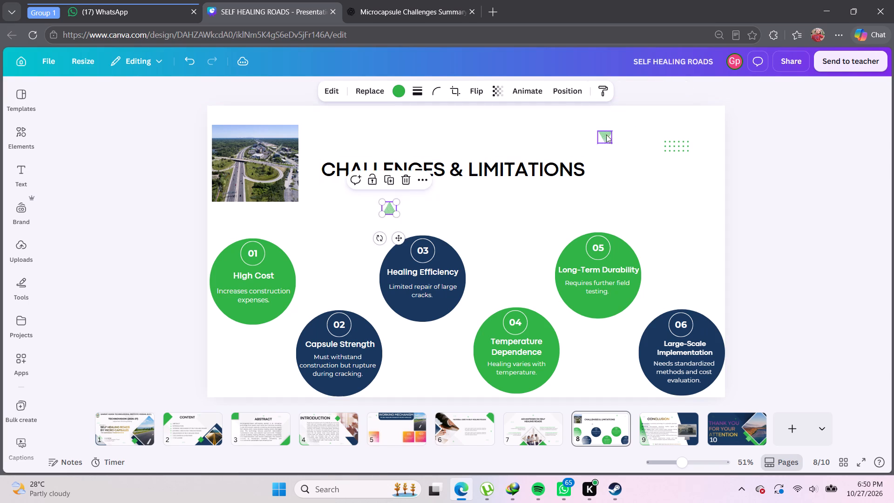
left_click_drag(605, 136, 494, 203)
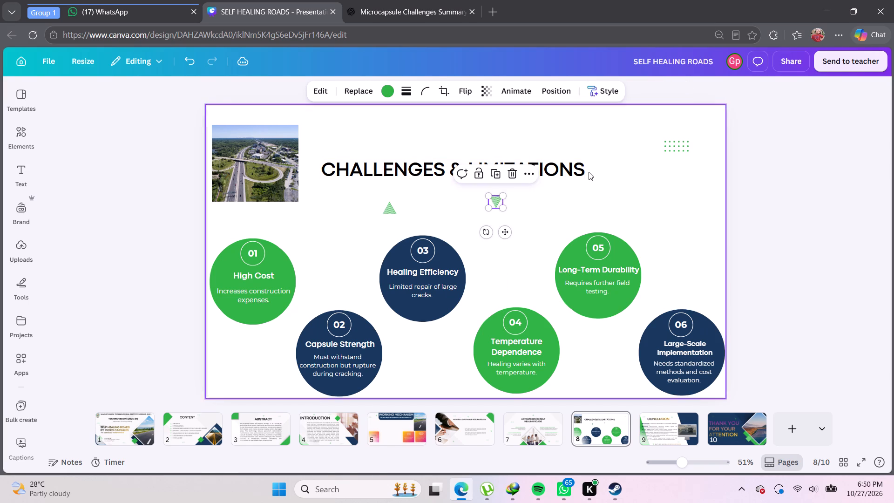
Increase the font size of the CHALLENGES & LIMITATIONS heading to 63.
left_click(573, 170)
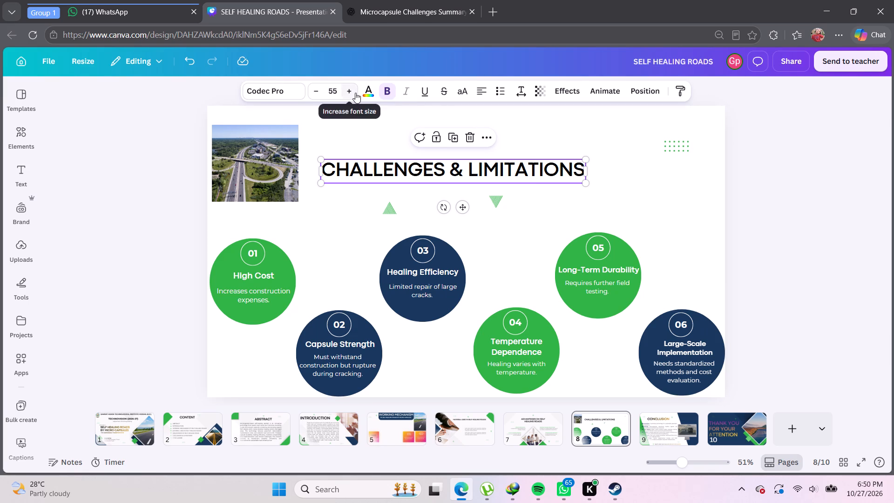
double_click(355, 93)
triple_click(353, 93)
triple_click(353, 93)
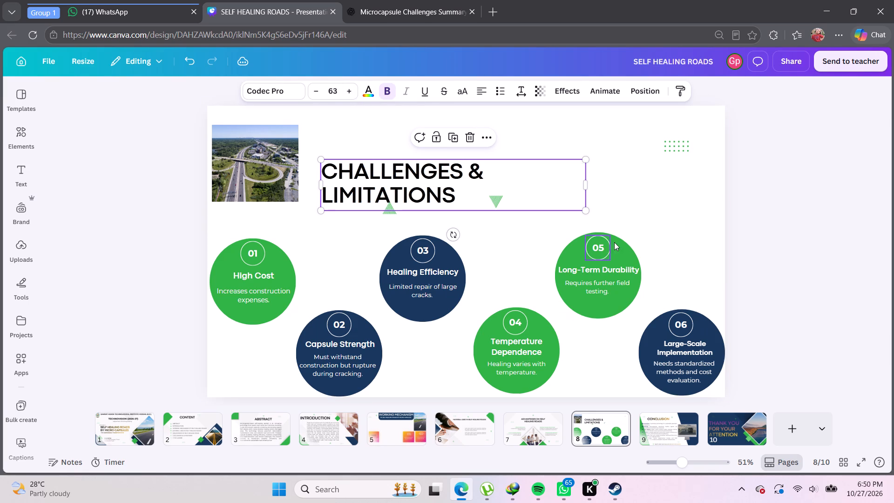
Widen the CHALLENGES & LIMITATIONS heading's text box to about 1,253 so the heading fits on one line.
left_click(584, 184)
left_click(584, 184)
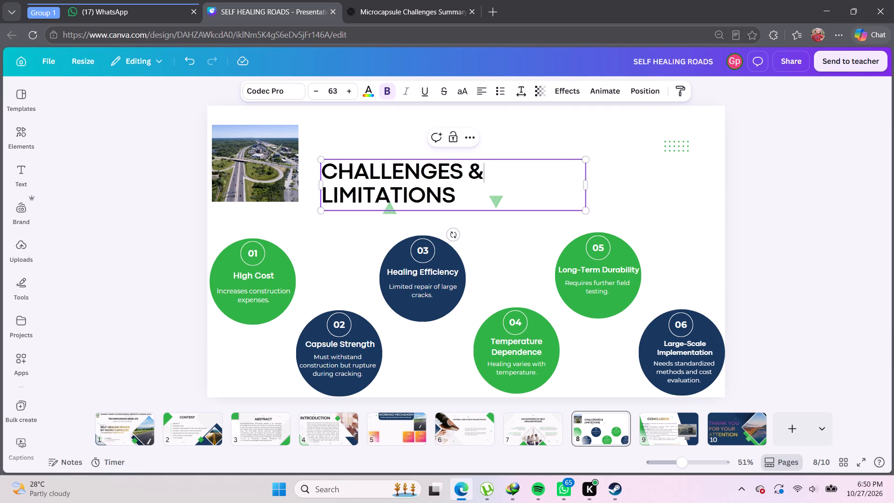
left_click_drag(588, 184, 662, 179)
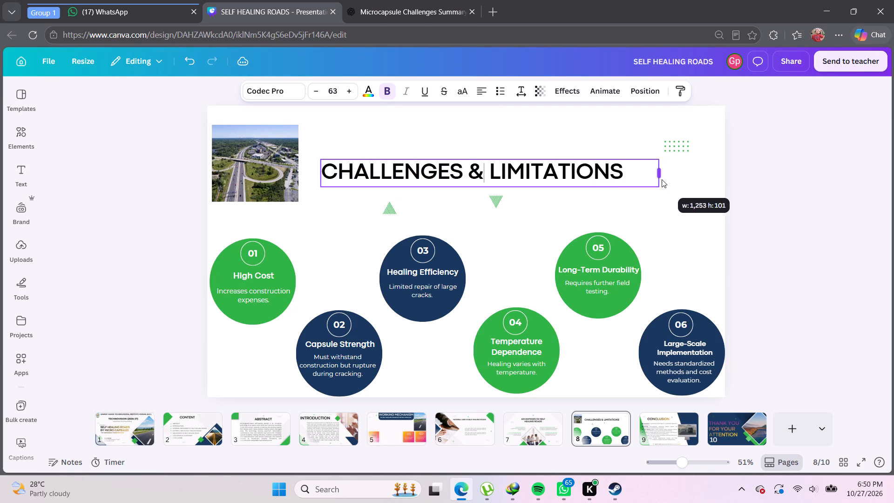
left_click_drag(662, 179, 660, 179)
Increase the font size of the CHALLENGES & LIMITATIONS heading to 70.
triple_click(348, 86)
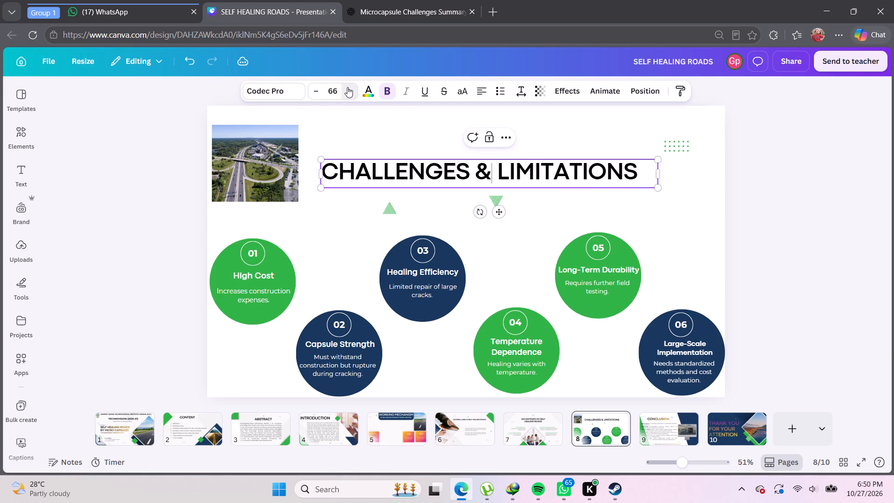
left_click(347, 87)
double_click(347, 87)
left_click(347, 87)
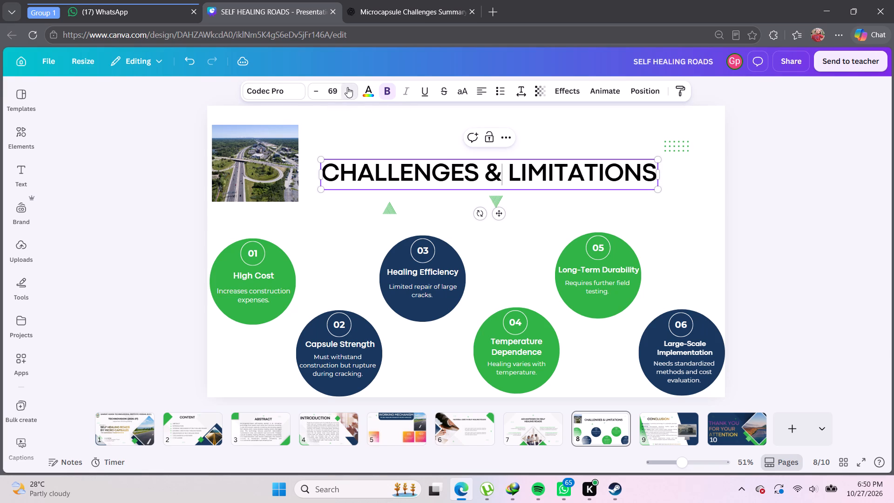
left_click(543, 224)
Move the CHALLENGES & LIMITATIONS heading up, level with the upper part of the highway photo.
left_click_drag(551, 181, 551, 178)
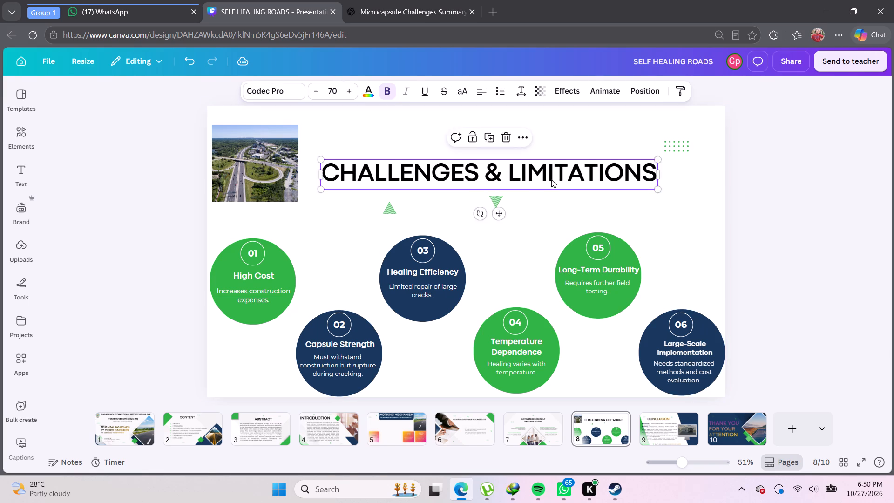
left_click_drag(551, 178, 540, 157)
left_click(558, 188)
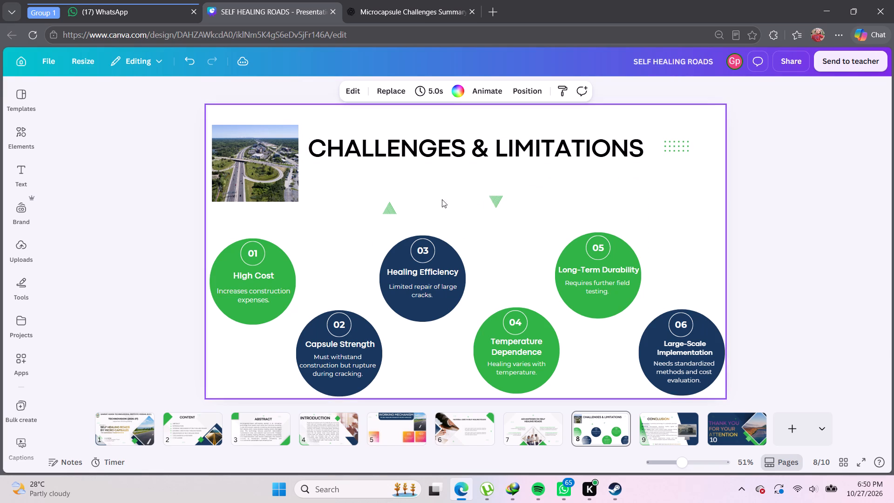
Move the upward-pointing green triangle closer beneath the word CHALLENGES and tilt it.
left_click_drag(393, 208, 413, 184)
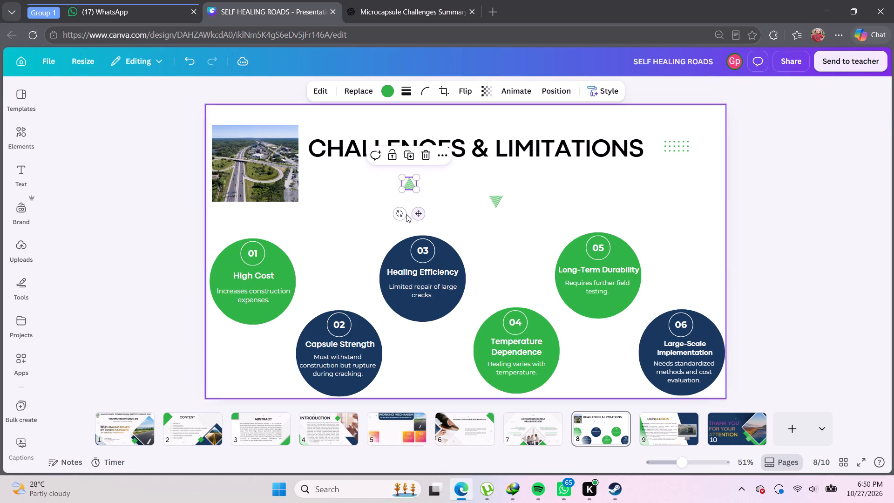
left_click_drag(398, 215, 379, 185)
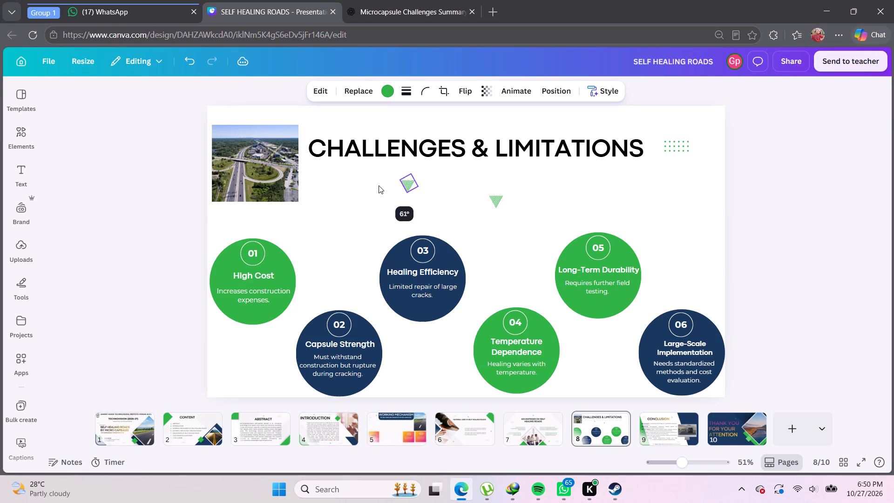
left_click_drag(379, 185, 392, 158)
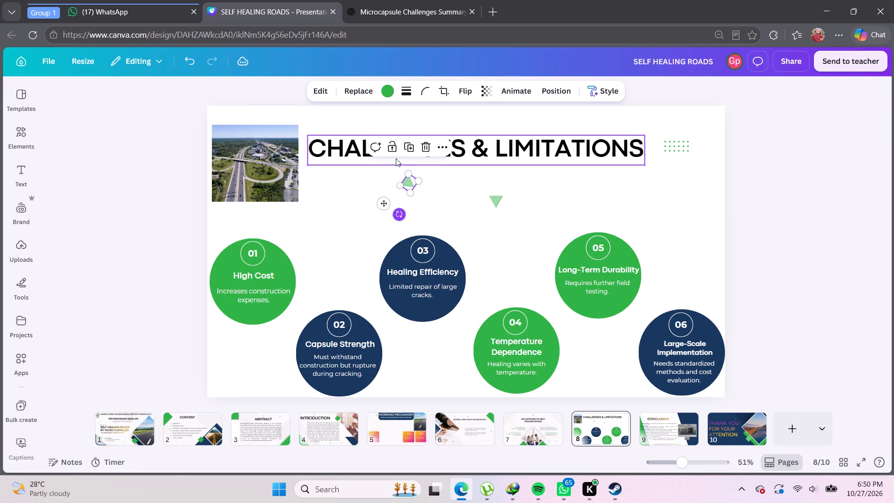
Move the downward-pointing green triangle next to the tilted one under the heading and rotate it to point right.
left_click(495, 205)
left_click_drag(495, 203, 448, 179)
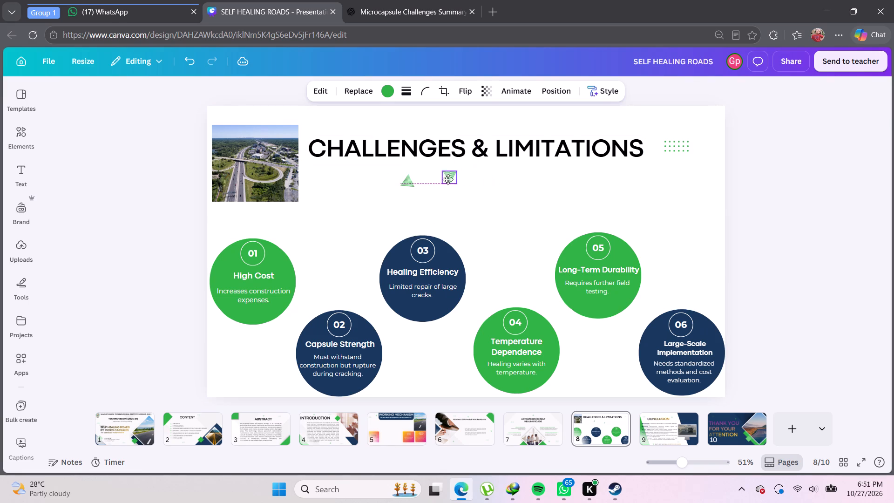
left_click_drag(448, 179, 446, 181)
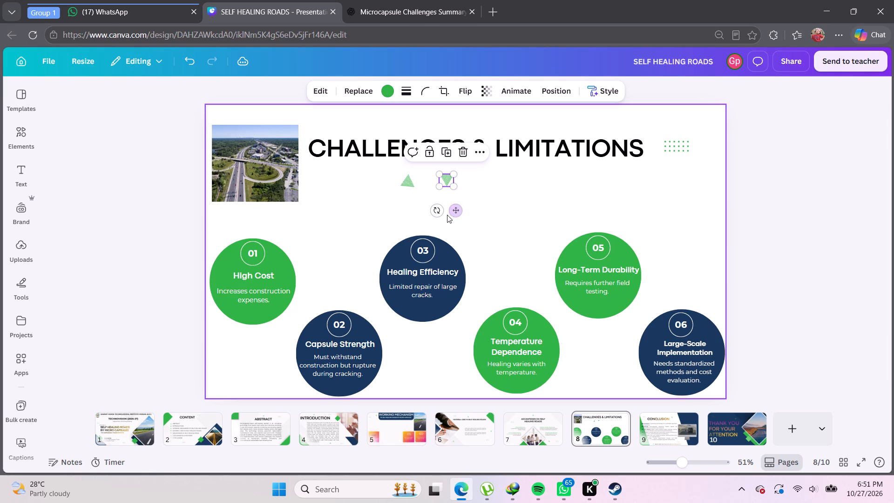
left_click_drag(437, 213, 421, 210)
Align the tilted green triangle level with its neighbour and rotate it to point left.
left_click_drag(407, 183, 412, 180)
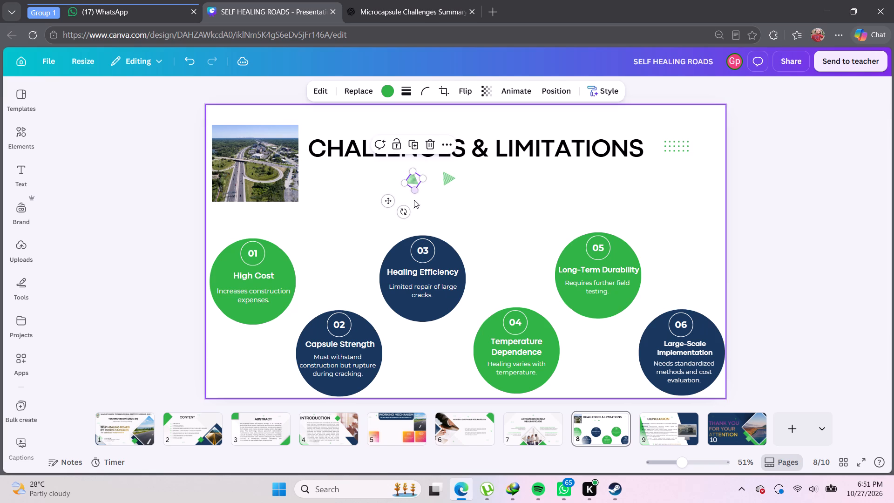
left_click_drag(403, 214, 401, 214)
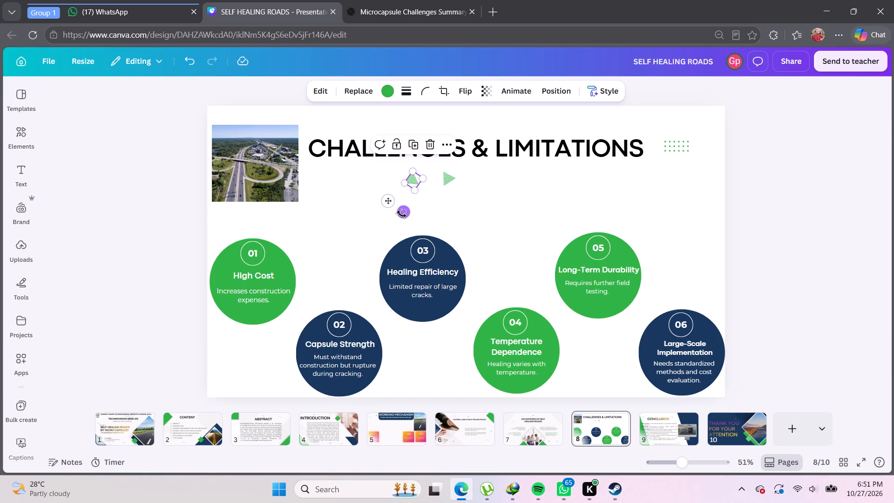
left_click_drag(401, 214, 393, 205)
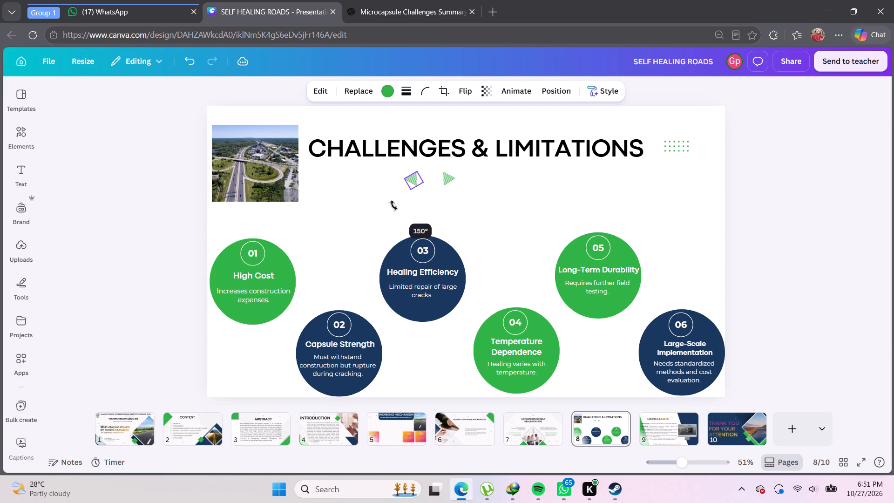
left_click_drag(393, 205, 397, 208)
left_click(474, 207)
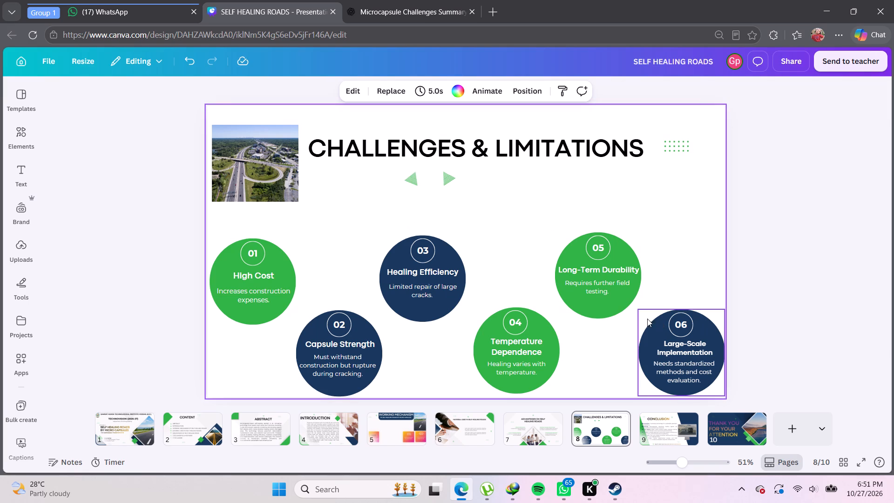
left_click(410, 178)
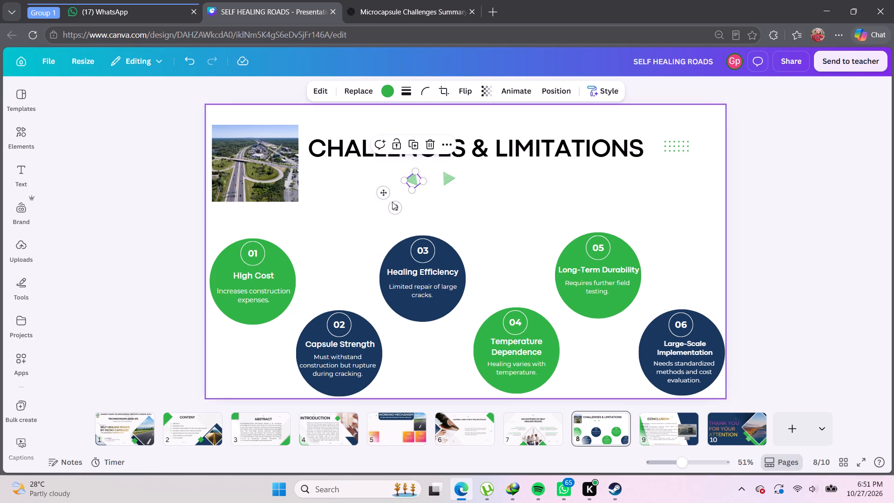
left_click_drag(393, 213, 391, 213)
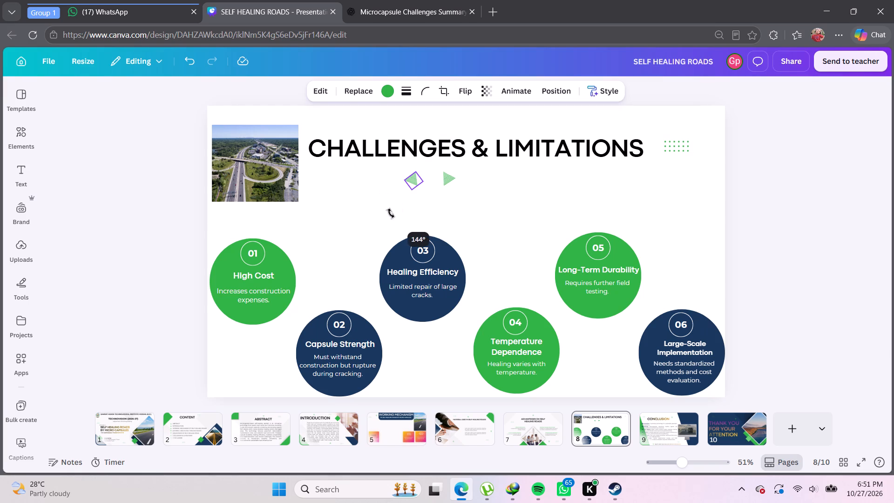
left_click_drag(391, 213, 386, 212)
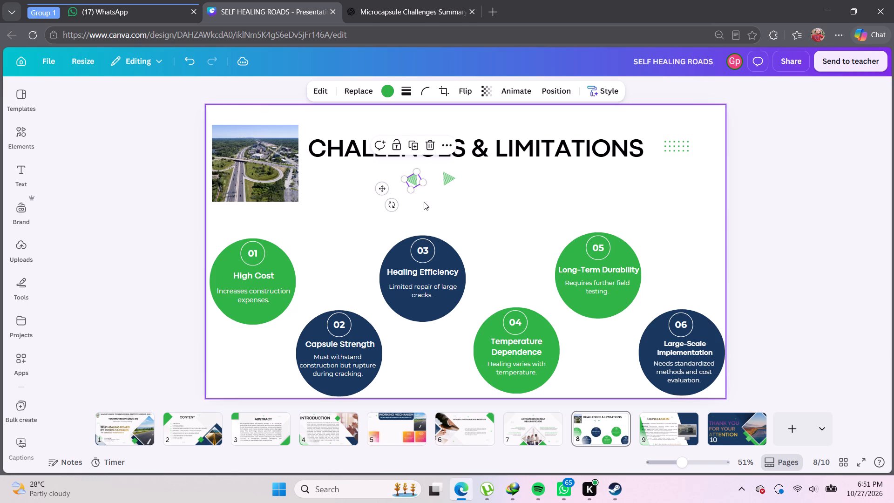
Fine-tune the rotation of the right-pointing green triangle under the heading.
left_click(452, 184)
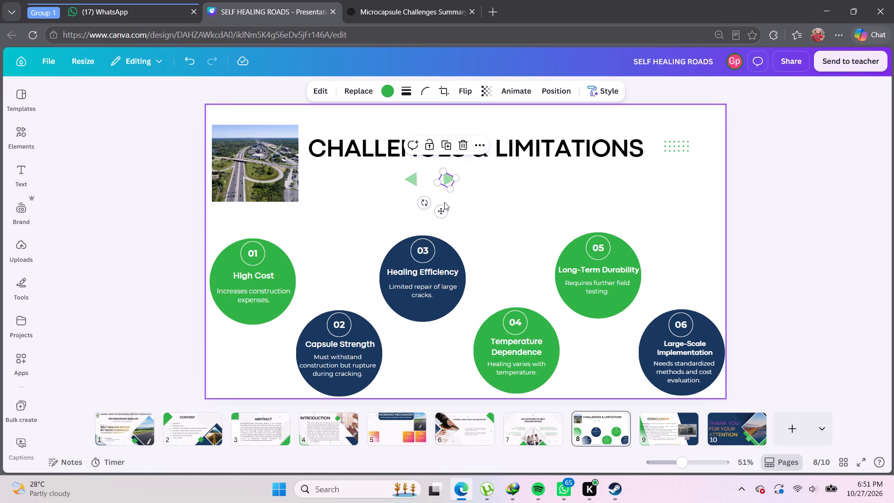
left_click(425, 205)
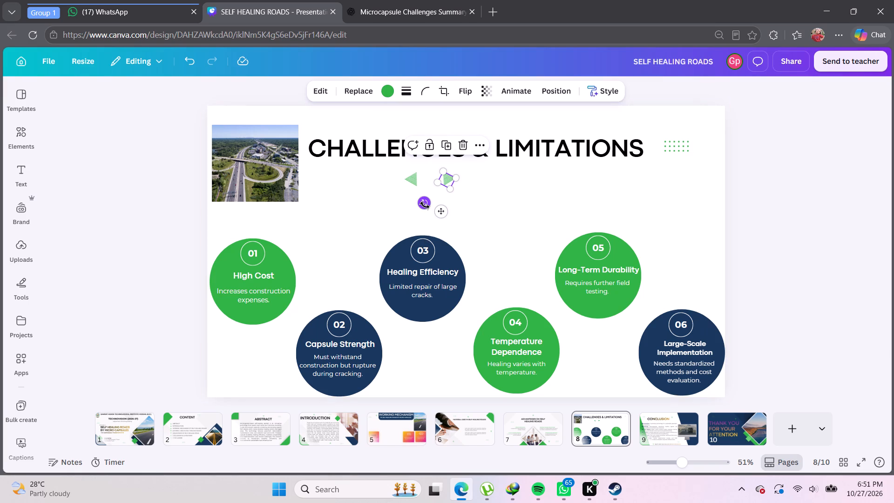
left_click(477, 208)
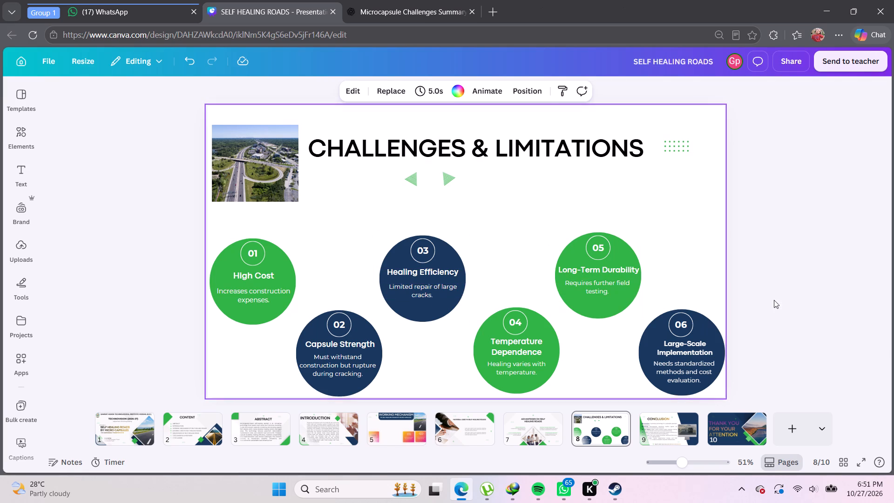
Move the green dot pattern beside the heading slightly down, keeping it on the slide.
left_click_drag(679, 149, 684, 174)
left_click(691, 148)
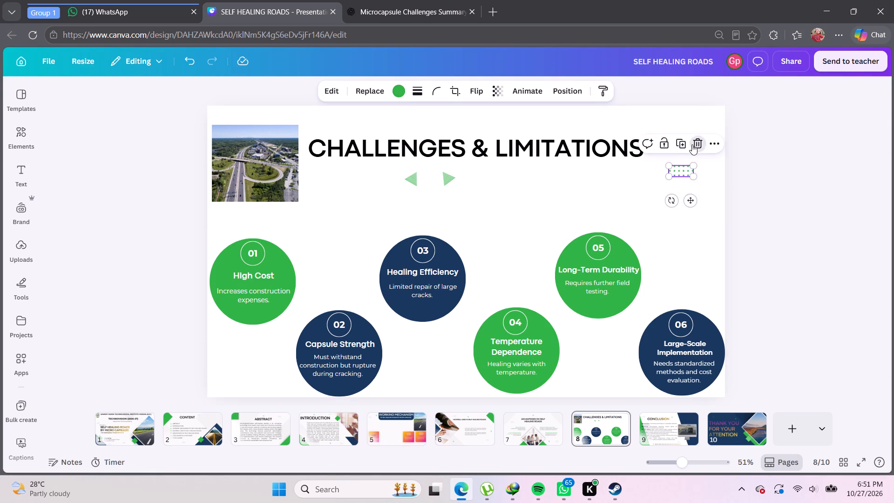
key("ctrl+z")
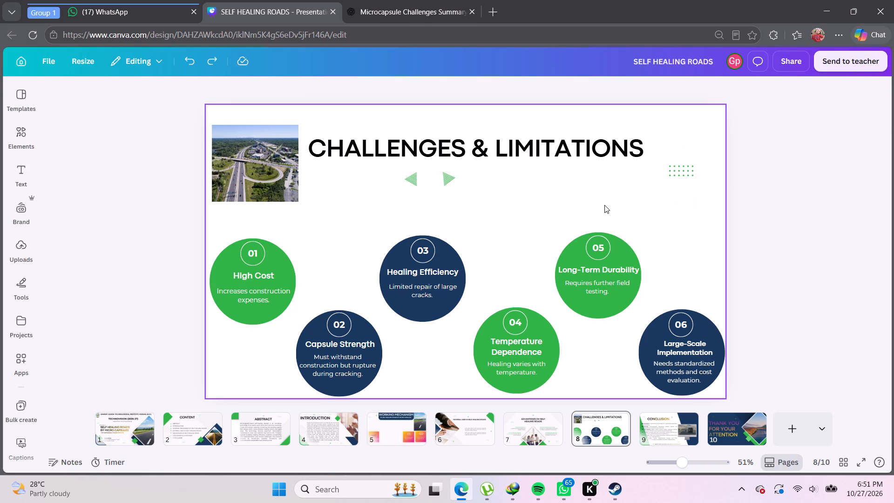
Duplicate the green dot pattern and place the copy near the slide's bottom edge, between circles 02 and 04.
left_click(674, 169)
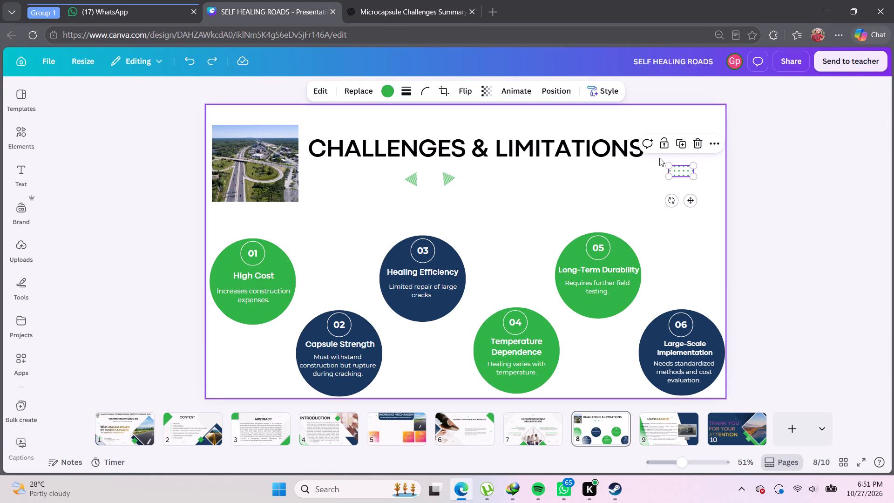
key("ctrl+c")
key("ctrl+v")
left_click_drag(683, 182, 671, 190)
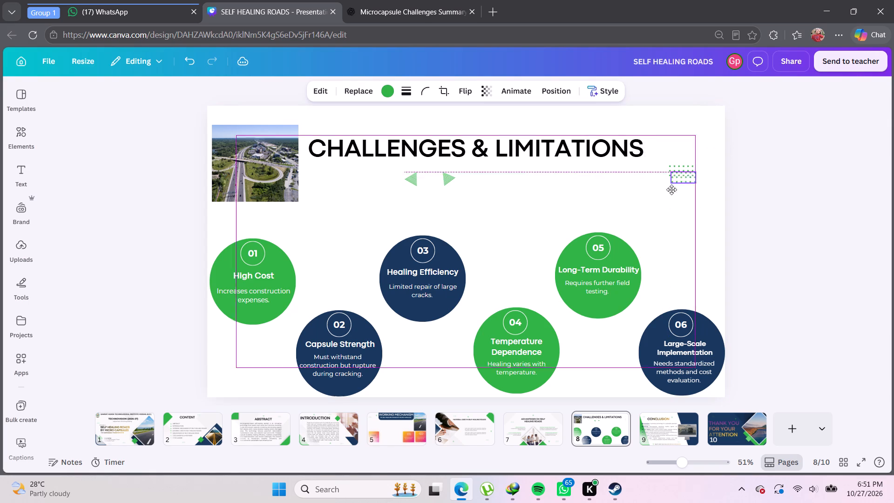
left_click_drag(671, 190, 434, 375)
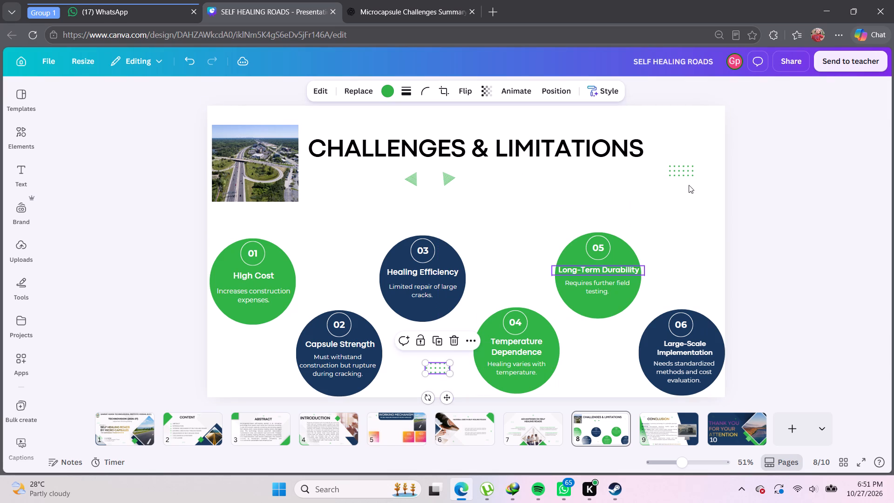
left_click(609, 209)
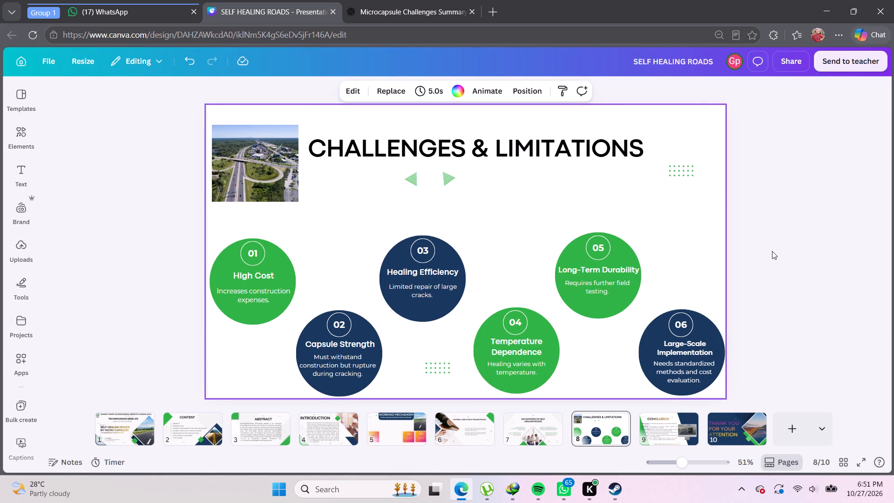
left_click_drag(431, 368, 418, 368)
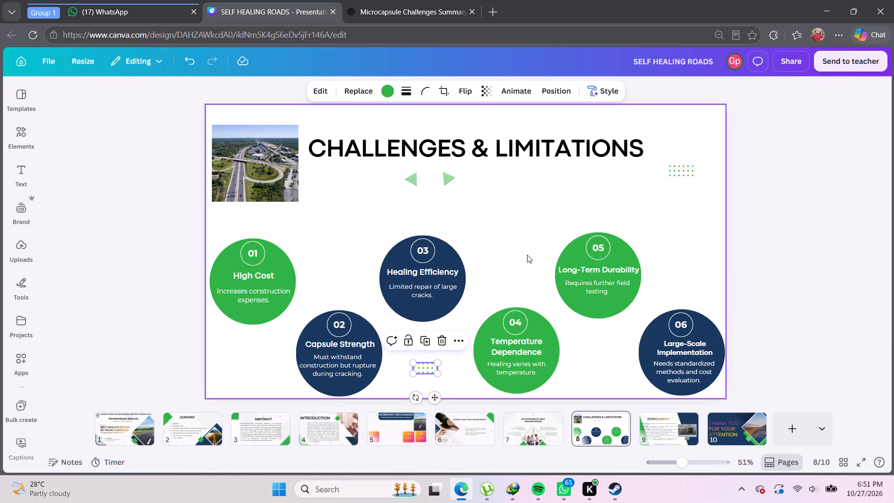
left_click(527, 255)
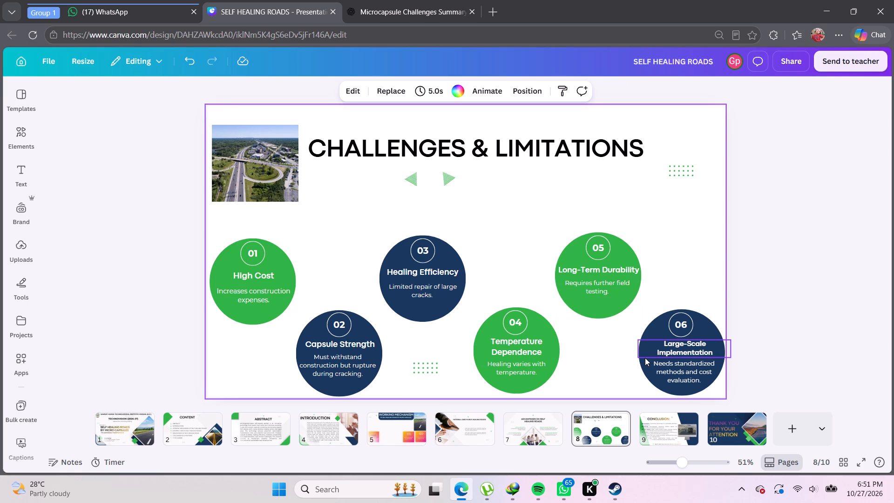
Move the original green dot pattern further down, into the gap between the heading and circle 06.
left_click_drag(685, 168, 690, 201)
left_click(562, 197)
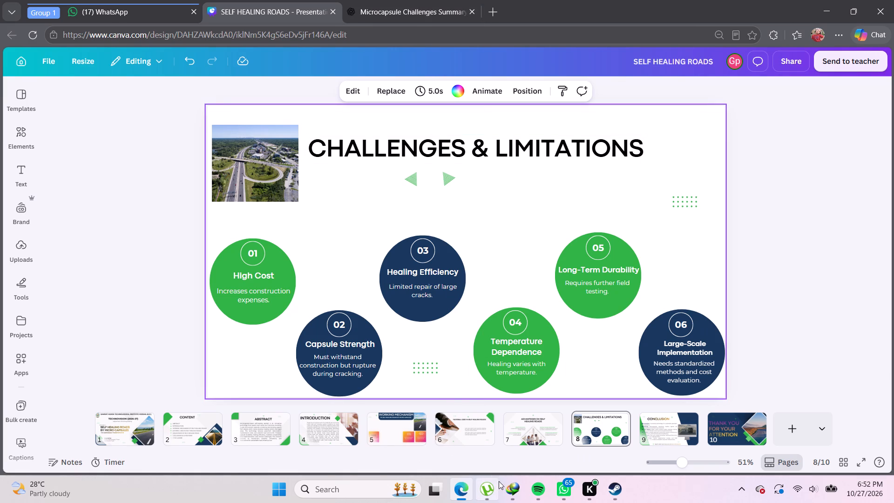
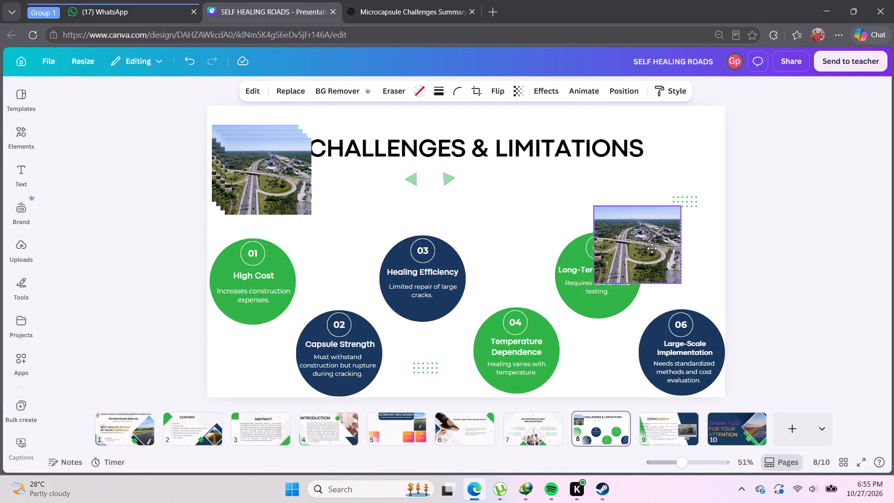
left_click_drag(652, 248, 697, 264)
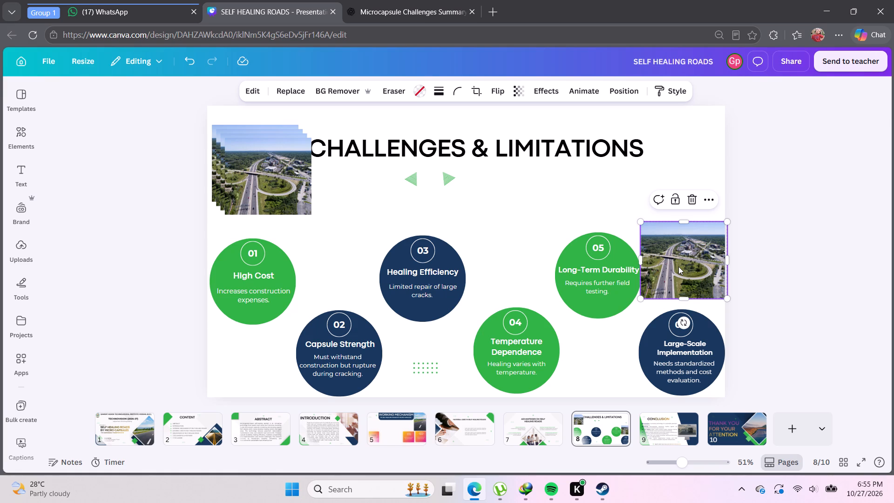
left_click_drag(296, 199, 560, 298)
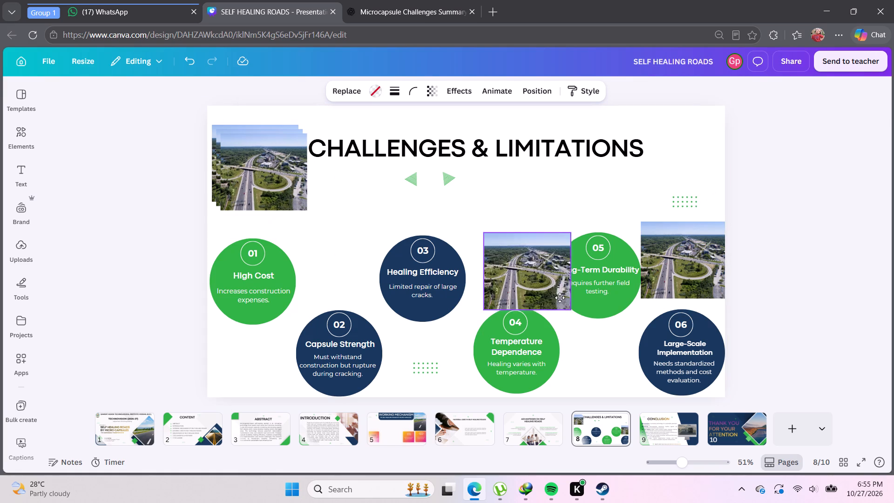
left_click_drag(560, 298, 630, 379)
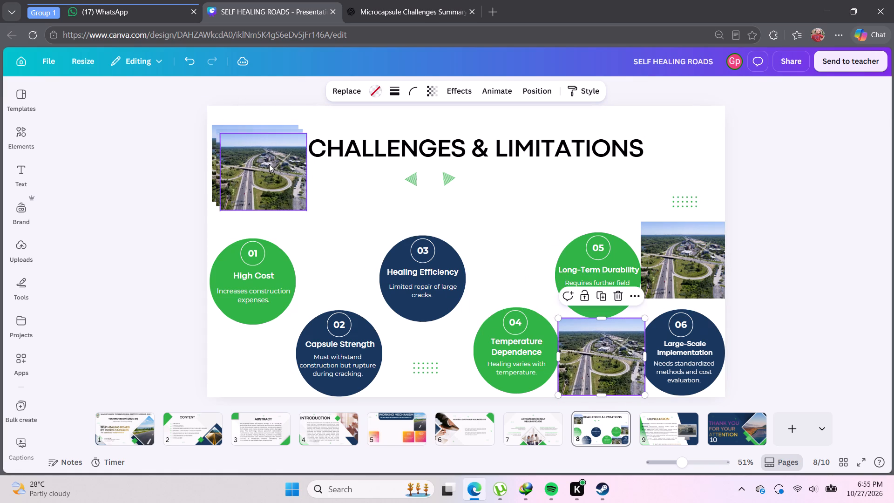
left_click_drag(269, 164, 519, 255)
Delete the green dot pattern below circle 03 and put another photo copy in its place.
left_click_drag(266, 177, 376, 242)
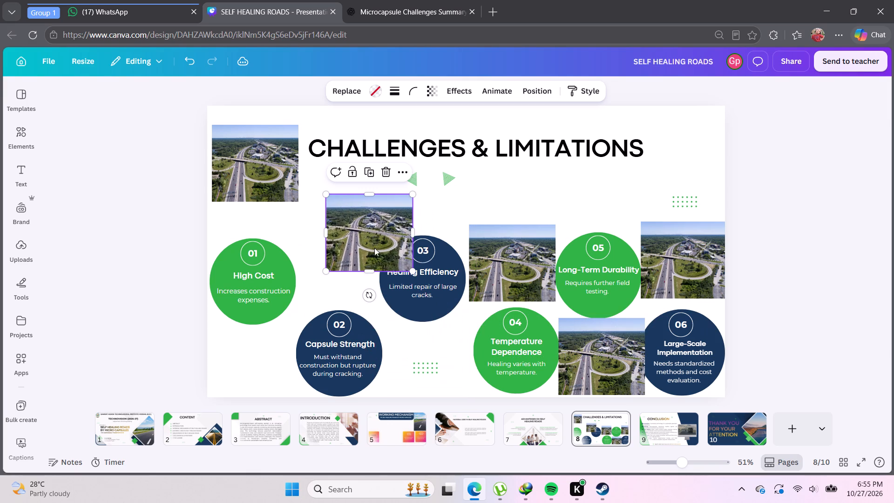
left_click(433, 373)
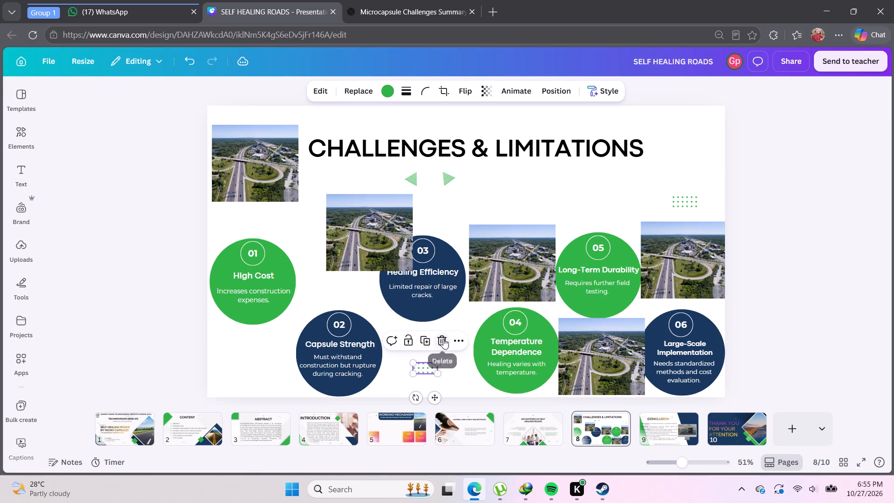
left_click(443, 339)
left_click_drag(381, 242, 442, 367)
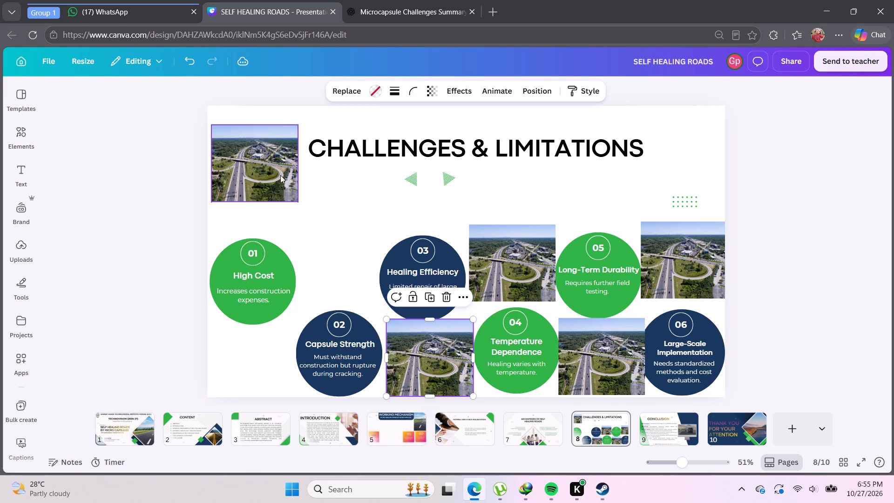
Move the photo beside the title to above circle 02 and put a smaller copy below circle 01.
left_click(274, 172)
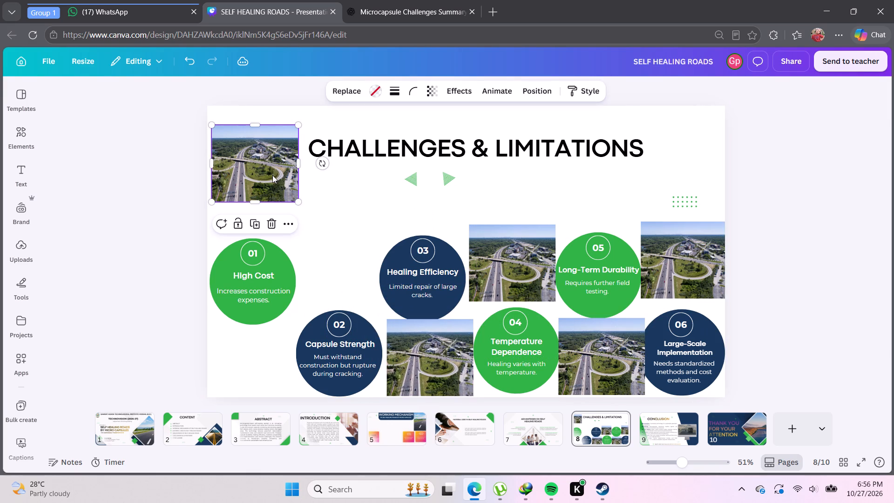
Paste two more copies of the highway photo and place one above circle 02 and the other below circle 01.
key("ctrl+v")
key("ctrl+v")
left_click_drag(272, 181, 347, 278)
left_click(350, 274)
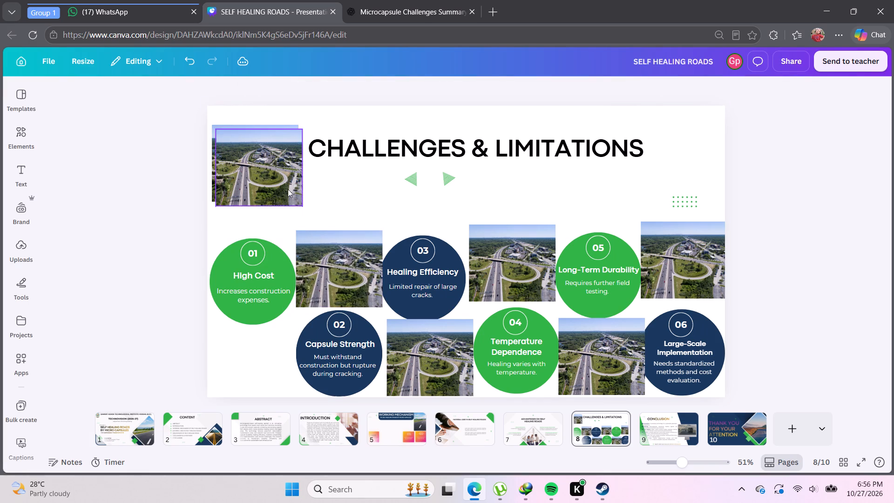
left_click_drag(276, 184, 274, 367)
Delete the leftover highway photo beside the slide title.
left_click(268, 158)
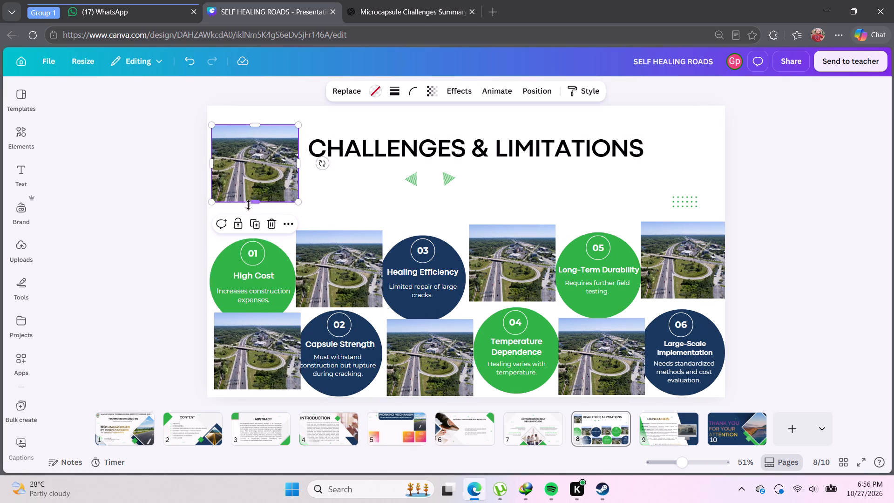
key("BackSpace")
left_click(264, 185)
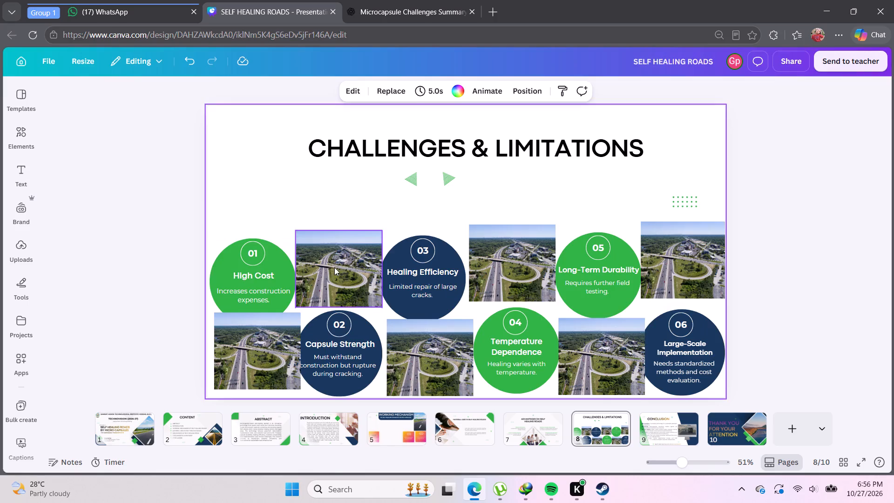
Shrink the photo below circle 01 and shift it down so it clears circles 01 and 02.
left_click(334, 267)
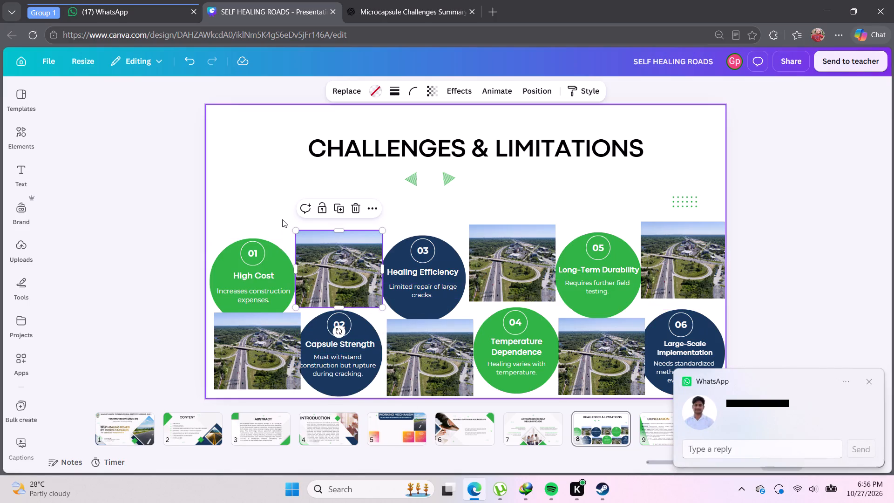
left_click(271, 192)
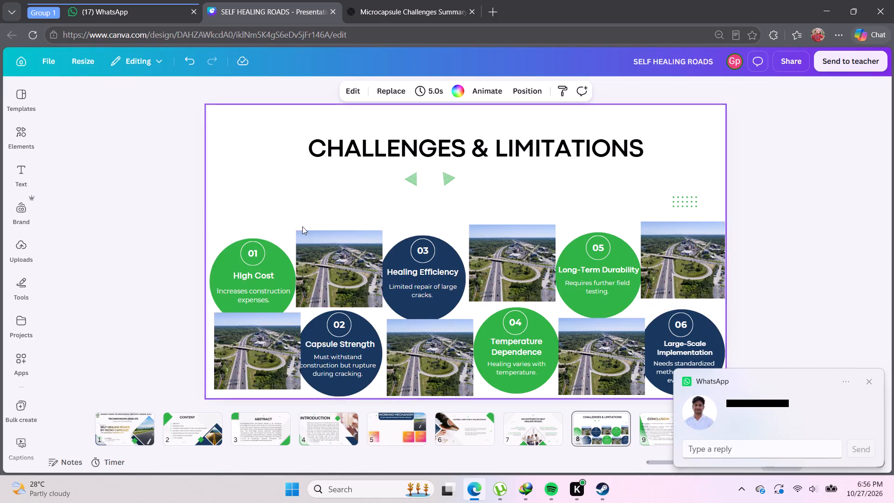
left_click(269, 340)
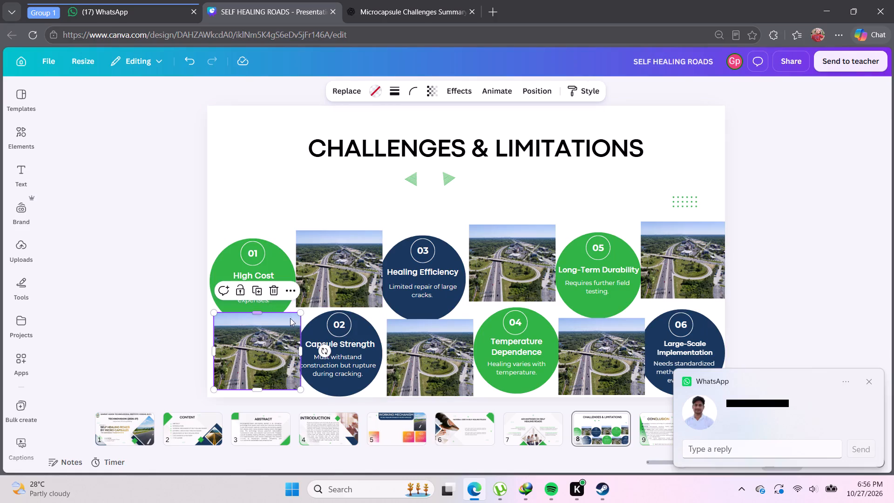
left_click_drag(298, 390, 286, 380)
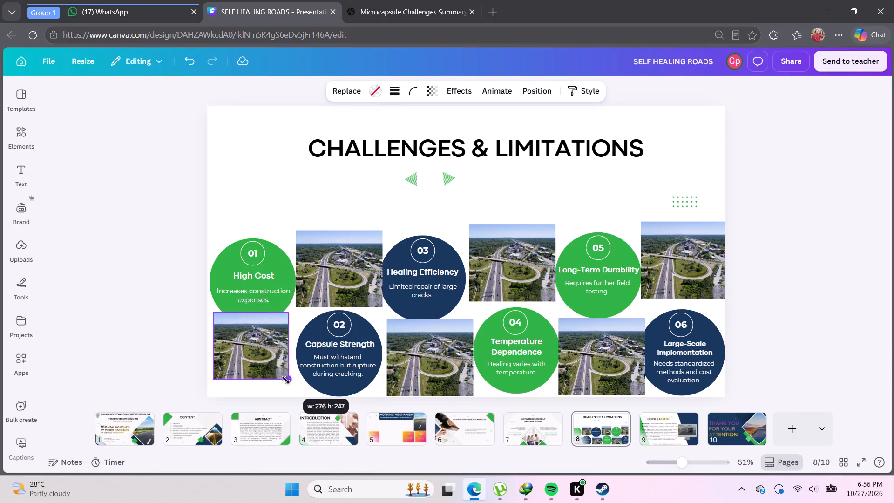
left_click_drag(286, 380, 283, 373)
left_click_drag(254, 340, 257, 359)
Try to resize the photo above circle 02 slightly so it fits the gap beside circle 03.
left_click(319, 289)
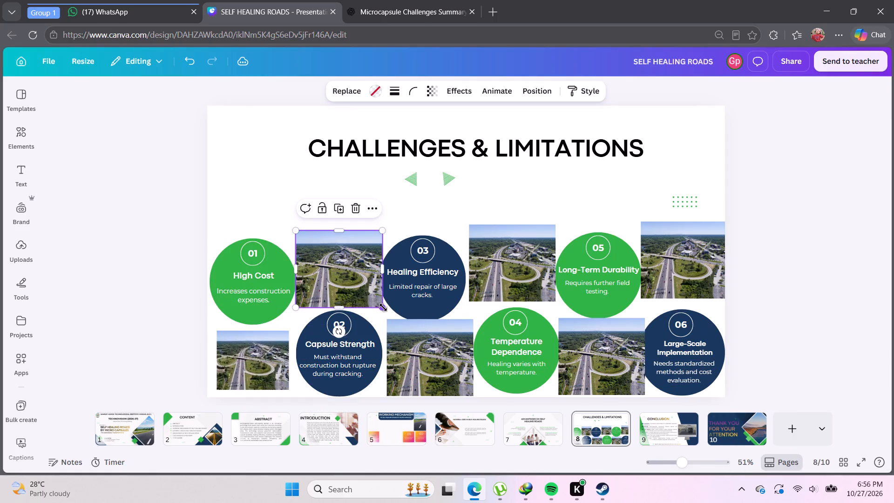
left_click_drag(385, 311, 386, 307)
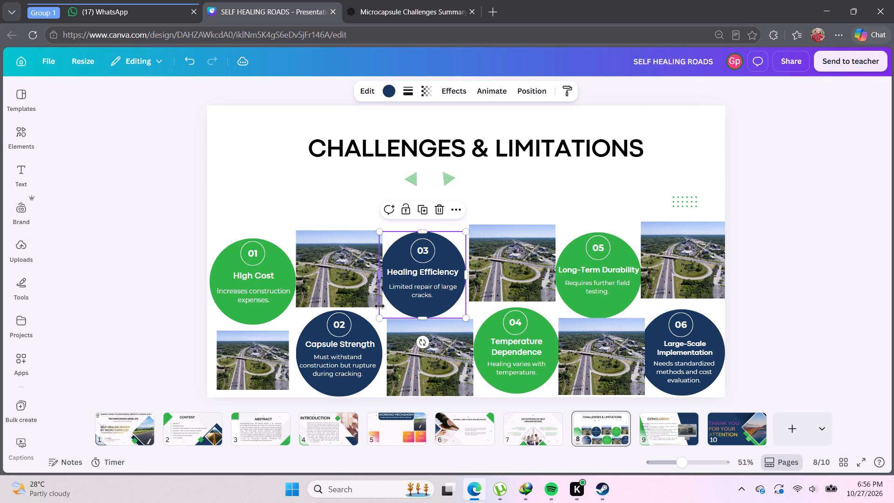
Undo the last shift of circle 03, and shrink and lower the photo above circle 02 to fit between its neighbouring circles.
key("ctrl+z")
left_click(355, 280)
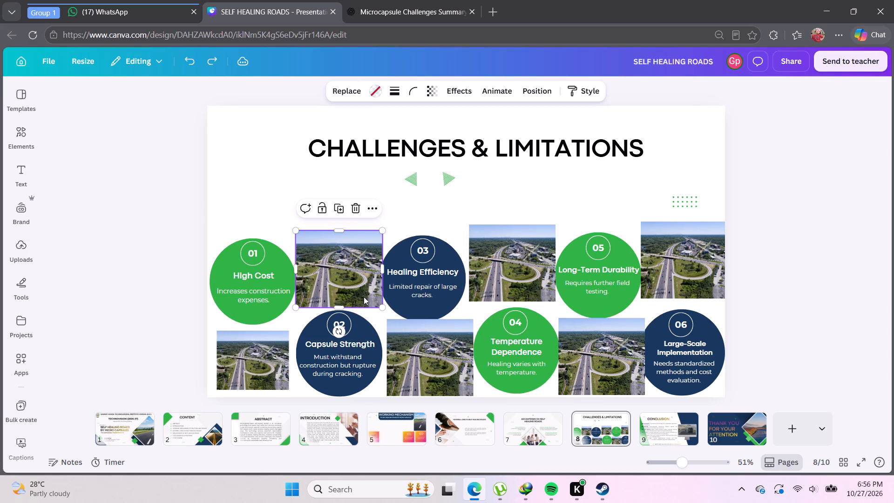
left_click_drag(383, 308, 376, 300)
left_click_drag(344, 272, 346, 282)
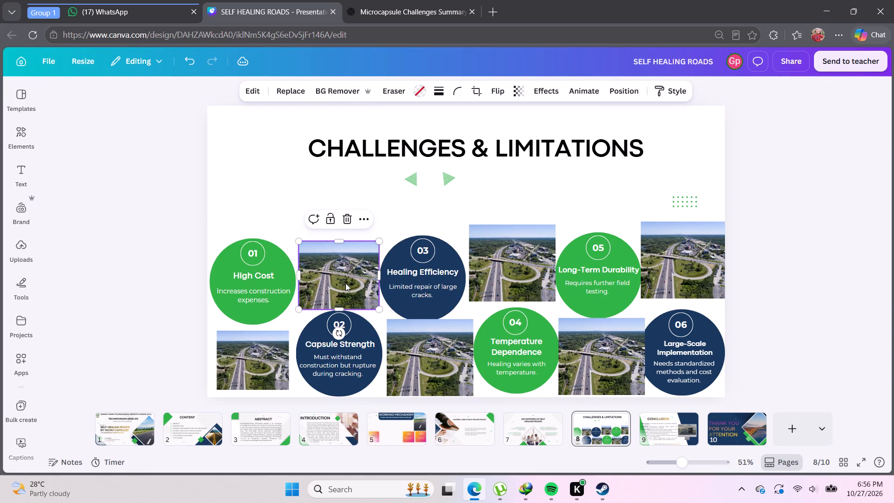
left_click(379, 310)
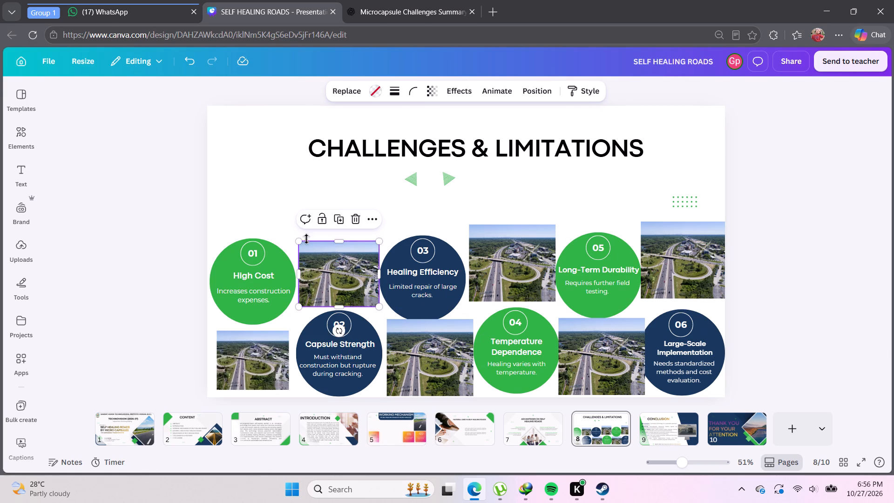
left_click(255, 202)
Enlarge the photo below circle 01 slightly and shift it up to fit beside circle 02.
left_click(271, 362)
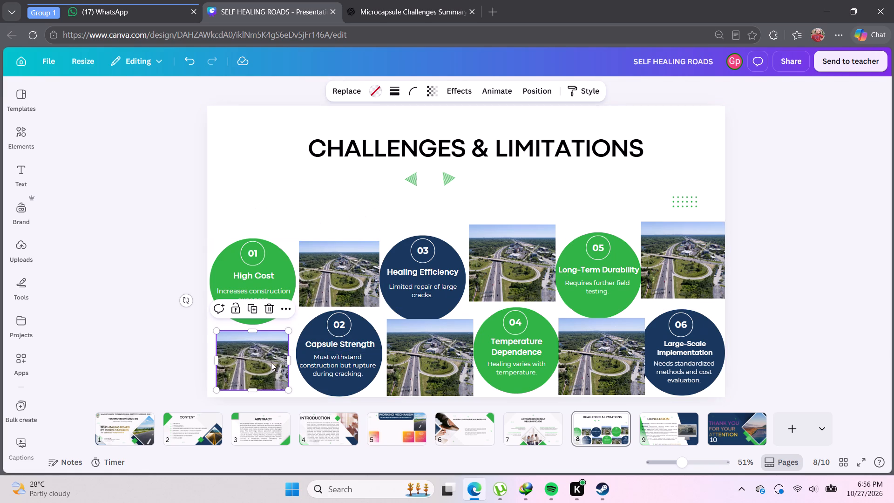
left_click_drag(290, 387, 292, 392)
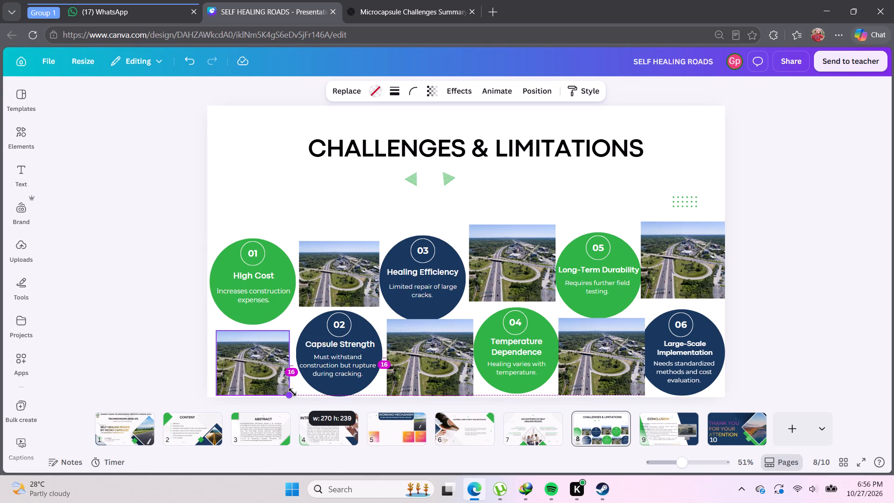
left_click_drag(292, 392, 295, 394)
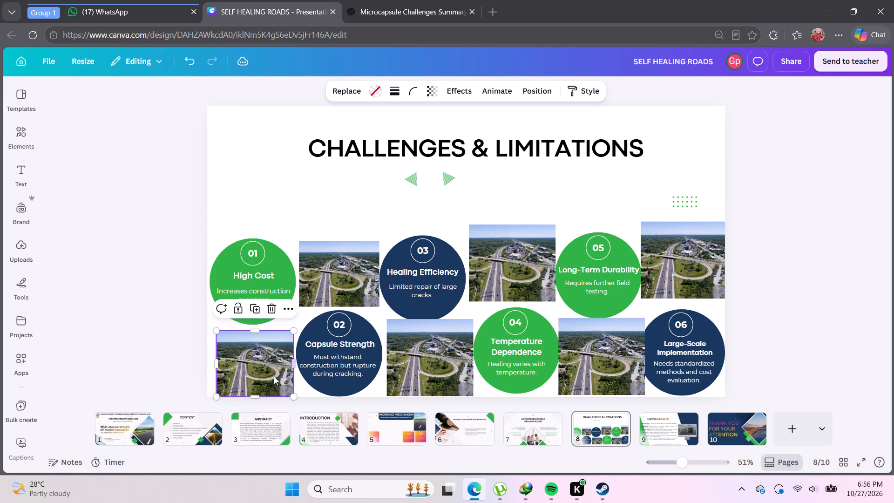
left_click(274, 376)
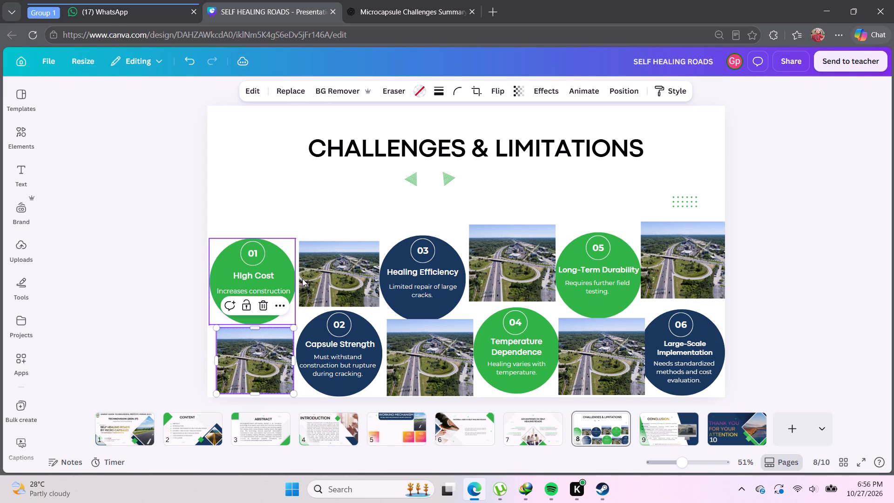
left_click(274, 197)
Shrink the photo below circle 03 to about 305 wide and reposition it between circles 02 and 04.
left_click(451, 340)
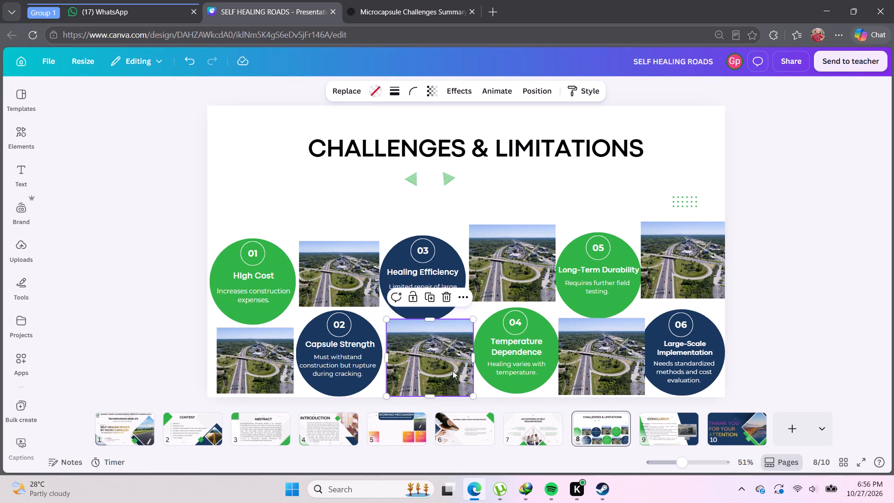
left_click_drag(472, 398, 460, 390)
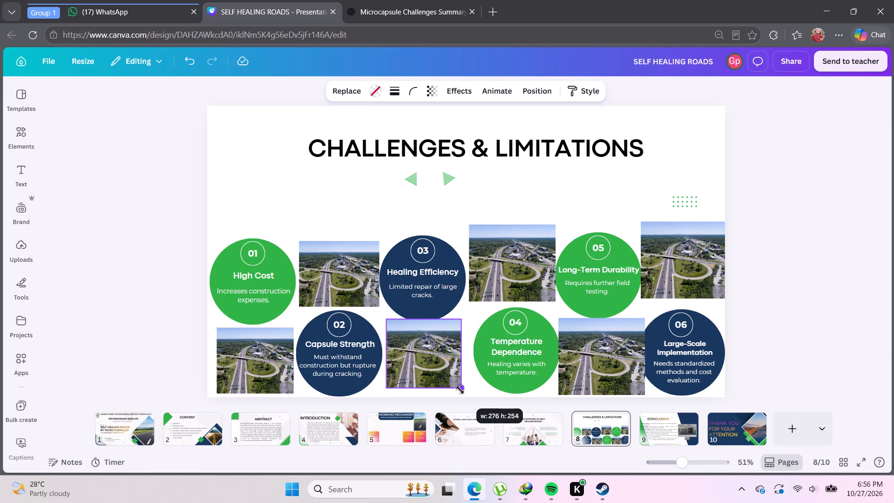
left_click_drag(460, 390, 468, 391)
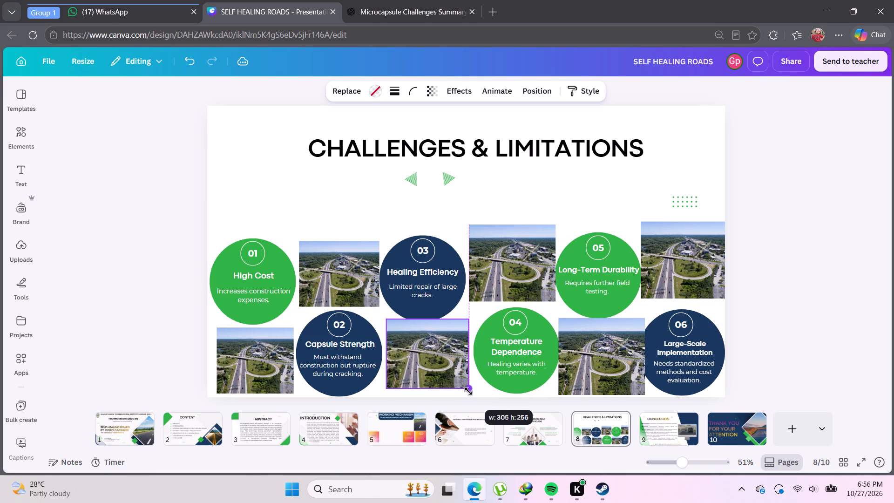
left_click_drag(468, 391, 468, 394)
left_click_drag(429, 368, 432, 373)
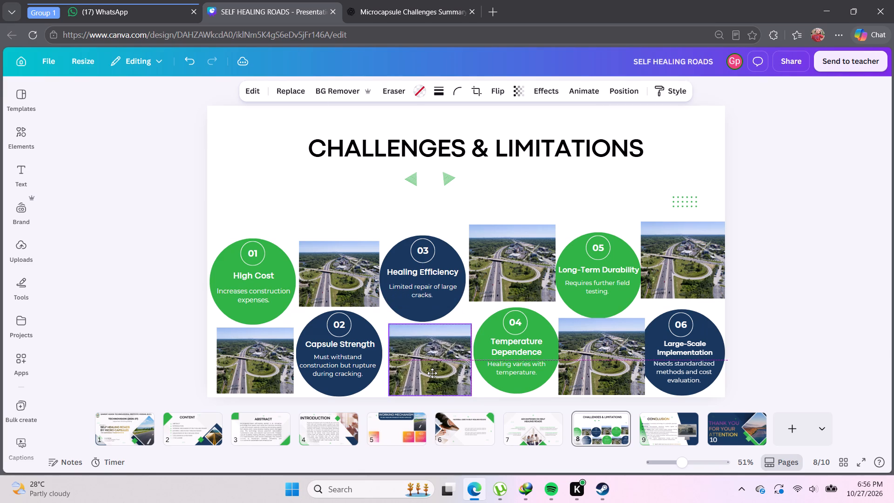
left_click_drag(432, 373, 430, 374)
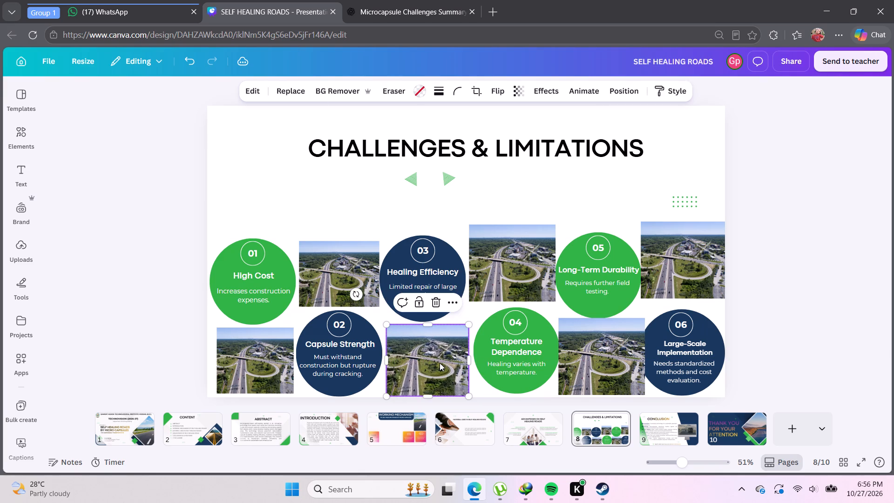
left_click_drag(439, 363, 438, 356)
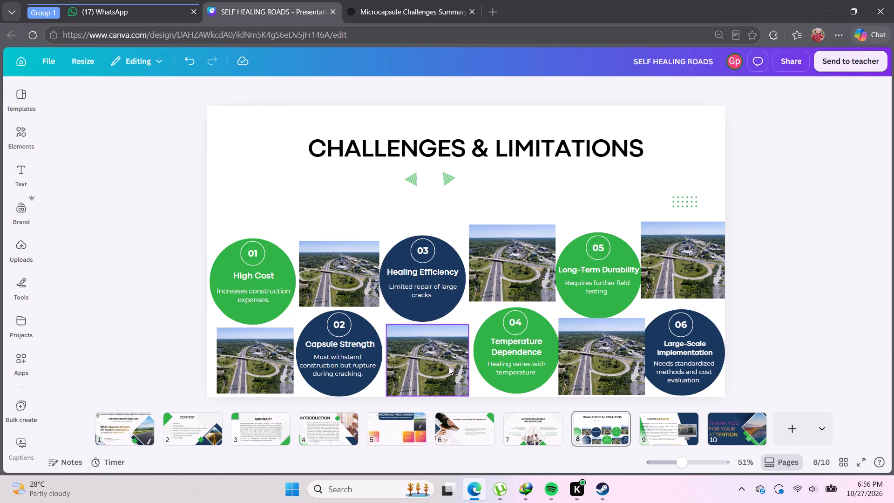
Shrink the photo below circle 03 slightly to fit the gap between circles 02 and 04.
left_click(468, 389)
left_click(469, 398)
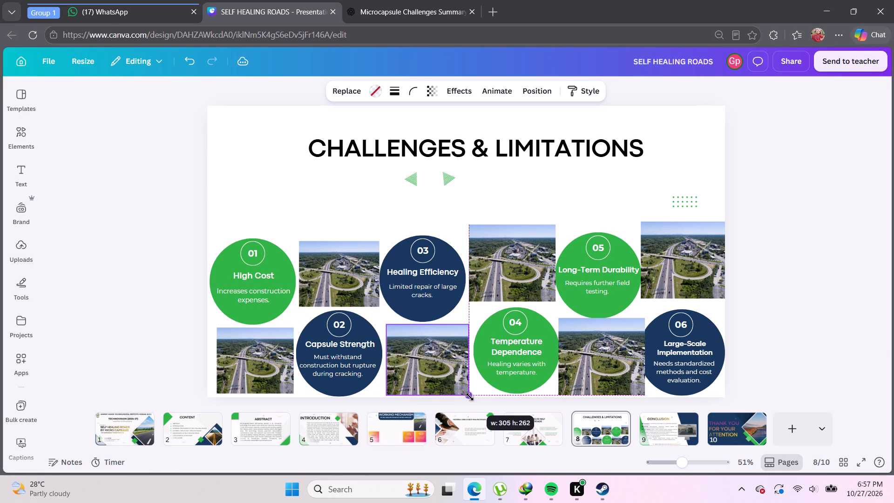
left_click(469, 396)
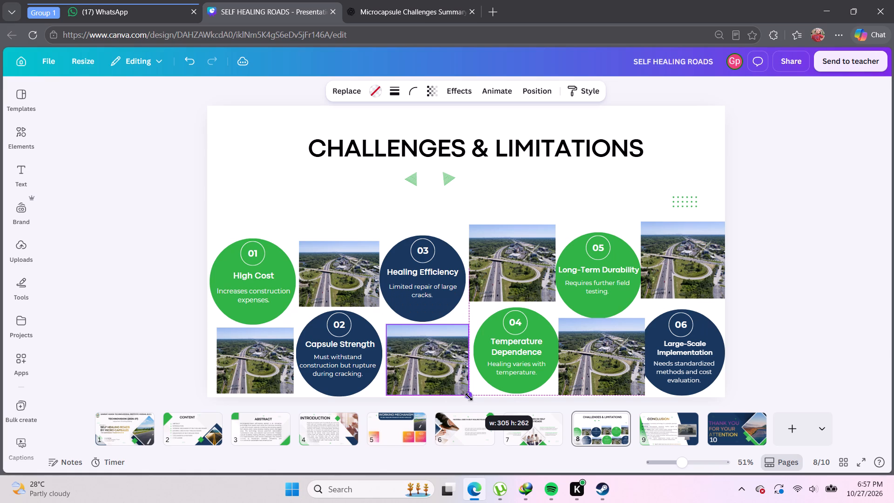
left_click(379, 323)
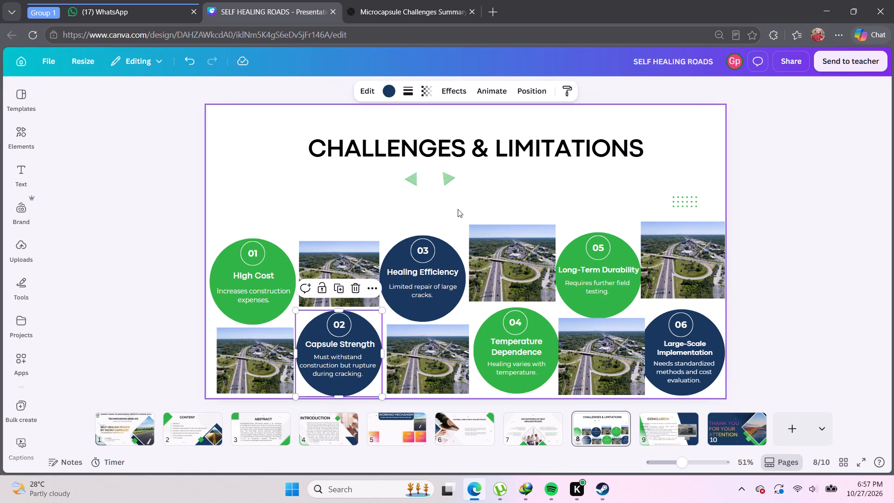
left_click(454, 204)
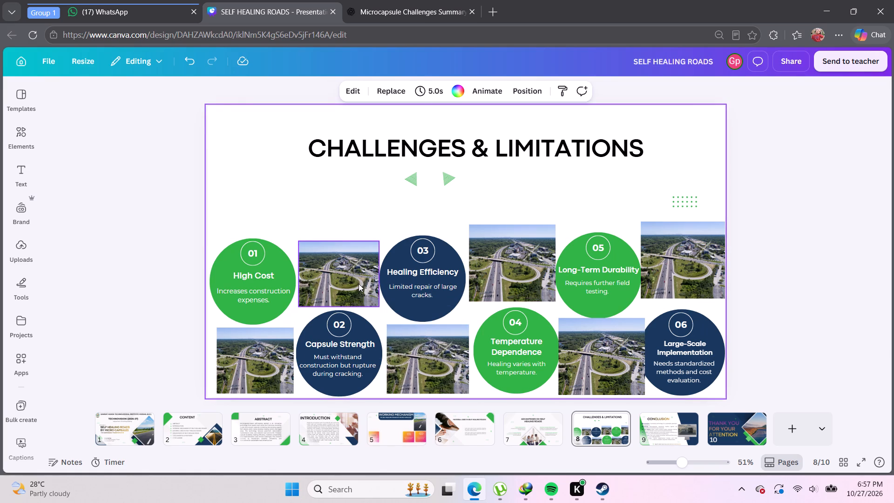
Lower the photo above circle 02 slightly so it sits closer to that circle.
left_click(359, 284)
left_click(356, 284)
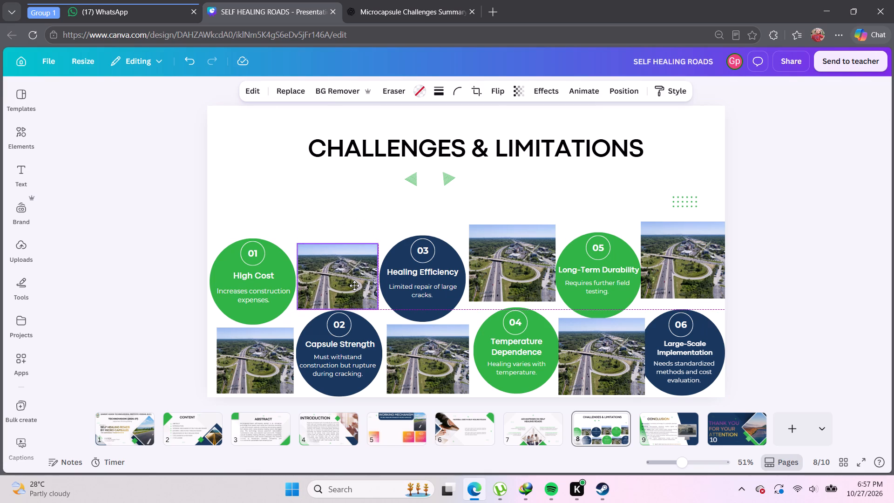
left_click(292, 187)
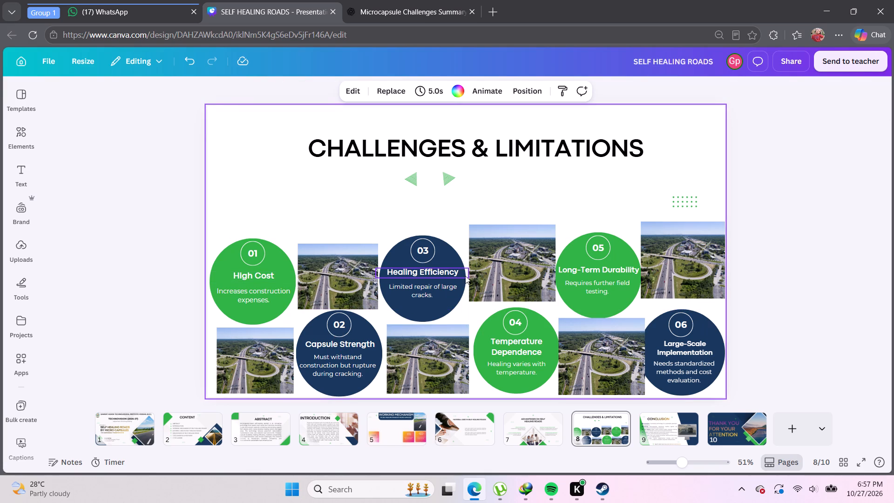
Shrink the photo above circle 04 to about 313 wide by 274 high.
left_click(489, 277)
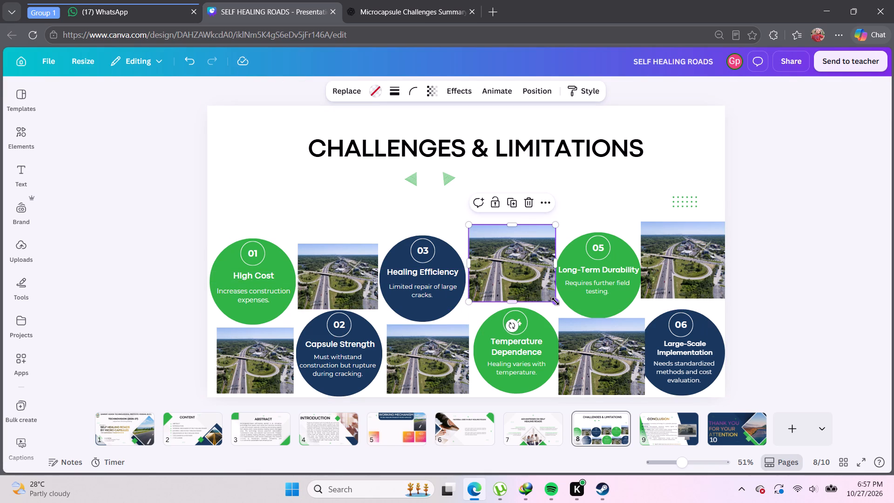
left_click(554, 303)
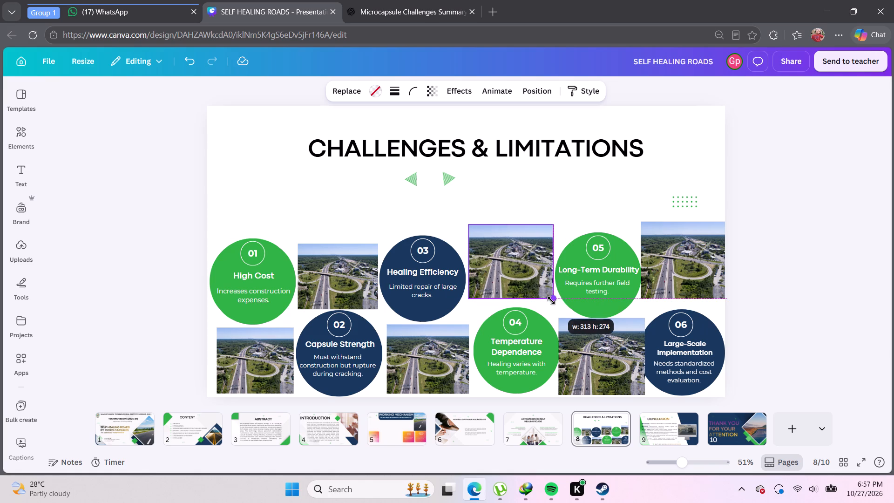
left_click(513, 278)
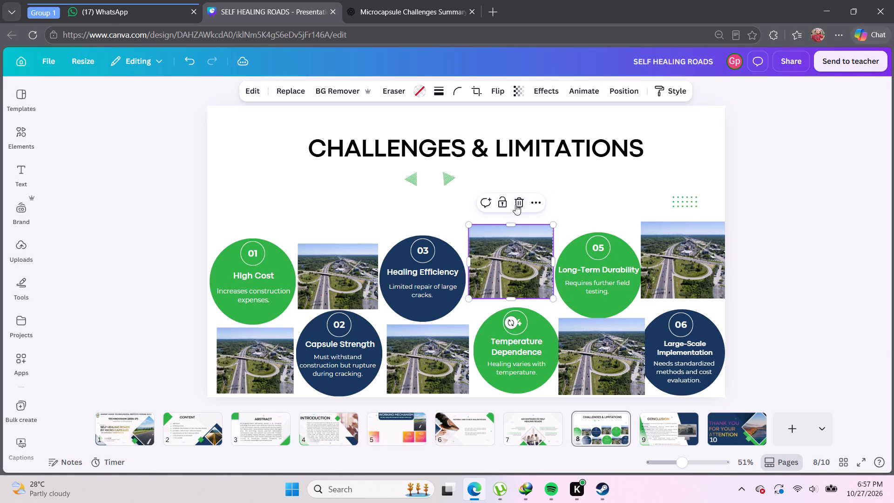
Delete the photos above circles 04 and 06 and the photo below circle 05.
left_click(516, 204)
left_click(518, 204)
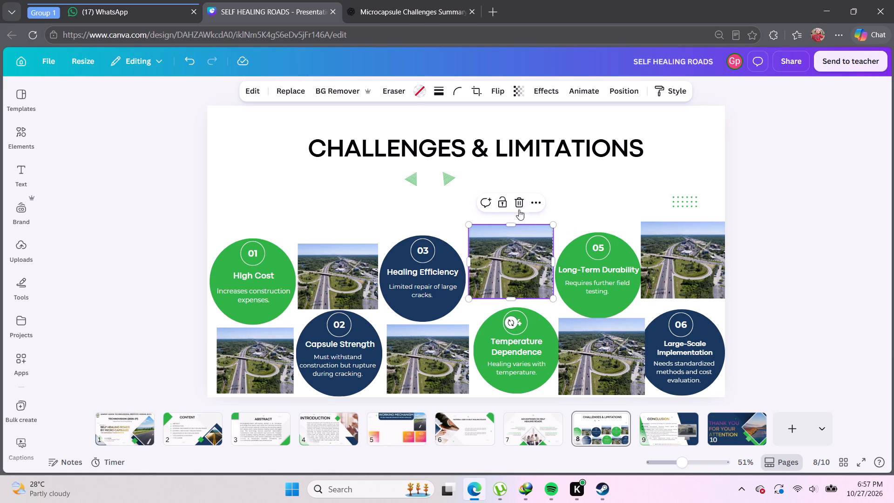
left_click(517, 202)
left_click(531, 249)
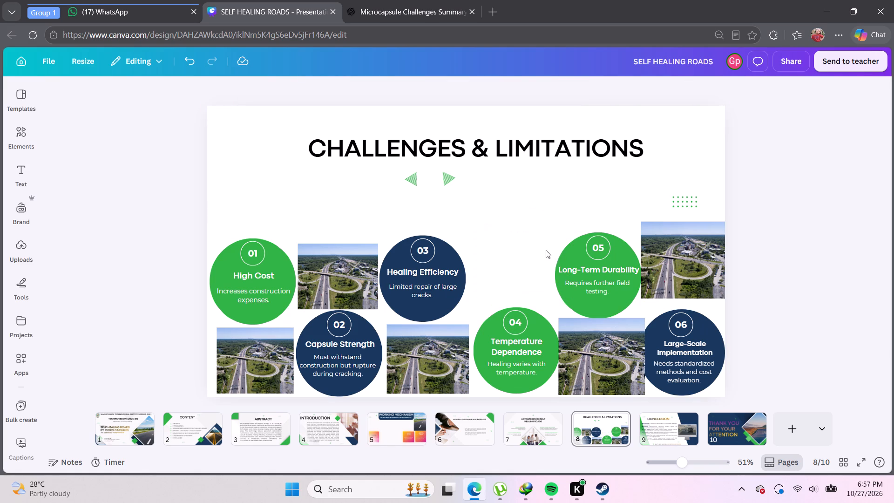
left_click(670, 268)
left_click(705, 200)
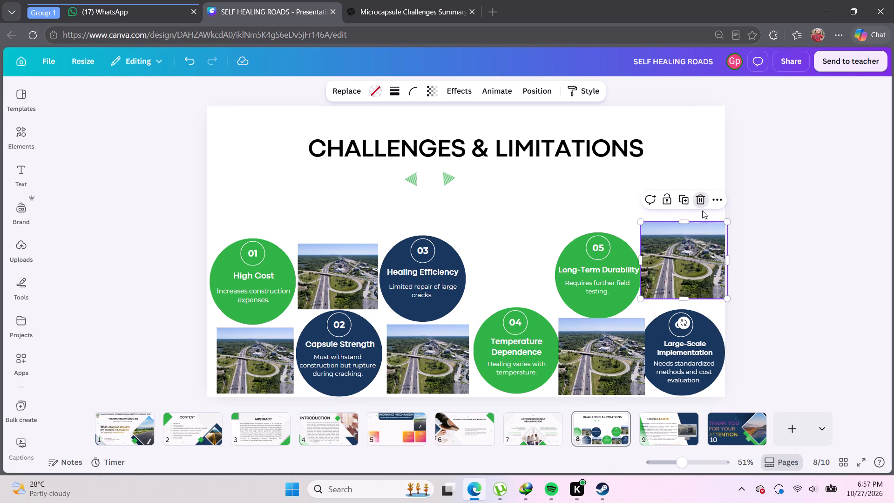
left_click(606, 358)
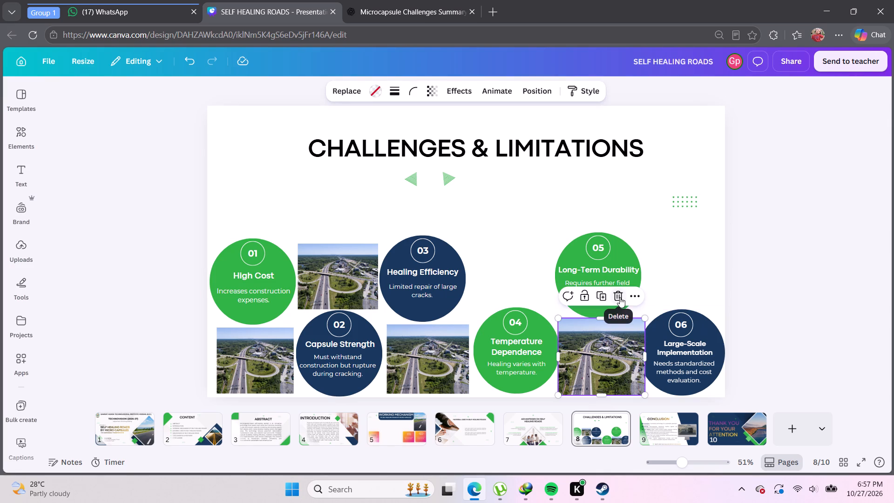
left_click(618, 297)
Move the green dot pattern up beside the end of the CHALLENGES & LIMITATIONS title.
left_click_drag(687, 202, 679, 146)
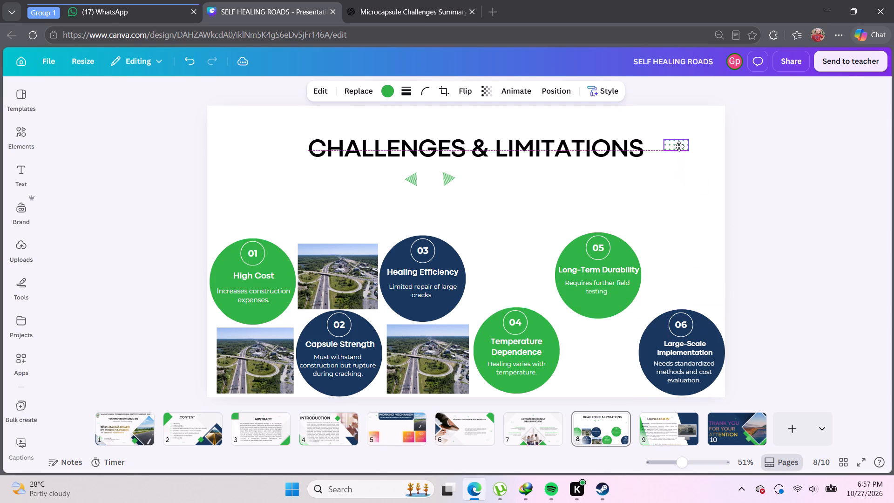
left_click_drag(679, 146, 677, 146)
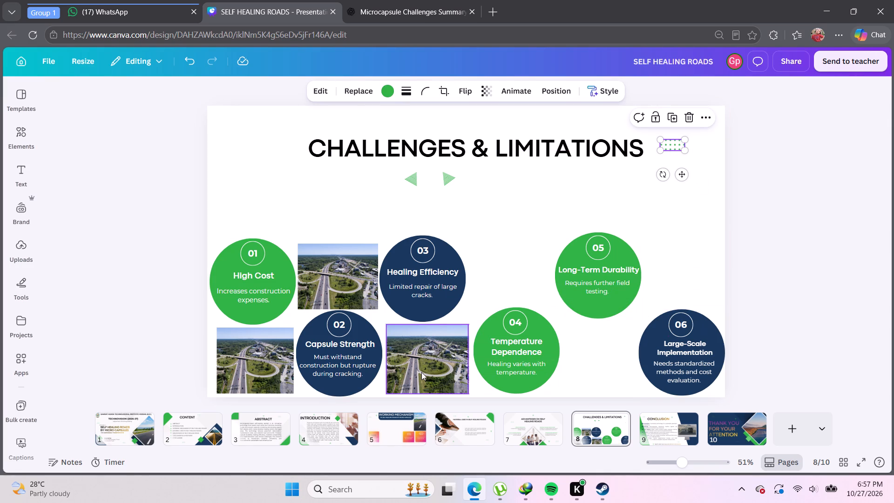
Delete the photo below circle 03 and the photo above circle 02, keeping only the one below circle 01.
left_click(420, 370)
left_click(445, 305)
left_click(361, 285)
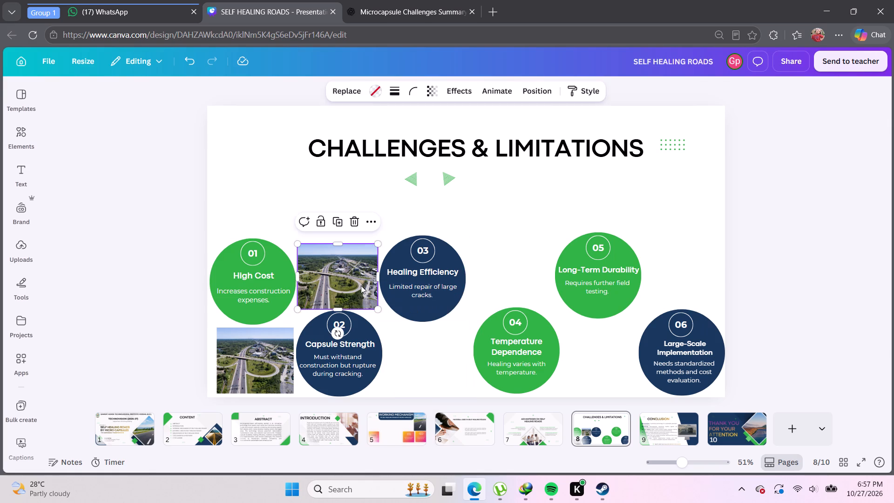
left_click(351, 223)
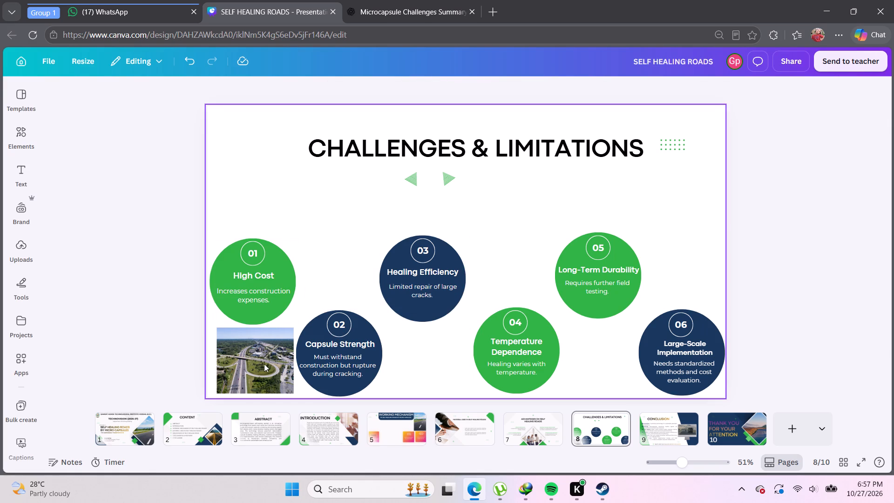
Copy the photo below circle 01 and paste five duplicates of it on the slide.
left_click(261, 365)
key("ctrl+c")
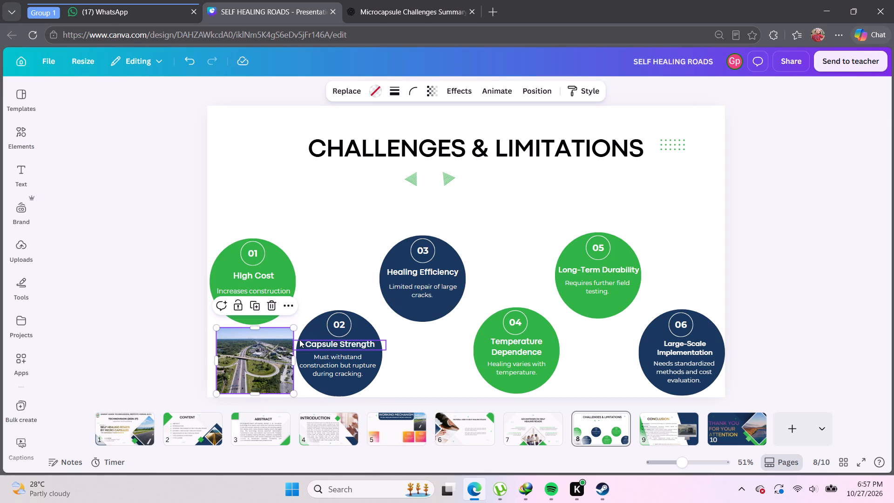
key("ctrl+v")
key("ctrl+v")
key("ctrl+v")
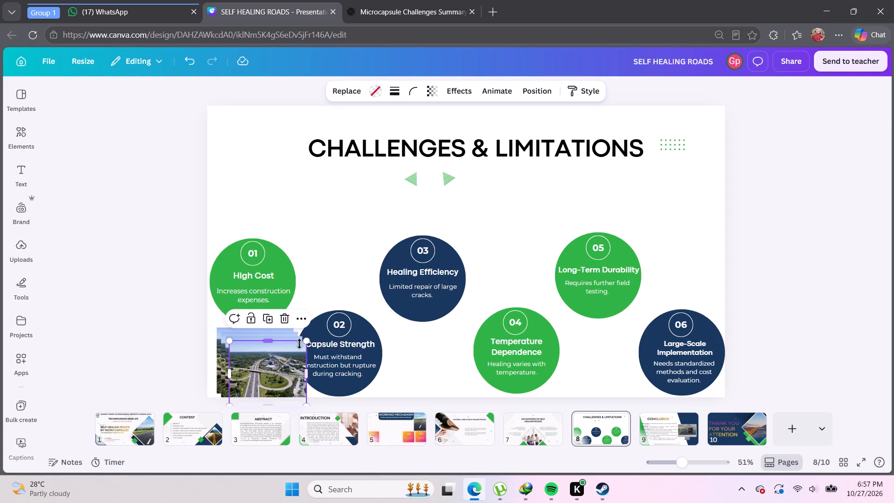
key("ctrl+v")
key("ctrl+v")
left_click_drag(297, 370, 449, 346)
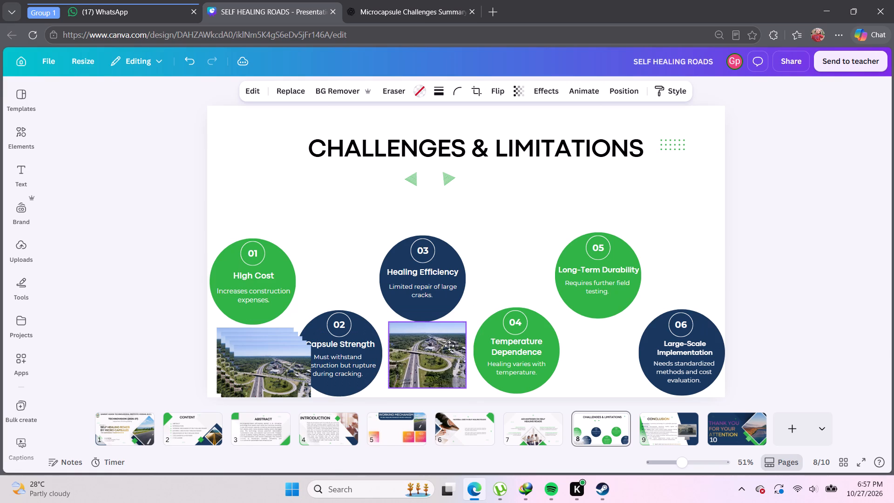
left_click_drag(449, 346, 450, 347)
left_click_drag(284, 367, 292, 334)
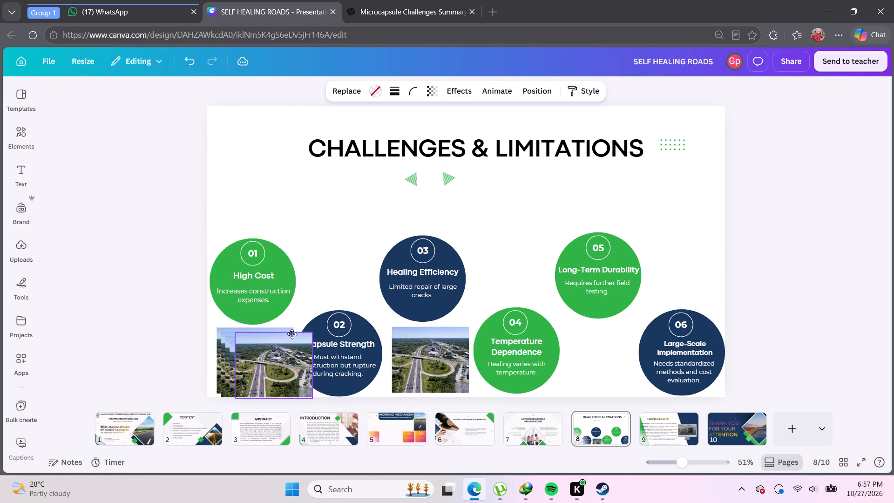
left_click_drag(292, 334, 351, 262)
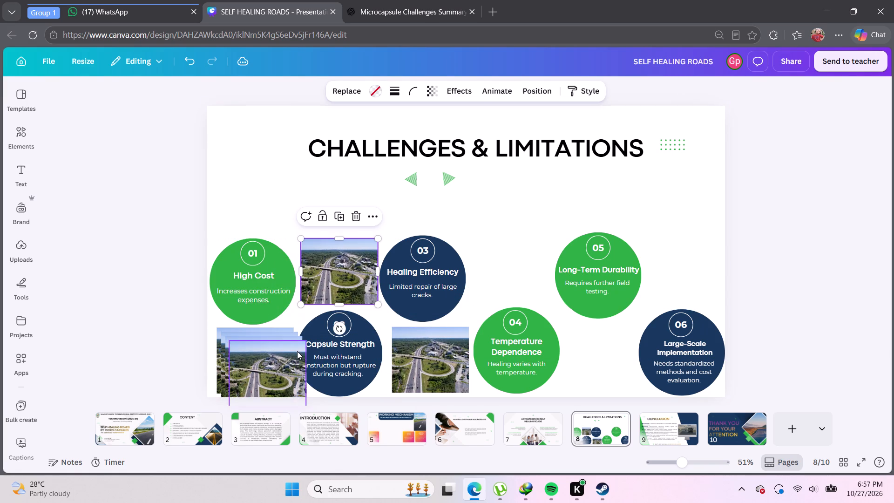
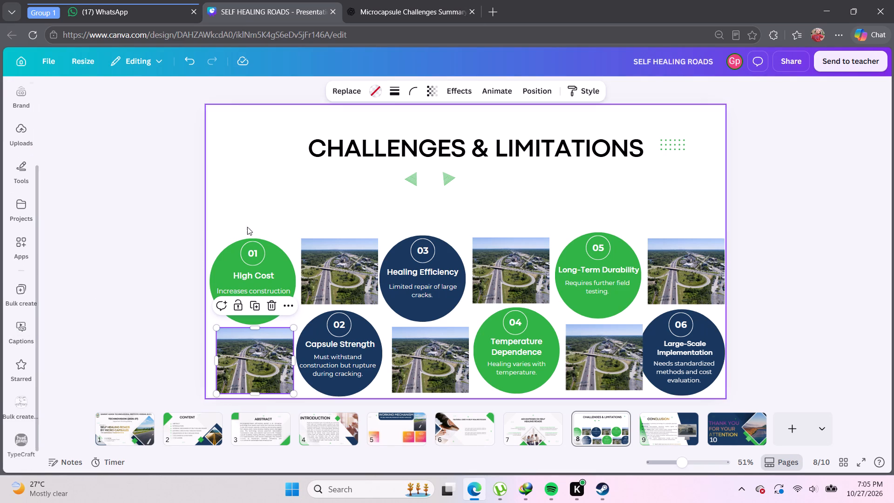
left_click(333, 296)
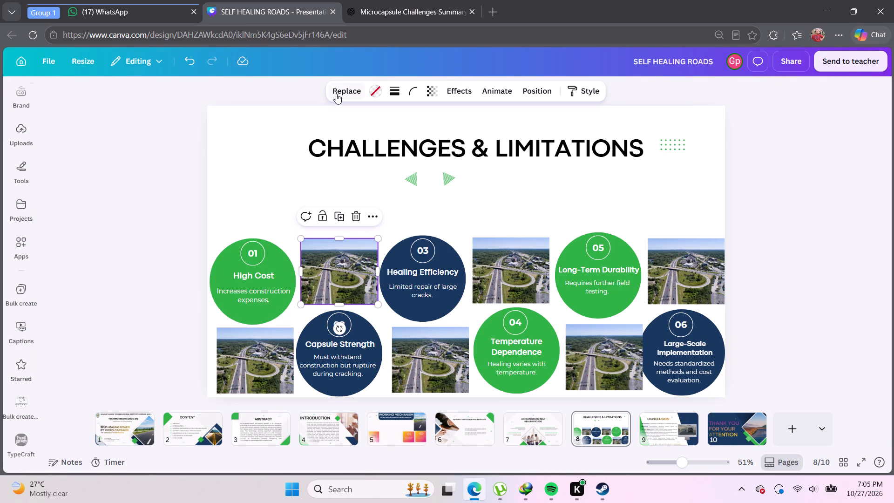
left_click(337, 93)
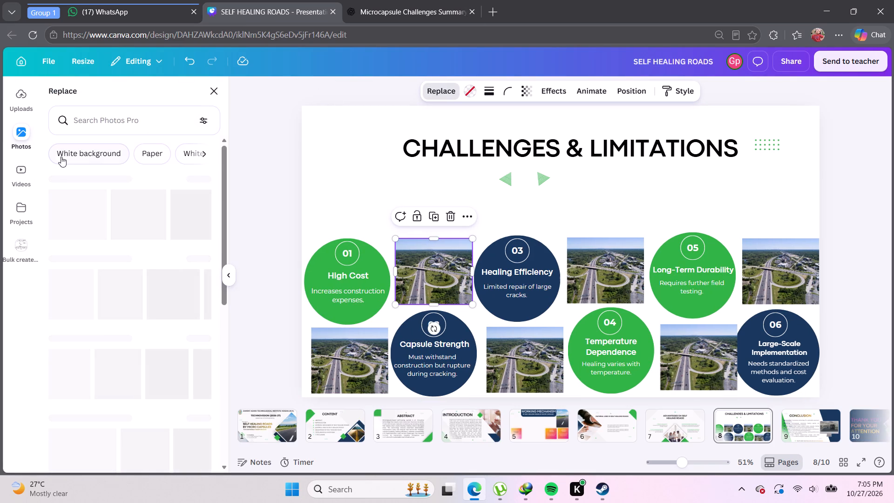
left_click(22, 99)
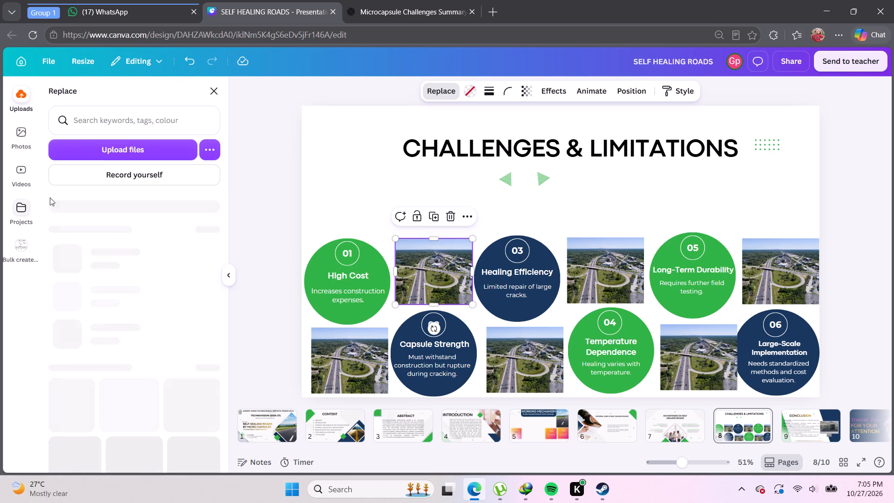
left_click(102, 146)
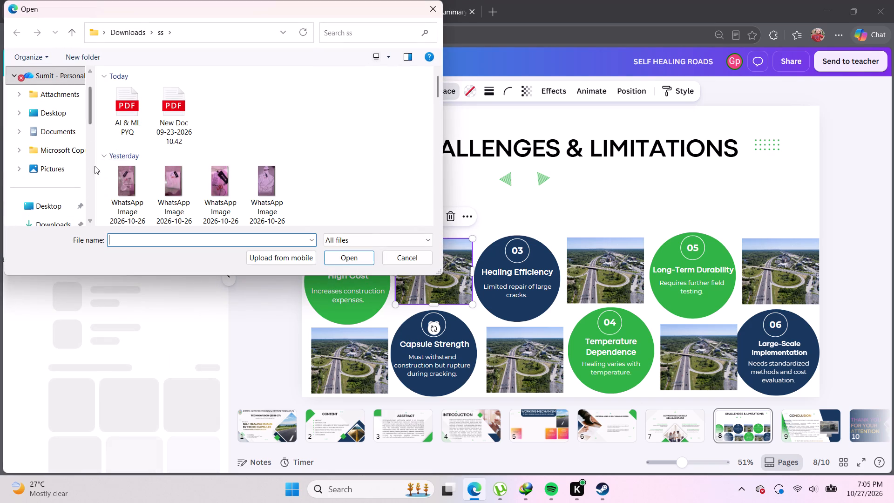
left_click(50, 204)
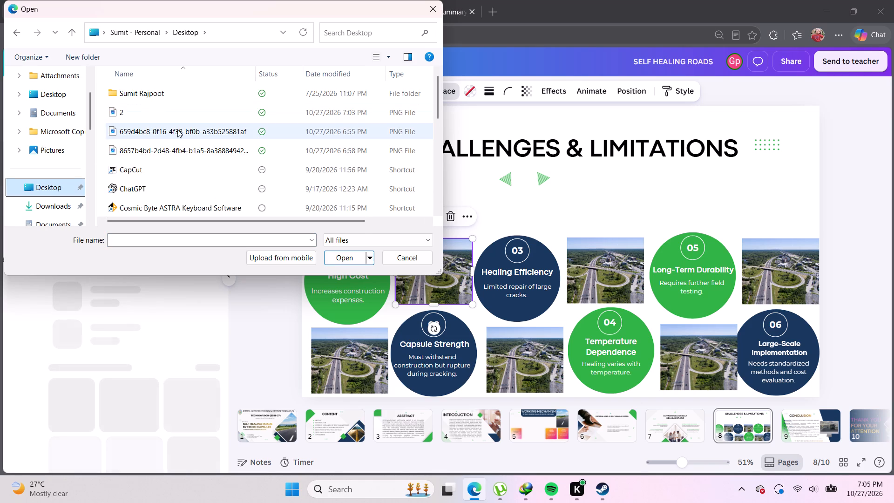
left_click(151, 111)
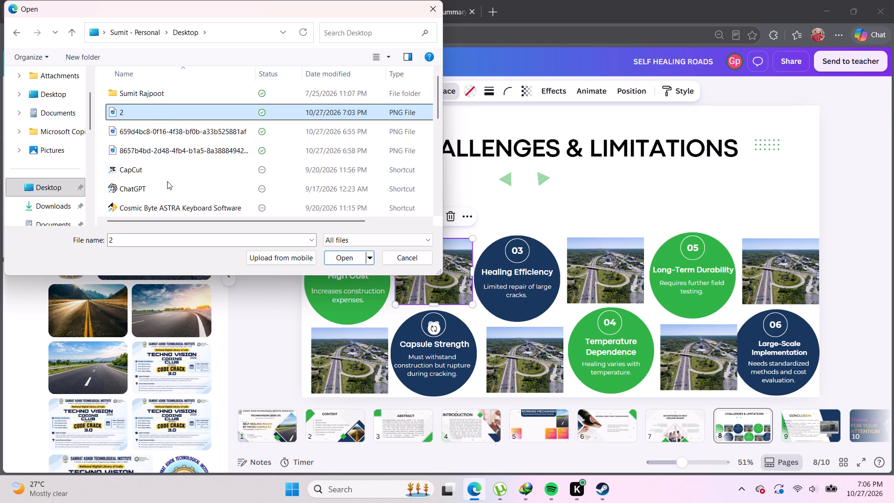
left_click(341, 258)
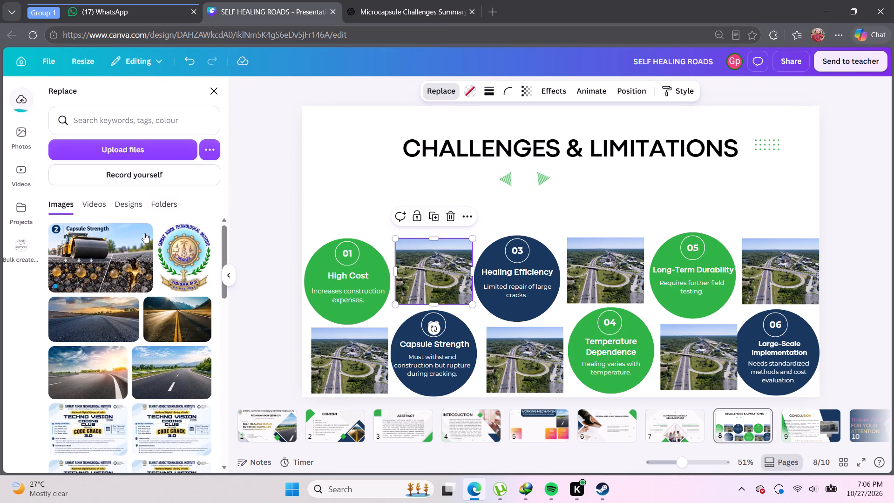
left_click(122, 250)
left_click(226, 185)
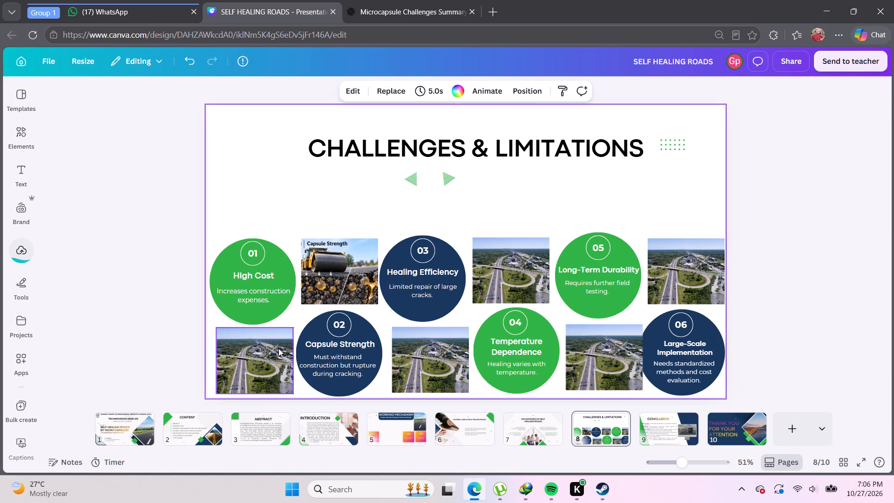
Select the road photo below the High Cost circle.
left_click(257, 361)
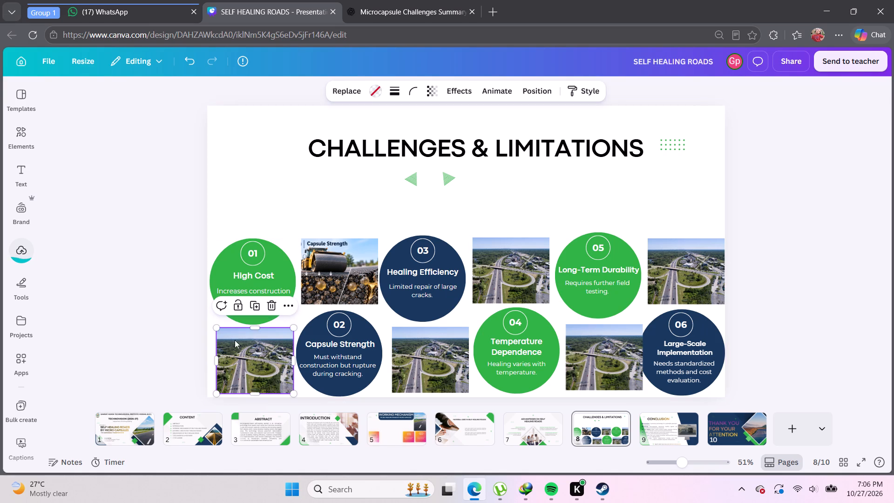
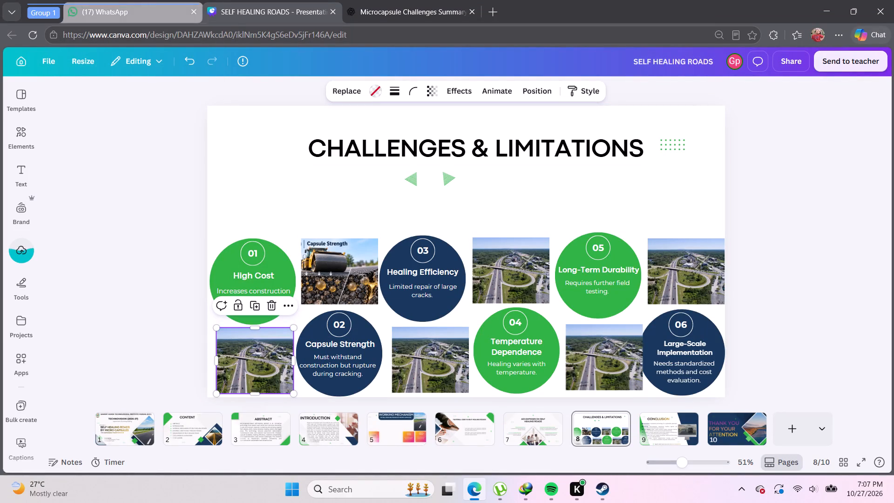
left_click(258, 354)
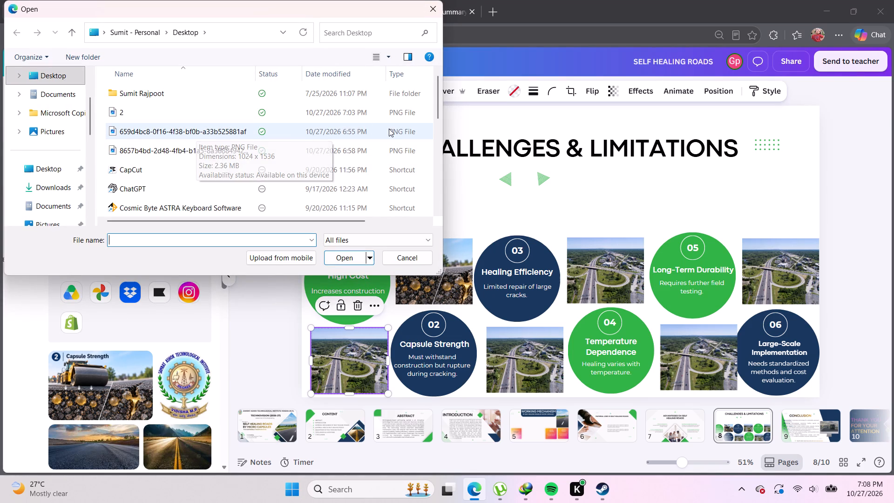
scroll(319, 156, "down", 7)
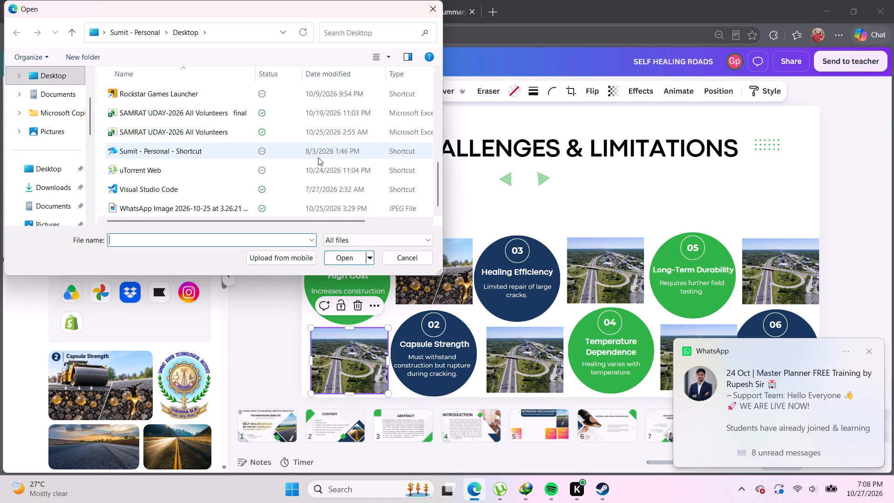
scroll(318, 157, "down", 3)
scroll(318, 157, "up", 9)
left_click(290, 132)
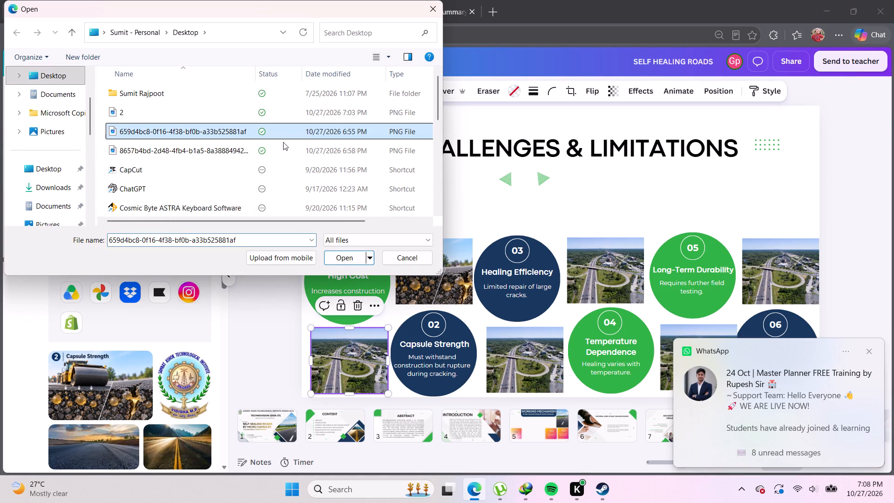
left_click(345, 258)
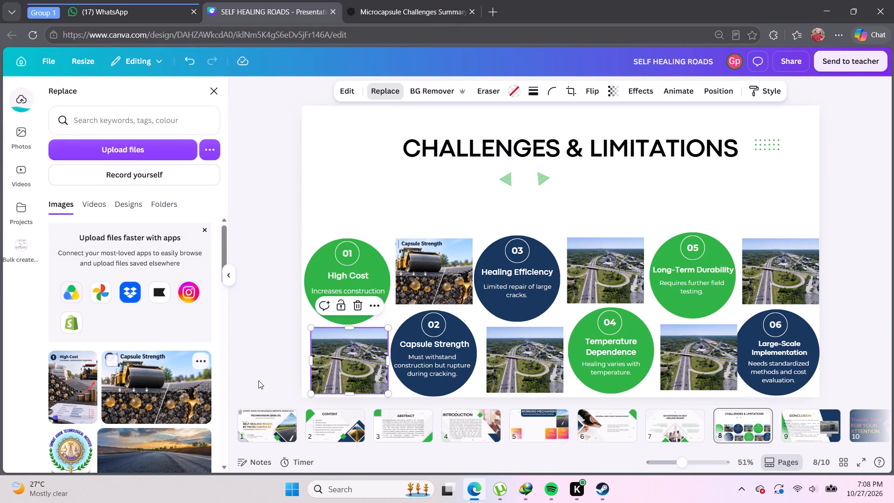
left_click(76, 400)
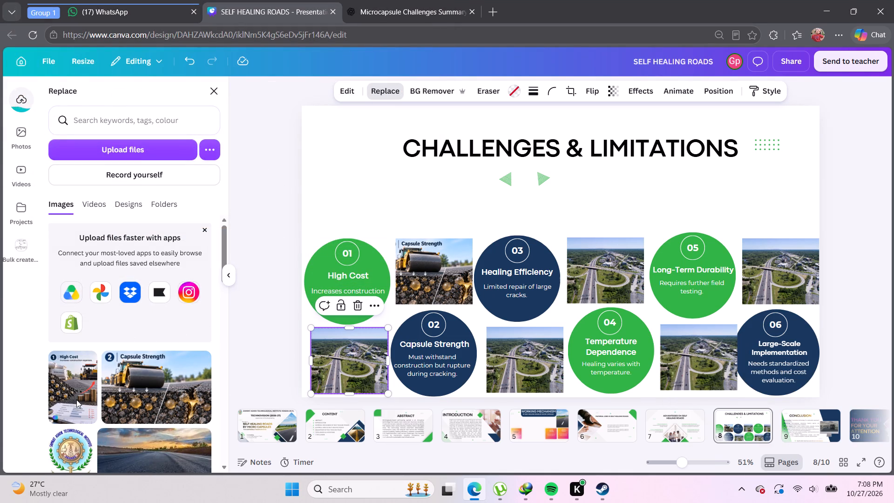
left_click(175, 345)
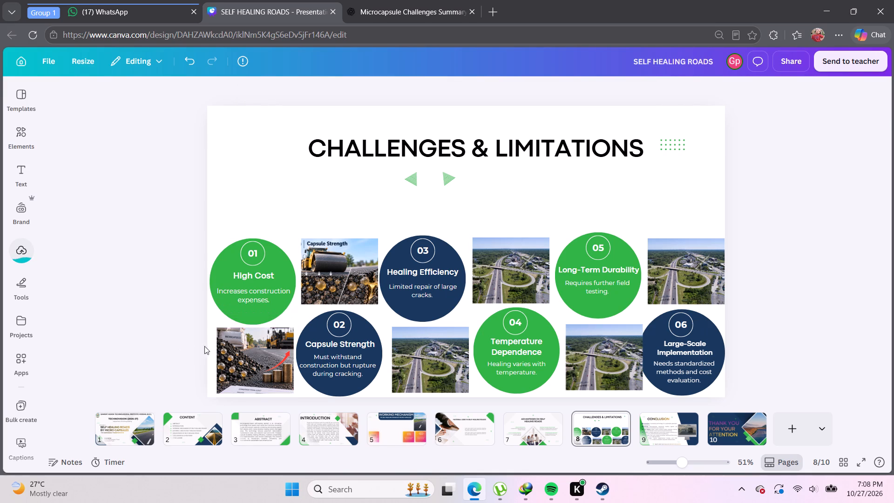
Open the new High Cost image for cropping and adjust its vertical position within the frame.
double_click(251, 359)
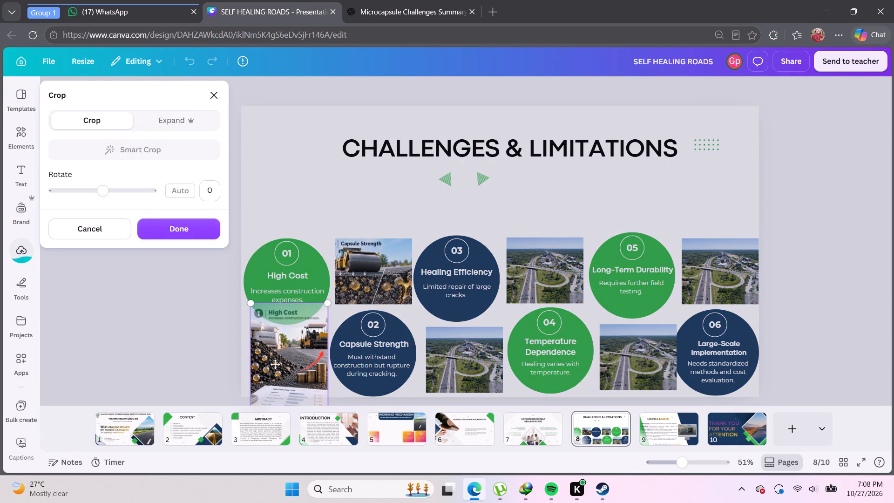
left_click_drag(277, 364, 272, 359)
left_click_drag(287, 361, 267, 356)
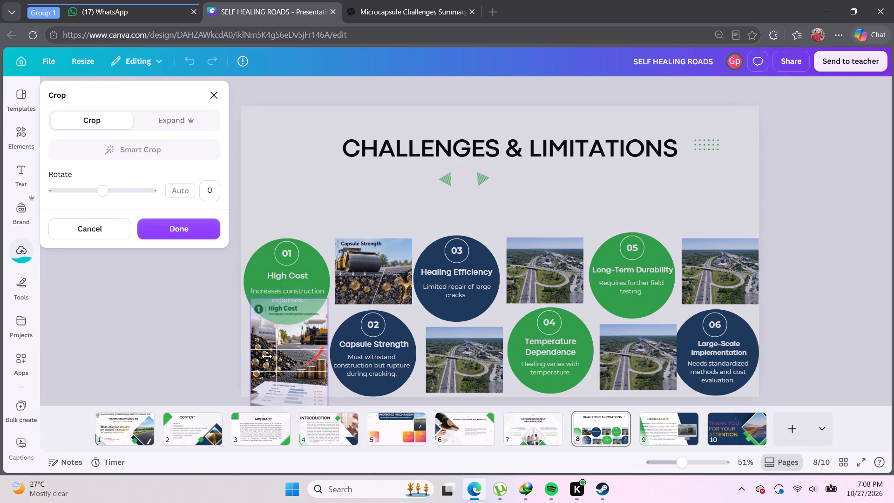
left_click_drag(267, 356, 267, 364)
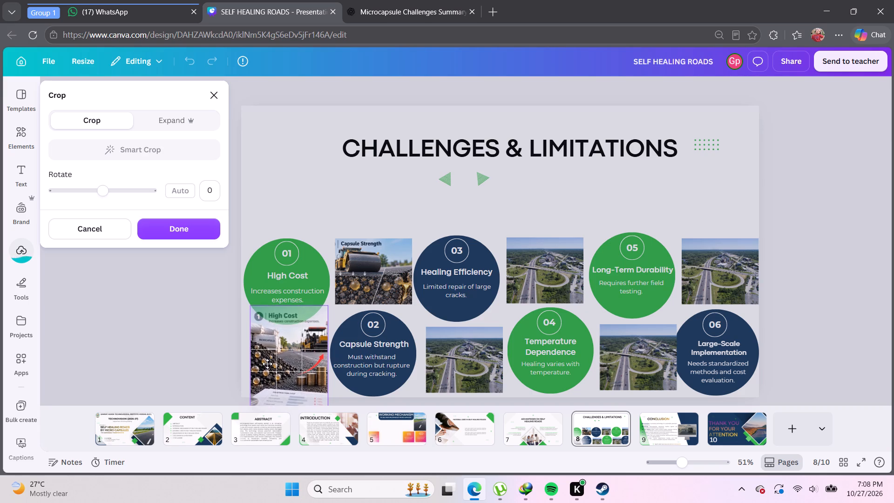
left_click_drag(267, 364, 267, 365)
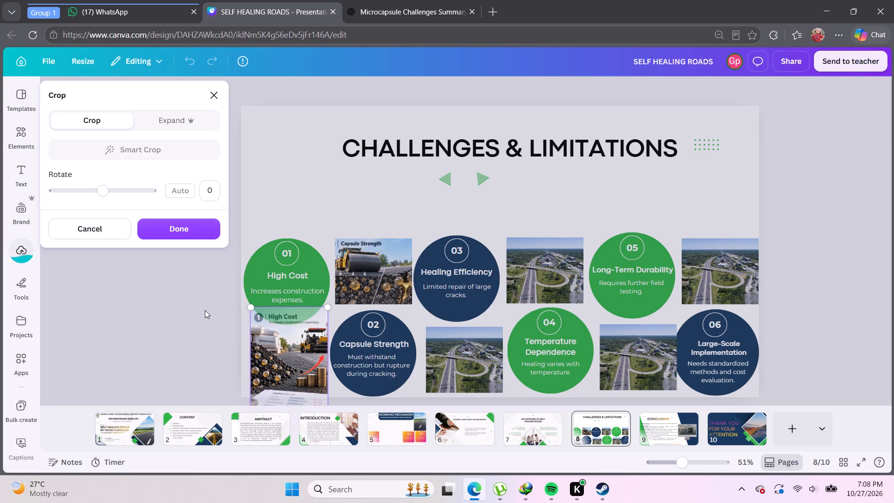
Try several crop rotation angles on the High Cost image, return the rotation to 0 and apply the crop.
left_click_drag(104, 191, 102, 188)
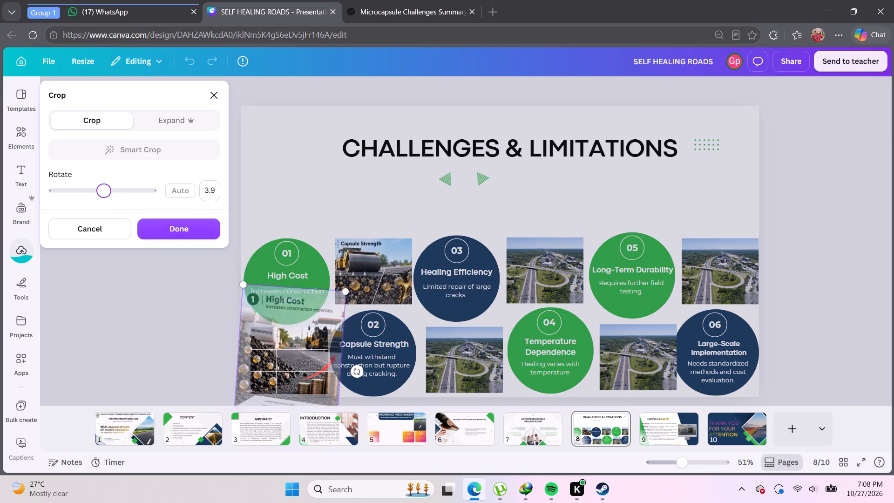
left_click_drag(102, 188, 89, 186)
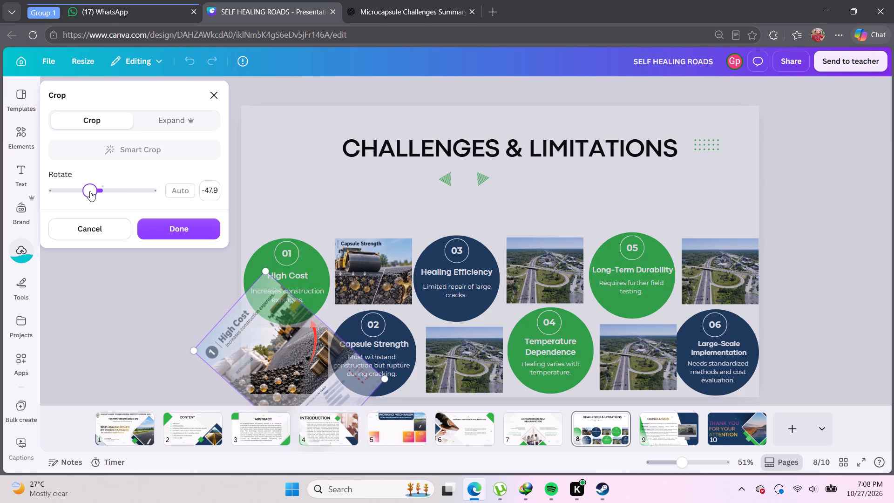
left_click_drag(92, 190, 100, 192)
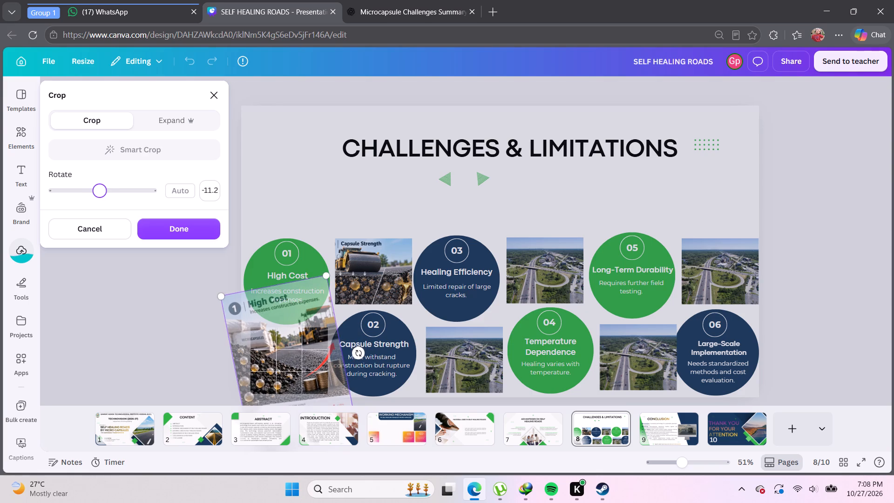
left_click_drag(100, 192, 103, 193)
left_click(103, 194)
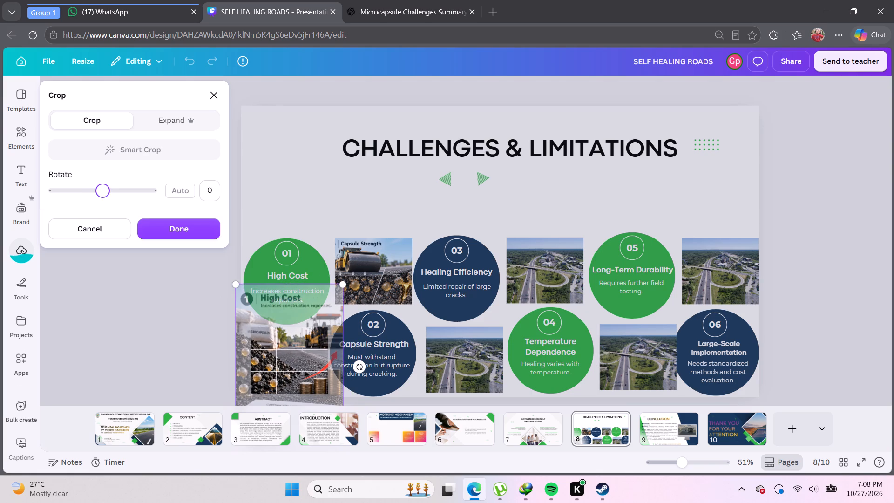
left_click(108, 274)
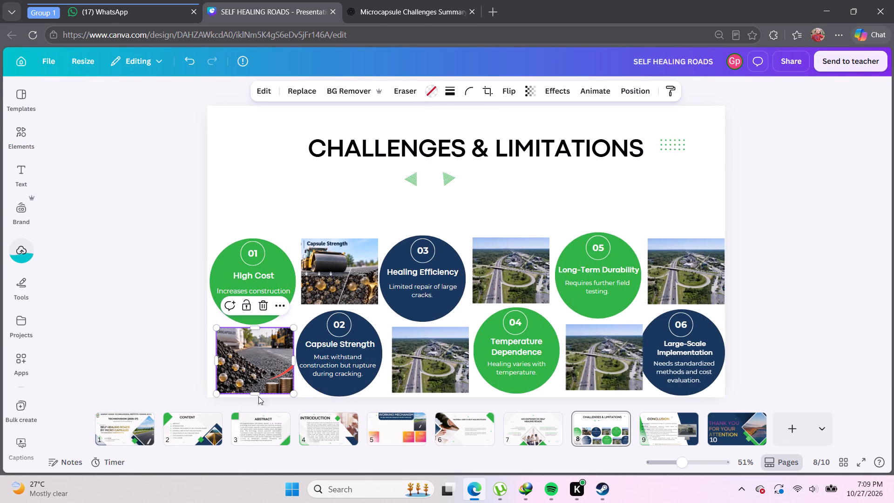
Reposition the High Cost image within its crop frame to show the red arrow and coin stacks, and apply the crop.
left_click(261, 371)
double_click(261, 370)
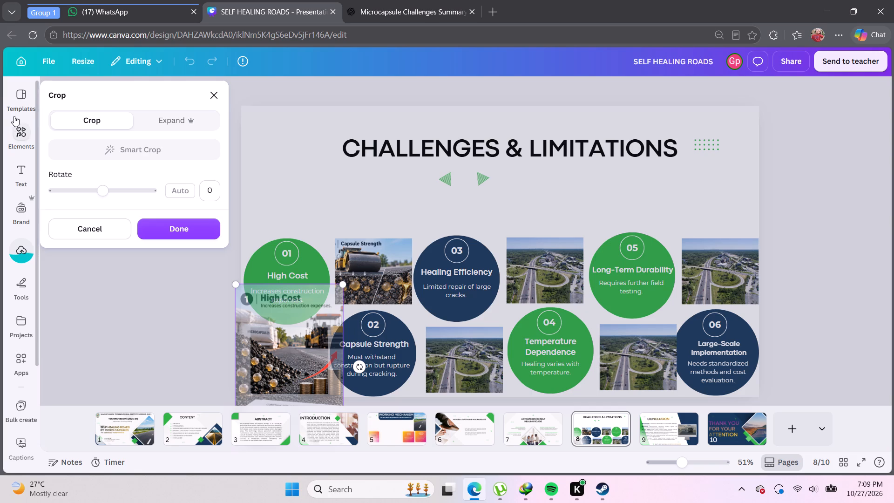
scroll(299, 367, "down", 3)
scroll(299, 367, "up", 4)
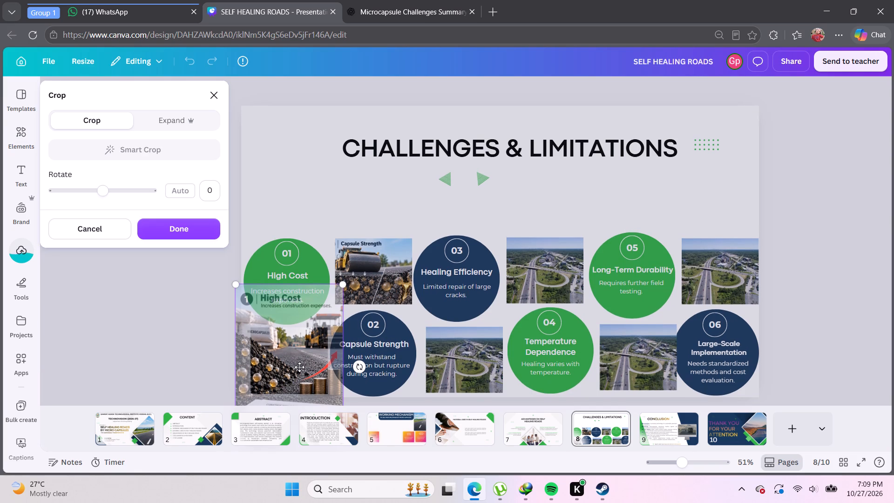
scroll(299, 367, "down", 5)
scroll(299, 367, "up", 4)
scroll(299, 367, "down", 5)
scroll(299, 367, "up", 6)
scroll(299, 367, "down", 7)
scroll(299, 367, "up", 2)
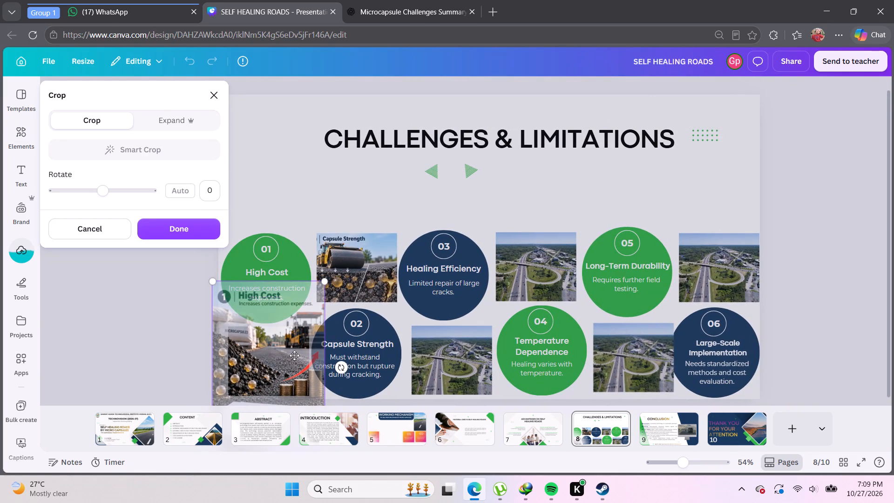
right_click(289, 366)
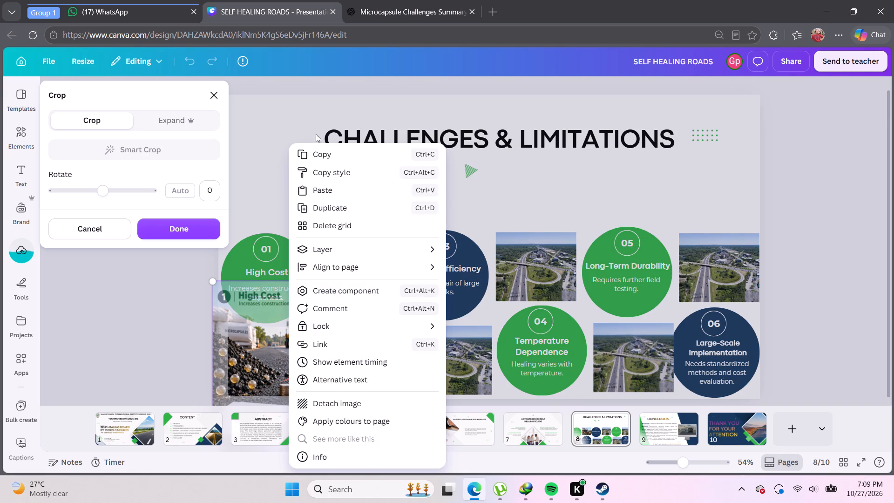
left_click(266, 364)
left_click_drag(280, 374, 279, 370)
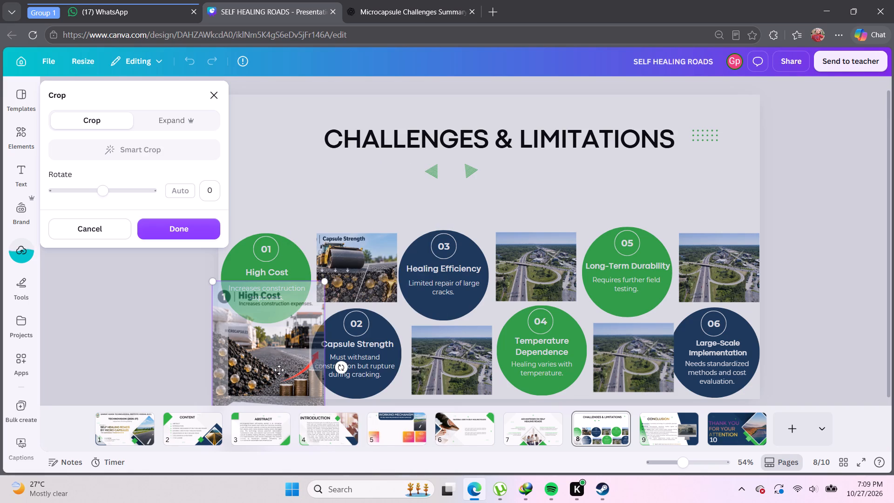
left_click_drag(279, 370, 260, 353)
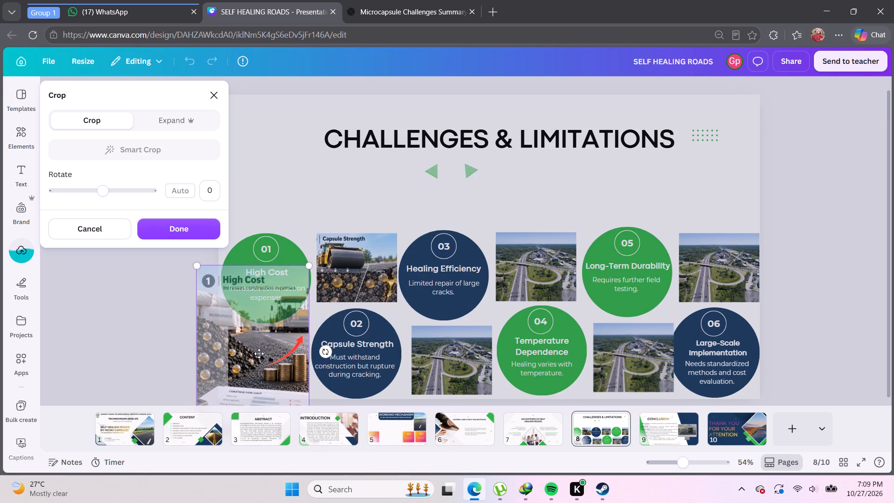
left_click(149, 355)
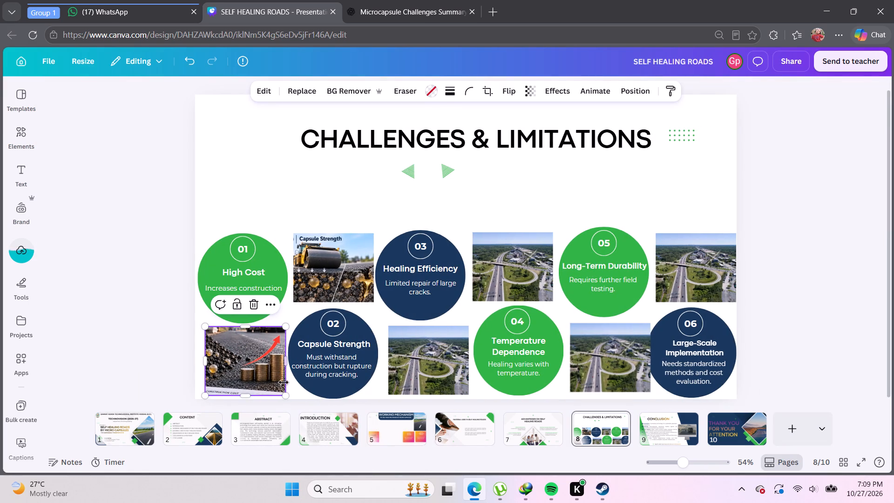
Shift the High Cost image down within its crop frame to hide the white sheet at its bottom edge, and apply the crop.
double_click(271, 367)
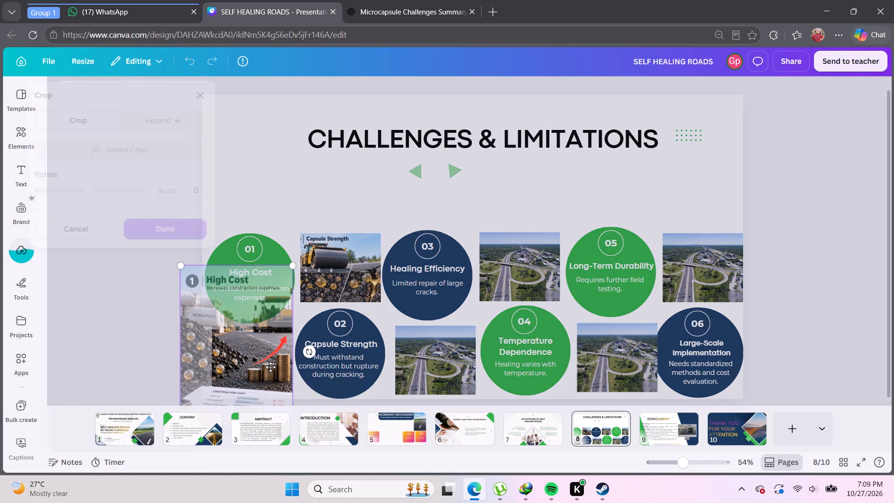
left_click_drag(308, 358, 298, 368)
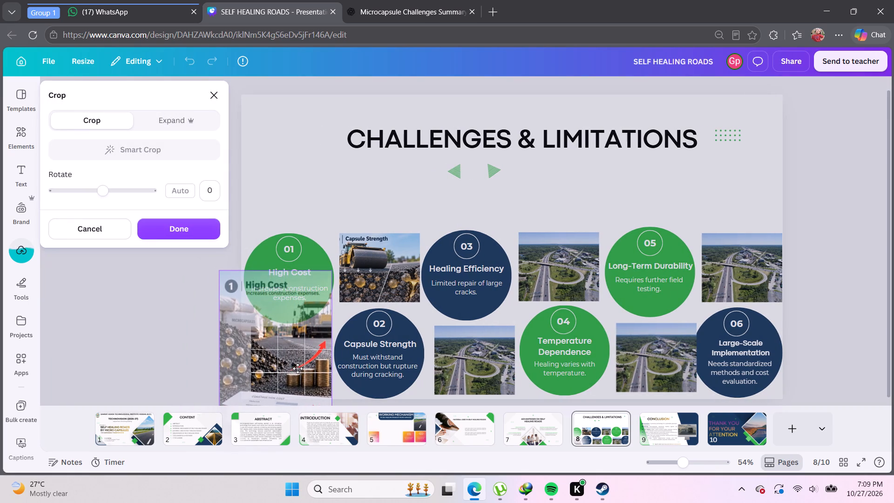
left_click_drag(298, 368, 294, 371)
left_click(294, 371)
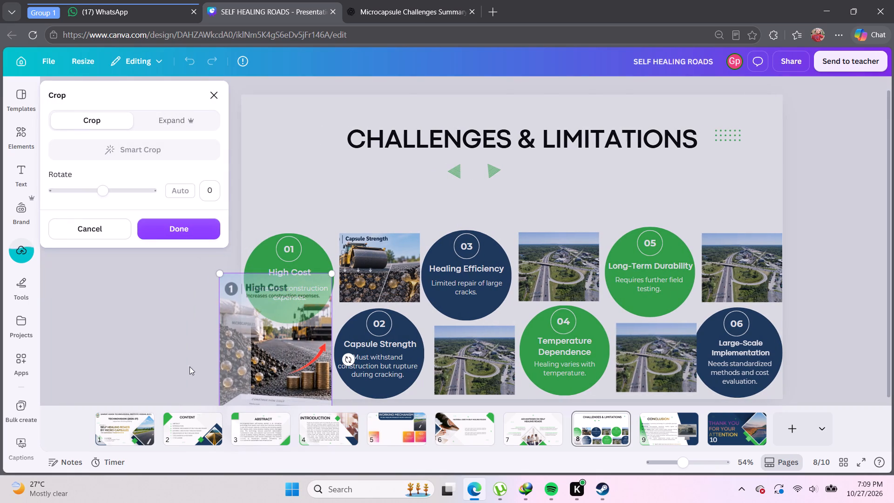
left_click(183, 361)
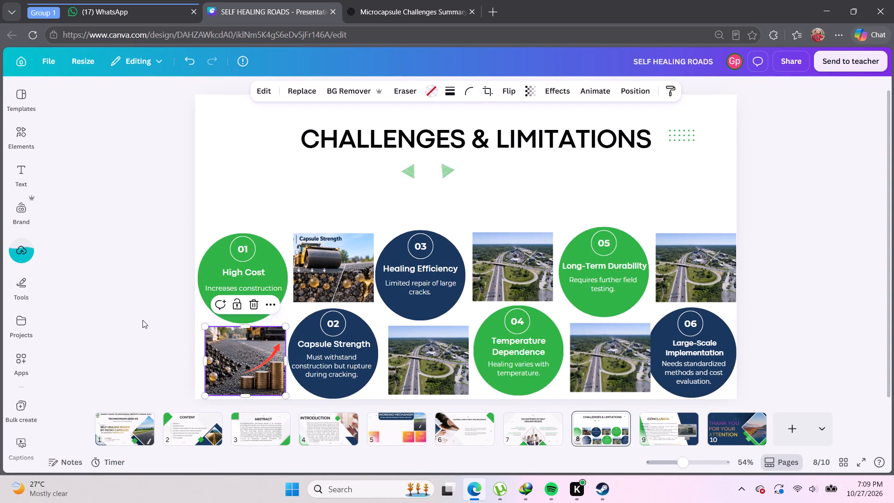
left_click(113, 306)
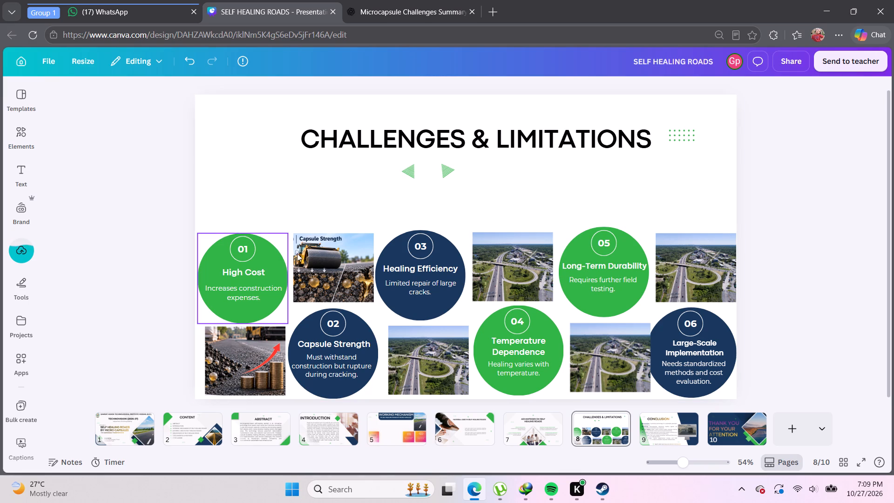
Duplicate the High Cost heading from circle 01 and place the copy over the upper part of the High Cost image.
left_click(233, 272)
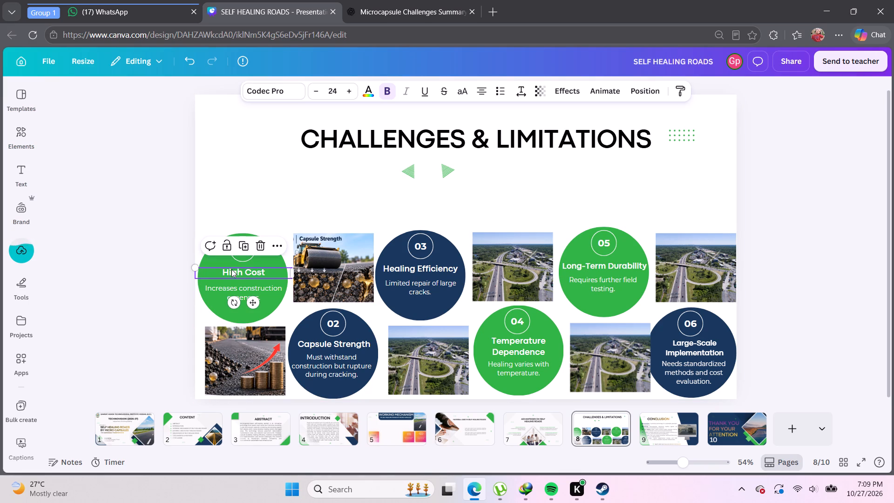
key("ctrl+c")
key("ctrl+v")
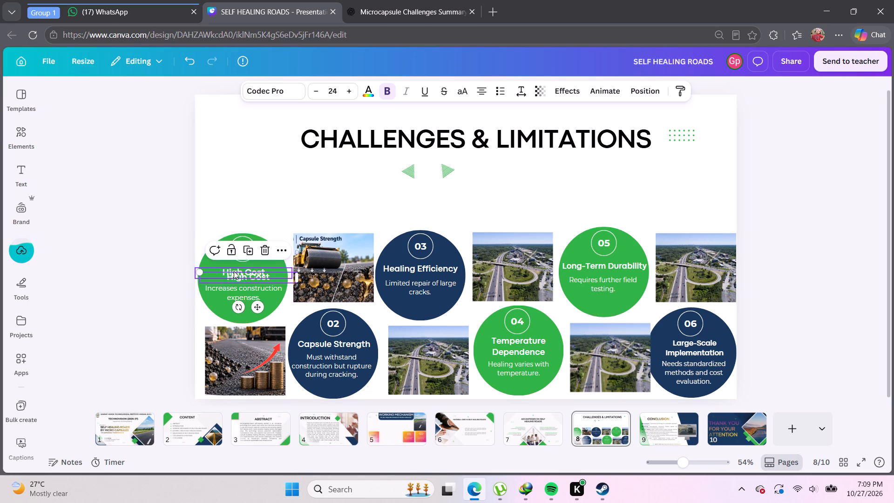
left_click_drag(240, 278, 238, 344)
left_click_drag(238, 344, 240, 339)
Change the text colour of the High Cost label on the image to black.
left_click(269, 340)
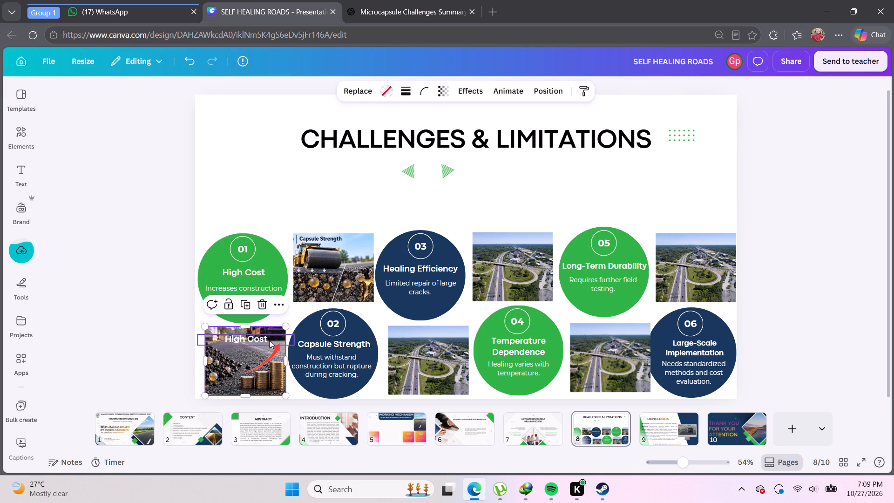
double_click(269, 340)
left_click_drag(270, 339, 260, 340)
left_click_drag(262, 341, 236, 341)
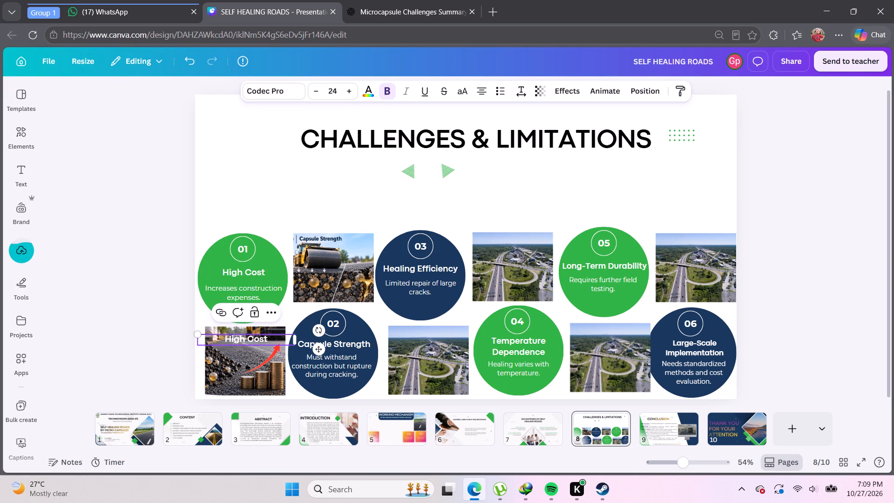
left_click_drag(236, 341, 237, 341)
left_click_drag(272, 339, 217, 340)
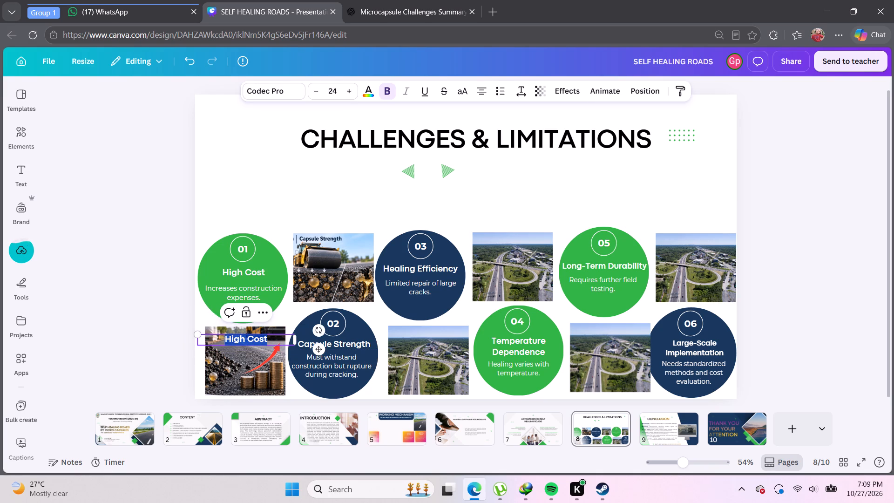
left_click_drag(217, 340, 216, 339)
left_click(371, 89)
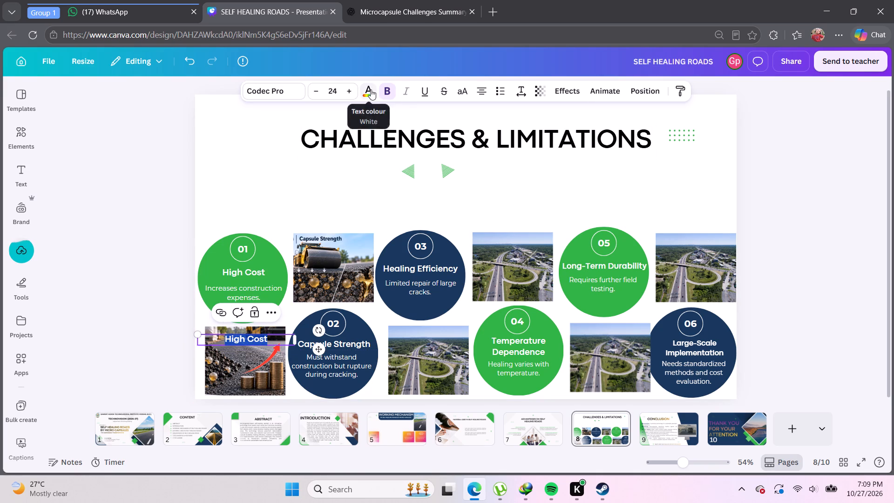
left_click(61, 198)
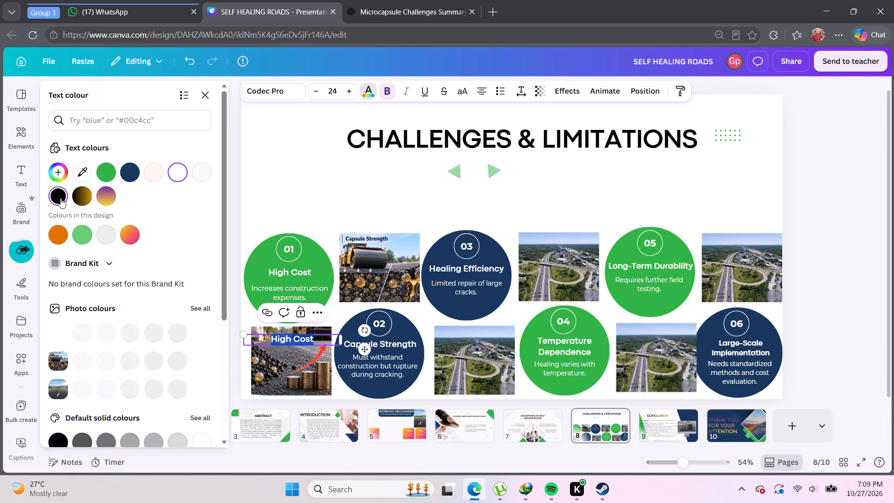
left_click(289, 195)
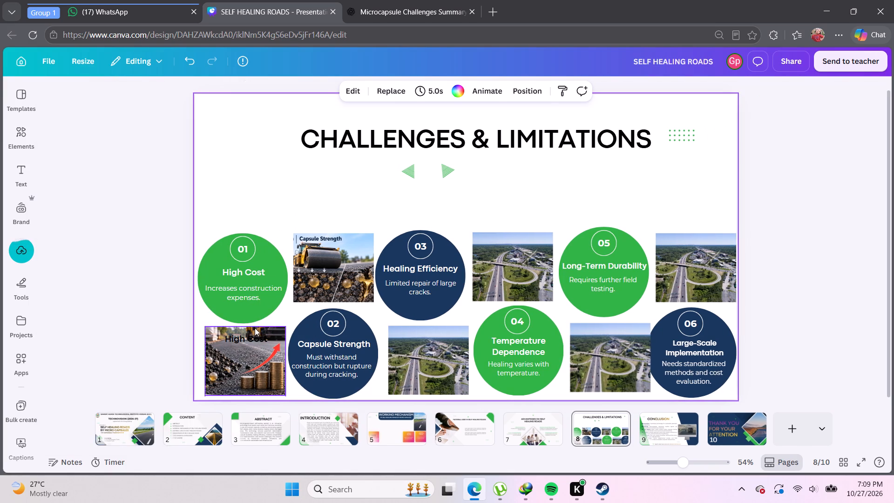
Move the High Cost label slightly left and up, closer to the top edge of its image.
left_click_drag(249, 339, 241, 339)
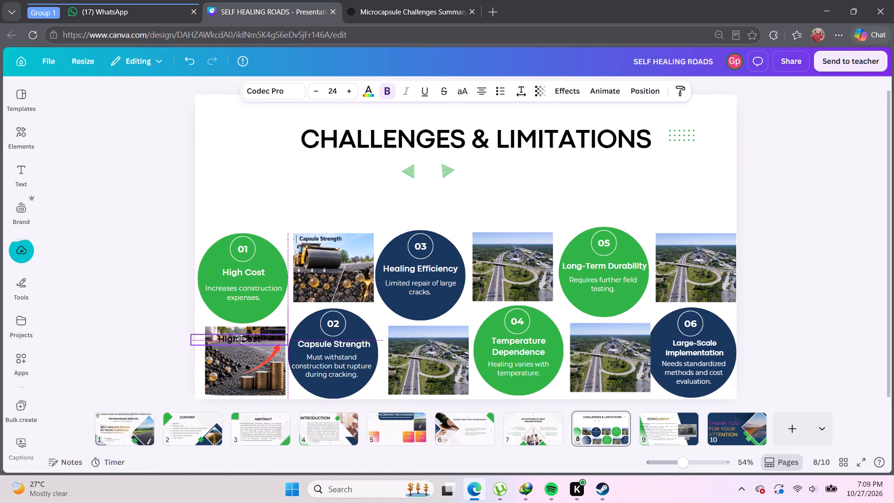
left_click_drag(241, 339, 239, 336)
left_click(239, 356)
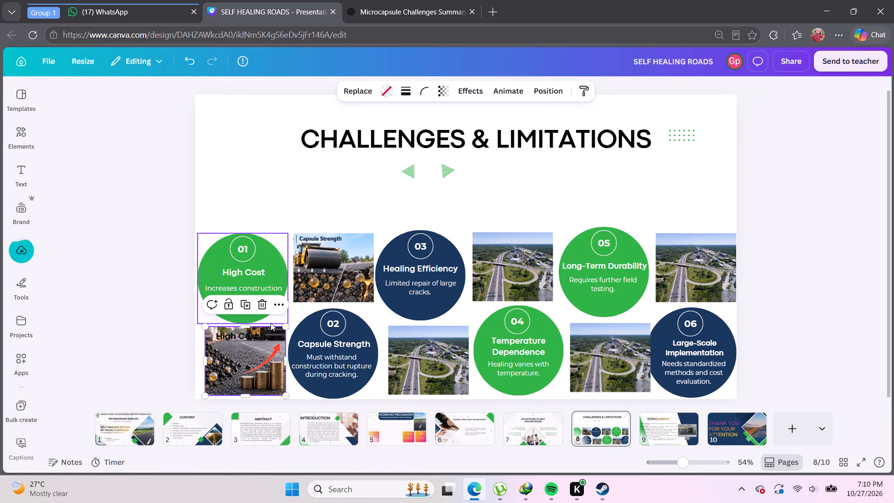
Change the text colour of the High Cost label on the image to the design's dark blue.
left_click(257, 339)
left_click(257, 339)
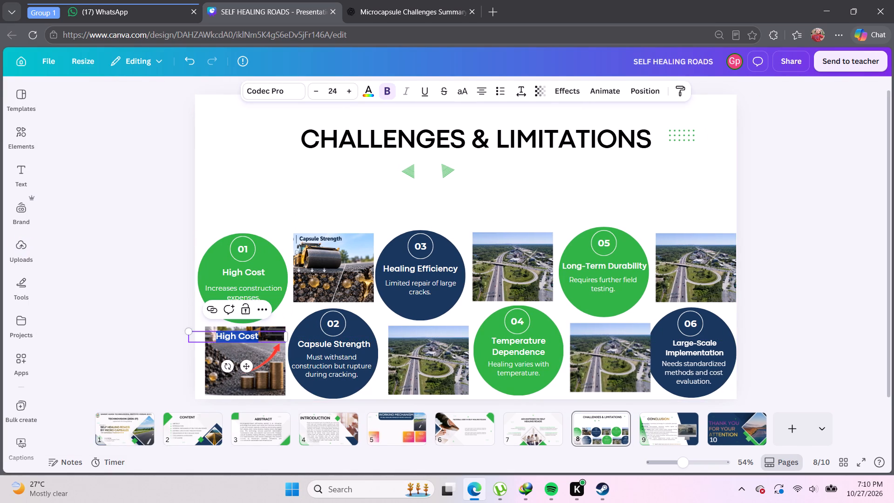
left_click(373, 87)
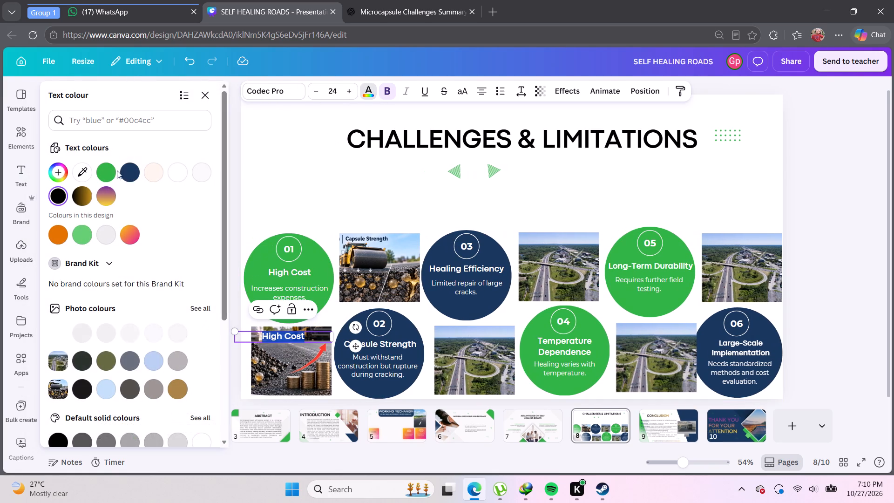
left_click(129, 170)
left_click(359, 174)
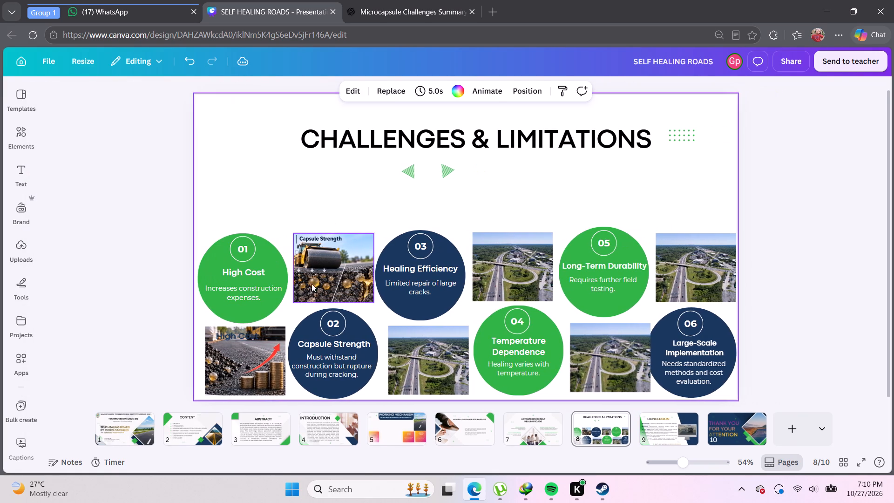
Set the text colour of the High Cost label on the image to Lightorange #fff5ed.
double_click(248, 335)
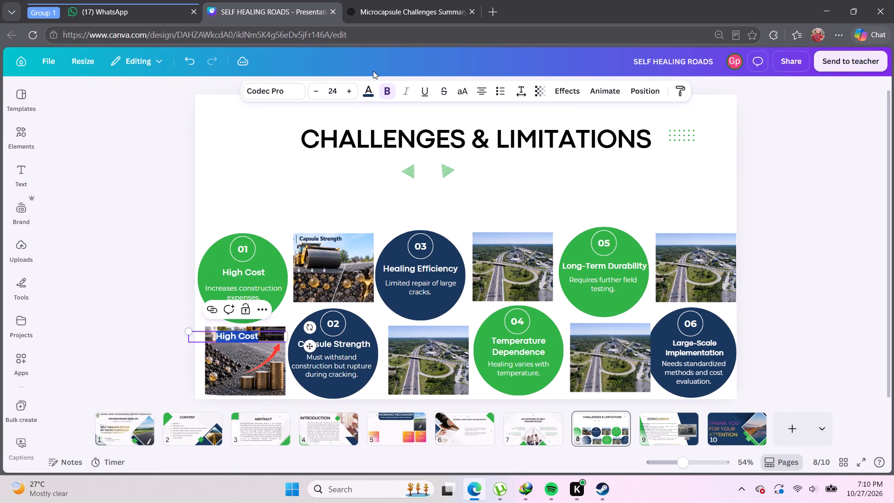
left_click(371, 85)
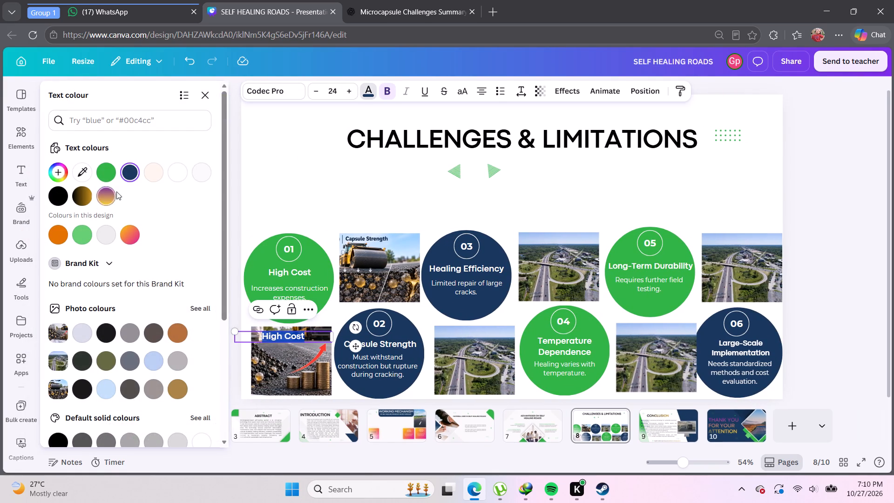
left_click(159, 173)
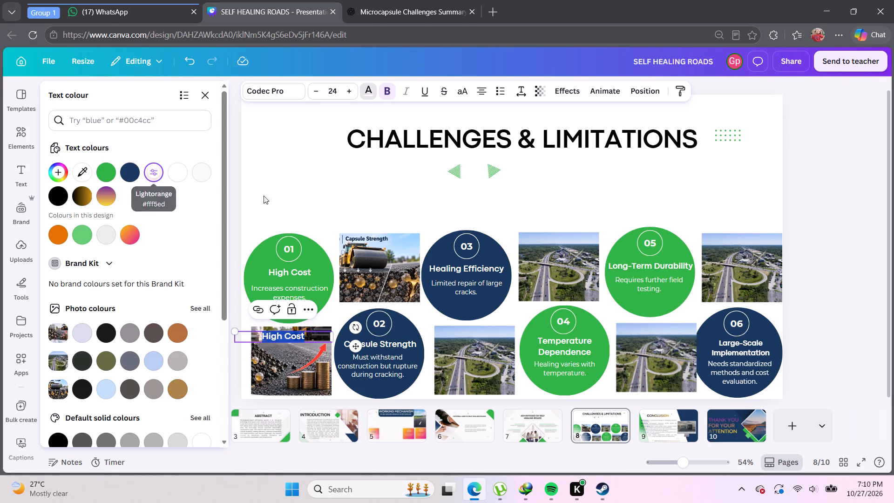
left_click(327, 199)
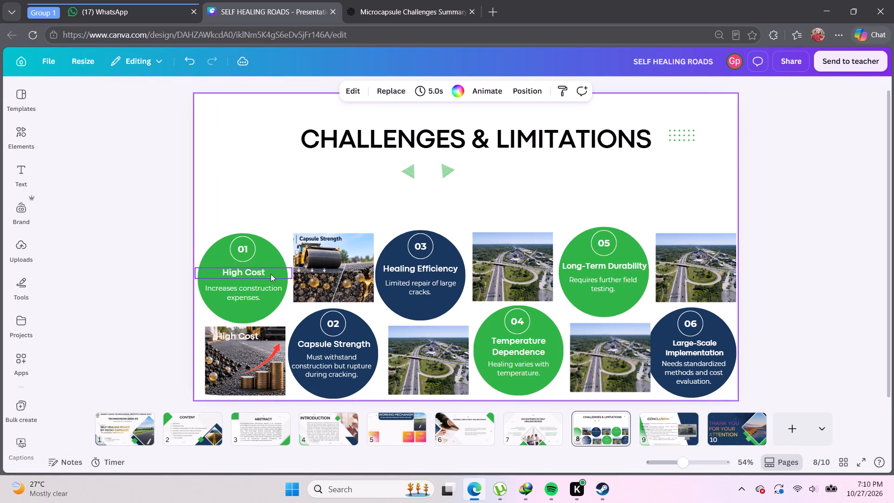
Move the High Cost label slightly right so it sits centred across the top of its image.
left_click_drag(242, 338, 249, 338)
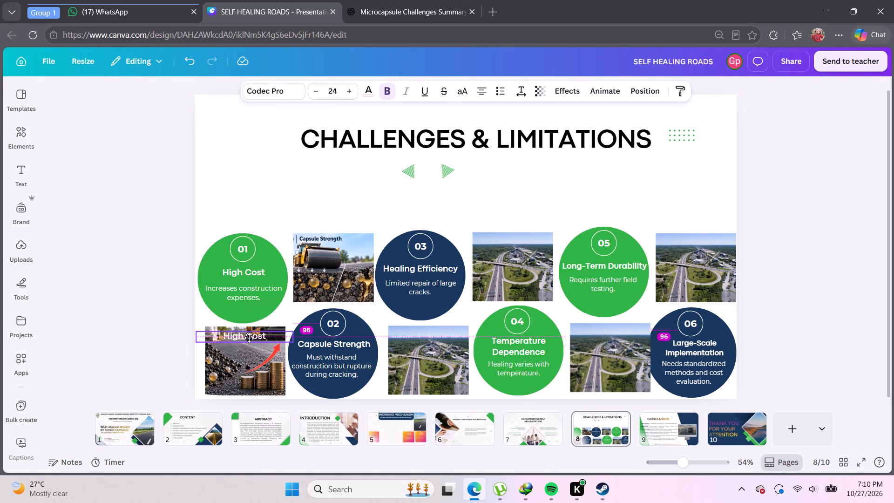
left_click_drag(249, 338, 250, 338)
left_click(297, 220)
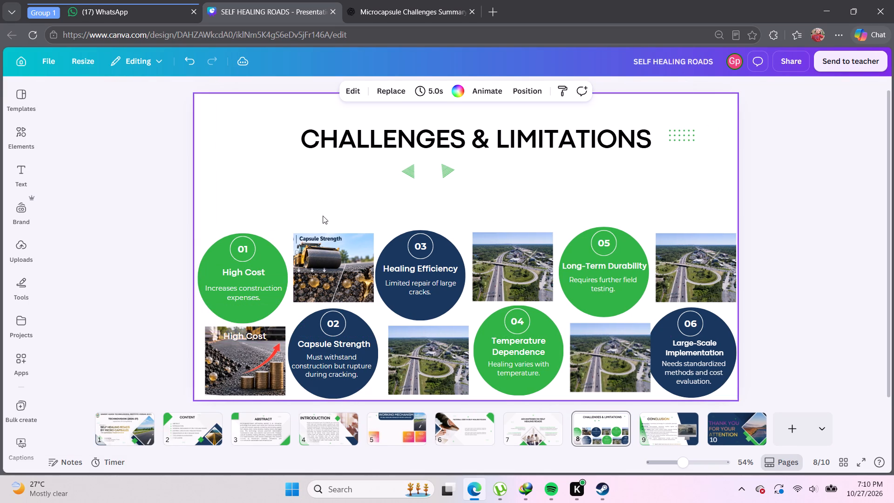
Enlarge the Capsule Strength image within its crop frame, shift it to exclude the built-in caption, and apply the crop.
double_click(330, 258)
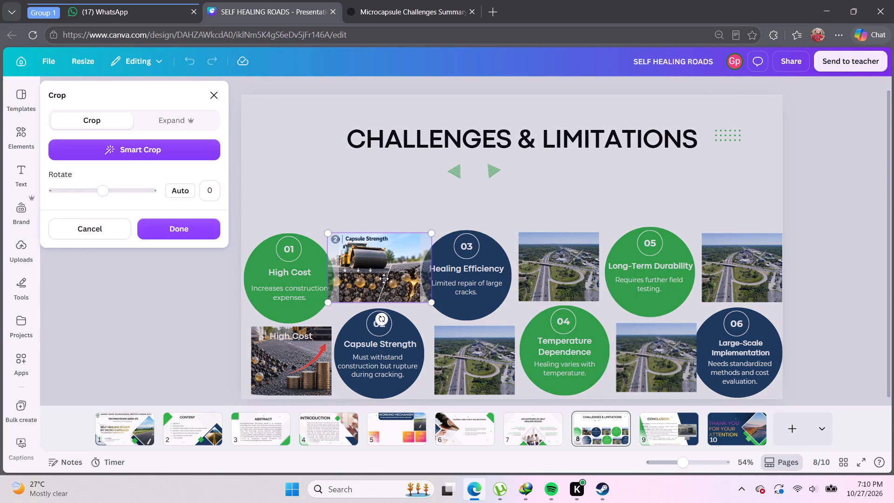
left_click_drag(386, 279, 387, 270)
left_click_drag(384, 280, 380, 288)
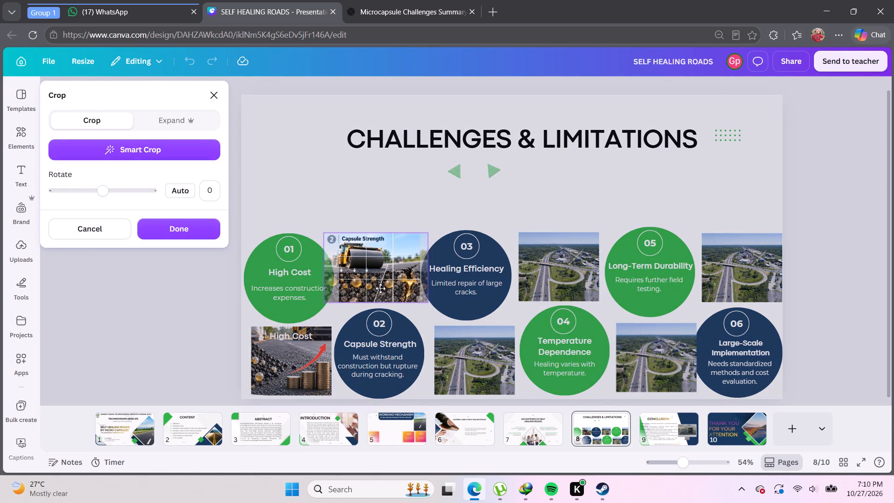
left_click_drag(380, 288, 378, 279)
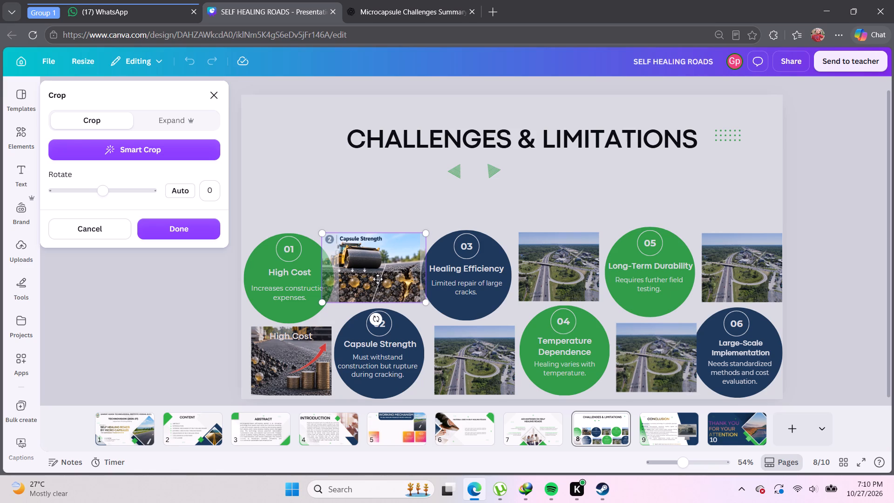
scroll(378, 279, "down", 1)
scroll(378, 279, "up", 2)
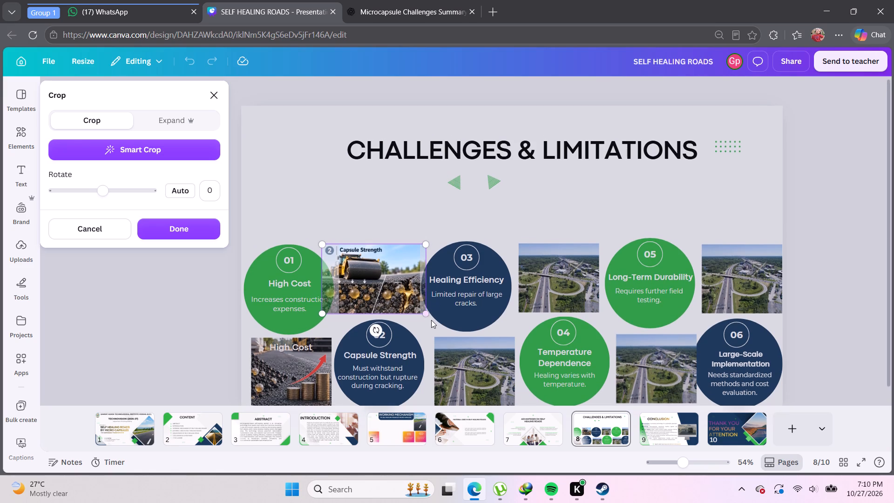
left_click_drag(429, 315, 443, 331)
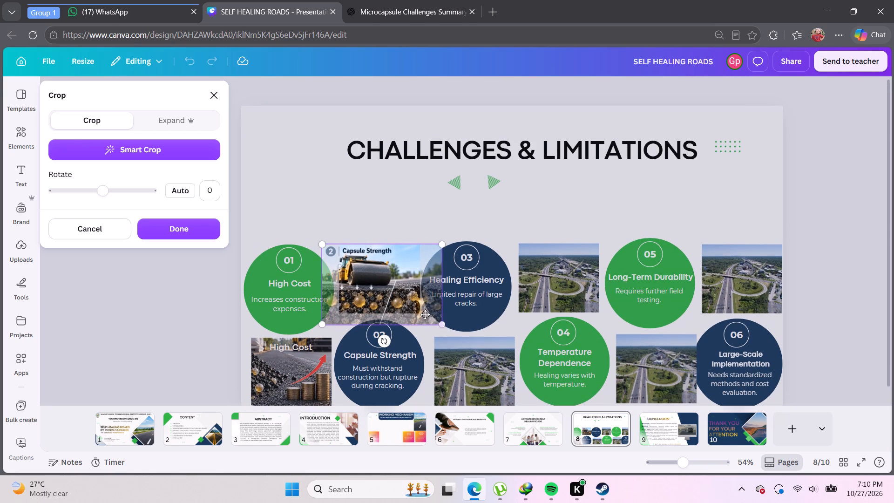
left_click_drag(399, 293, 385, 281)
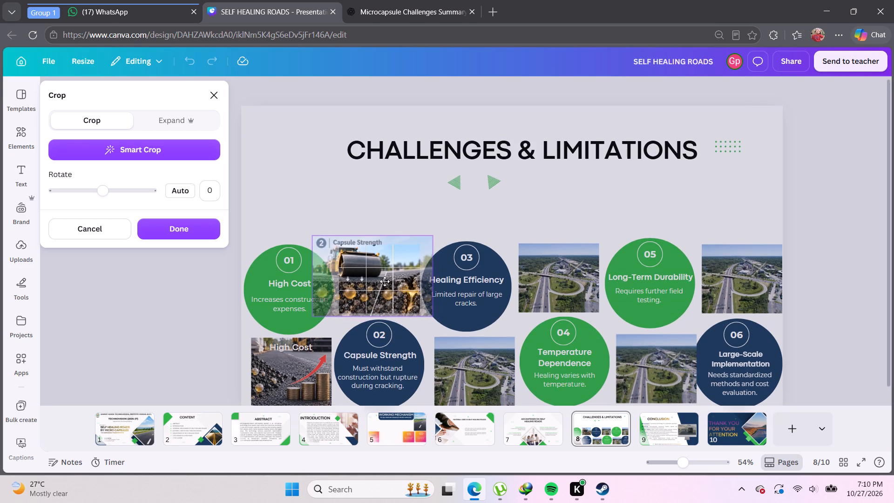
left_click_drag(385, 281, 379, 279)
left_click(335, 200)
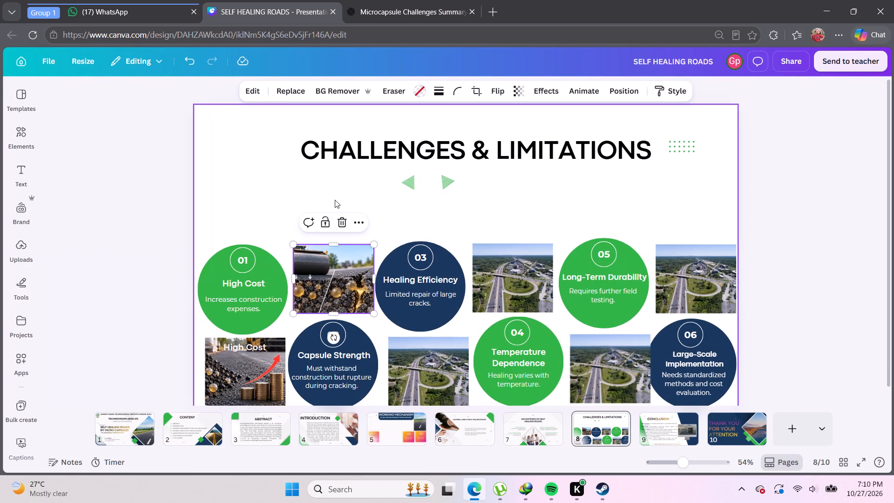
Shift the Capsule Strength image slightly right within its crop frame to show more of the road roller, and apply the crop.
left_click(357, 287)
double_click(336, 287)
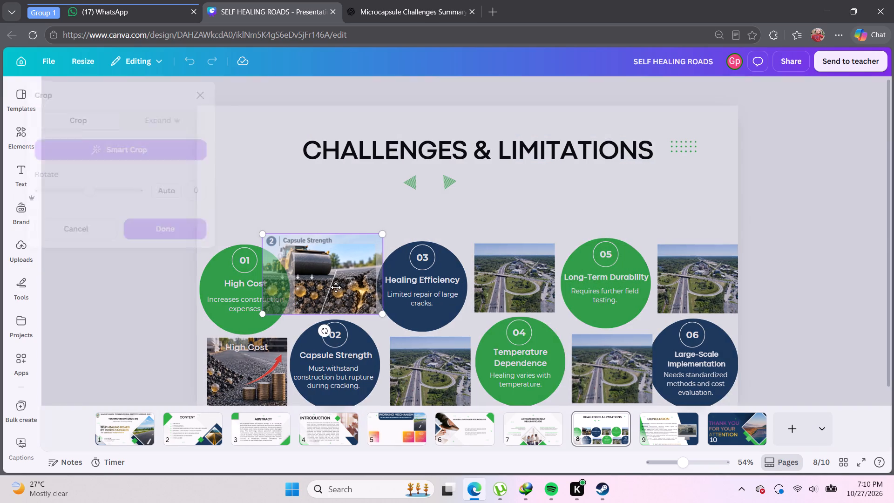
left_click_drag(367, 283, 377, 279)
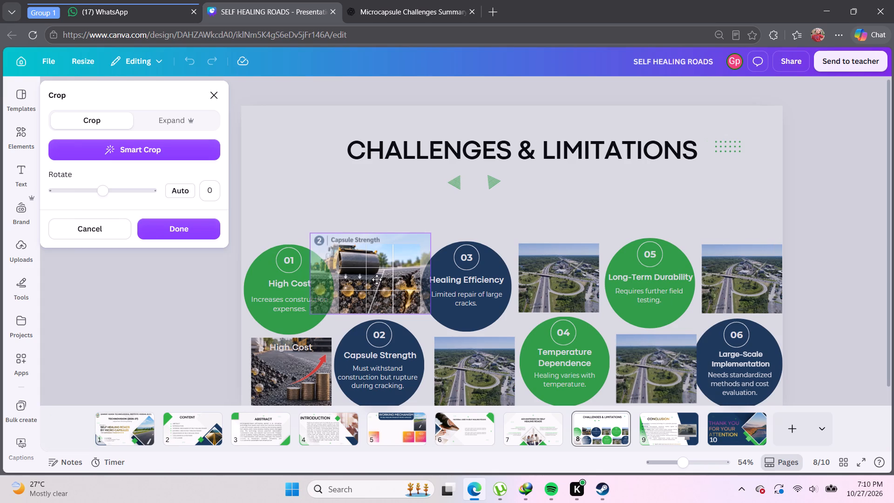
left_click_drag(377, 279, 378, 279)
left_click(315, 194)
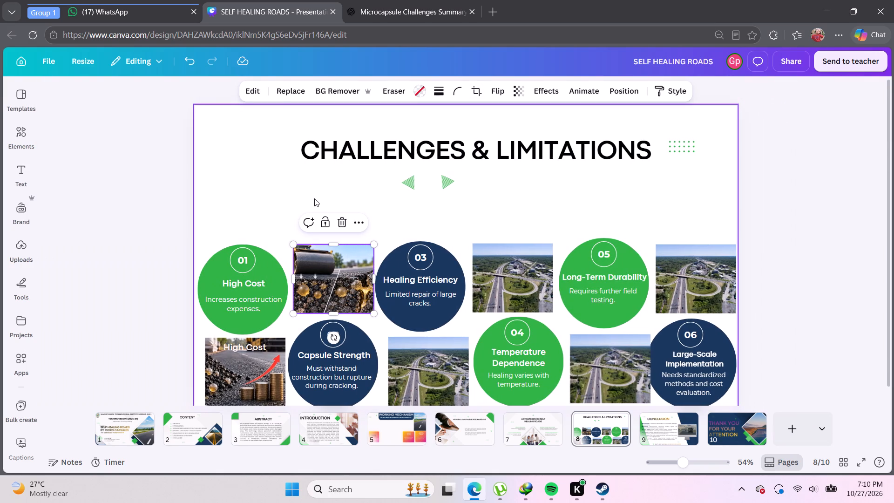
Duplicate the Capsule Strength heading from circle 02 and place the copy across the top of the Capsule Strength image.
left_click(254, 202)
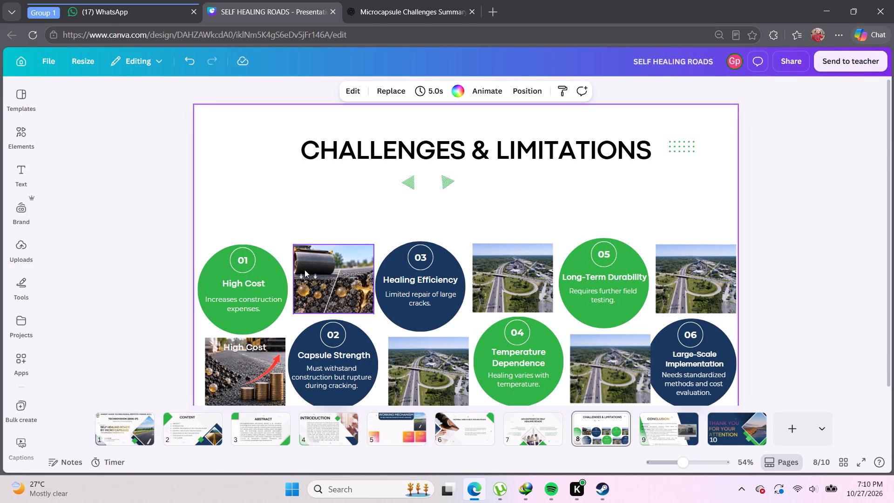
left_click(332, 357)
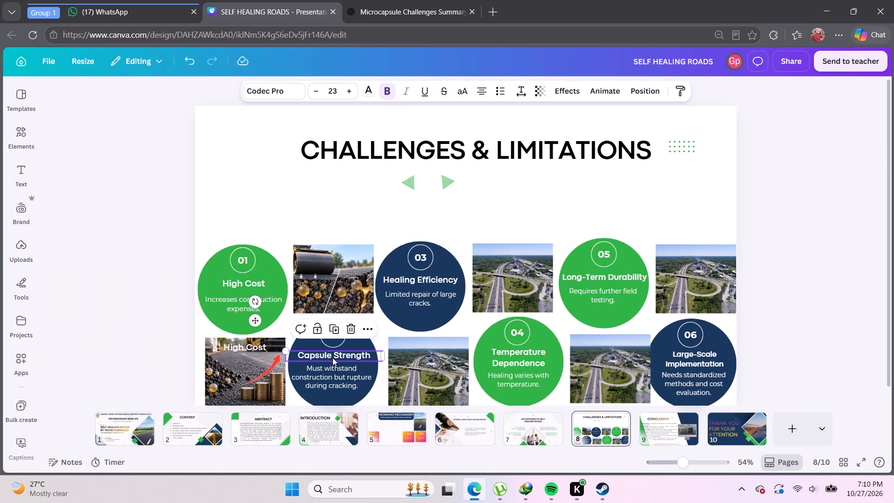
key("ctrl+c")
key("ctrl+v")
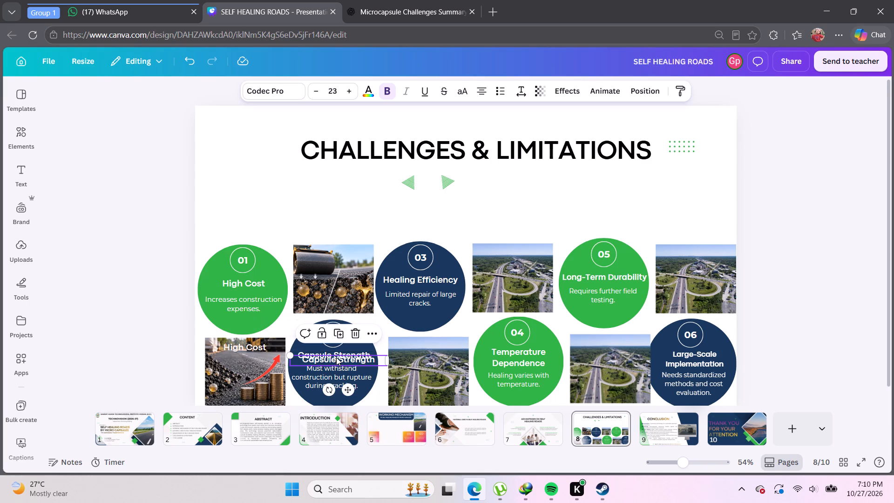
left_click_drag(336, 357, 331, 251)
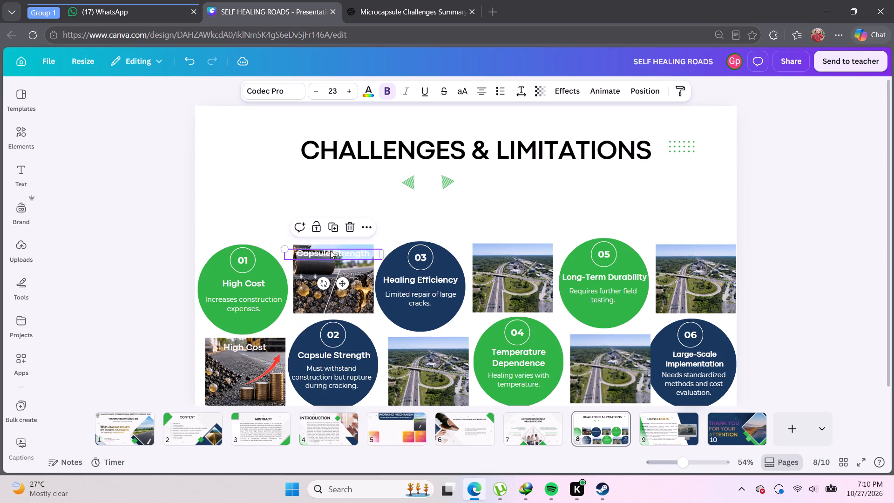
left_click(247, 206)
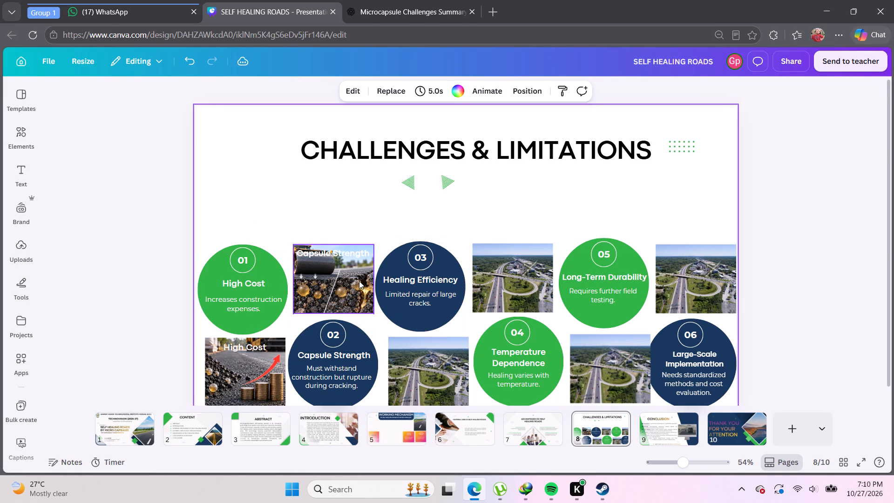
left_click(343, 251)
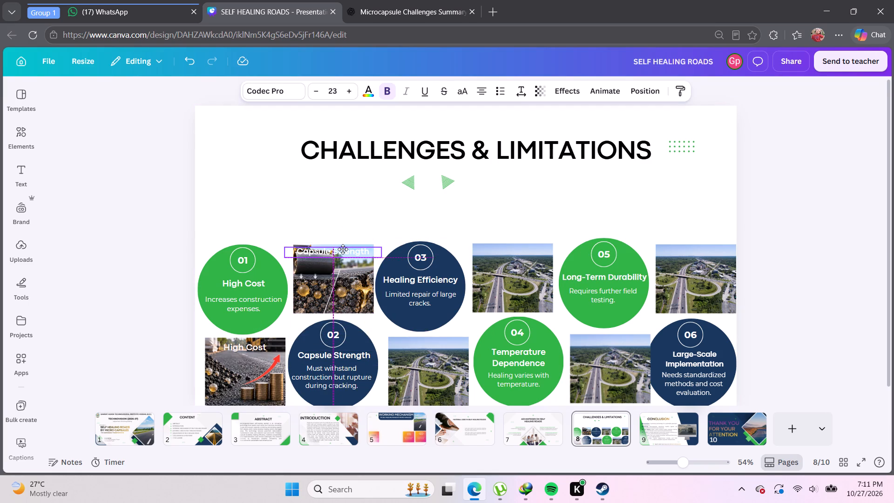
left_click(260, 202)
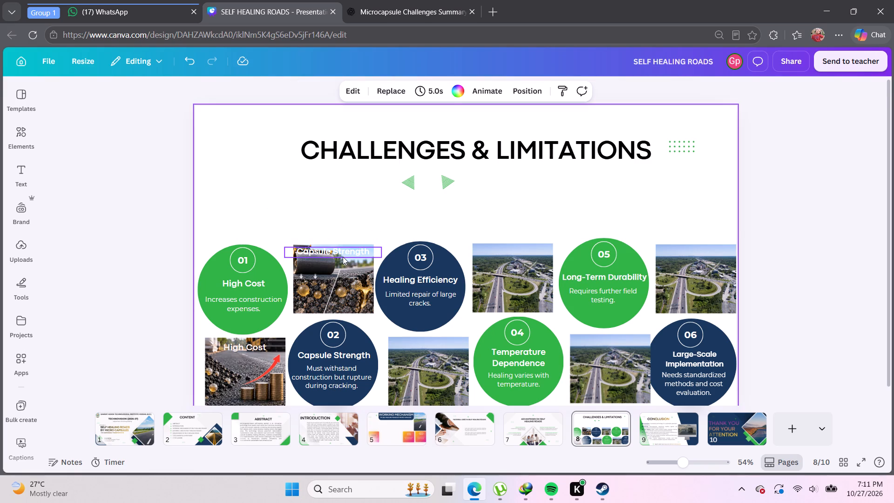
Set the text colour of the Capsule Strength label on the image to the design's pale orange-white colour.
left_click(347, 253)
left_click(347, 253)
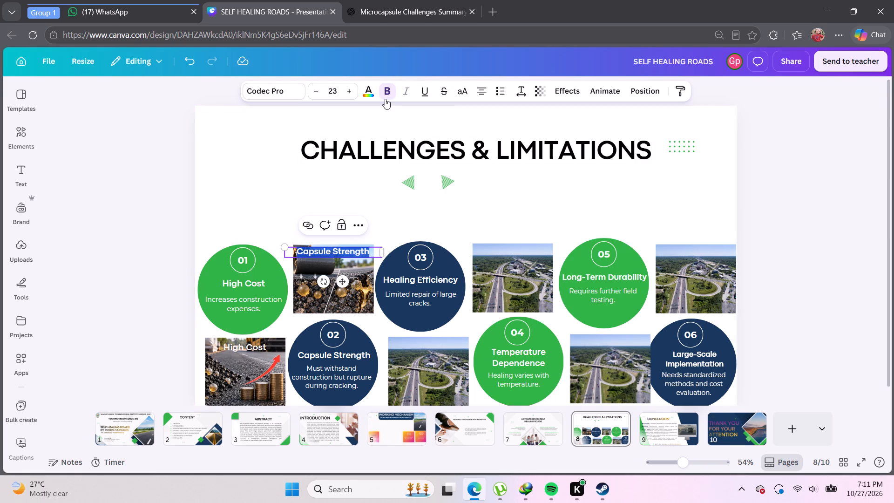
left_click(365, 91)
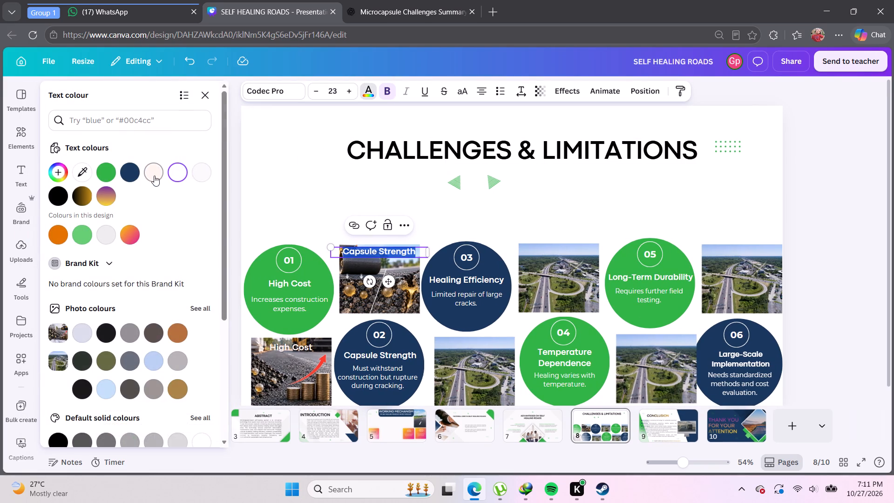
left_click(154, 176)
left_click(275, 163)
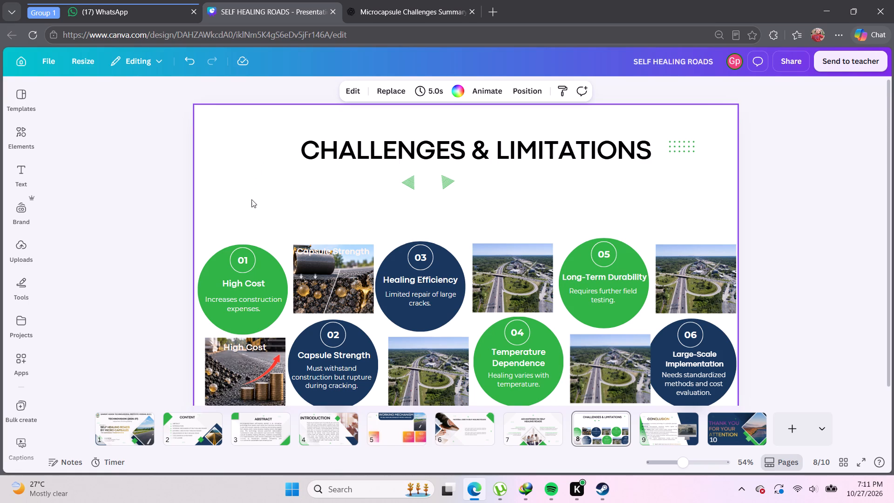
left_click(183, 210)
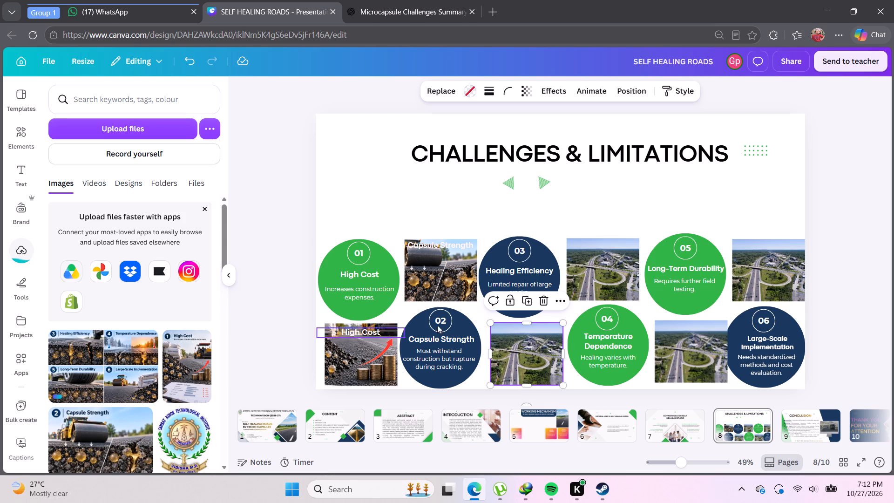
Replace the road photo beneath the Healing Efficiency circle with the uploaded four-panel image of challenges 3 to 6.
left_click(523, 345)
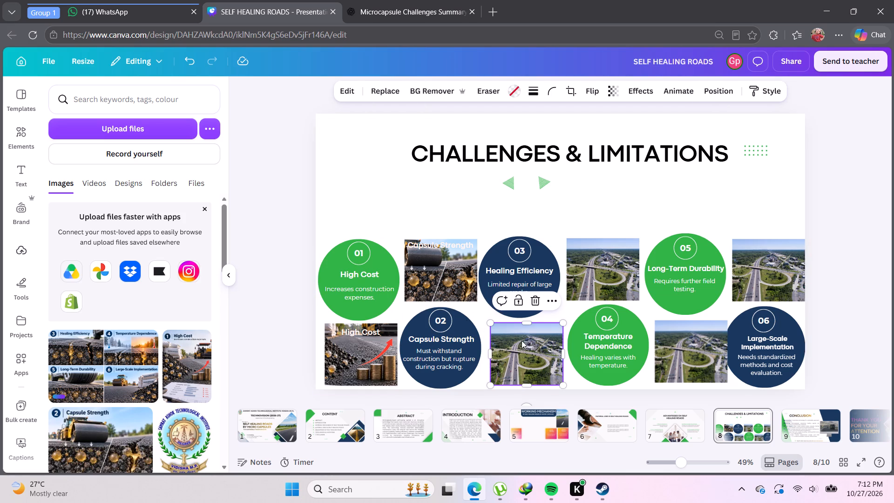
left_click(387, 92)
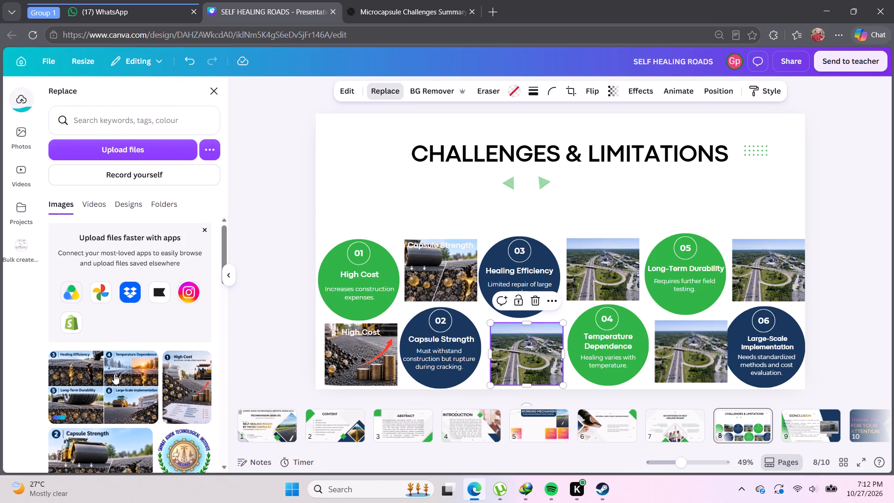
left_click(114, 374)
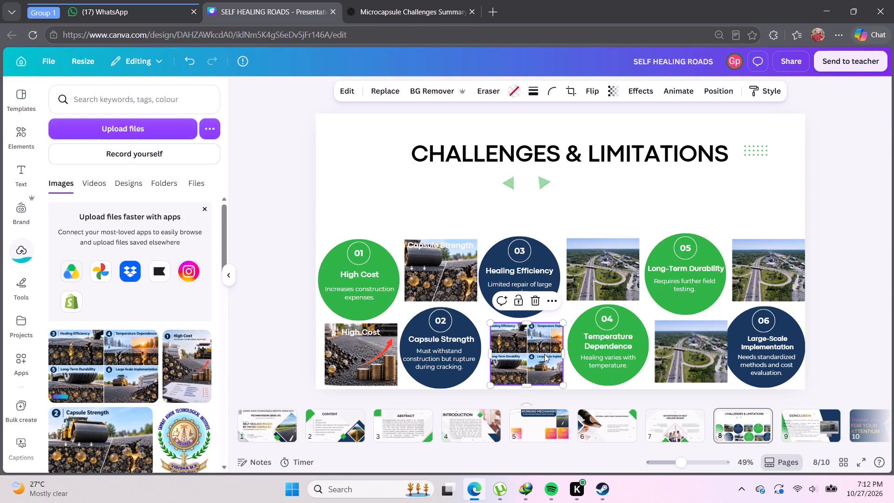
Replace the road photo above the Temperature Dependence circle with the uploaded four-panel image of challenges 3 to 6.
left_click(605, 268)
left_click(440, 90)
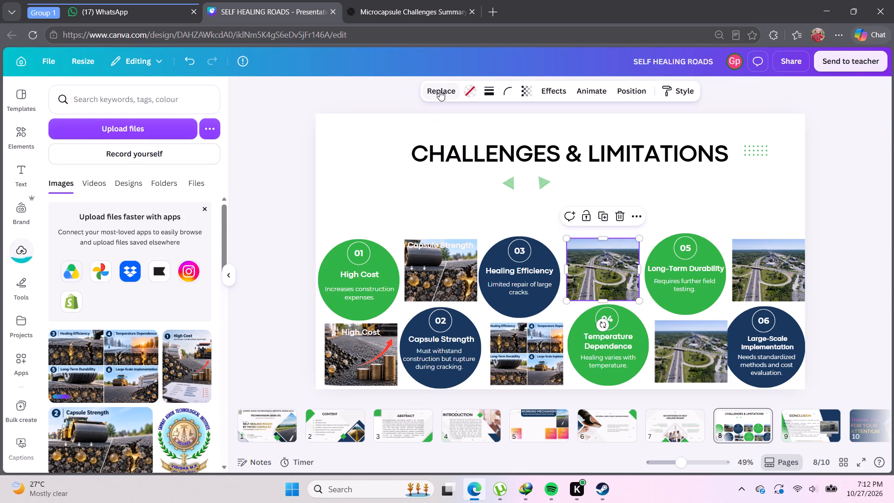
left_click(127, 377)
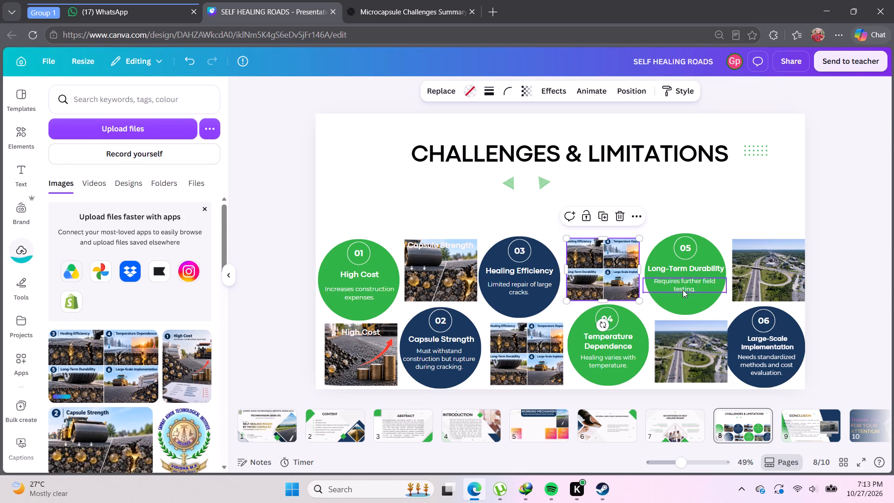
Replace the road photo beneath the Long-Term Durability circle with the uploaded four-panel image of challenges 3 to 6.
left_click(705, 352)
left_click(434, 90)
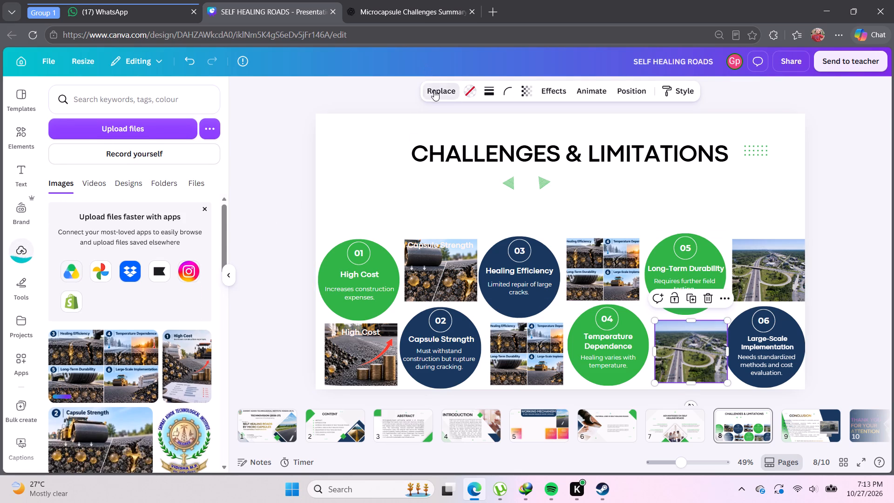
left_click(108, 393)
Replace the road photo above the Large-Scale Implementation circle with the uploaded four-panel image of challenges 3 to 6.
left_click(755, 278)
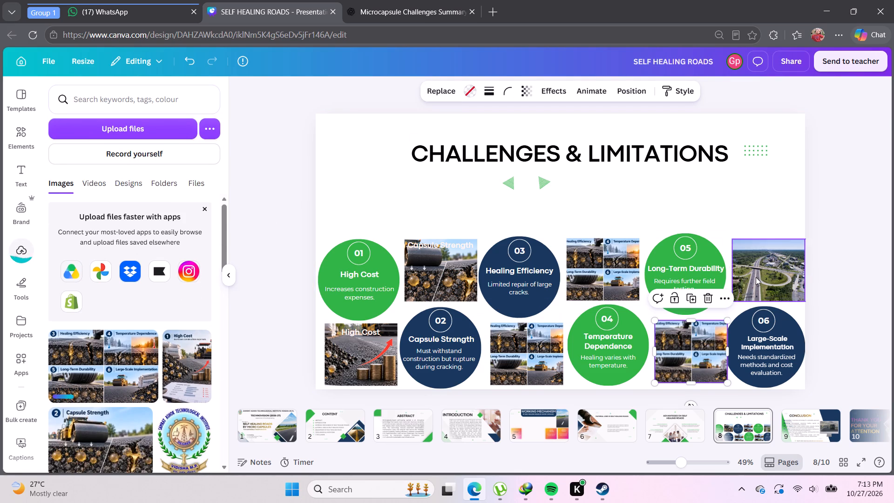
left_click(445, 92)
left_click(109, 400)
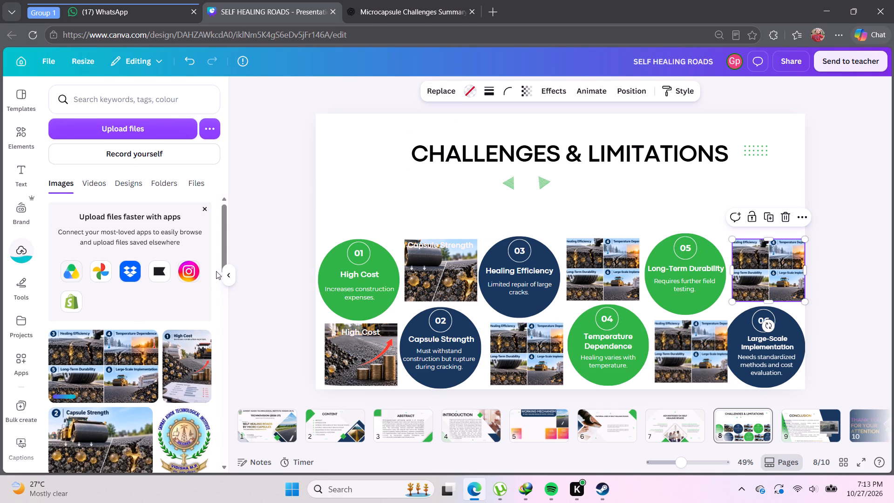
left_click(229, 276)
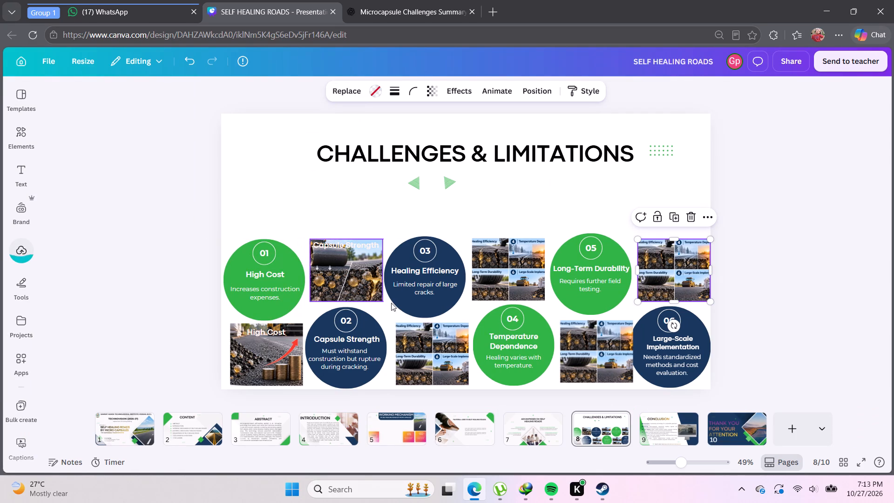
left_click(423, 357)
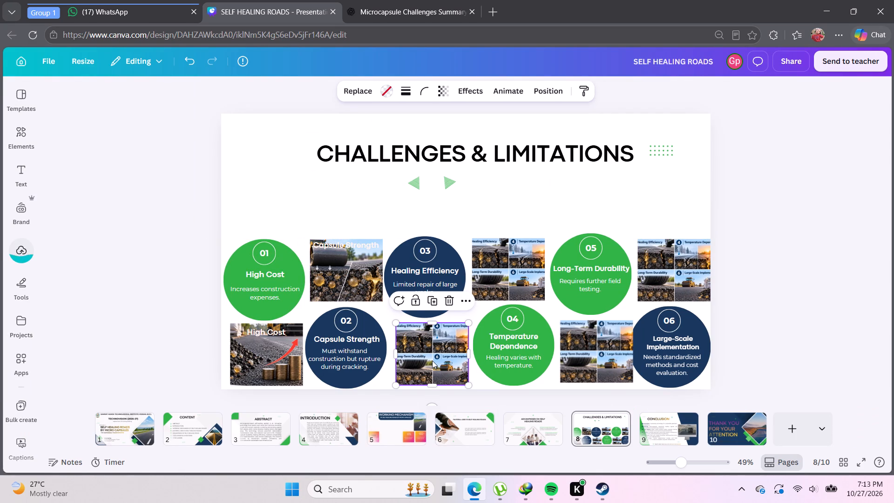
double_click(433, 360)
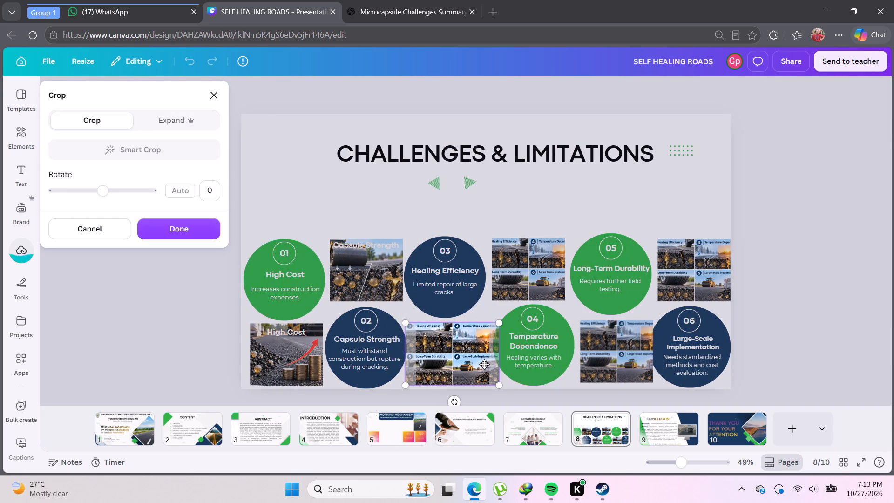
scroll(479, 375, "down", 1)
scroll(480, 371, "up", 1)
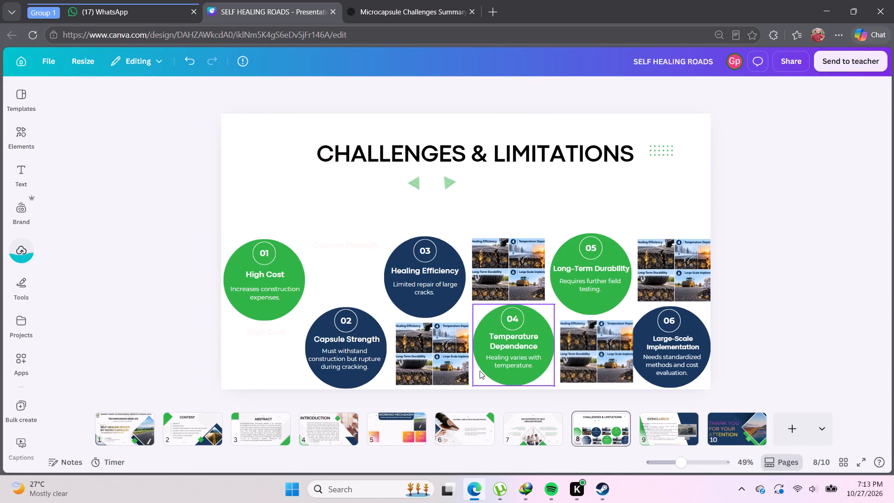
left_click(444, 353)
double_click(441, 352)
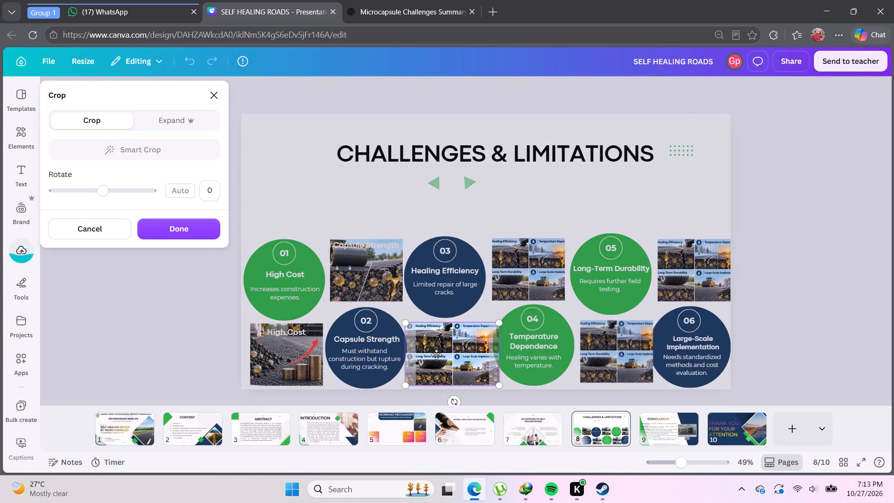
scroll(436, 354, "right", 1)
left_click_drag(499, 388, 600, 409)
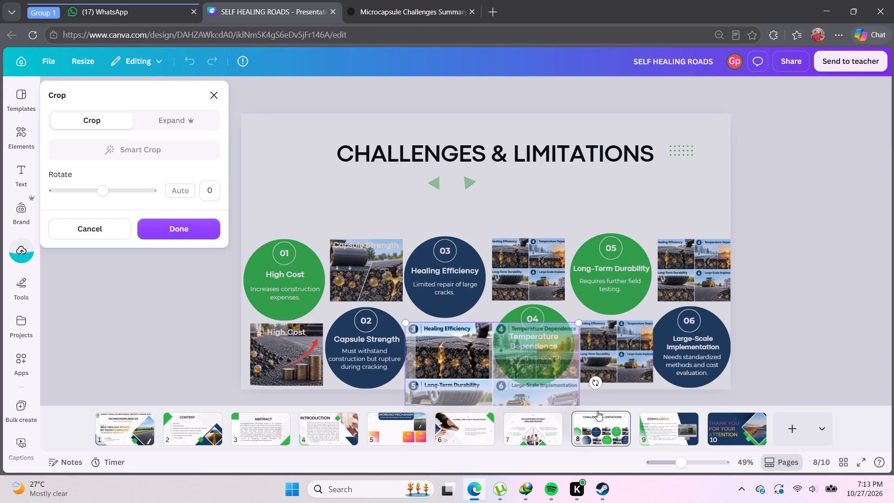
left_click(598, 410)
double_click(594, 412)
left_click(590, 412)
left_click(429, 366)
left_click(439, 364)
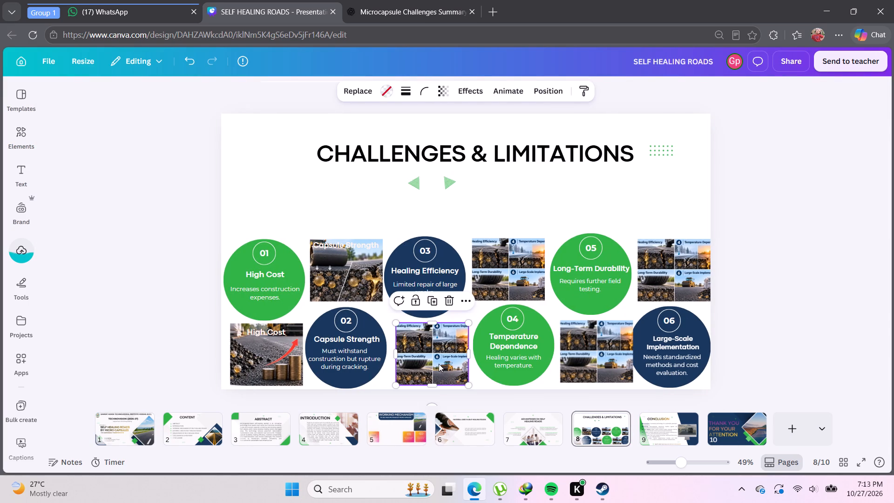
Crop the four-panel image beneath the Healing Efficiency circle, enlarging it and shifting it toward its Healing Efficiency panel.
double_click(440, 364)
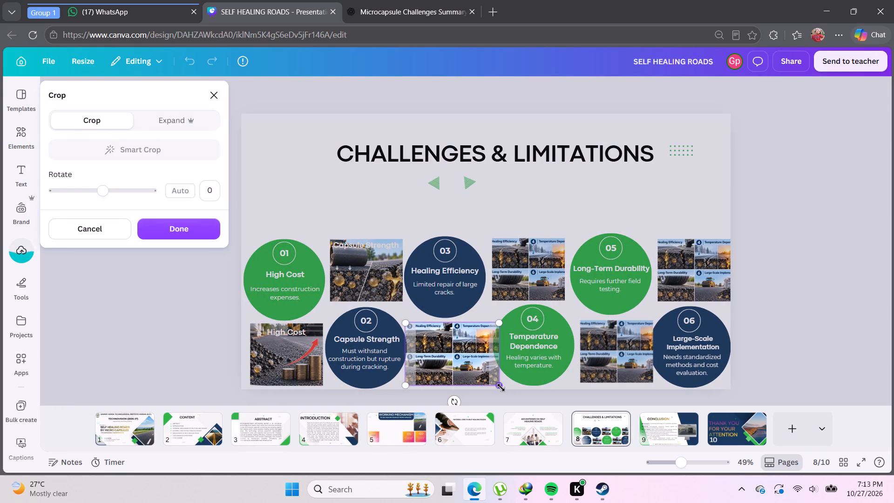
left_click_drag(501, 387, 594, 408)
left_click_drag(461, 357, 461, 357)
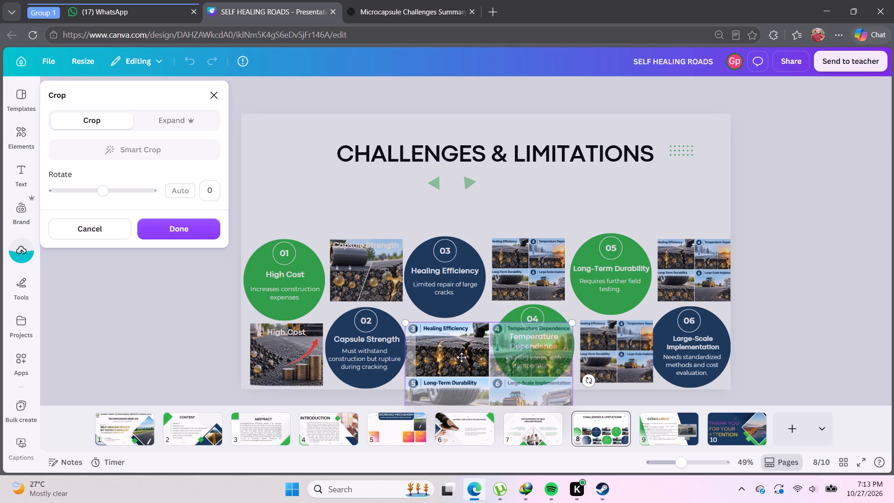
left_click_drag(461, 357, 457, 350)
left_click_drag(465, 358, 462, 346)
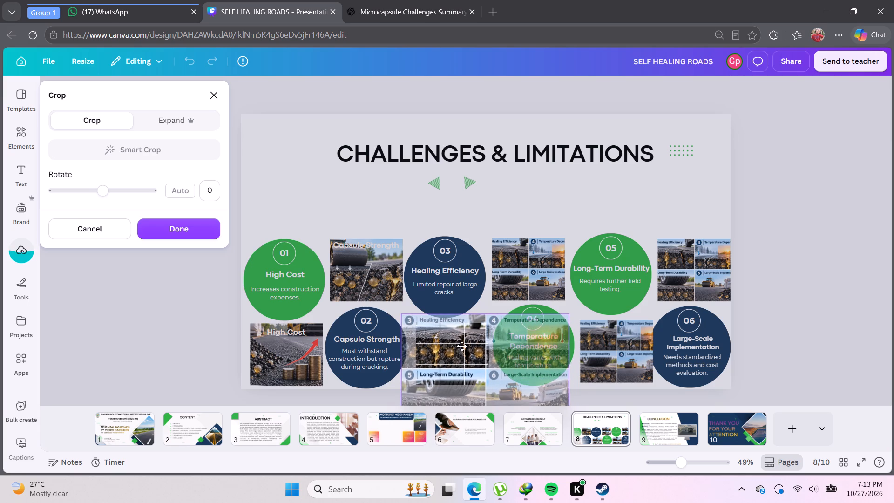
left_click_drag(462, 346, 459, 348)
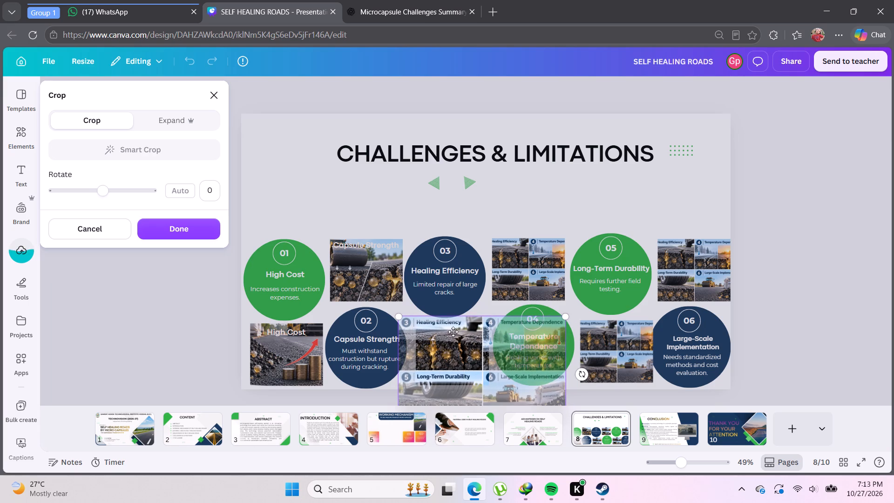
left_click(410, 222)
Recrop the image beneath the Healing Efficiency circle, enlarging and shifting it to cut out the Long-Term Durability caption.
double_click(424, 353)
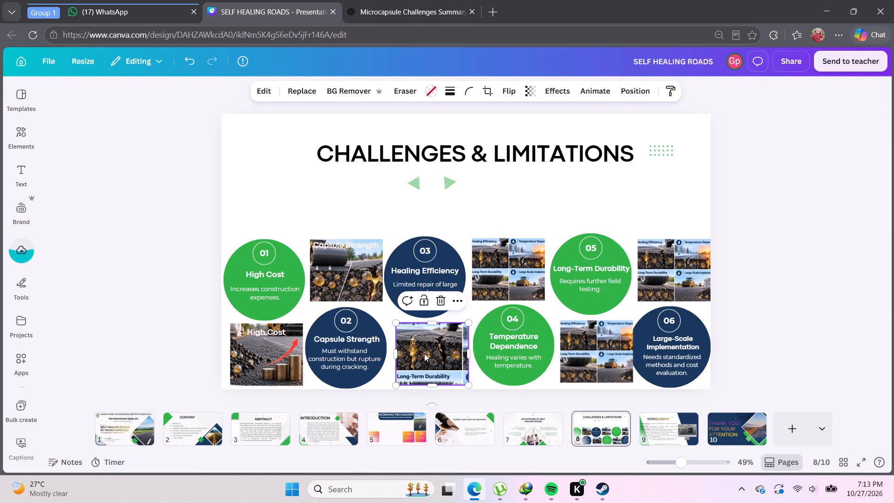
left_click_drag(457, 357, 459, 375)
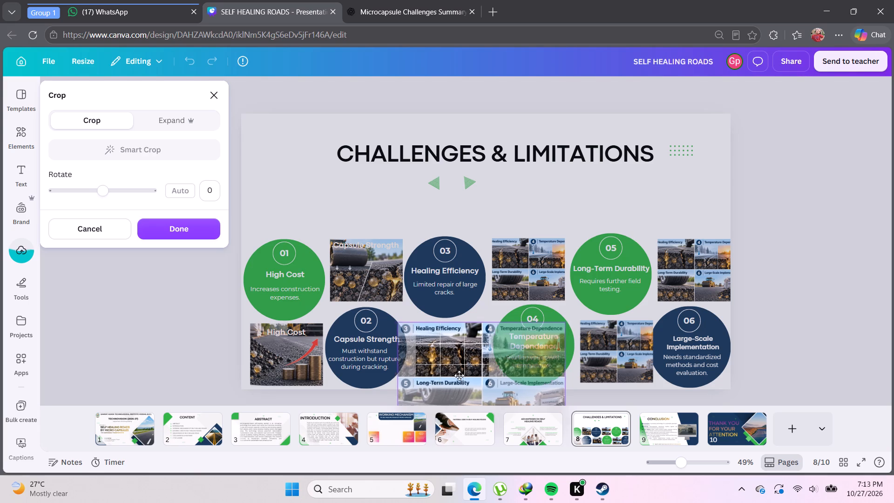
left_click_drag(459, 375, 457, 380)
left_click_drag(563, 324, 572, 311)
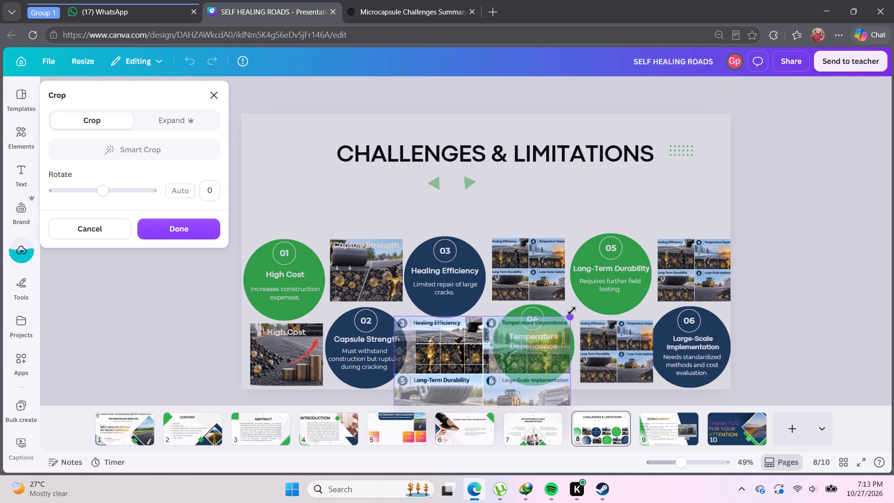
left_click_drag(572, 311, 583, 298)
left_click_drag(454, 347, 456, 364)
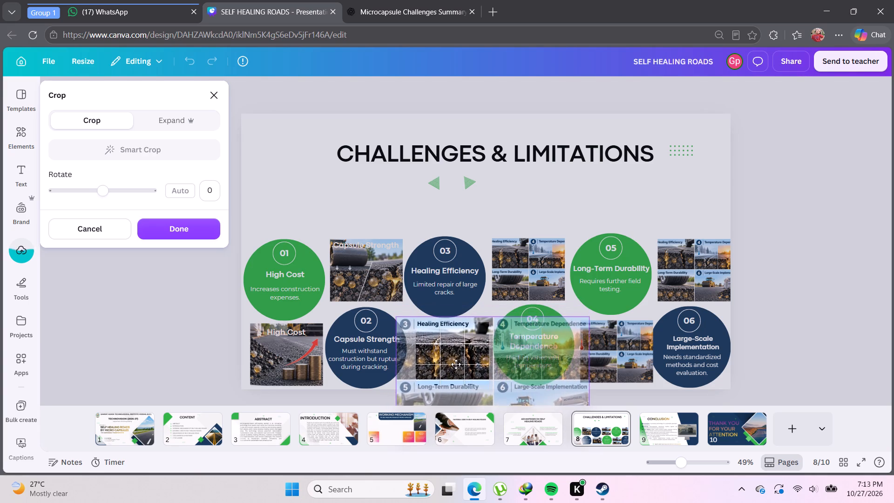
left_click_drag(456, 364, 451, 367)
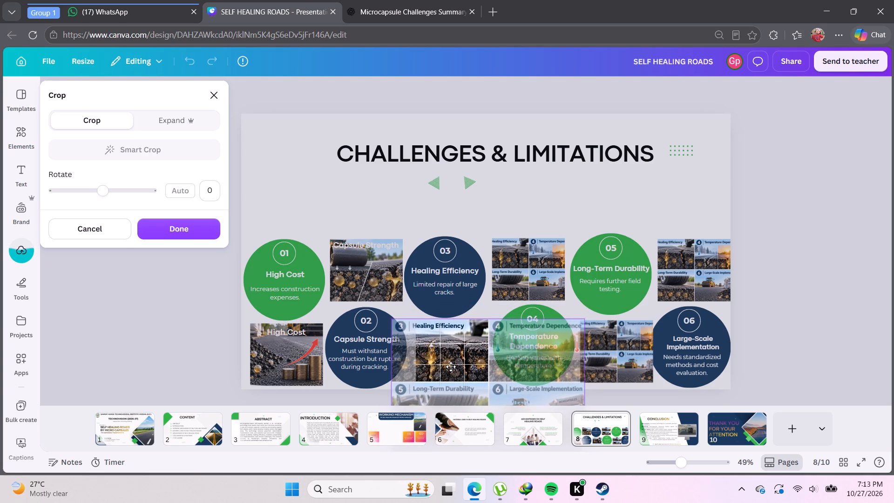
left_click_drag(451, 367, 448, 367)
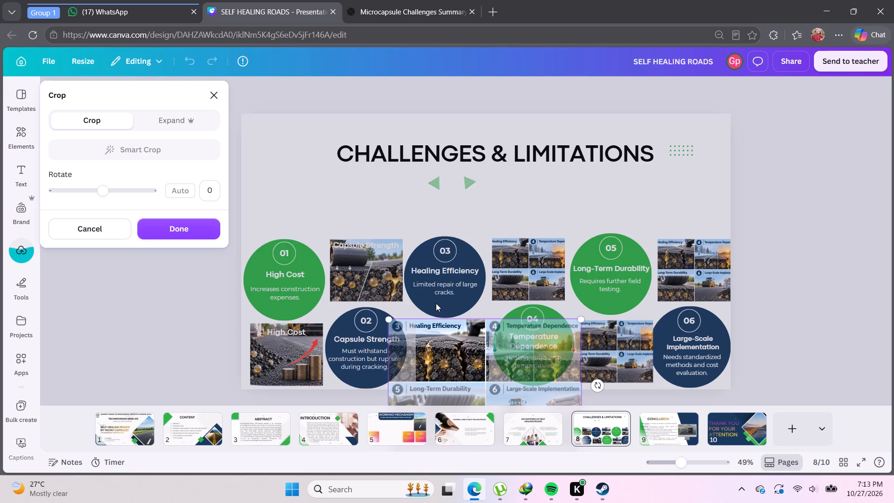
left_click(369, 193)
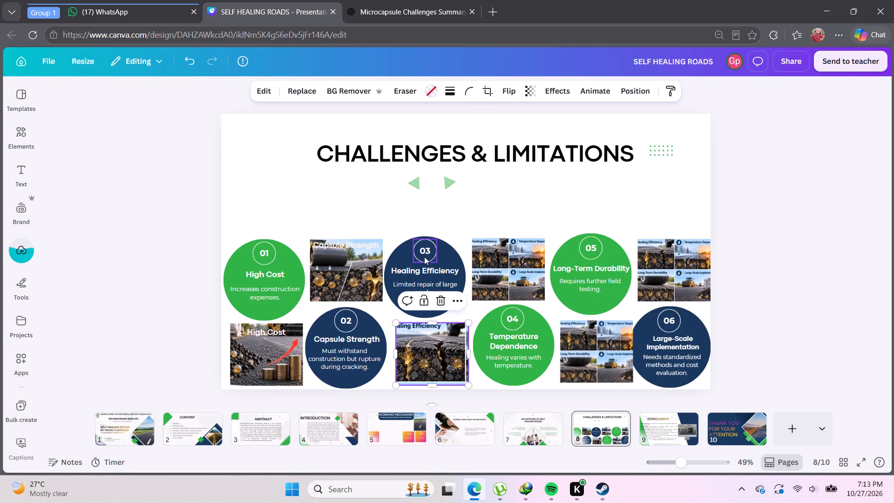
left_click(345, 202)
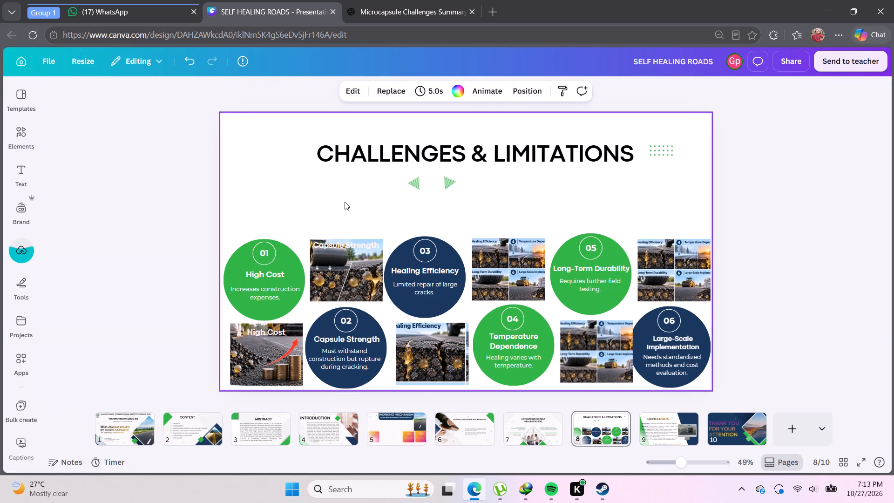
Recrop the image beneath the Healing Efficiency circle, enlarging and shifting it to cut out the Healing Efficiency caption and keep the cracked road.
left_click(432, 359)
left_click(432, 359)
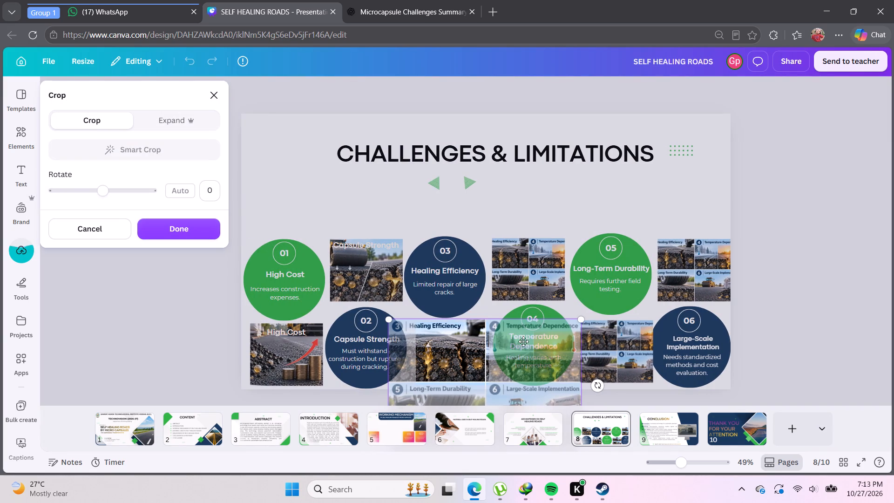
left_click_drag(583, 319, 592, 314)
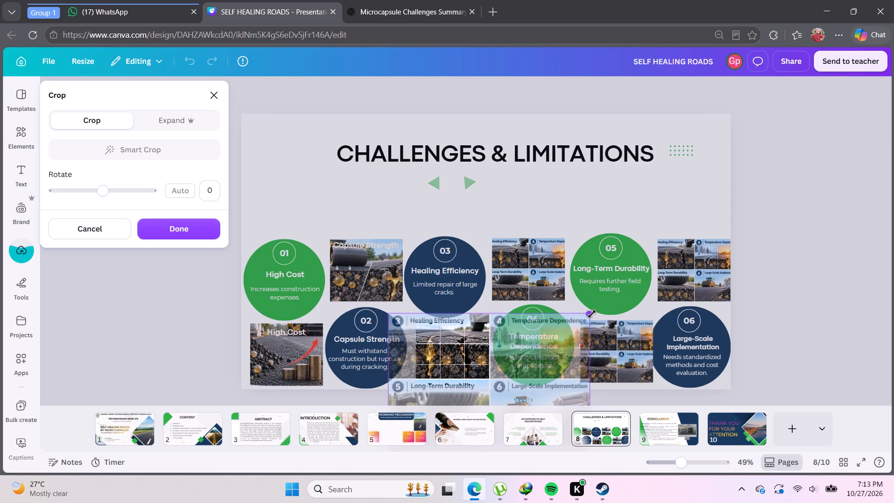
left_click_drag(592, 314, 596, 313)
left_click_drag(446, 353, 452, 360)
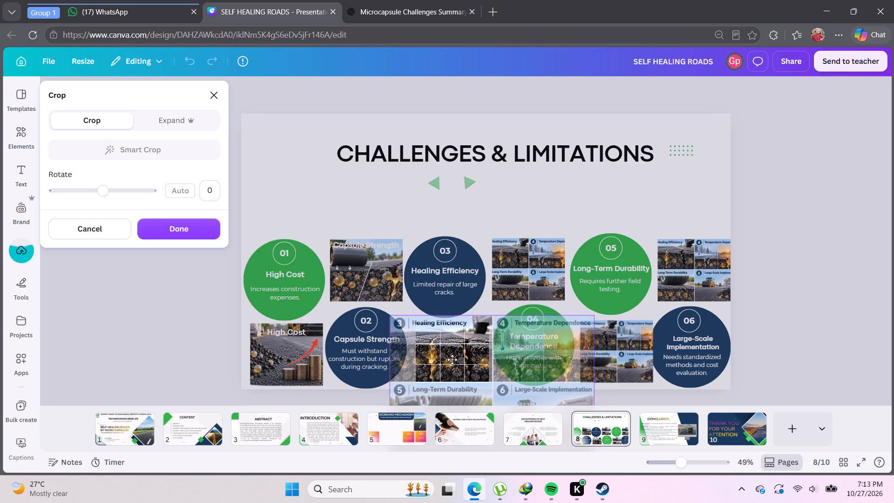
left_click_drag(452, 360, 453, 365)
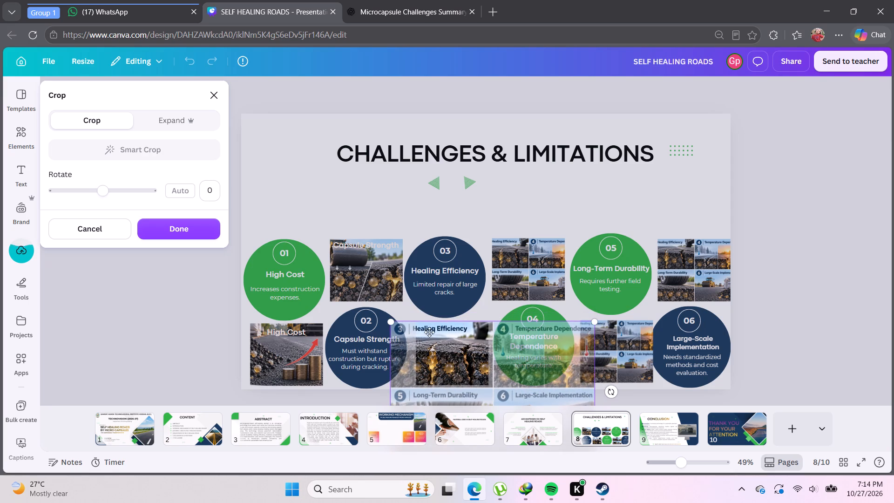
left_click_drag(389, 324, 380, 303)
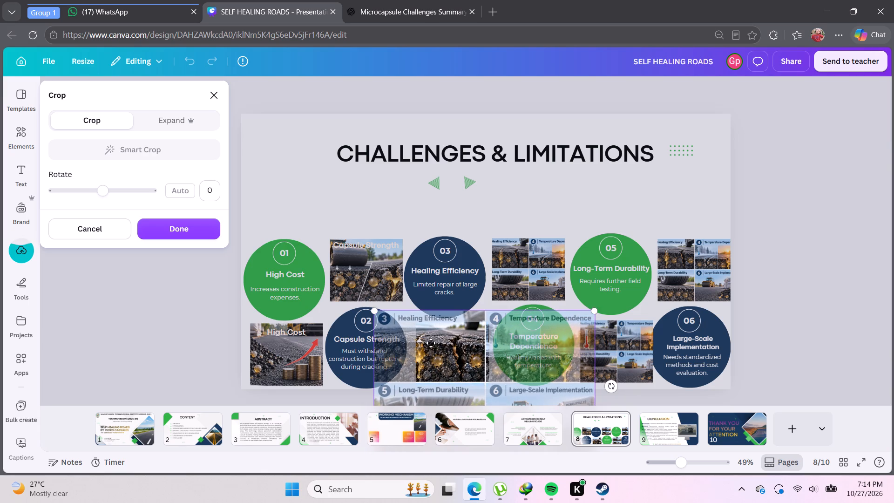
left_click_drag(442, 347, 454, 359)
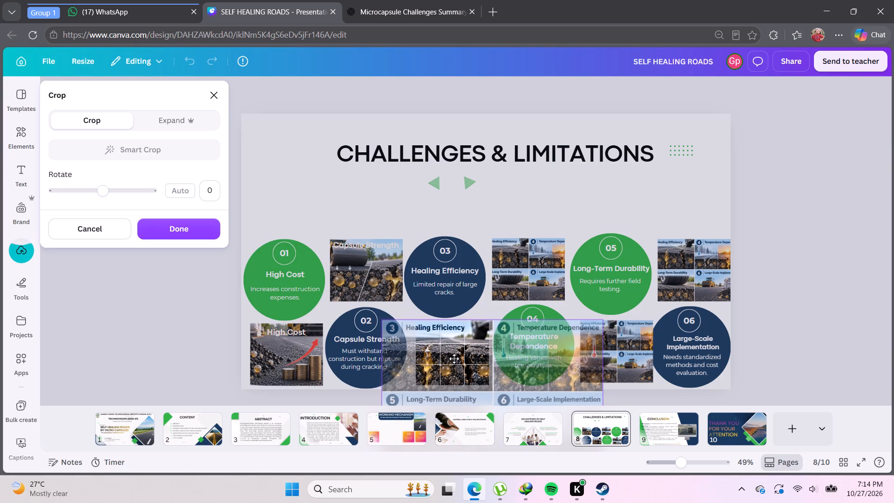
left_click_drag(454, 359, 450, 354)
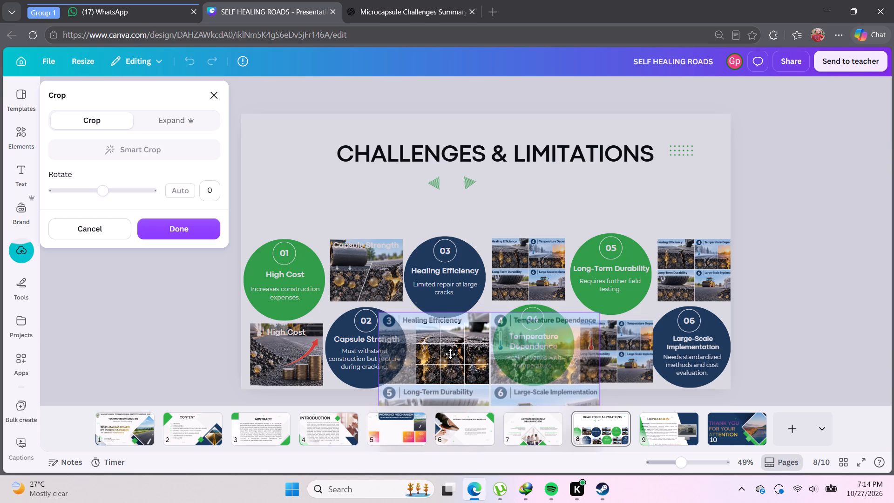
left_click_drag(450, 354, 450, 355)
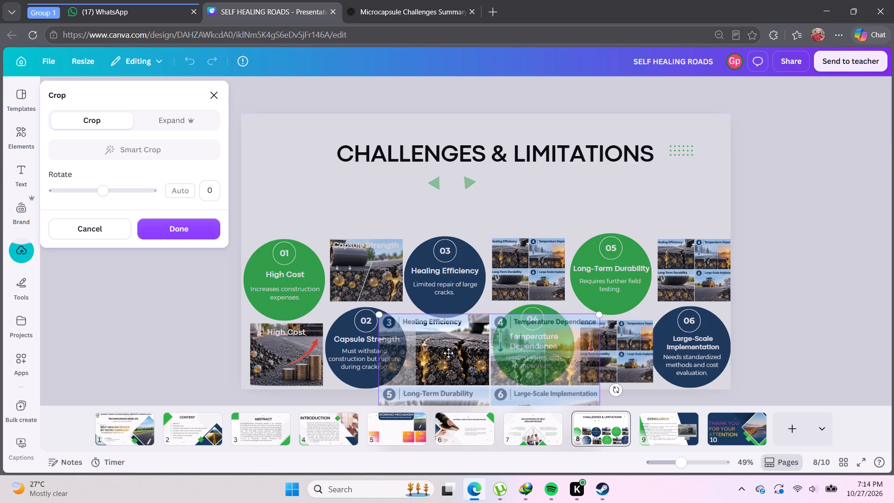
left_click_drag(451, 351, 455, 351)
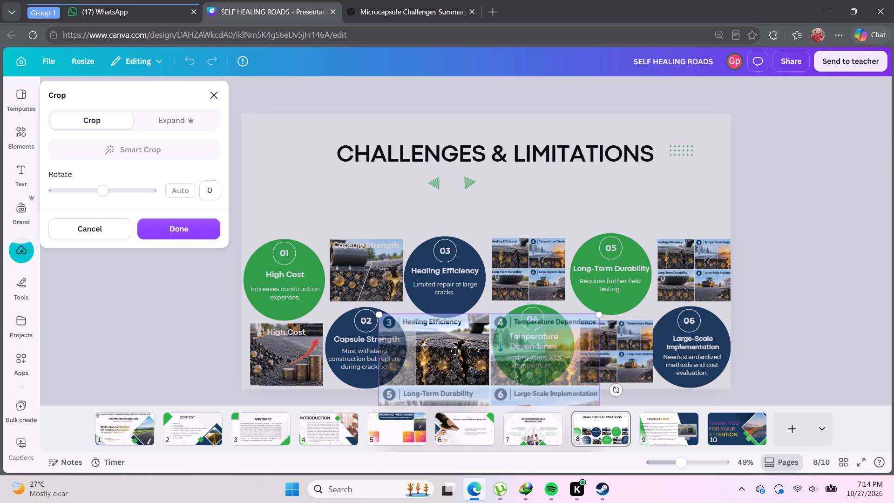
left_click_drag(455, 351, 455, 348)
left_click_drag(380, 316, 381, 305)
left_click(451, 351)
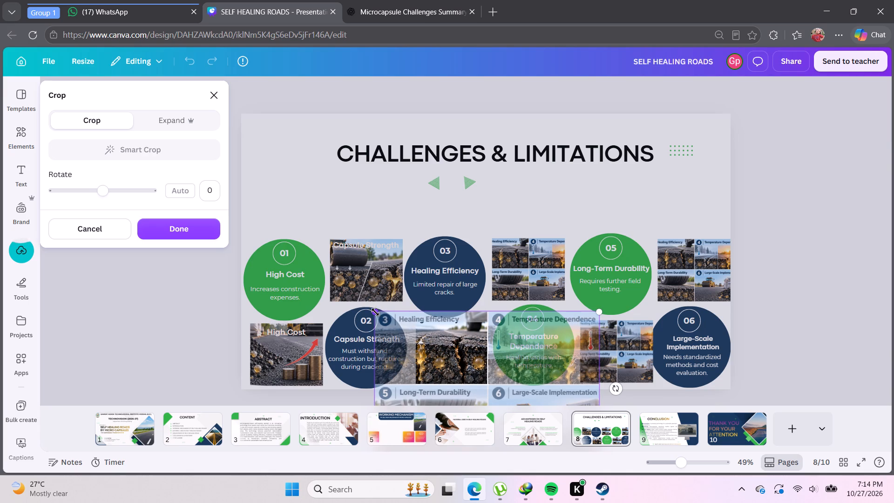
left_click_drag(375, 312, 375, 308)
left_click_drag(450, 347, 478, 348)
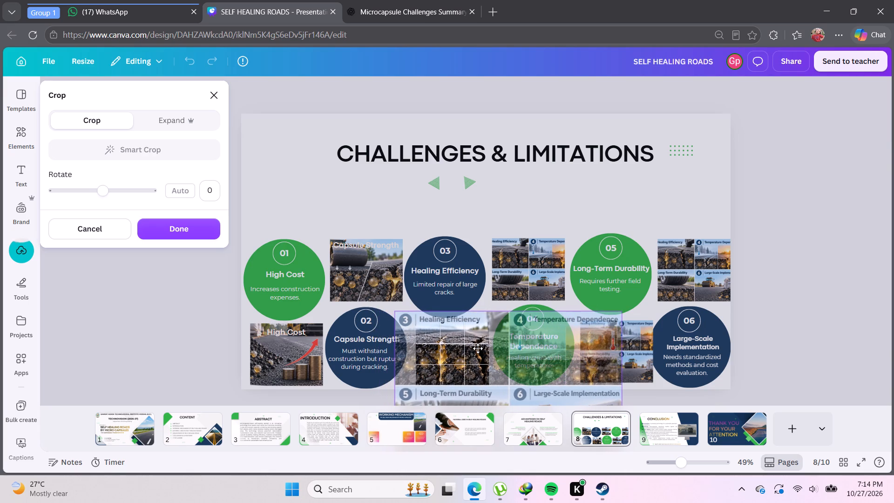
left_click_drag(478, 348, 475, 348)
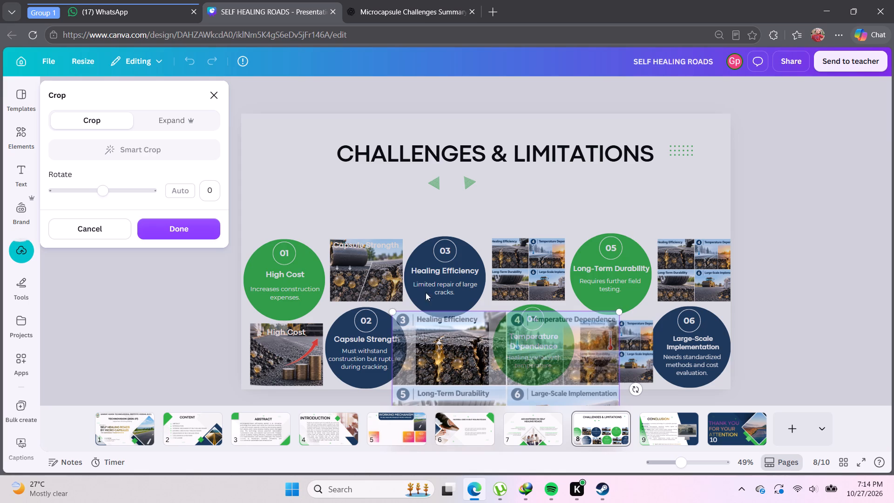
left_click(393, 206)
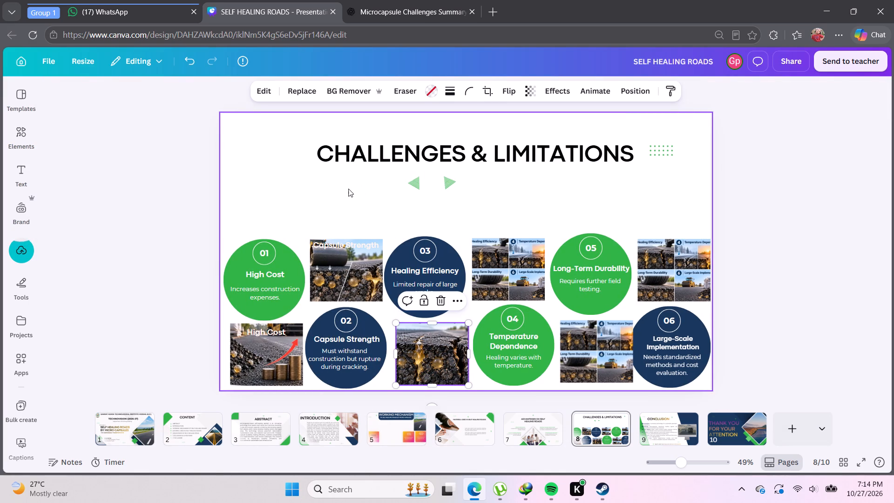
Fine-tune the crop beneath the Healing Efficiency circle, nudging the picture within its frame to adjust how the cracked road sits.
double_click(440, 352)
double_click(440, 352)
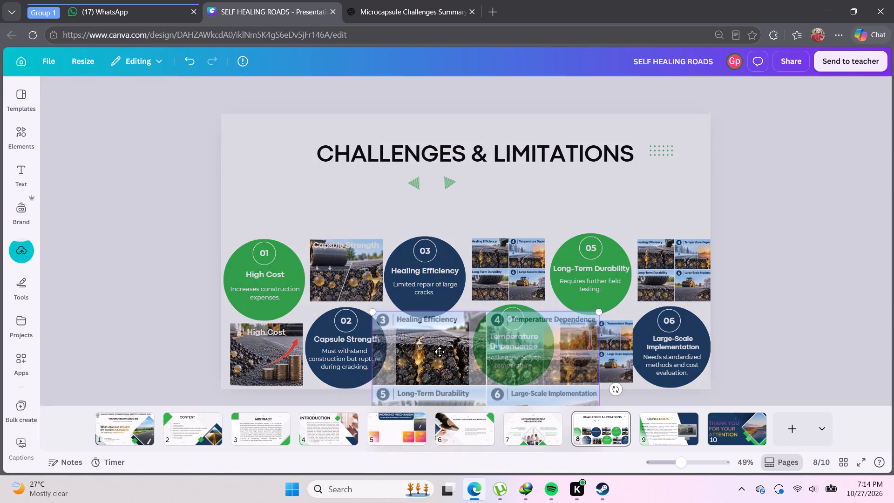
left_click_drag(461, 354, 455, 355)
left_click_drag(460, 356, 458, 356)
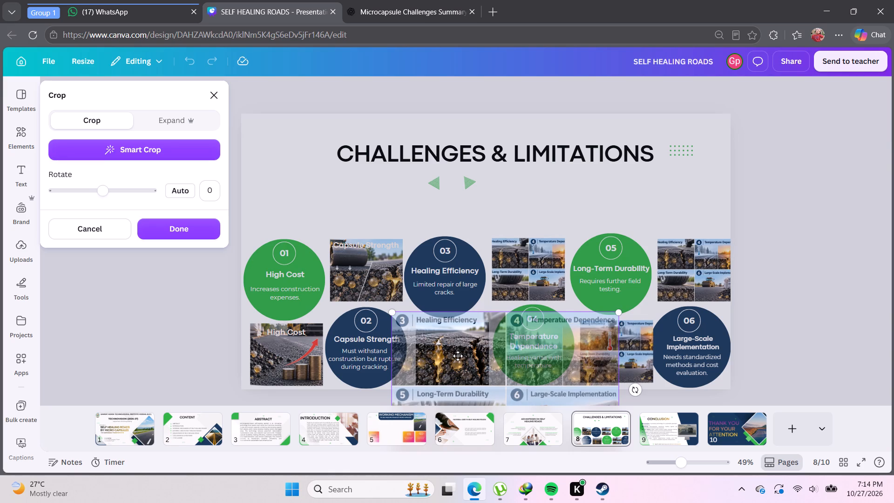
left_click_drag(458, 356, 449, 357)
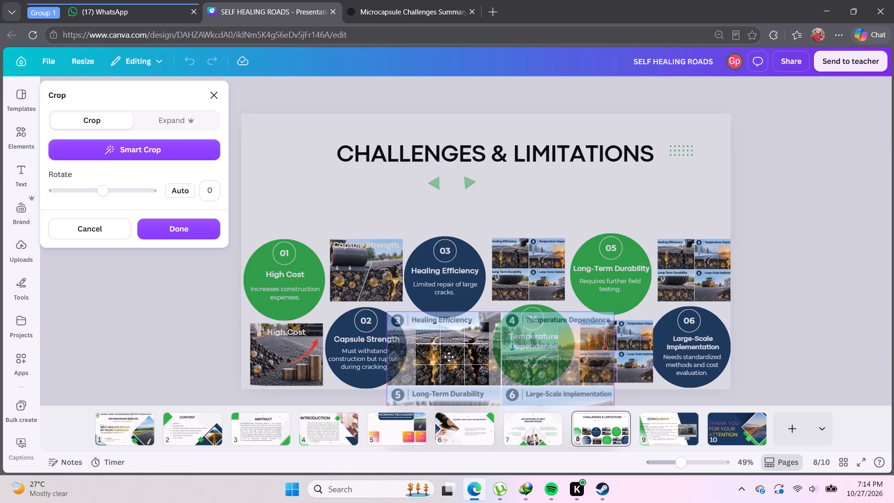
left_click_drag(449, 357, 453, 355)
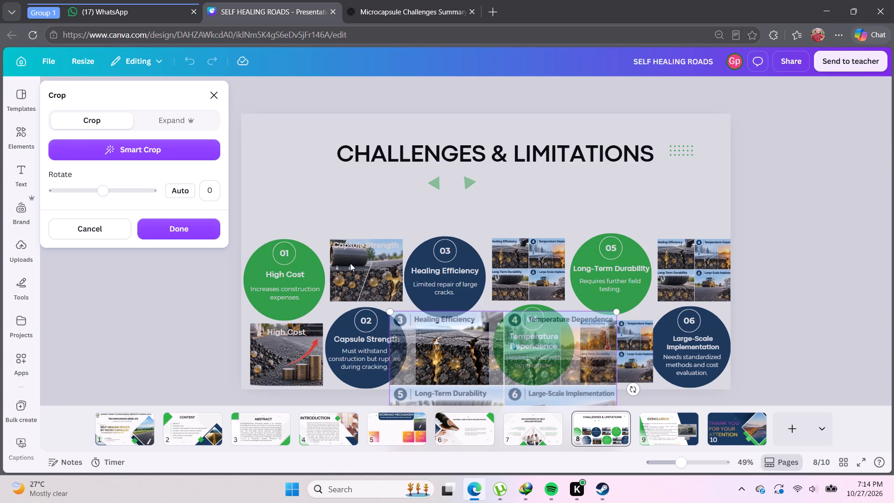
left_click(314, 198)
left_click(345, 197)
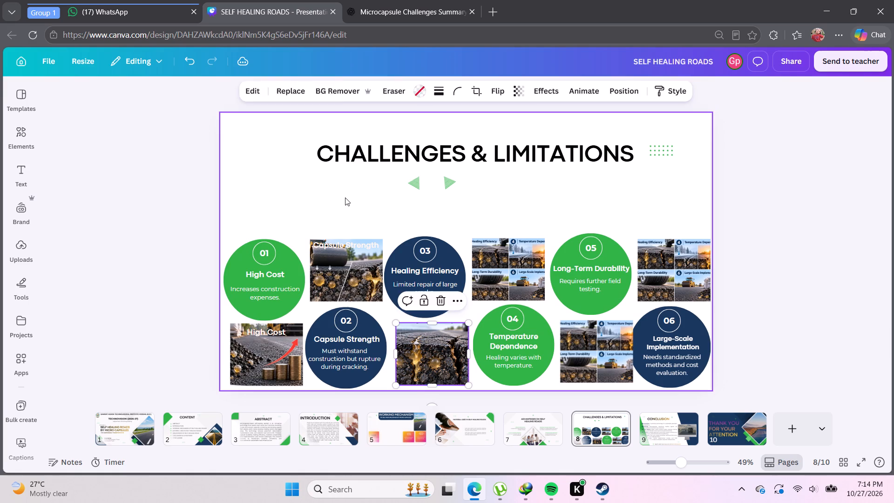
double_click(417, 333)
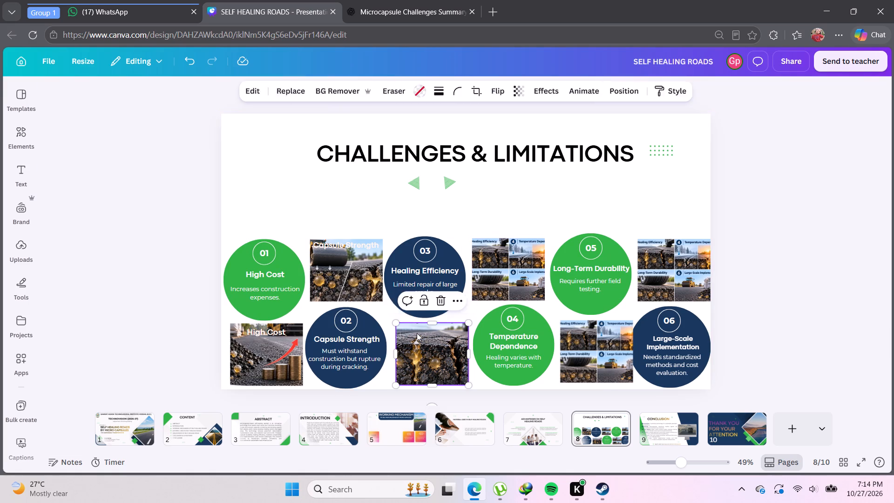
left_click_drag(449, 349, 448, 346)
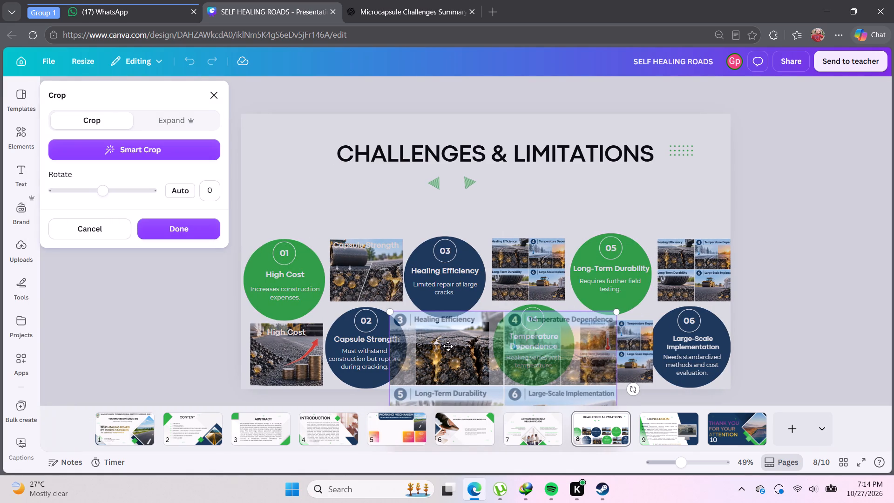
left_click_drag(448, 346, 446, 342)
left_click(354, 202)
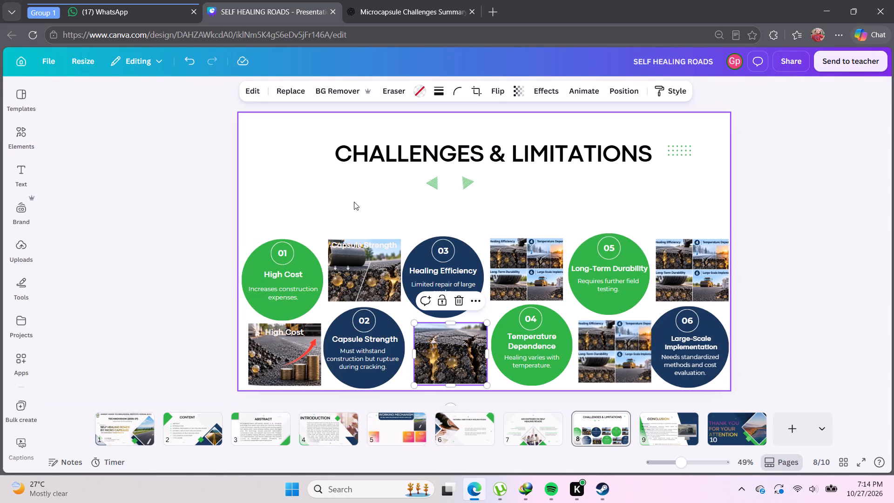
Crop the four-panel image above the Temperature Dependence circle, enlarging and shifting it to show only the cold-and-hot road picture without its caption.
double_click(498, 275)
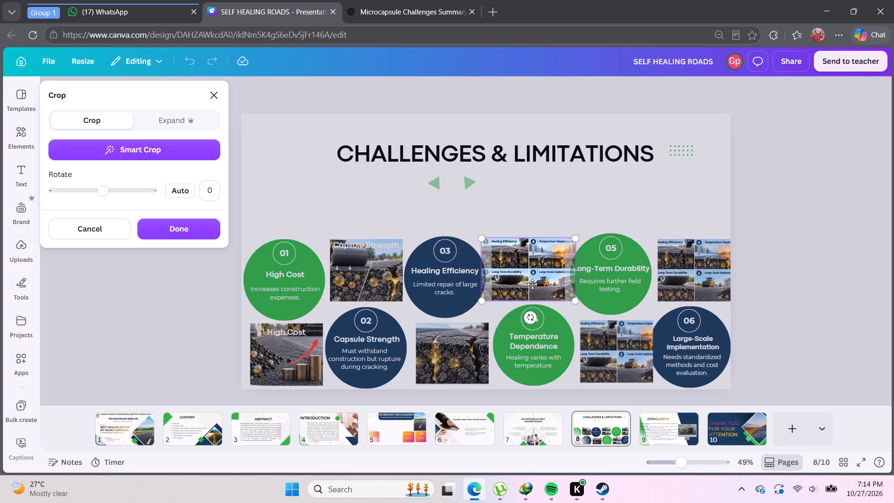
left_click_drag(481, 304, 367, 362)
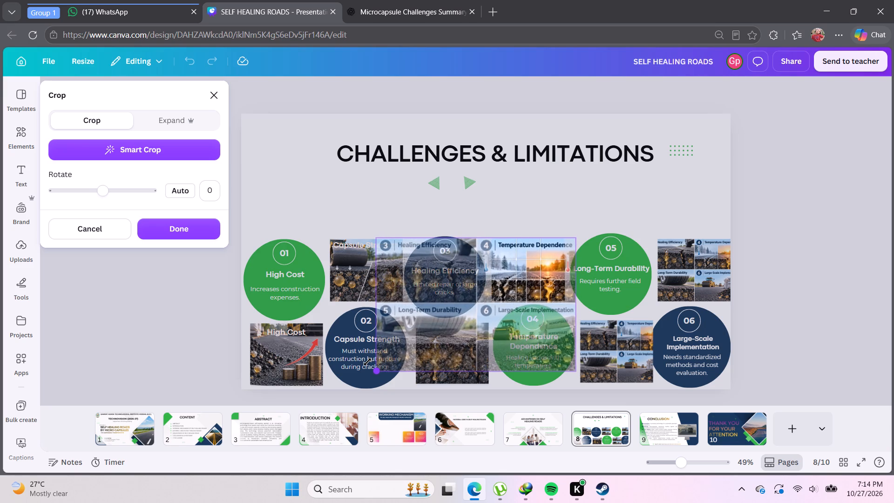
left_click_drag(367, 362, 369, 391)
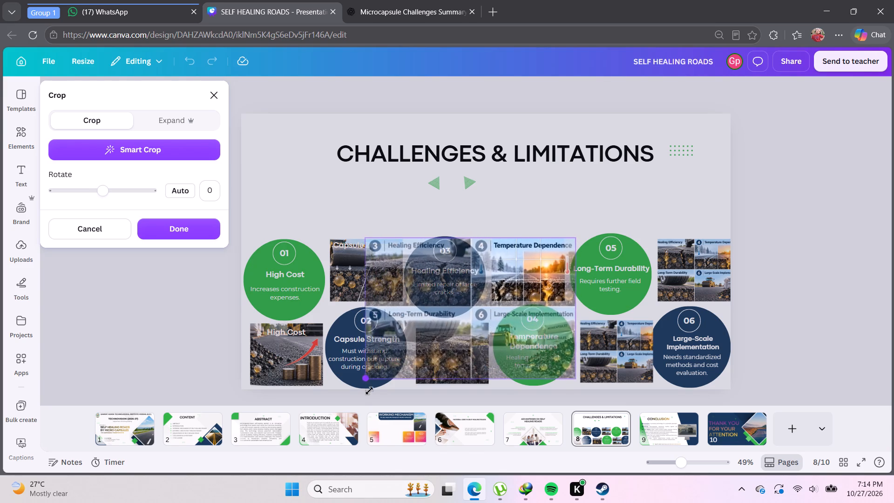
left_click_drag(369, 391, 355, 411)
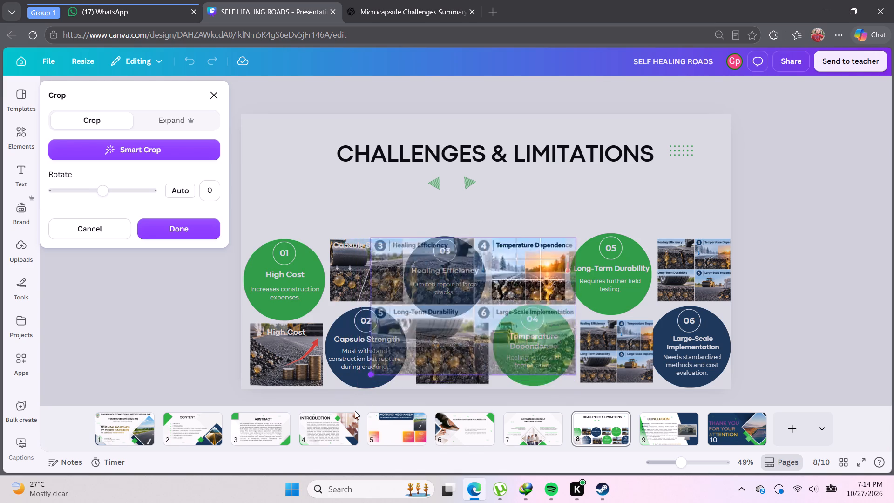
left_click_drag(355, 411, 324, 385)
left_click_drag(539, 285, 549, 261)
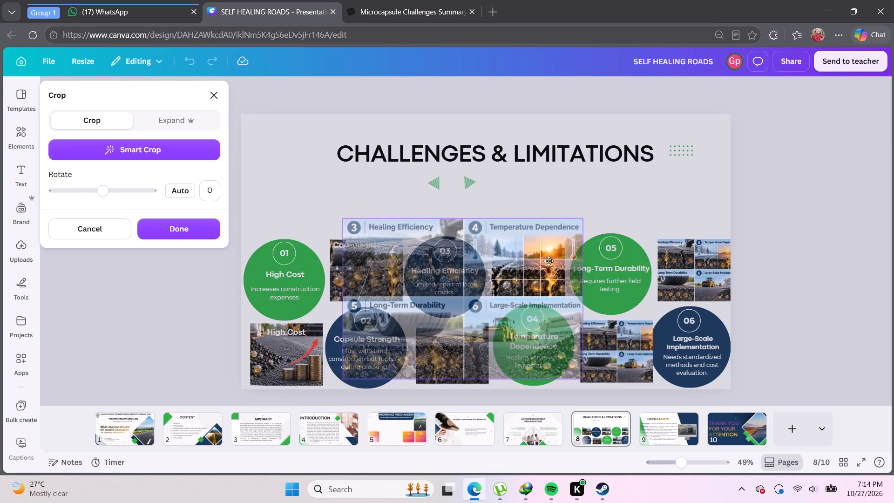
left_click_drag(549, 261, 552, 263)
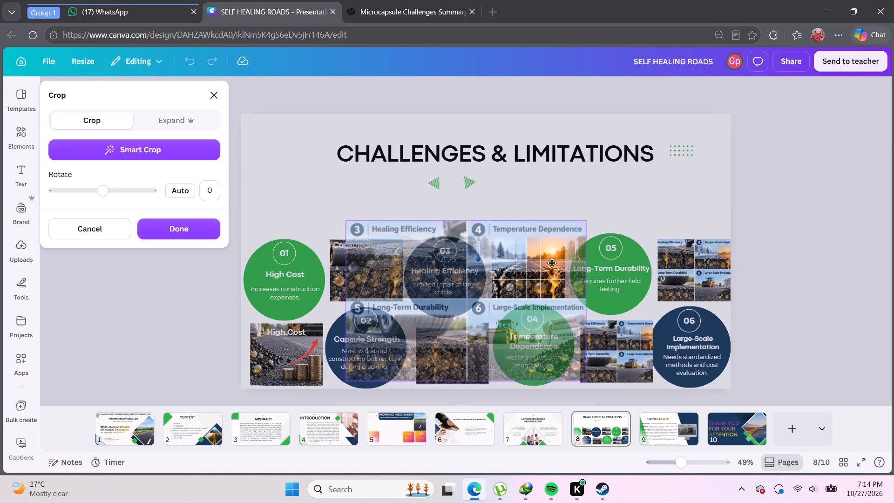
left_click_drag(552, 263, 549, 266)
left_click(546, 197)
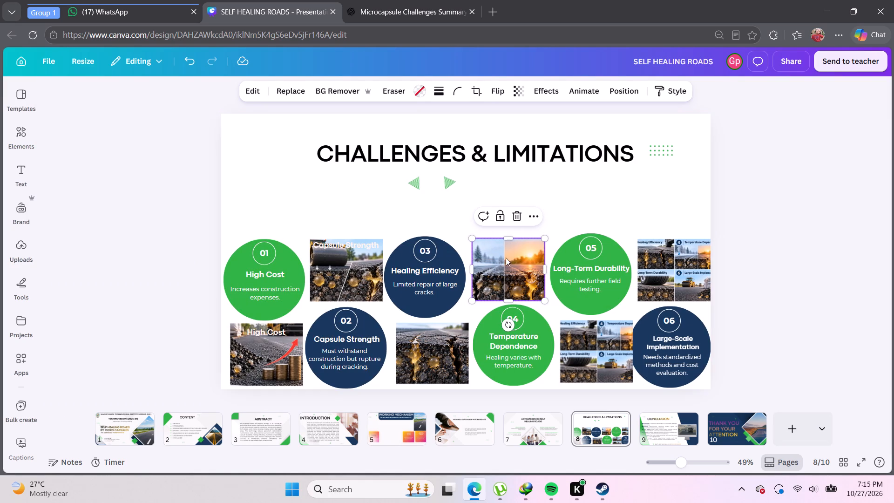
left_click(627, 200)
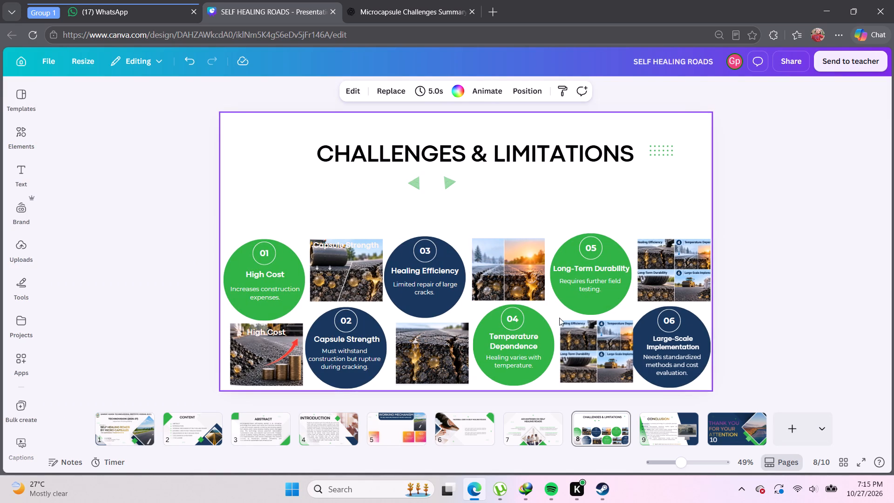
Crop the four-panel image beneath the Long-Term Durability circle, enlarging it within its frame to show mainly the tyre-on-road panel.
left_click(594, 351)
left_click(598, 353)
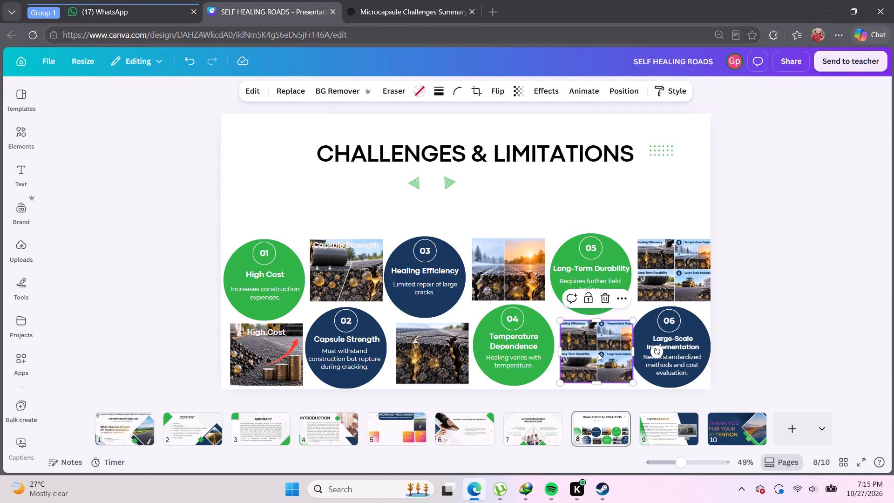
double_click(611, 340)
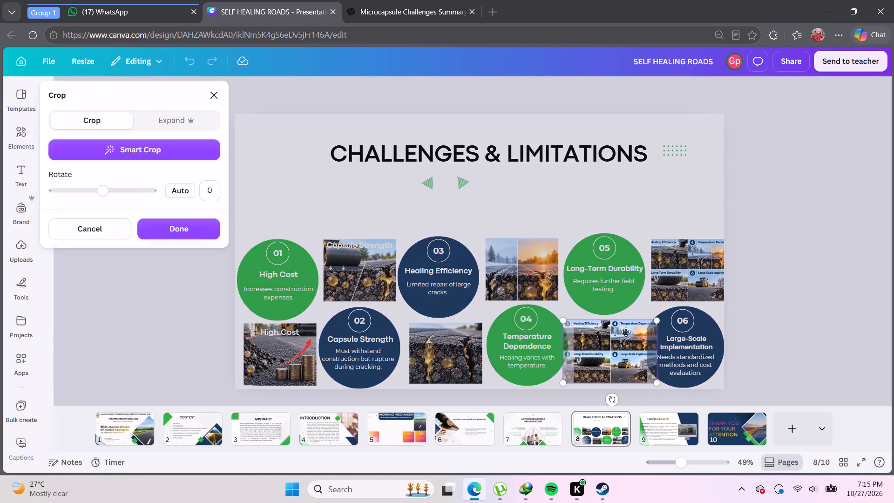
left_click_drag(666, 321, 760, 181)
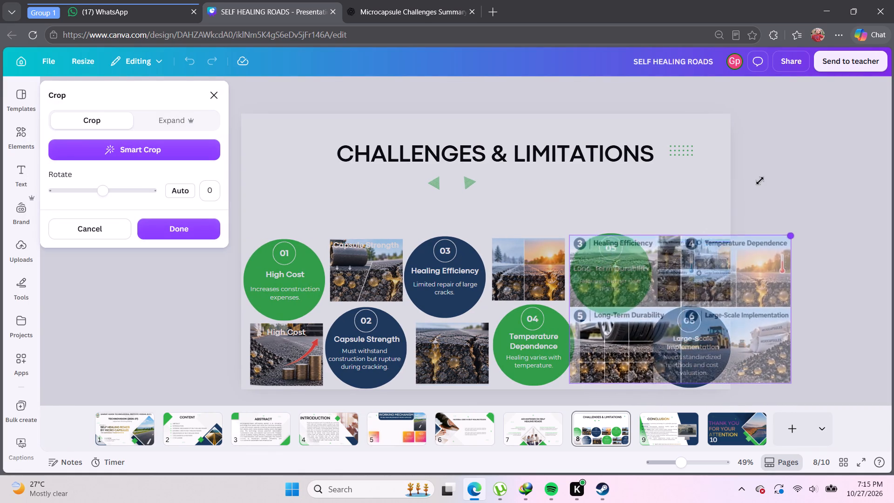
left_click_drag(760, 181, 737, 213)
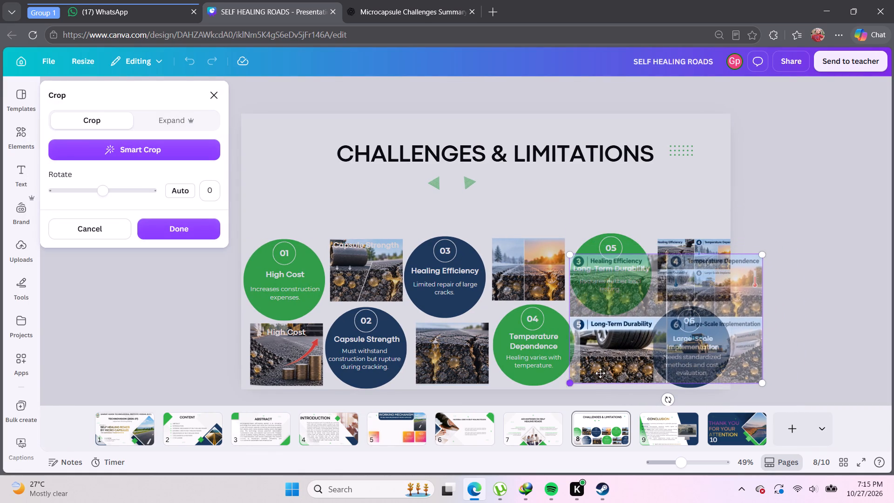
left_click(608, 364)
left_click(614, 349)
left_click(604, 216)
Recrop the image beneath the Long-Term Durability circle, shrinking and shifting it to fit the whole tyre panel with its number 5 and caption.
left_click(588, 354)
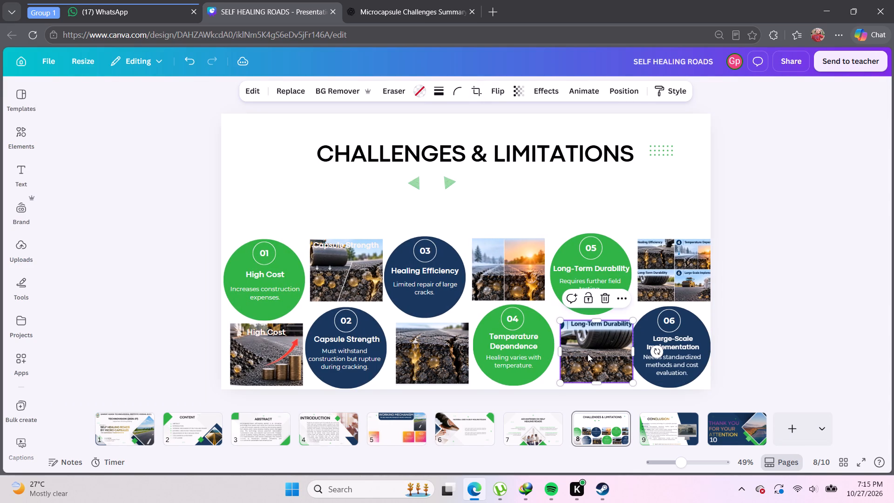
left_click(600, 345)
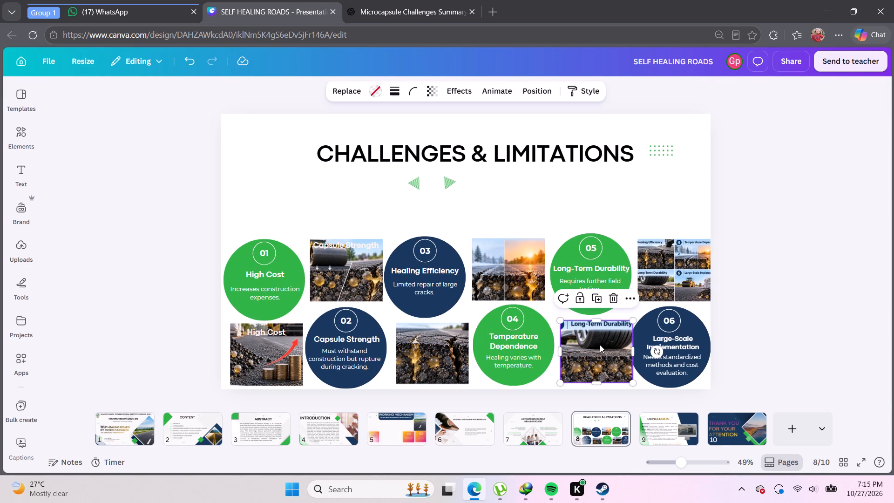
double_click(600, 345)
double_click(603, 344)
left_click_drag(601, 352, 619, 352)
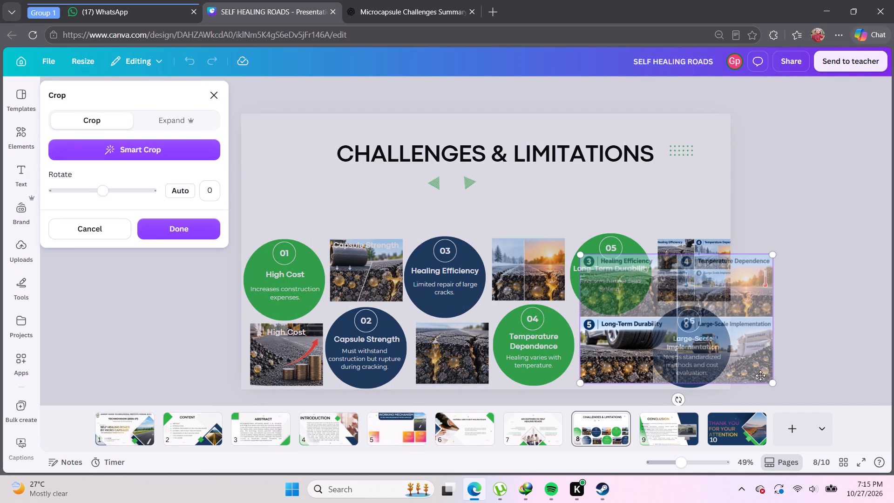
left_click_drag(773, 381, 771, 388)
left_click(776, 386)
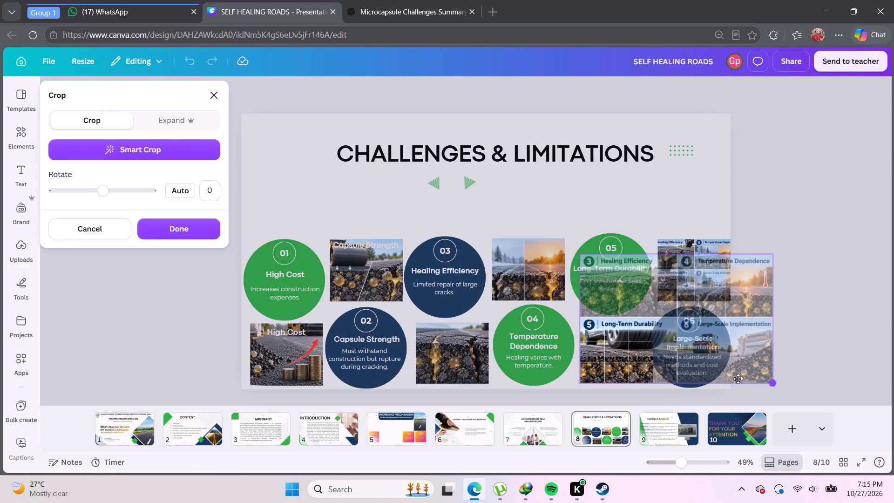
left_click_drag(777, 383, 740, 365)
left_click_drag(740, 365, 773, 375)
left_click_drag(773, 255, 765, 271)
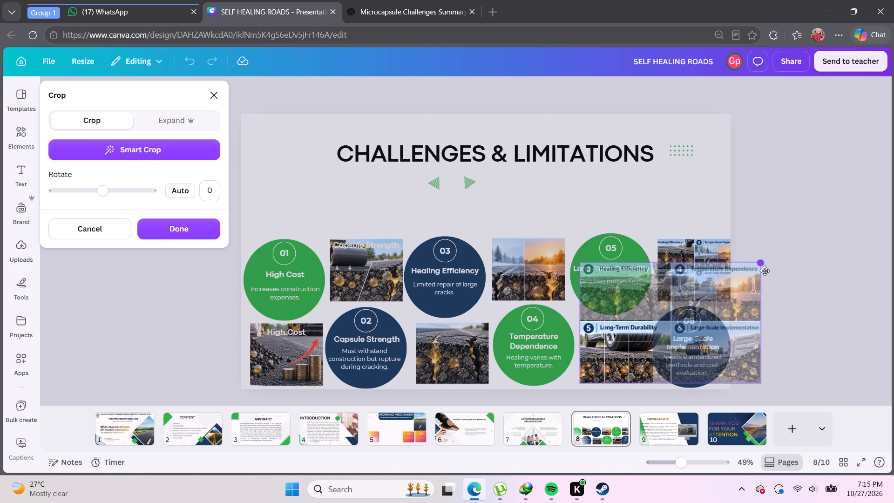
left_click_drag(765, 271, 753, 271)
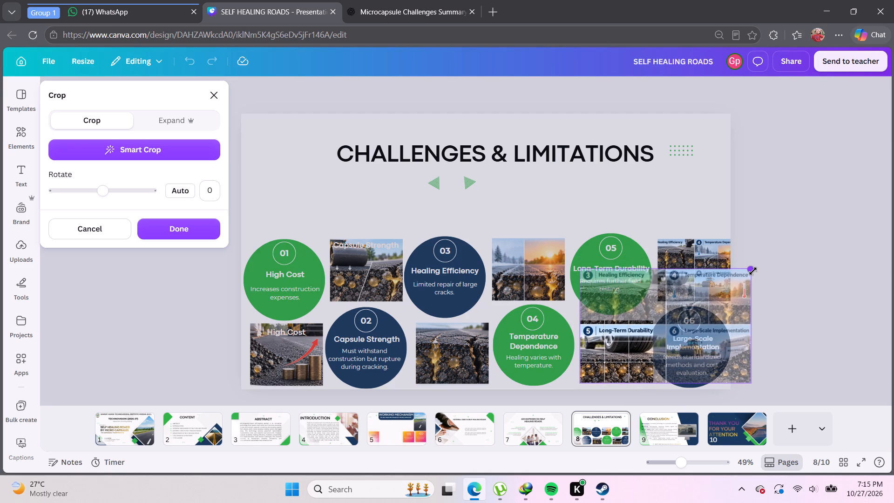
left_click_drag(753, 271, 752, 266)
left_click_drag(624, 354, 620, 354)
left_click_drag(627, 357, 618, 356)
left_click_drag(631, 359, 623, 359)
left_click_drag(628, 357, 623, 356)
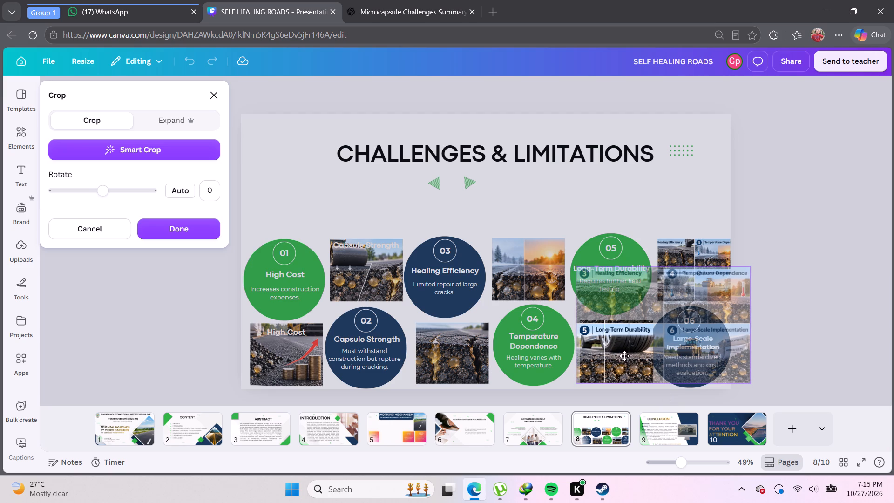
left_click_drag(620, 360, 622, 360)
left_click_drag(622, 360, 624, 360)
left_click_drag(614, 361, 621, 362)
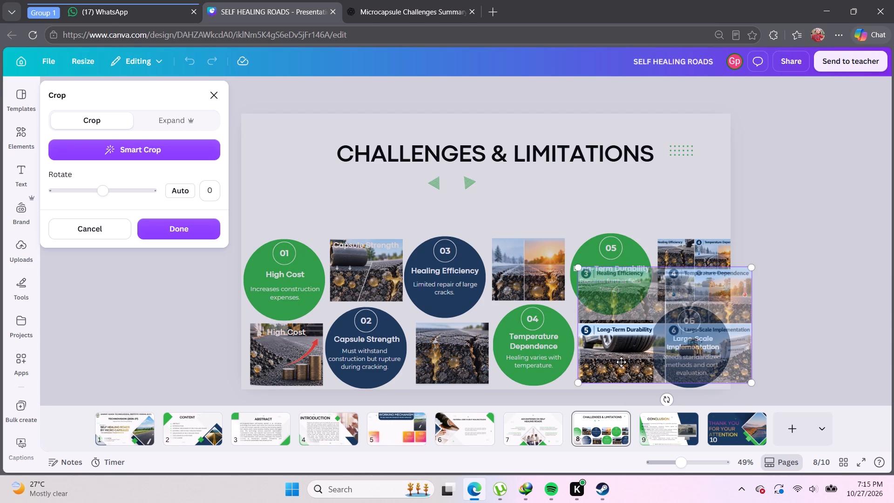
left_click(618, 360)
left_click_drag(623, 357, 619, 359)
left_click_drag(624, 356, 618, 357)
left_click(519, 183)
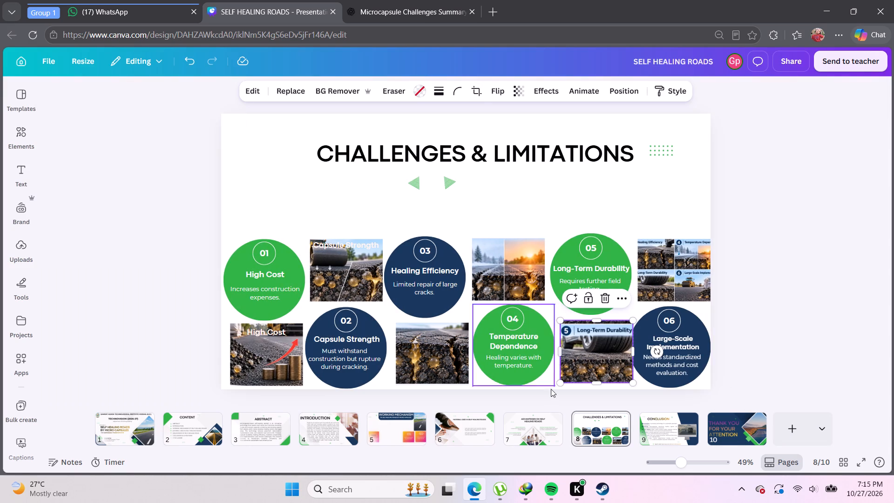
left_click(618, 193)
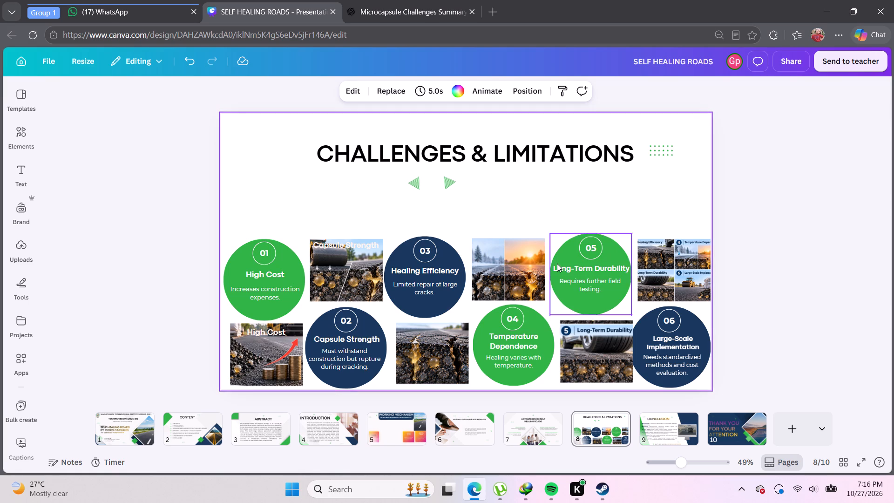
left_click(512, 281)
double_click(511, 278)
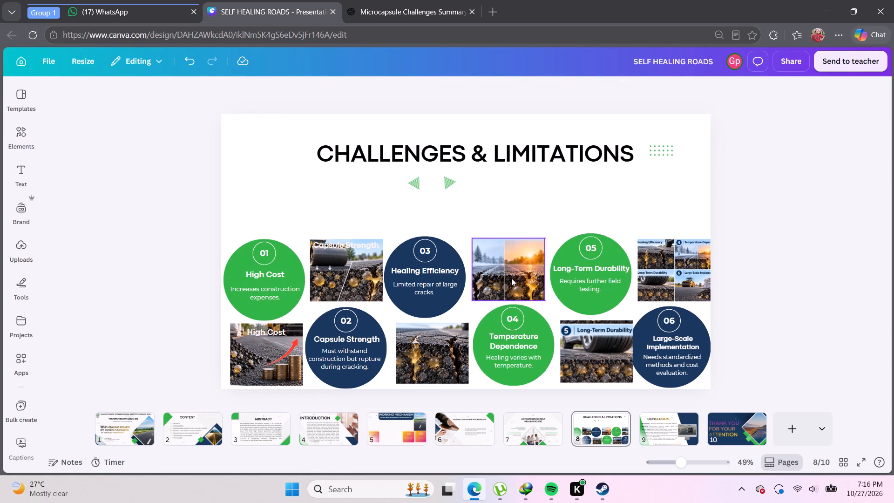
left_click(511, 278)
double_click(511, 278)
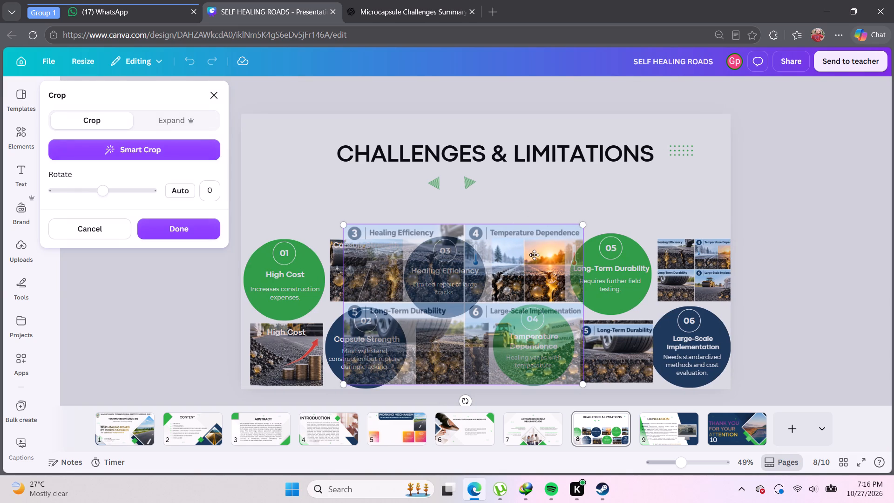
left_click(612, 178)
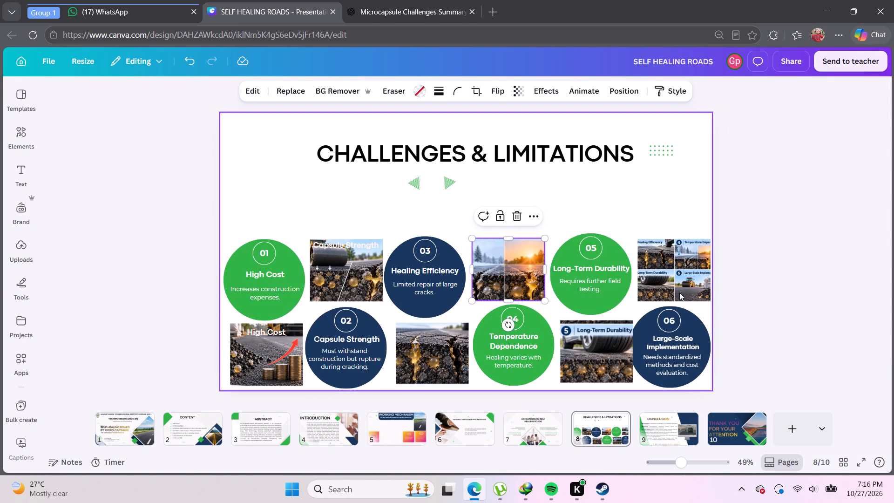
Recrop the image beneath the Long-Term Durability circle, enlarging and shifting it to cut out the caption and keep only the tyre on the road.
double_click(600, 341)
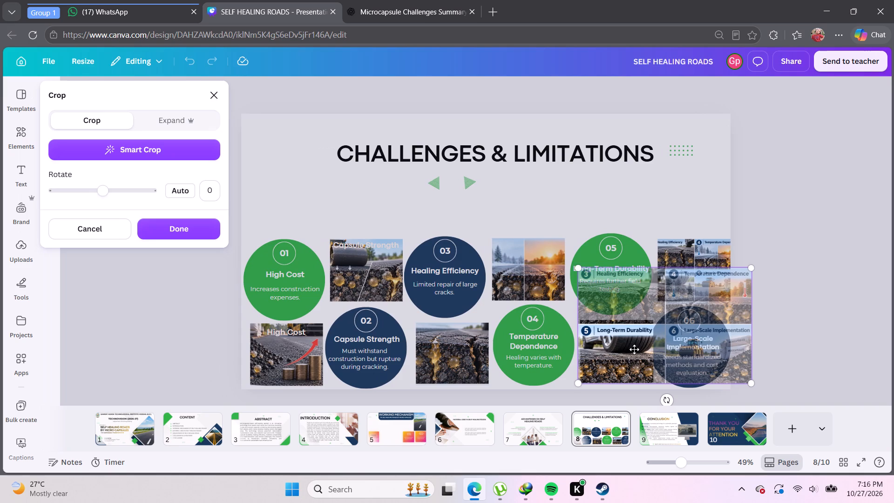
left_click_drag(623, 354, 618, 347)
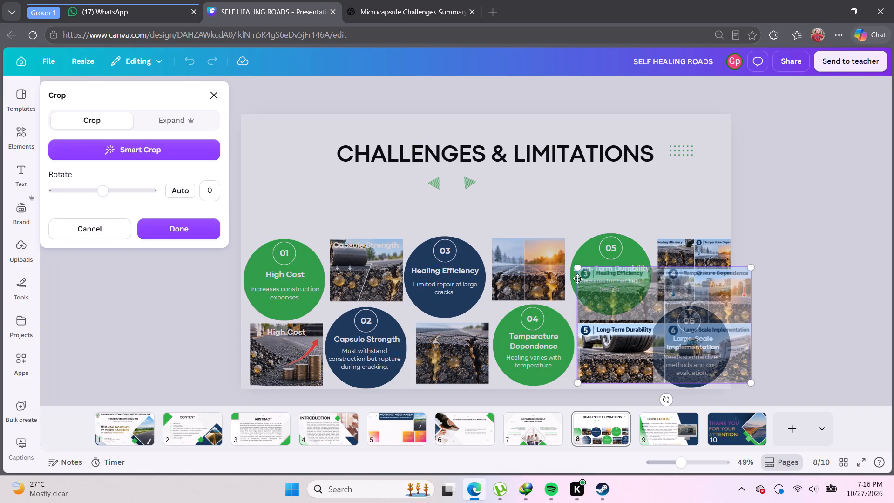
left_click_drag(572, 267, 552, 233)
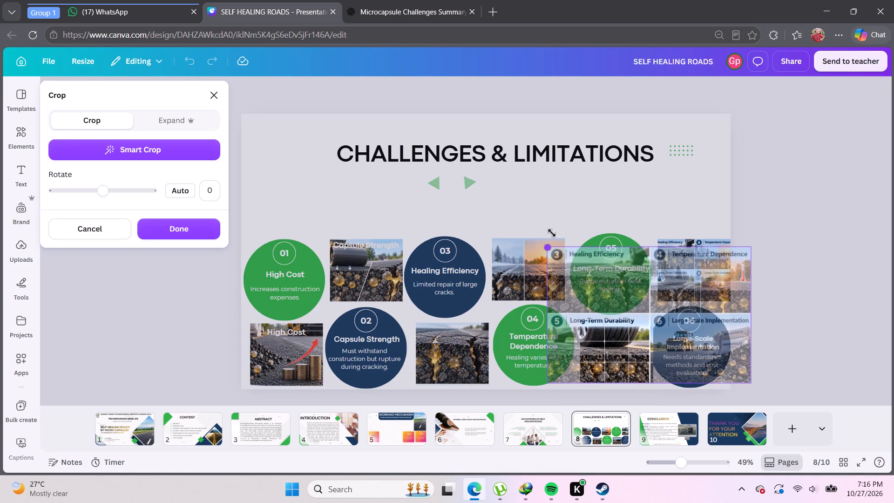
left_click_drag(552, 233, 560, 152)
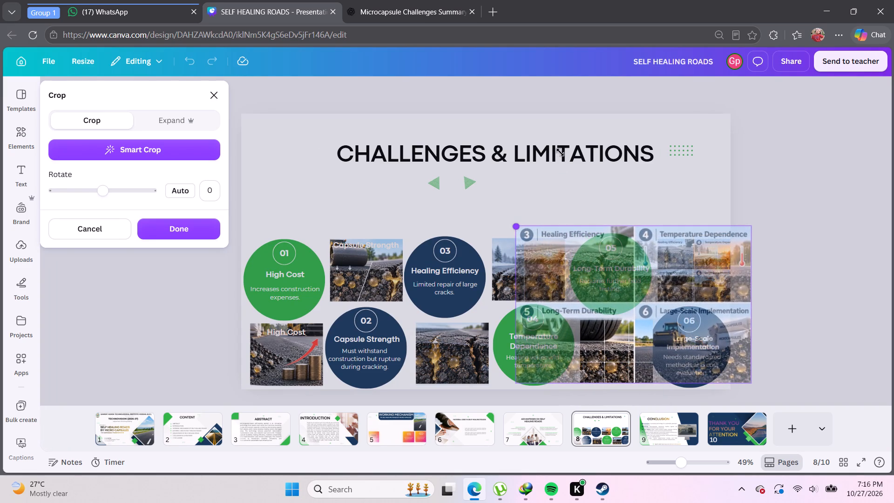
left_click_drag(560, 152, 563, 165)
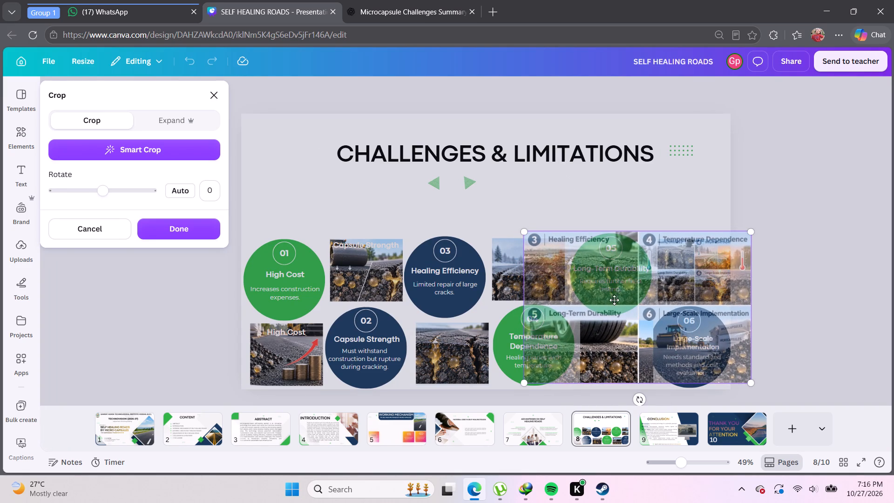
left_click_drag(627, 350, 664, 343)
left_click_drag(611, 354, 609, 341)
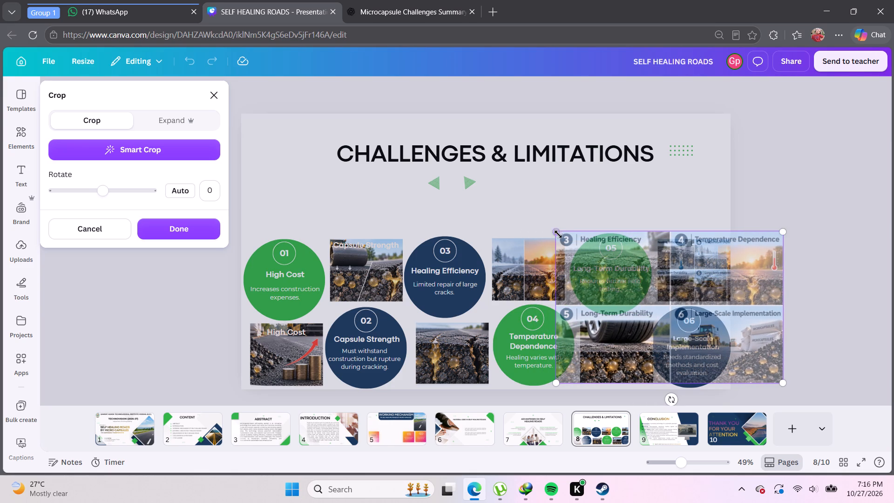
Enlarge the image beneath the Long-Term Durability circle slightly within its crop frame and shift it so the tyre-on-road picture fills the frame.
left_click_drag(557, 230, 555, 223)
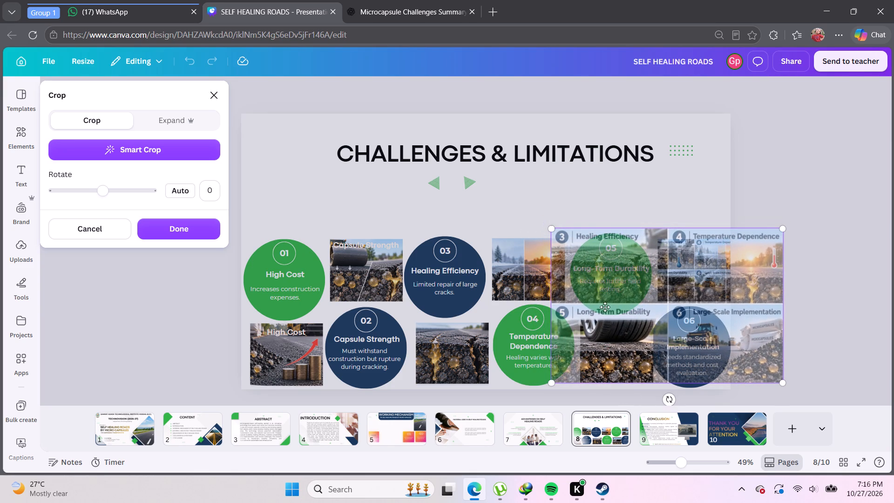
left_click_drag(617, 346, 625, 345)
left_click(628, 194)
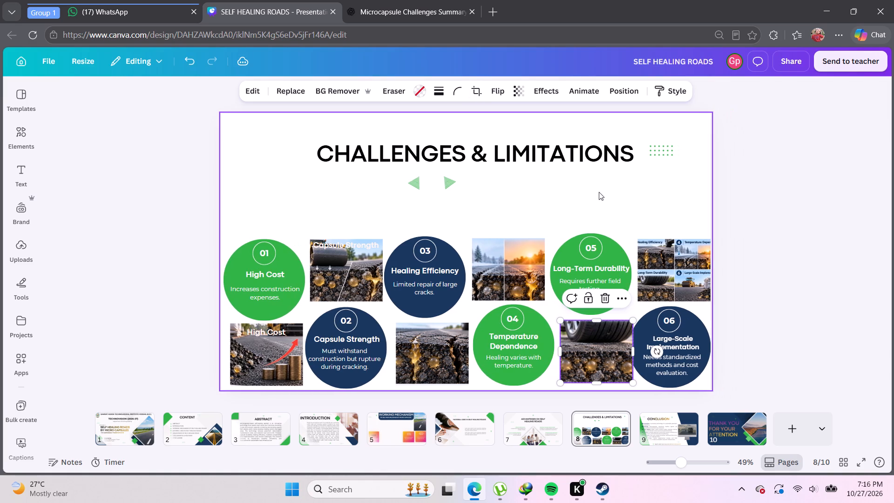
left_click(641, 204)
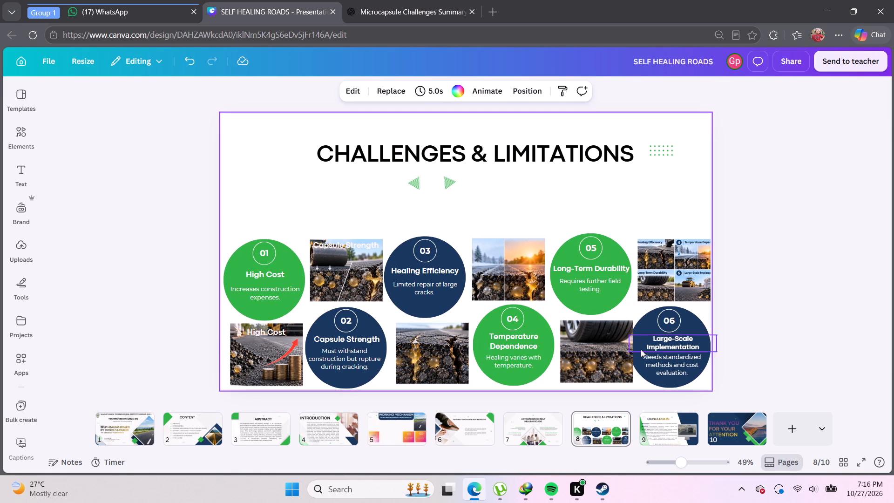
Crop the four-panel image above the Large-Scale Implementation circle, enlarging it within its frame to show mainly panel 6 with the road roller.
left_click(683, 274)
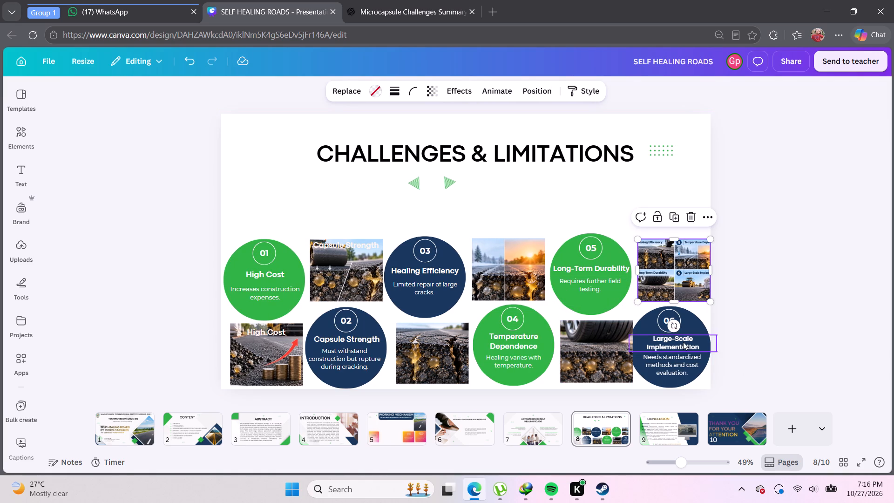
left_click(680, 276)
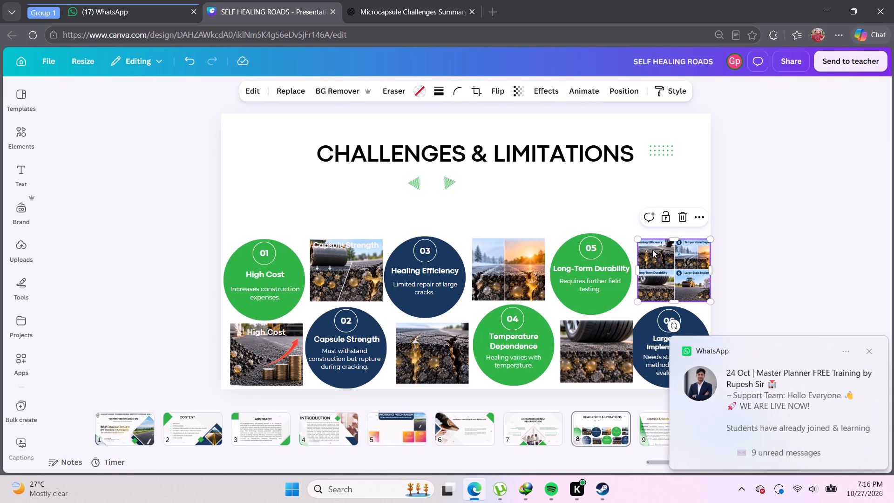
double_click(659, 260)
left_click_drag(649, 239, 546, 193)
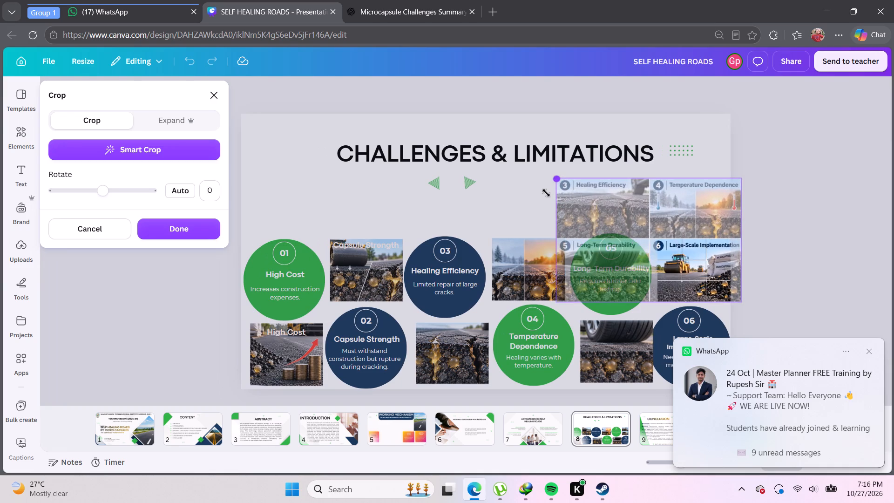
left_click_drag(546, 193, 546, 206)
left_click(872, 351)
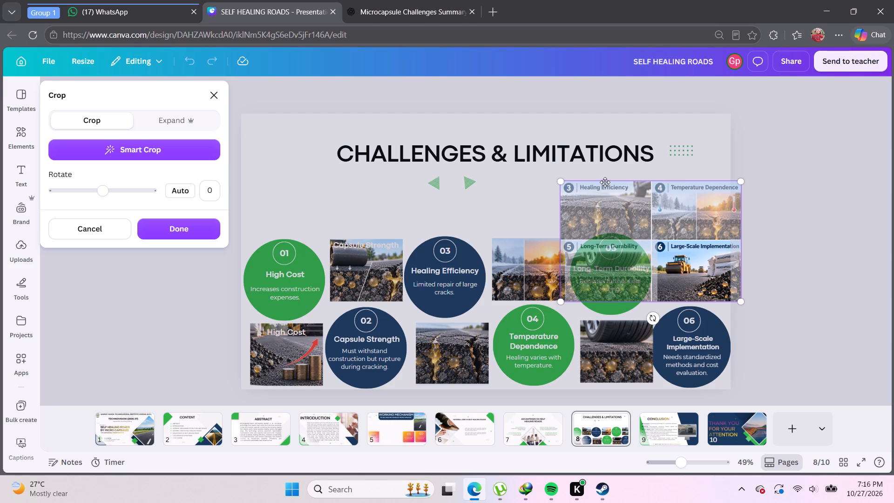
left_click(806, 177)
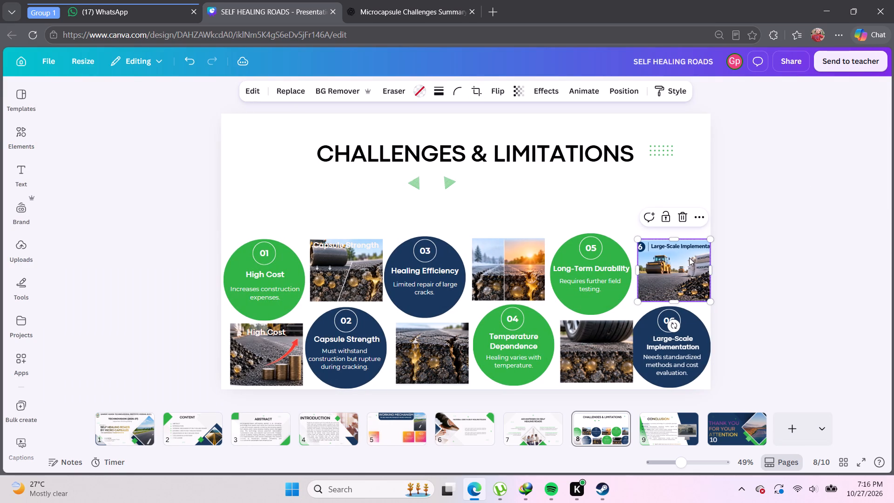
Recrop the image above the Large-Scale Implementation circle, enlarging it slightly further within its frame around the road roller panel.
left_click(664, 266)
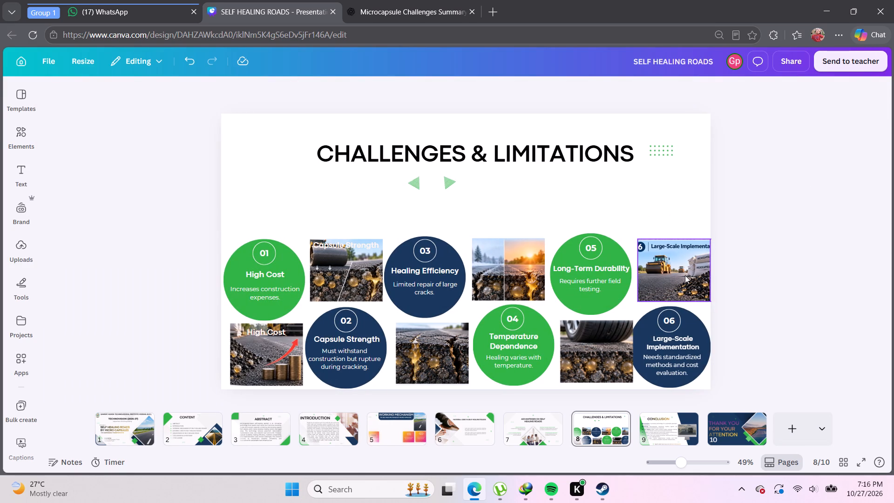
left_click(685, 275)
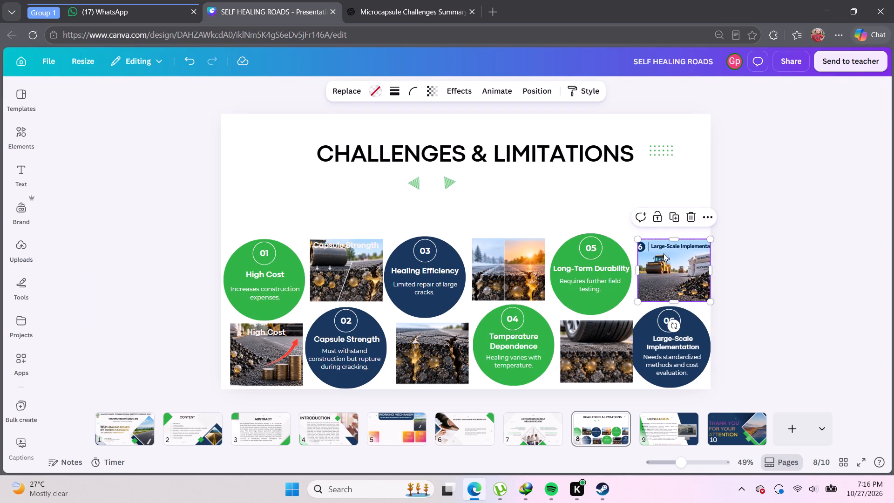
double_click(665, 257)
left_click_drag(559, 182, 552, 179)
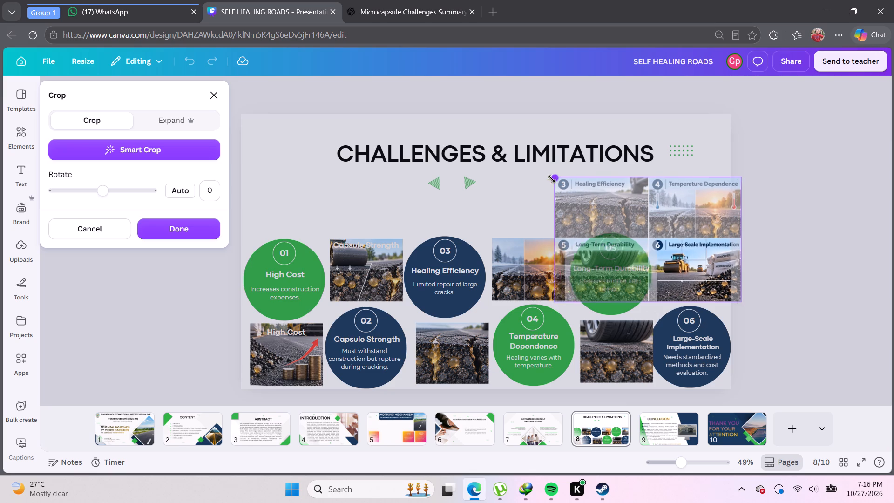
Crop the four-panel image above the Large-Scale Implementation circle, enlarging and shifting it to show the road roller and microcapsule bags panel.
left_click_drag(552, 179, 524, 169)
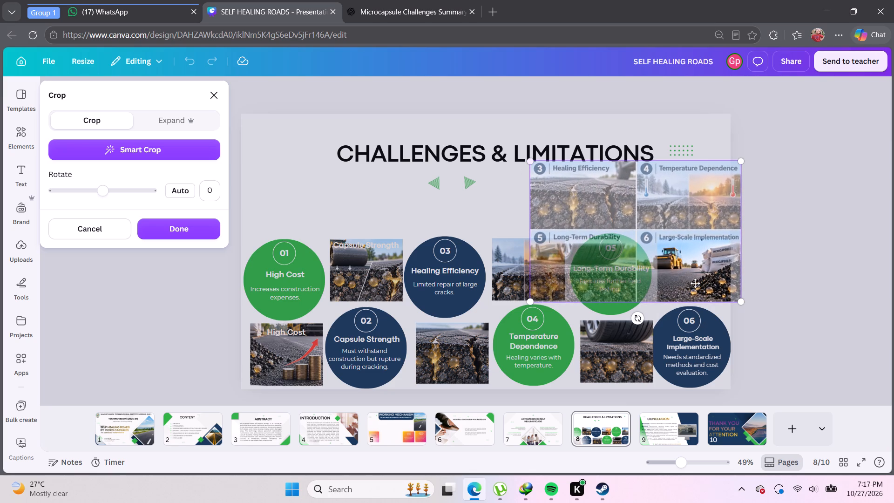
left_click_drag(693, 283, 668, 277)
left_click(819, 254)
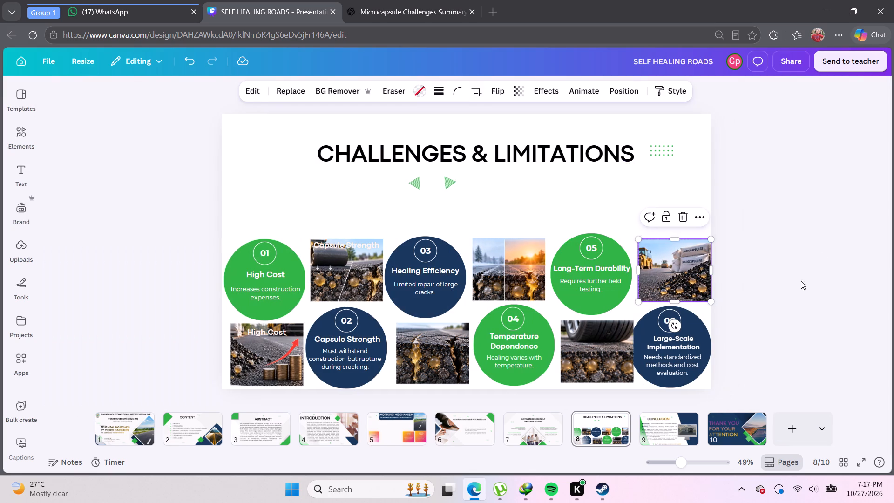
left_click(789, 307)
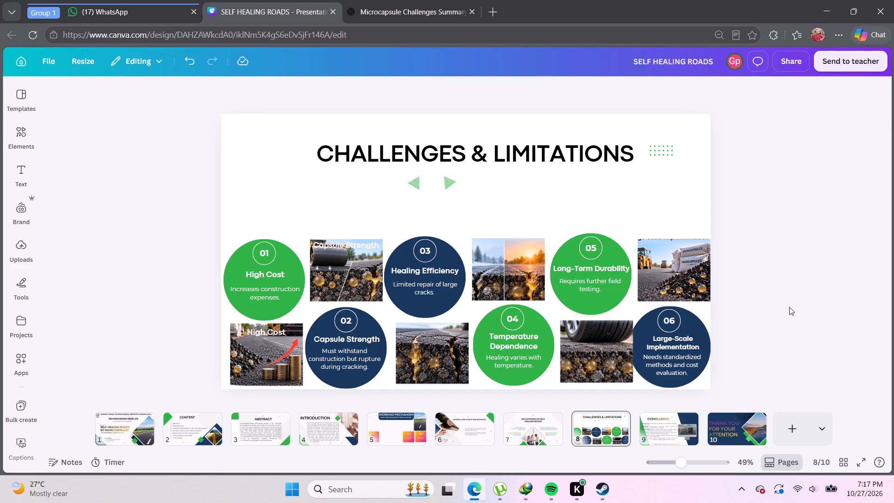
Recrop the image above the Large-Scale Implementation circle, enlarging it slightly to cut out the last strip of its caption.
double_click(683, 277)
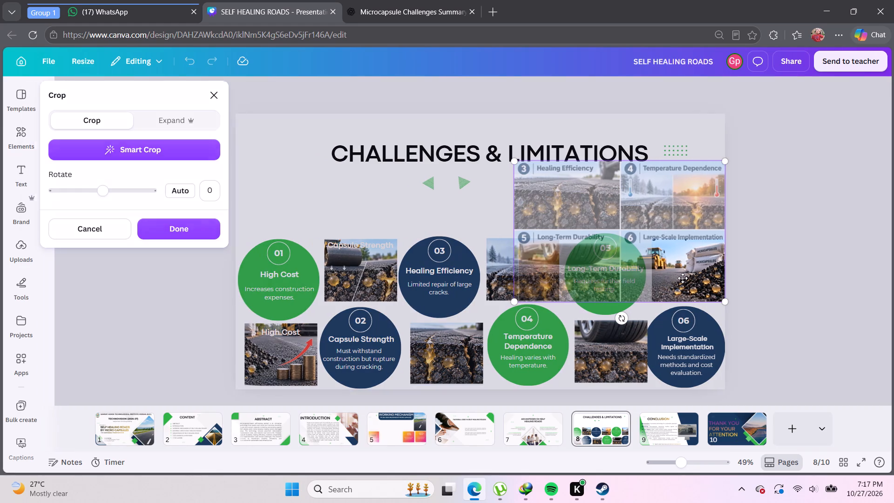
left_click_drag(520, 160, 516, 156)
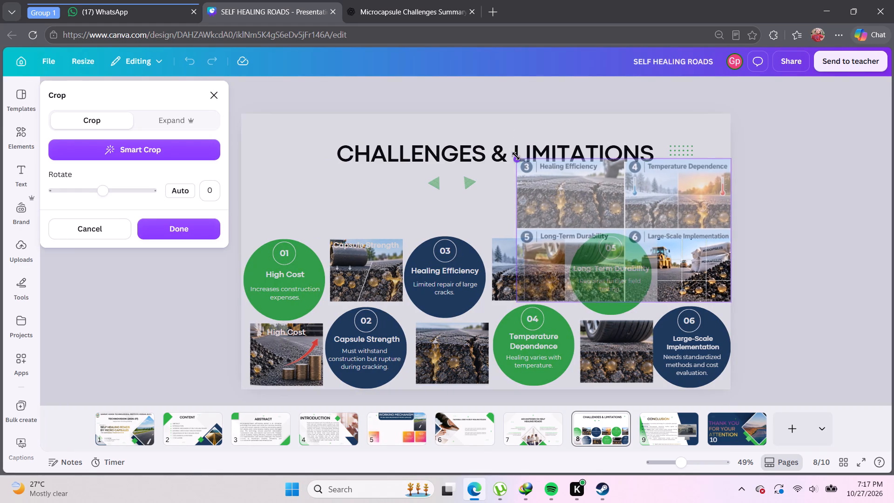
left_click_drag(516, 156, 515, 156)
left_click(750, 211)
left_click(833, 306)
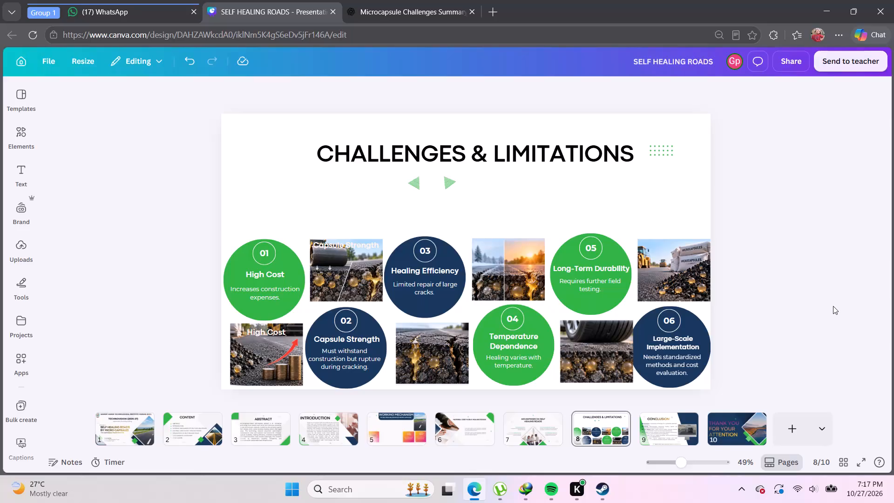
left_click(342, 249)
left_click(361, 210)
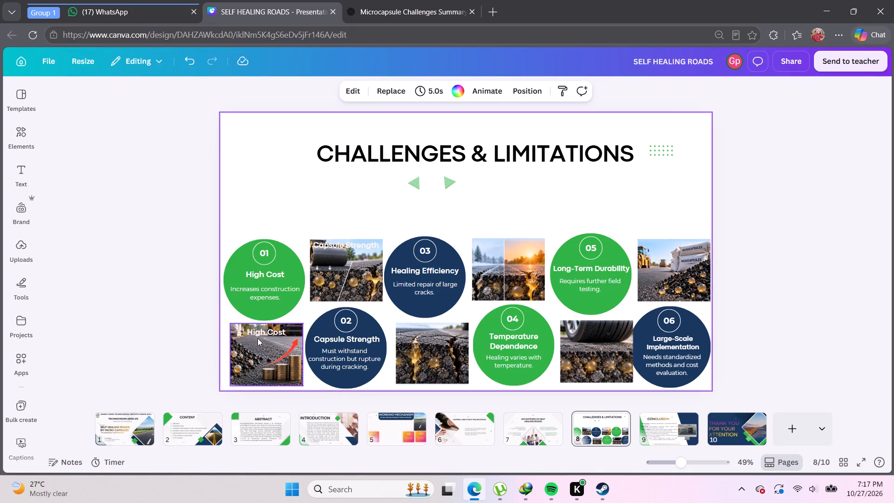
Delete the white High Cost label overlaying the coins image beneath the High Cost circle.
left_click(260, 332)
left_click(282, 306)
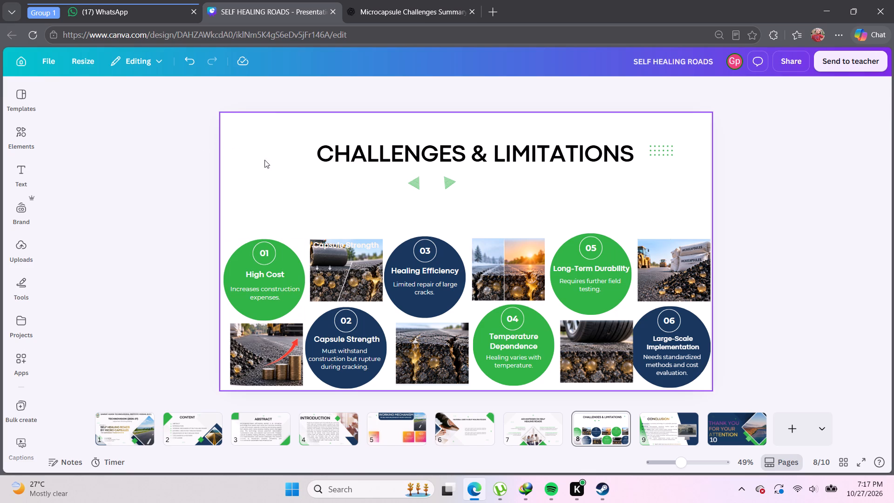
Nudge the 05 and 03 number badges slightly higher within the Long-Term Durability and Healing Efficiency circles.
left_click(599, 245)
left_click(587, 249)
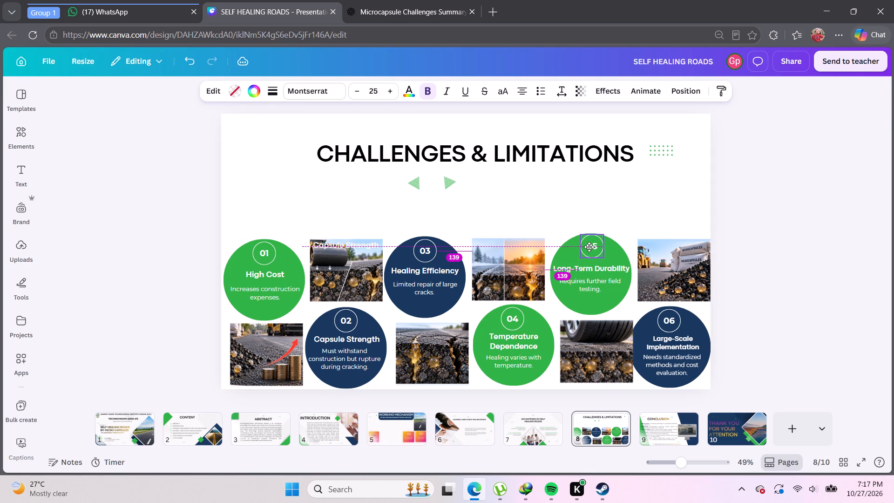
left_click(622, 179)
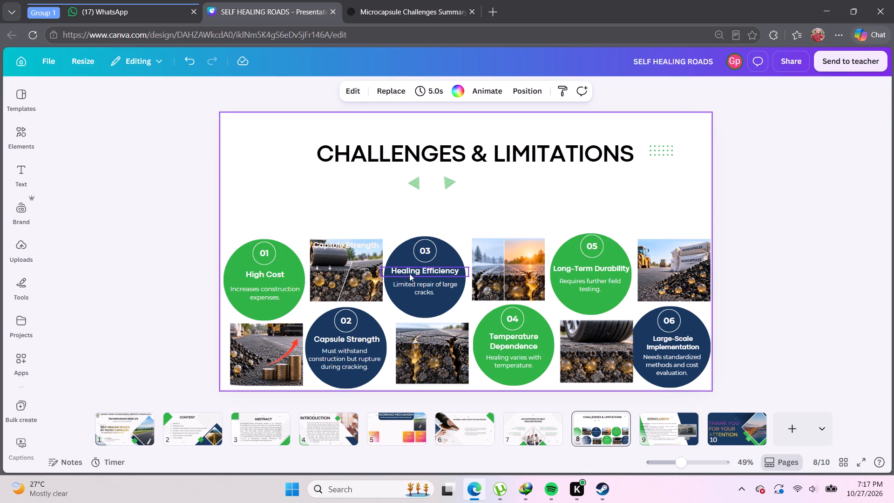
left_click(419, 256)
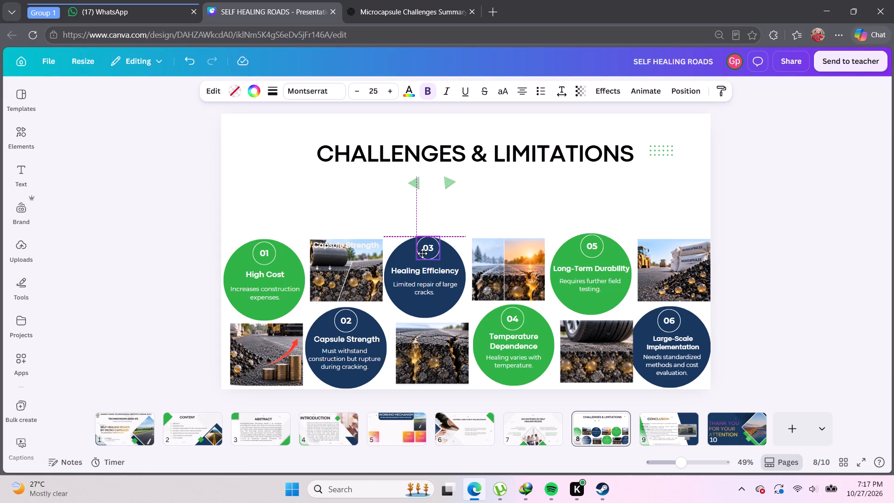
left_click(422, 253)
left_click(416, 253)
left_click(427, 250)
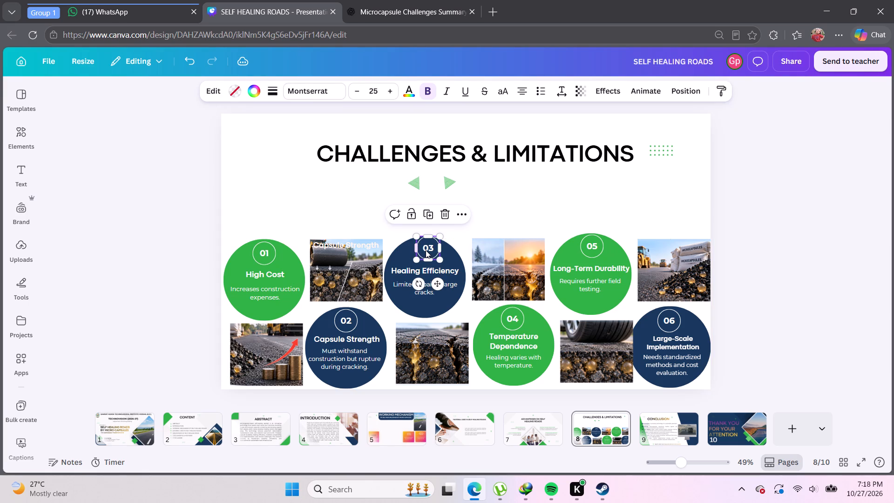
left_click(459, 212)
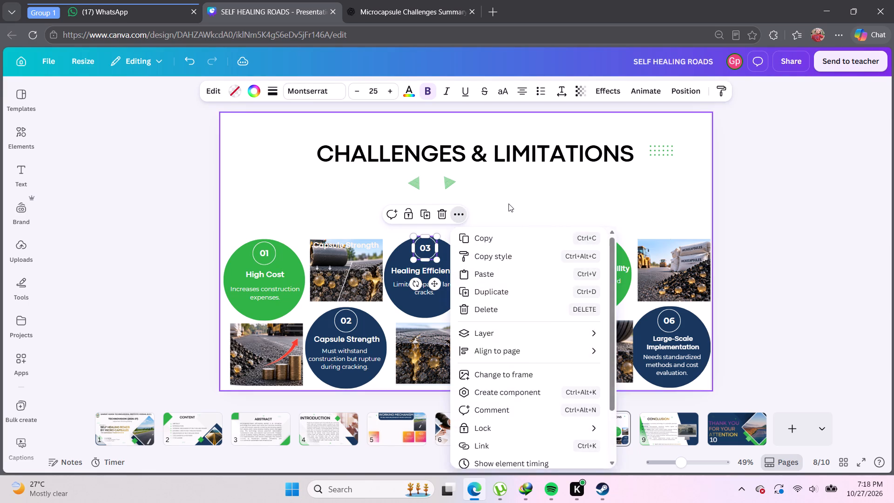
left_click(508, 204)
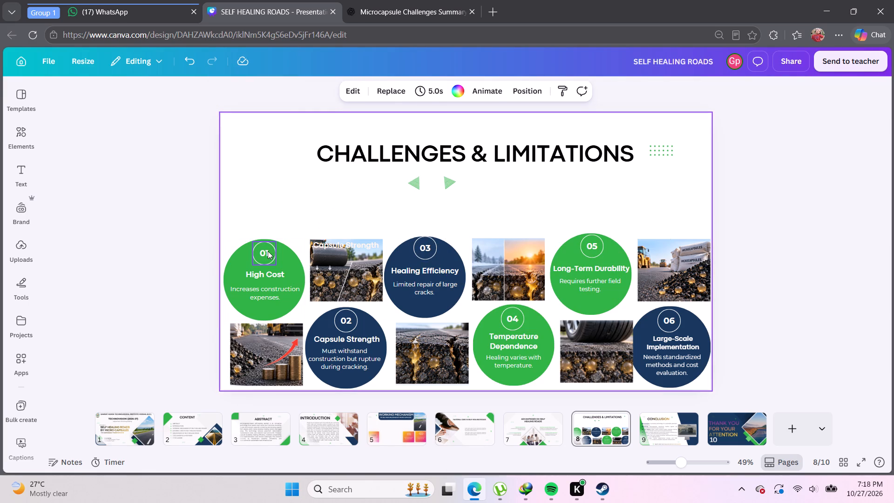
Reposition the 01 number badge within the High Cost circle, centred and slightly lower, just above the heading.
left_click_drag(267, 251, 267, 247)
left_click(311, 211)
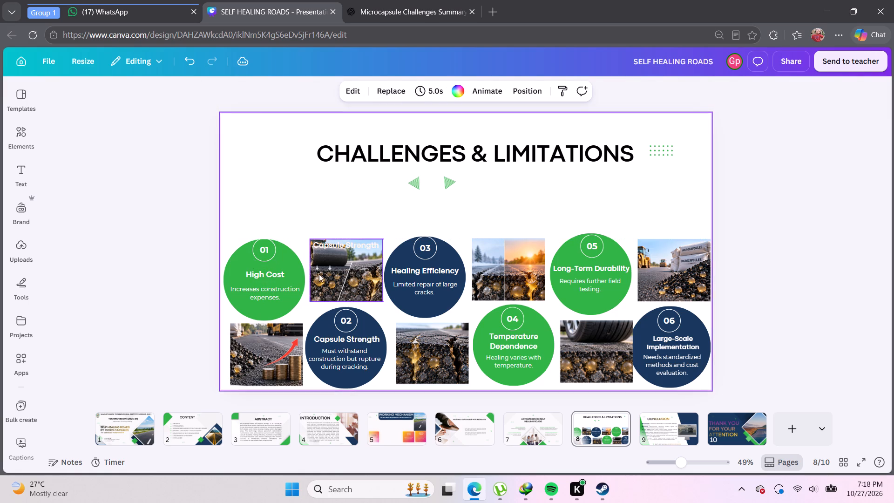
left_click(261, 251)
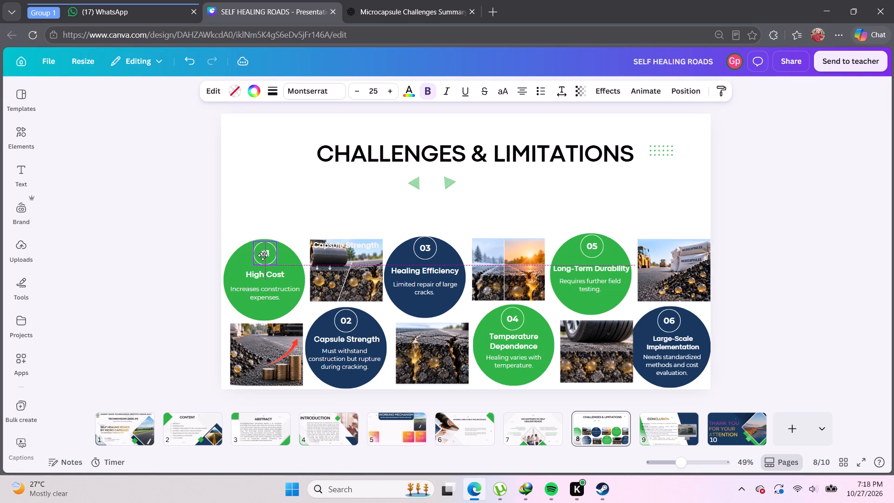
left_click(260, 255)
left_click(261, 250)
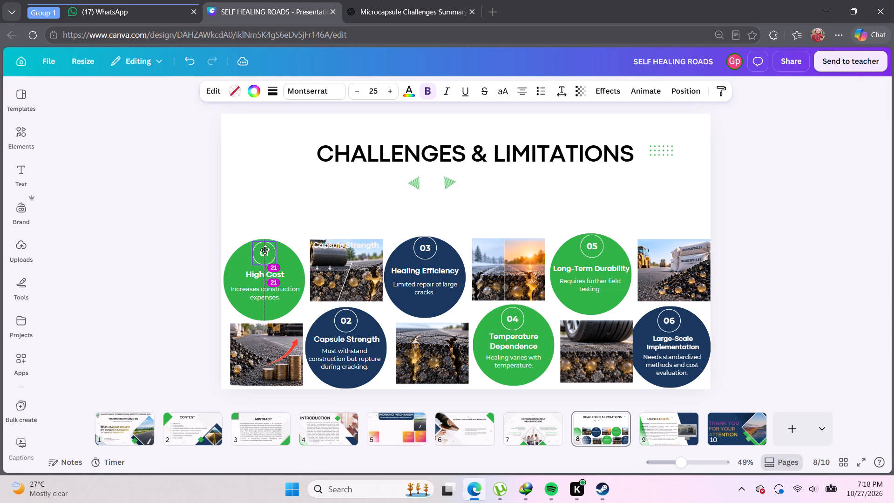
left_click(296, 212)
left_click(329, 197)
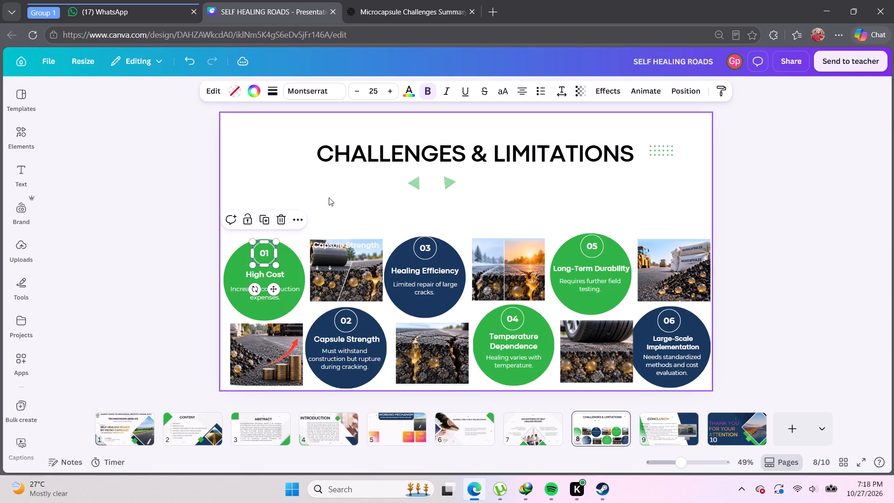
left_click(263, 255)
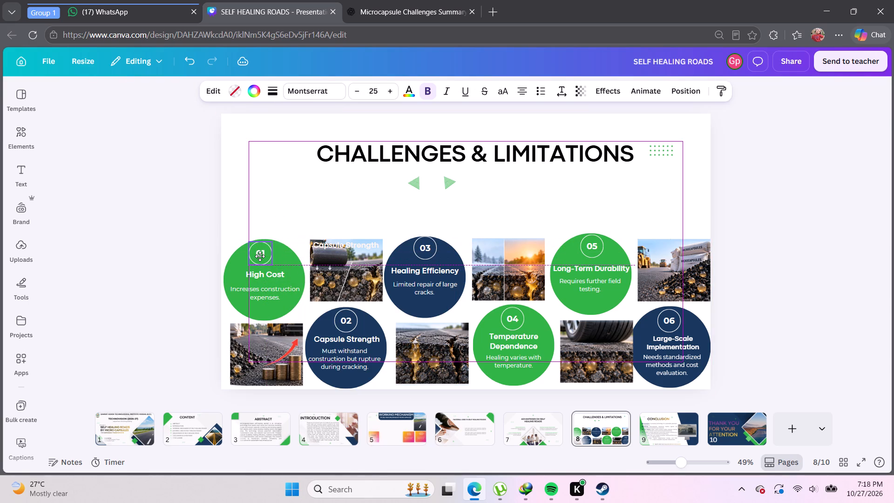
left_click(280, 190)
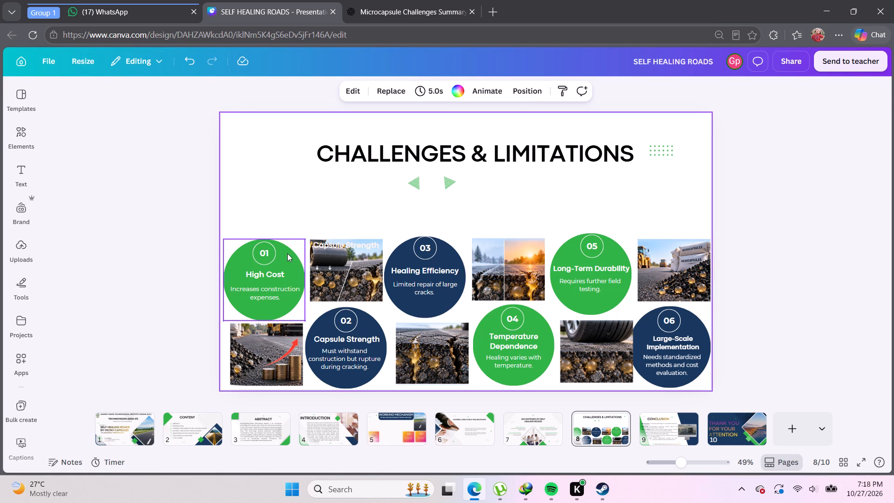
left_click(264, 251)
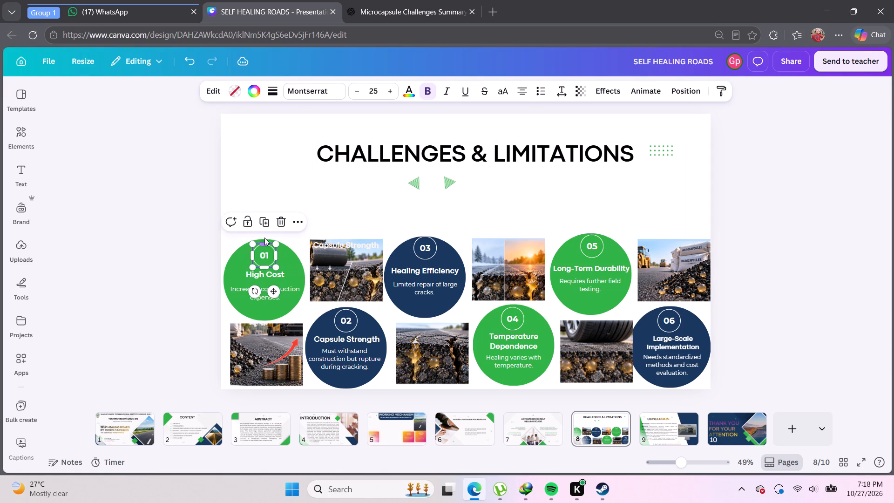
left_click(271, 170)
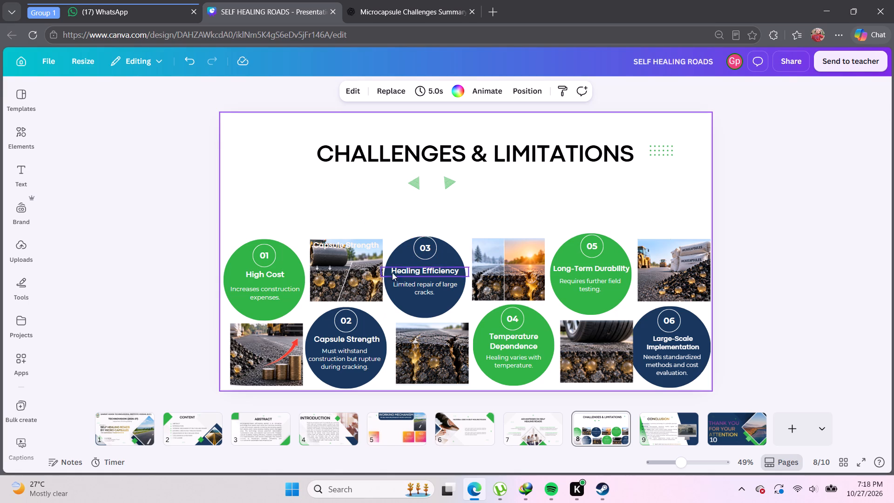
left_click(270, 258)
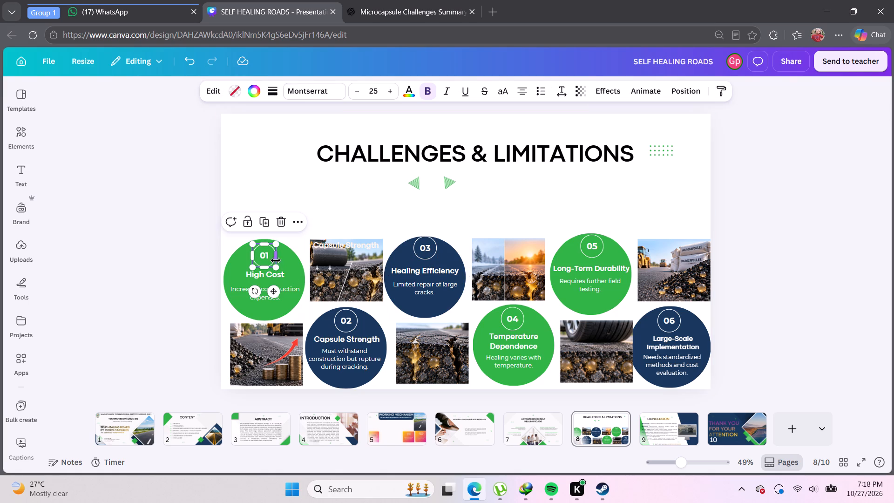
Lower the 03 badge in the Healing Efficiency circle and the 05 badge in the Long-Term Durability circle, closer to their headings.
left_click_drag(425, 245, 422, 249)
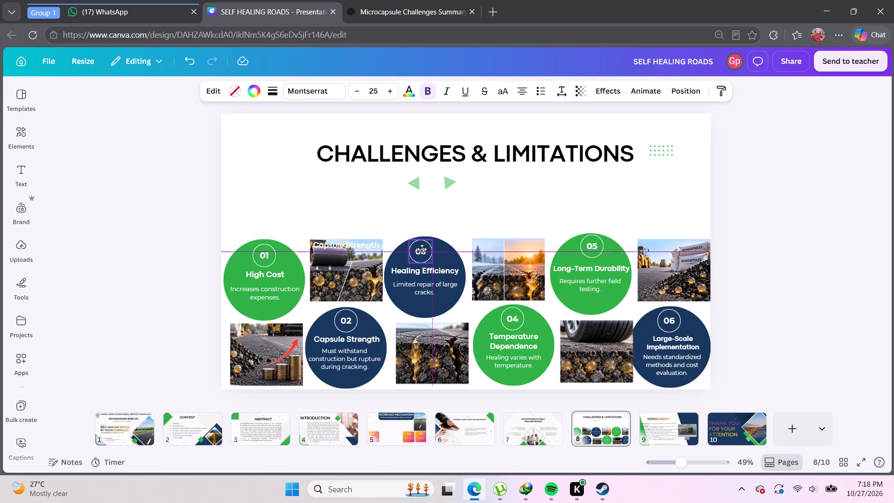
left_click_drag(422, 249, 424, 252)
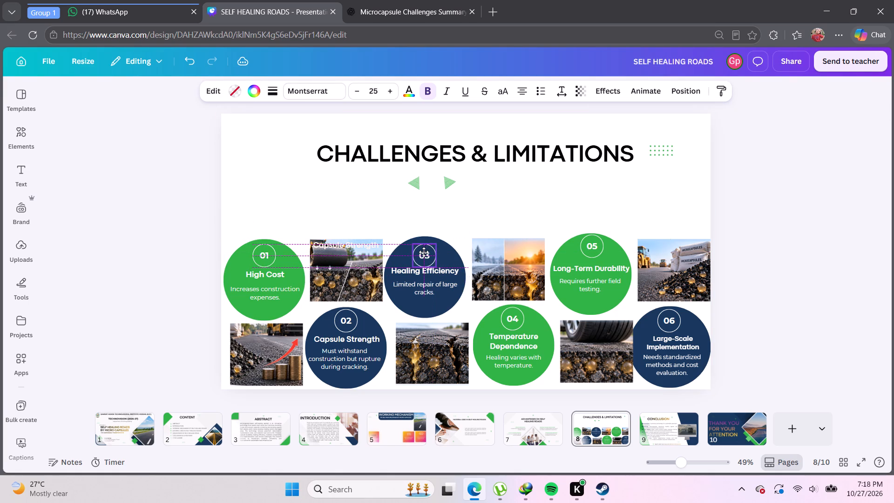
left_click_drag(424, 252, 424, 251)
left_click(467, 197)
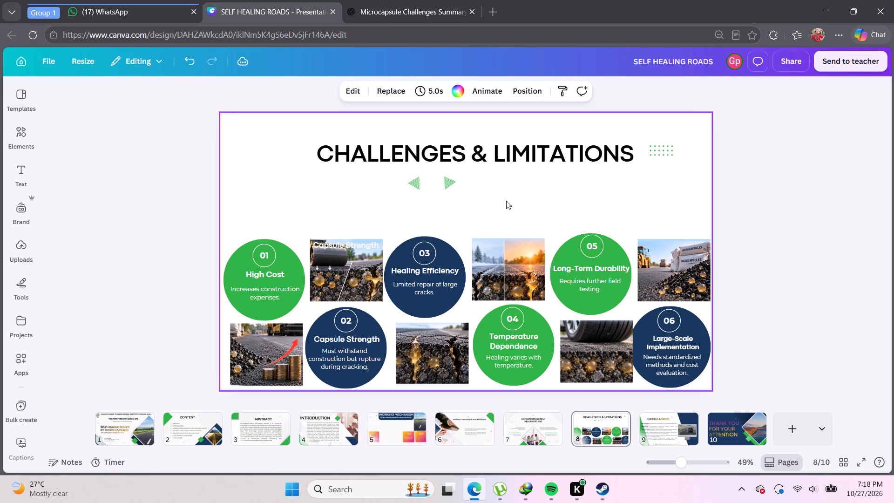
left_click_drag(591, 244, 595, 250)
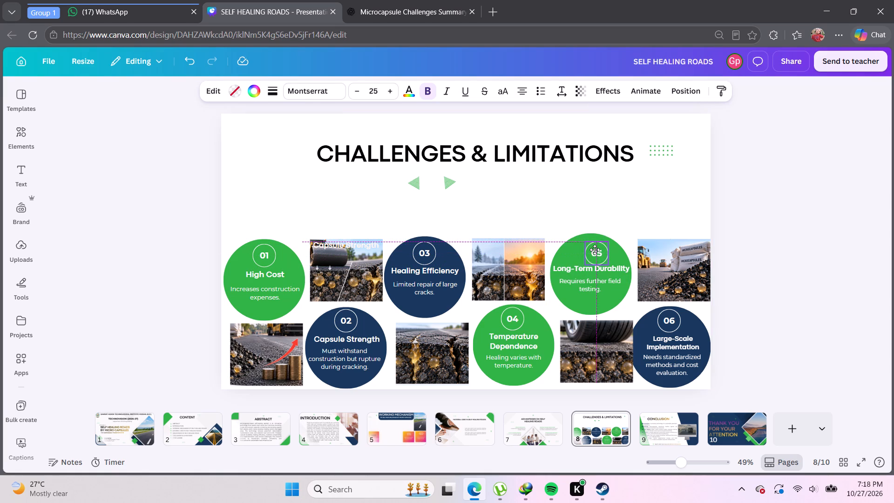
left_click_drag(595, 250, 589, 249)
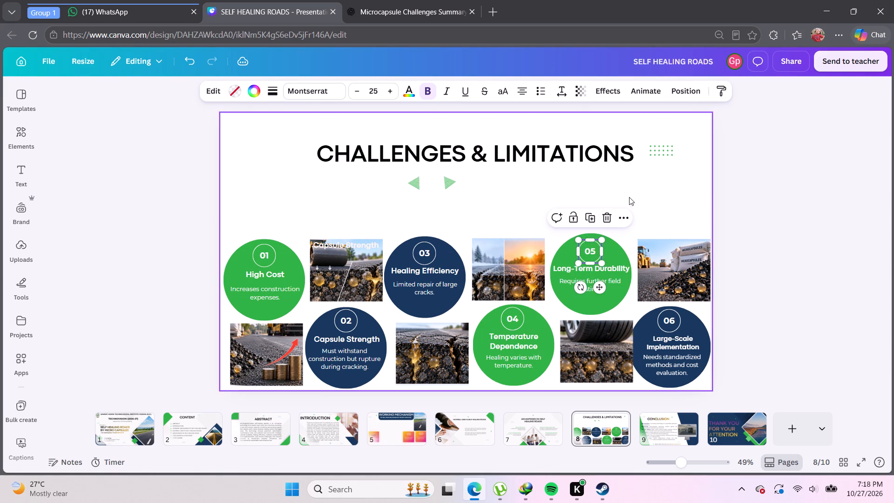
left_click(631, 196)
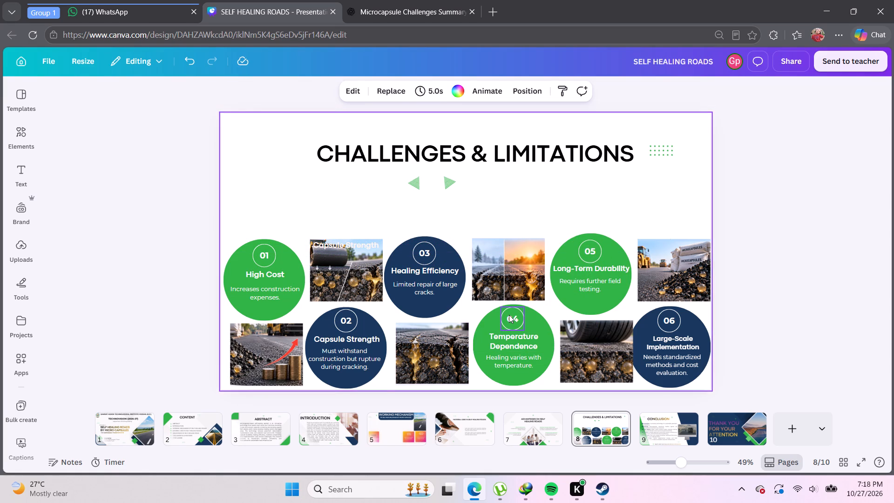
Nudge the 02, 04 and 06 number badges slightly lower within their circles in the bottom row.
left_click(349, 320)
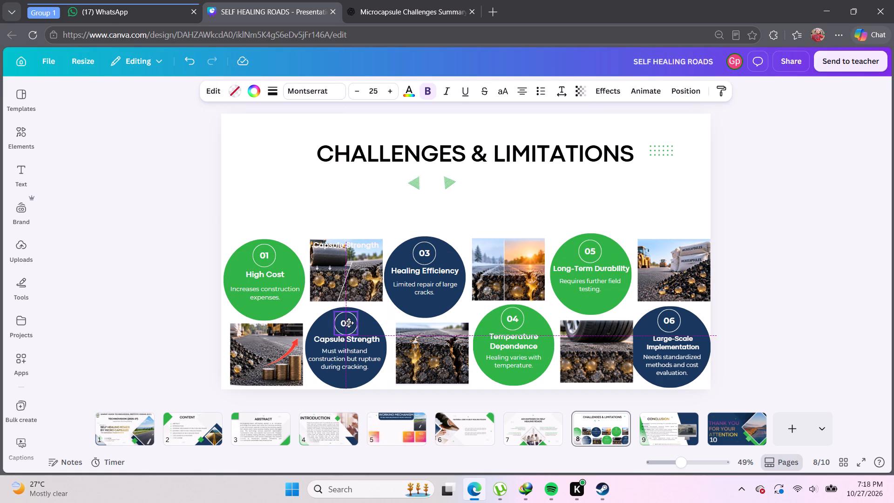
left_click(372, 213)
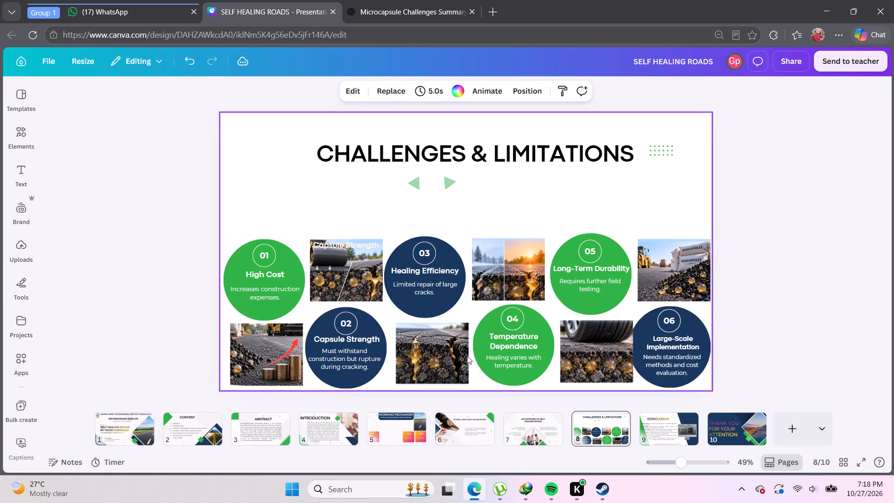
left_click(510, 320)
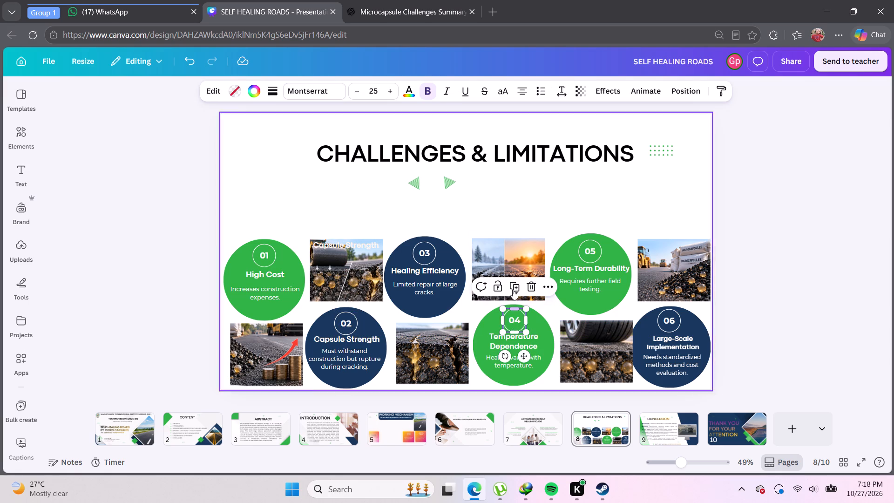
left_click(510, 208)
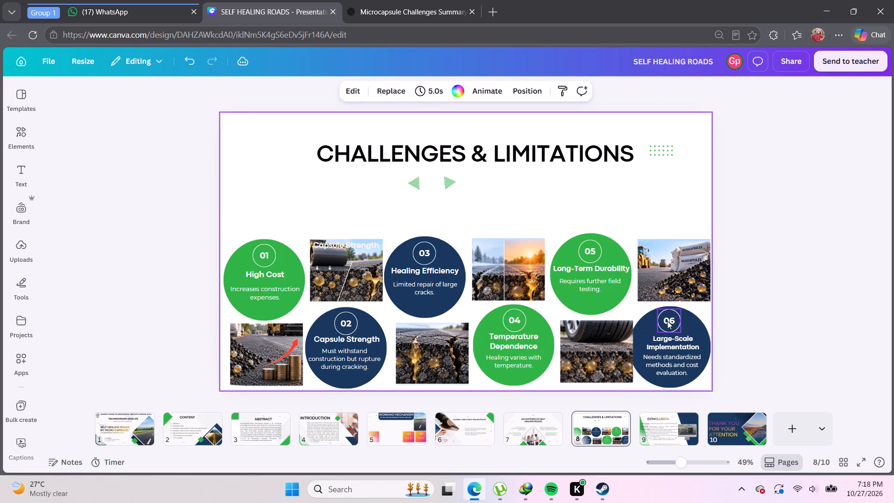
left_click(667, 321)
left_click(613, 182)
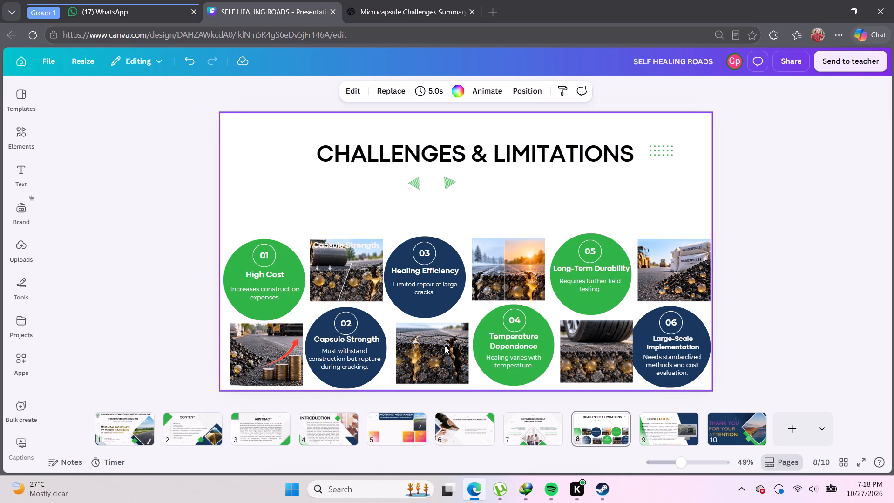
Duplicate the green dotted pattern beside the title and place the copy above the High Cost circle.
left_click(666, 153)
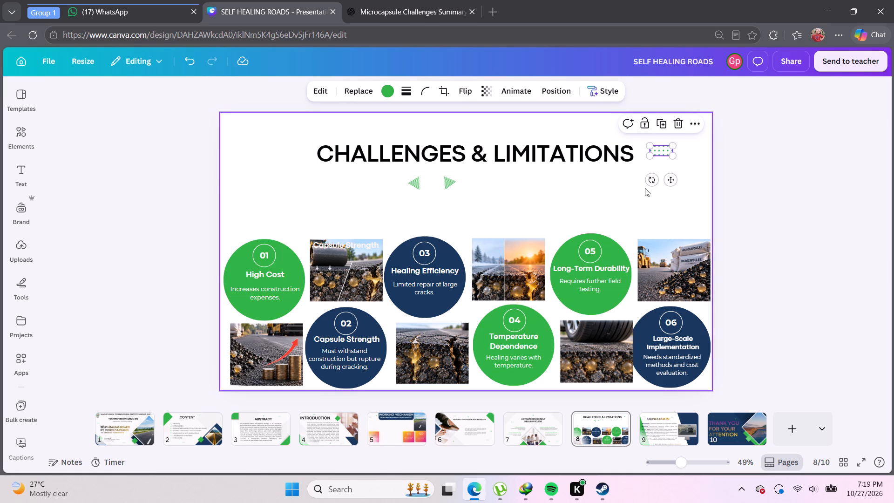
key("ctrl+c")
key("ctrl+v")
left_click_drag(666, 150, 262, 138)
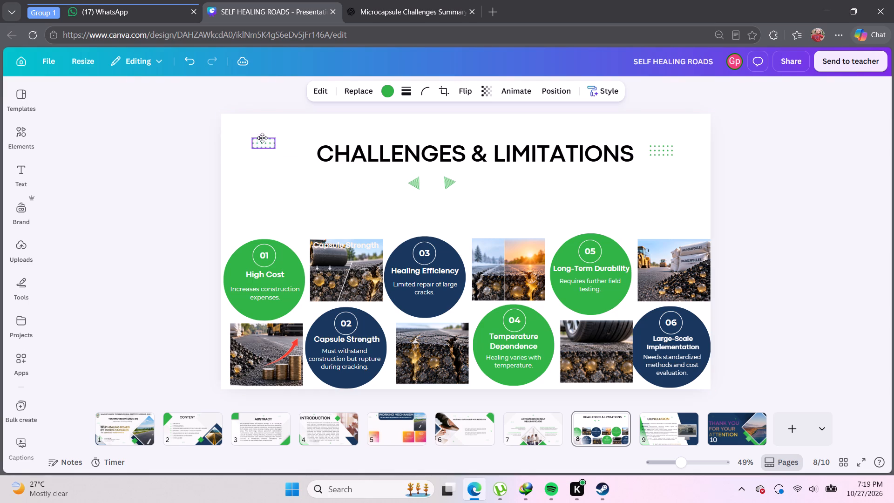
left_click_drag(262, 138, 252, 194)
Move the CHALLENGES & LIMITATIONS title up and left, toward the slide's upper-left corner.
left_click_drag(465, 148, 386, 139)
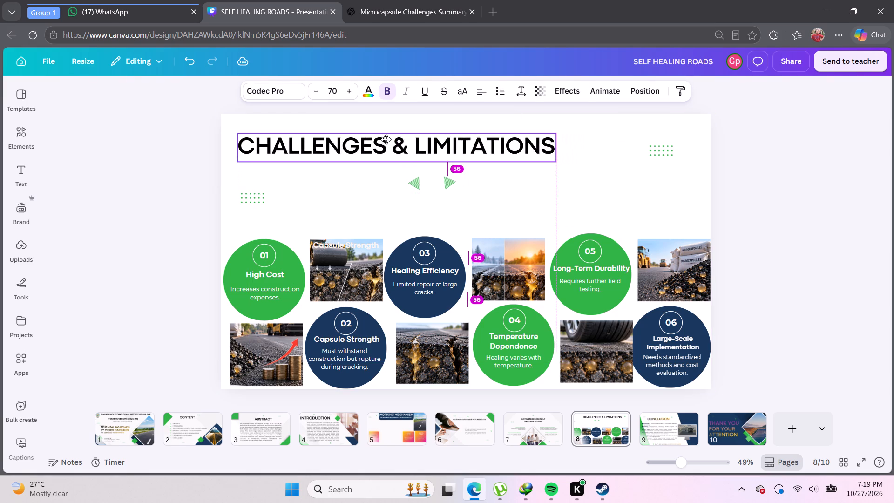
left_click_drag(386, 139, 386, 141)
left_click(566, 199)
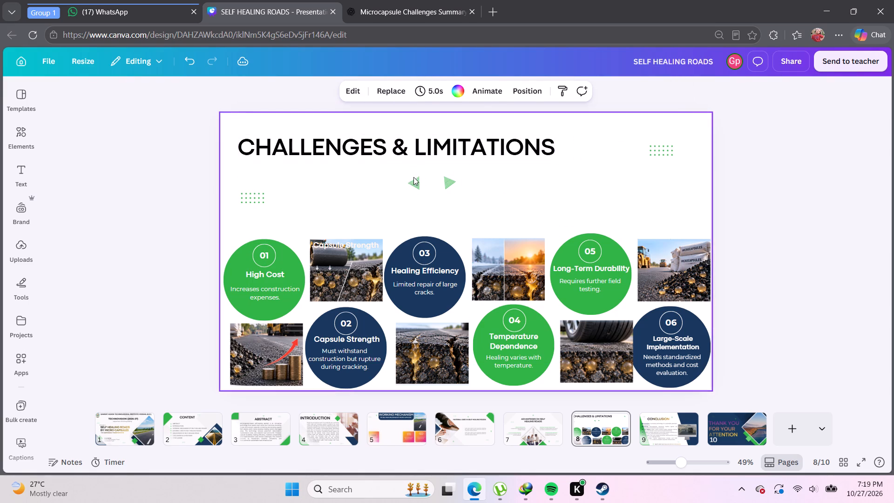
Move the left-pointing green triangle to just beneath the start of the title, above the copied dotted pattern.
left_click_drag(415, 186, 369, 170)
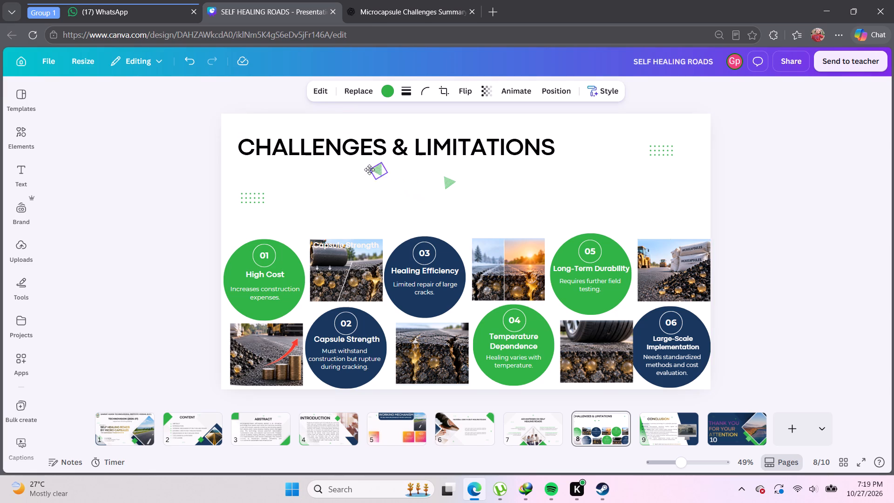
left_click_drag(369, 170, 258, 163)
left_click_drag(262, 164, 262, 171)
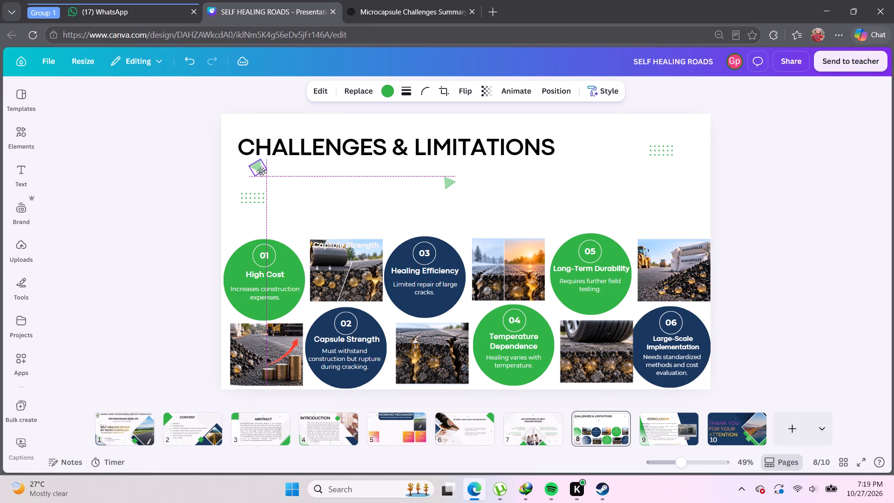
left_click_drag(262, 171, 273, 176)
left_click(276, 179)
left_click(319, 185)
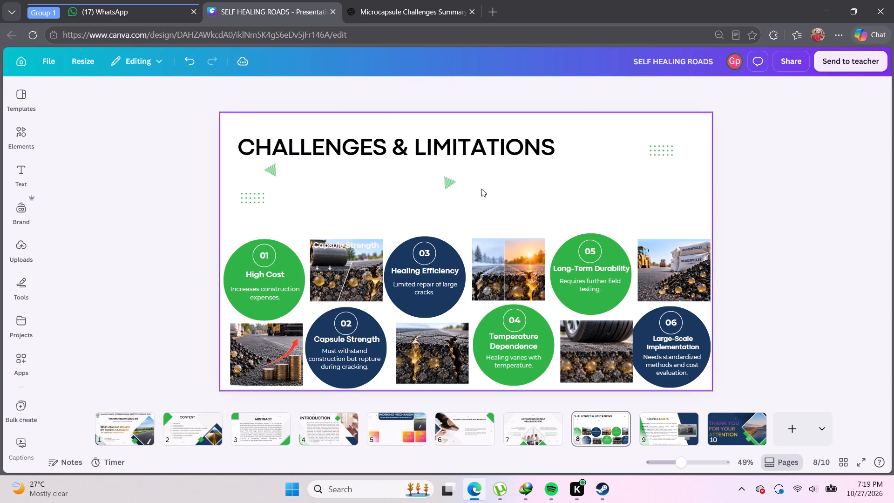
Move the right-pointing green triangle to the slide's right side, above the Long-Term Durability circle.
left_click_drag(449, 179, 592, 156)
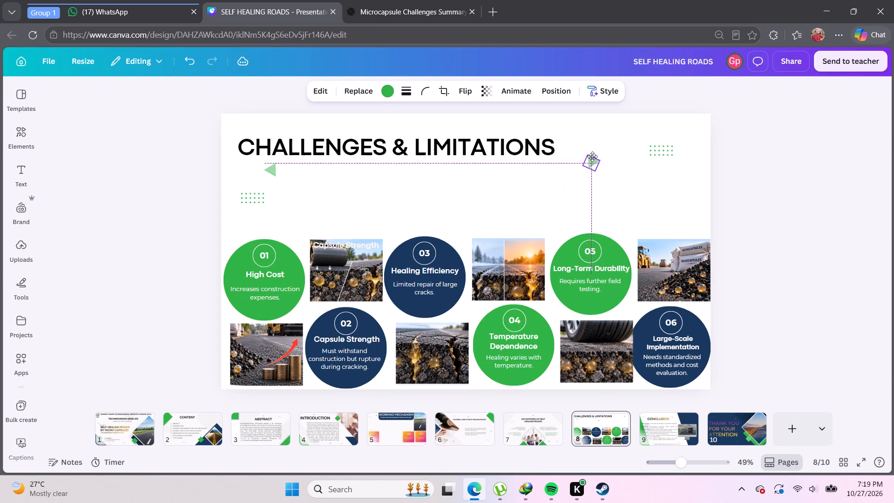
left_click_drag(592, 156, 604, 177)
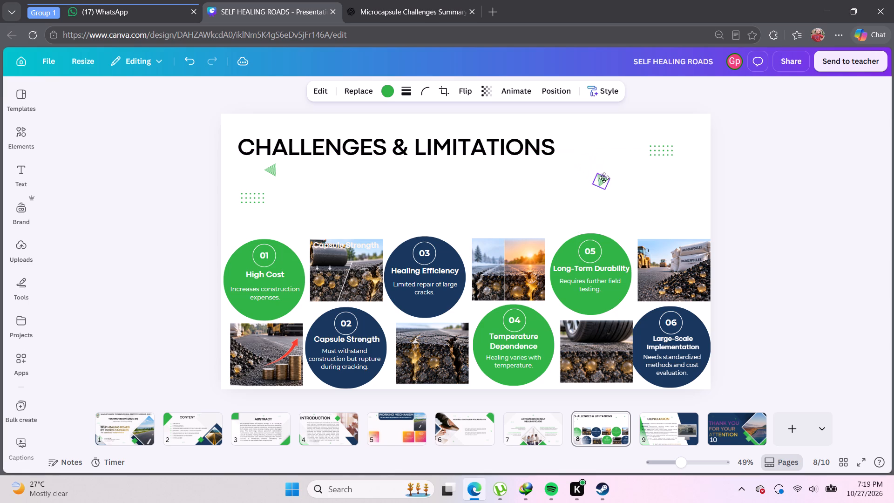
left_click_drag(604, 177, 606, 179)
left_click(638, 179)
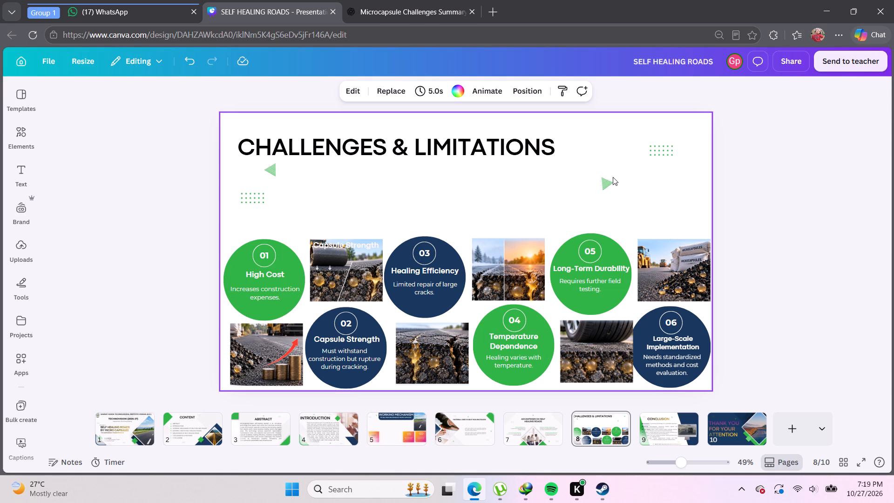
Delete the white Capsule Strength label overlaying the roller image above the Capsule Strength circle.
left_click(359, 248)
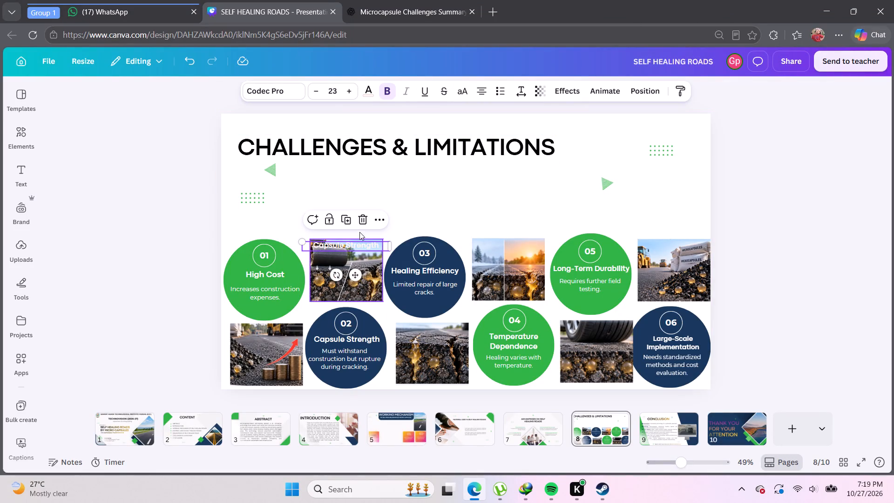
left_click(360, 223)
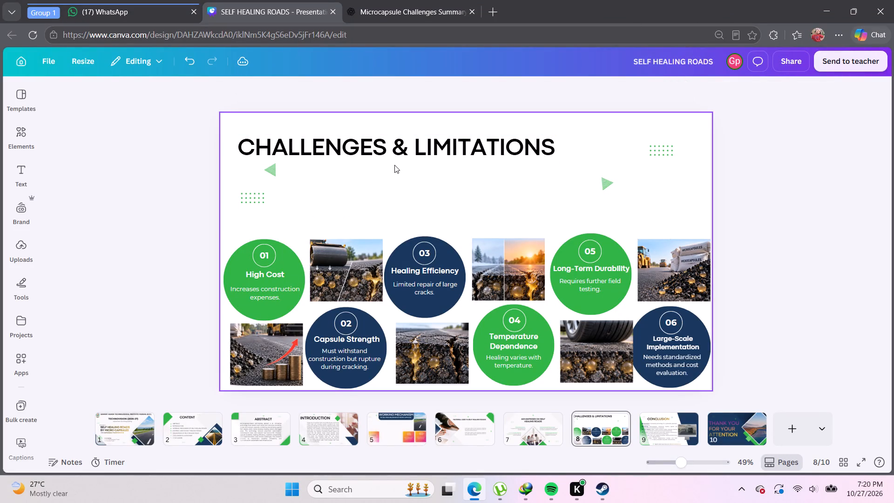
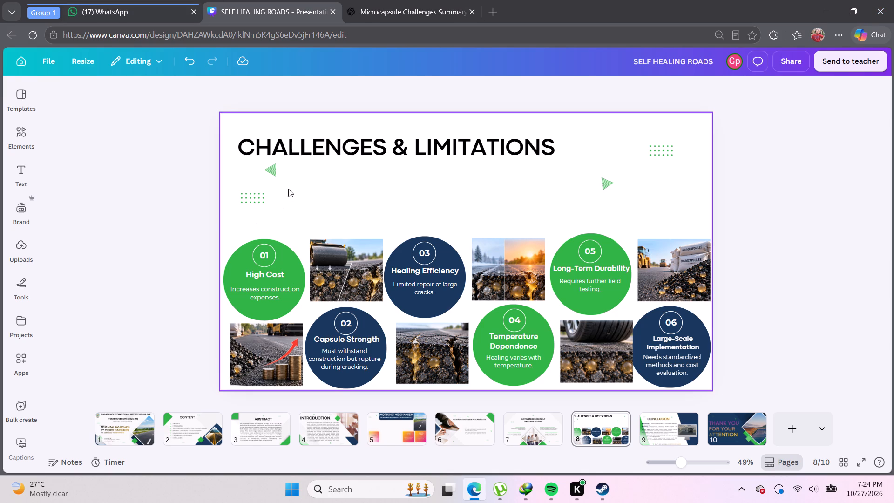
Gather both green triangles and the lower dotted pattern beside the end of the CHALLENGES & LIMITATIONS title, near the other dotted pattern.
left_click_drag(274, 167, 592, 149)
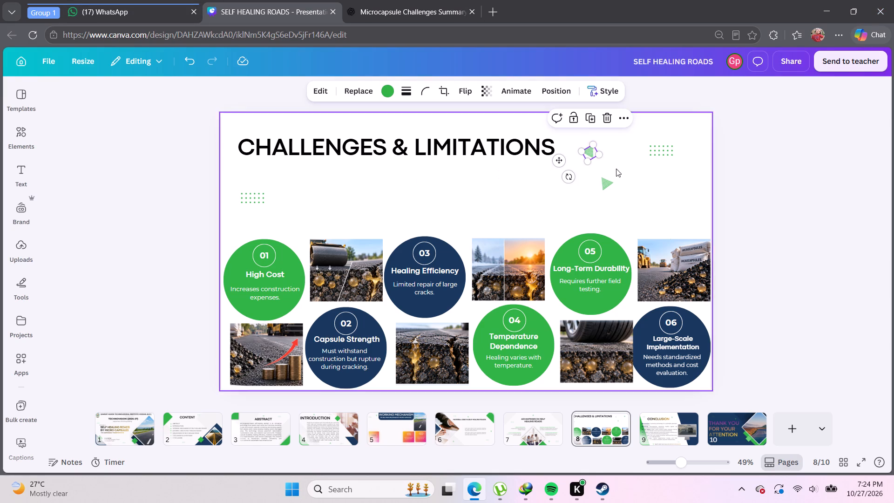
left_click_drag(607, 183, 606, 155)
left_click_drag(253, 202, 620, 138)
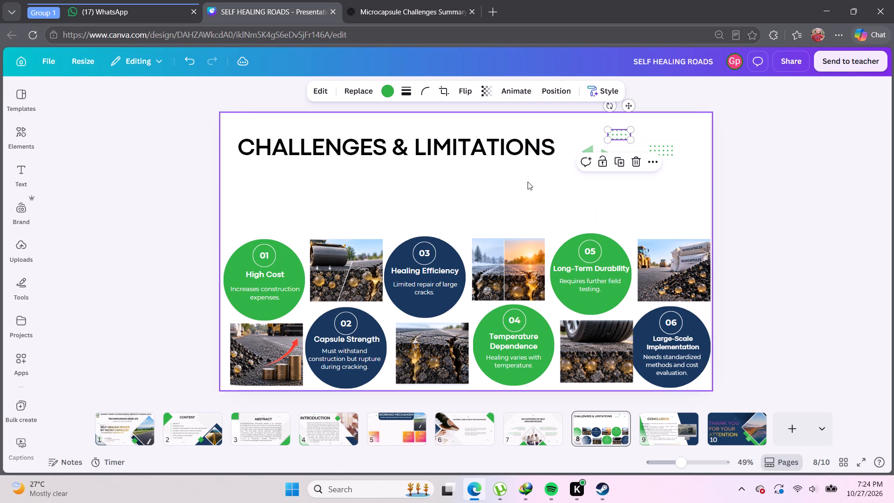
left_click(436, 210)
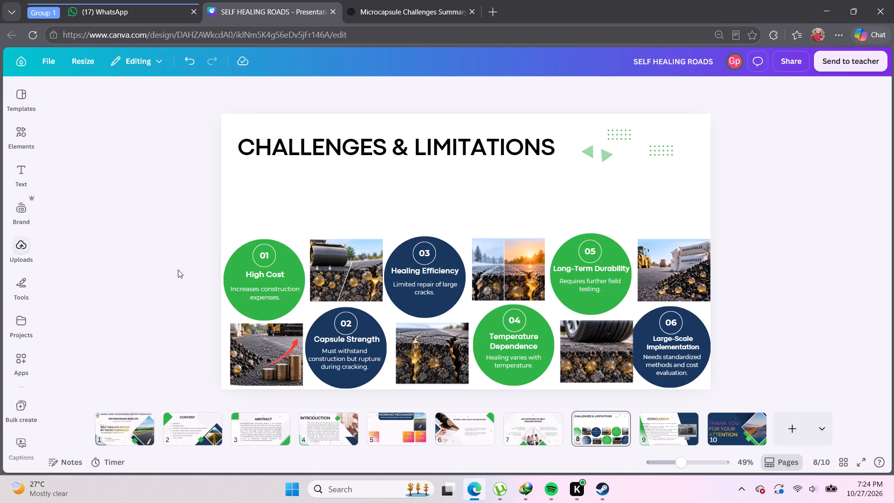
Change the green High Cost circle's shape to a rounded square.
left_click(282, 256)
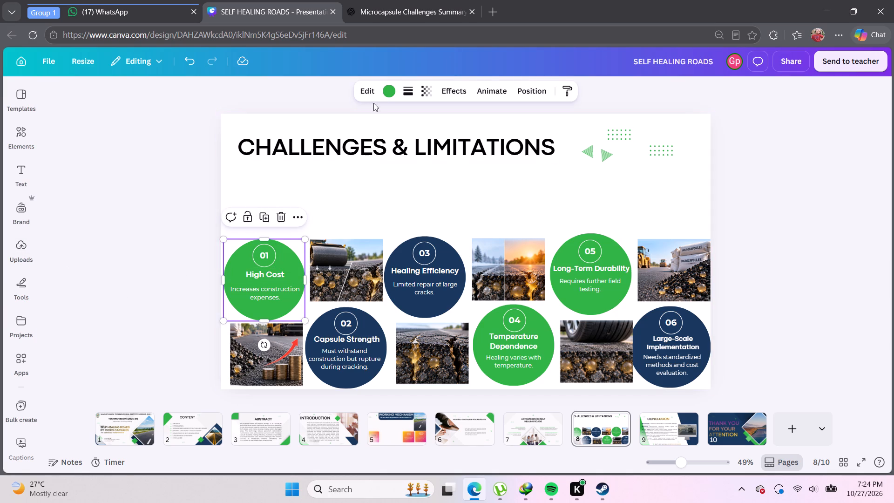
left_click(371, 89)
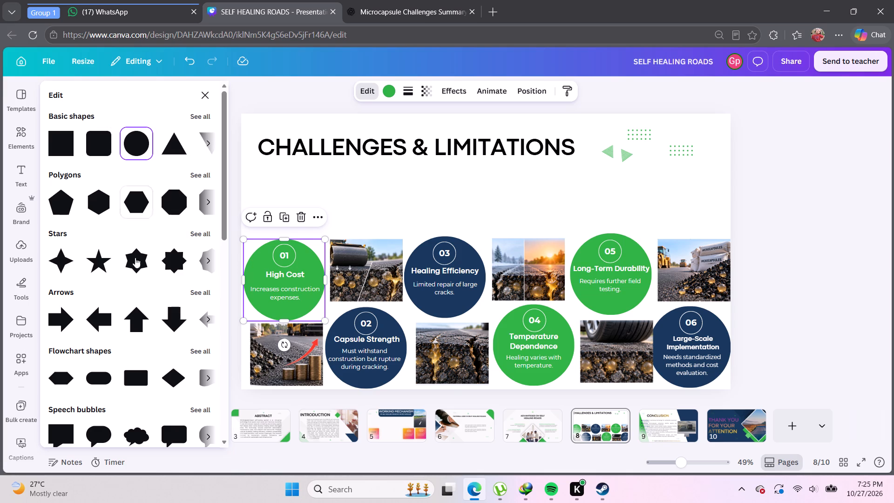
scroll(111, 324, "down", 5)
scroll(111, 322, "up", 7)
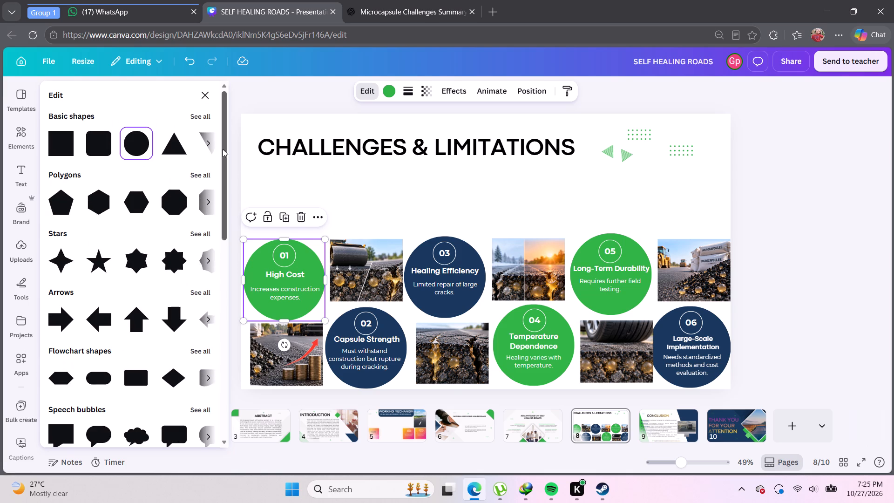
double_click(207, 142)
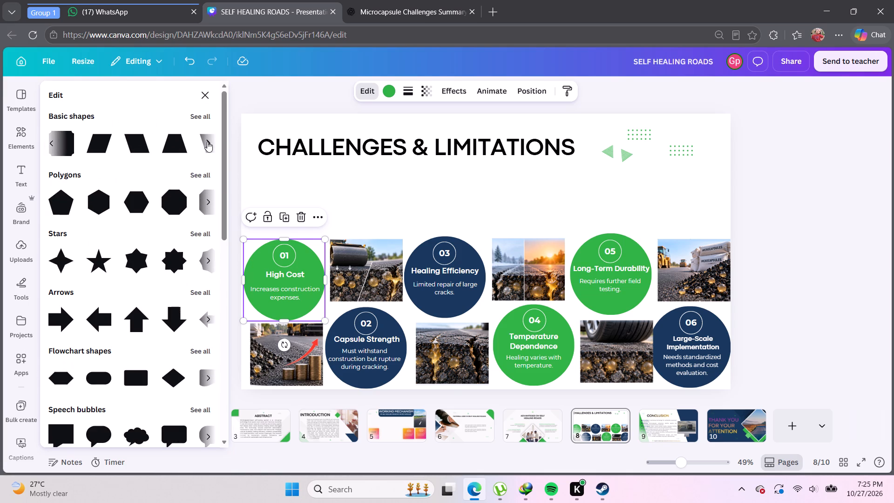
left_click(207, 142)
left_click(207, 142)
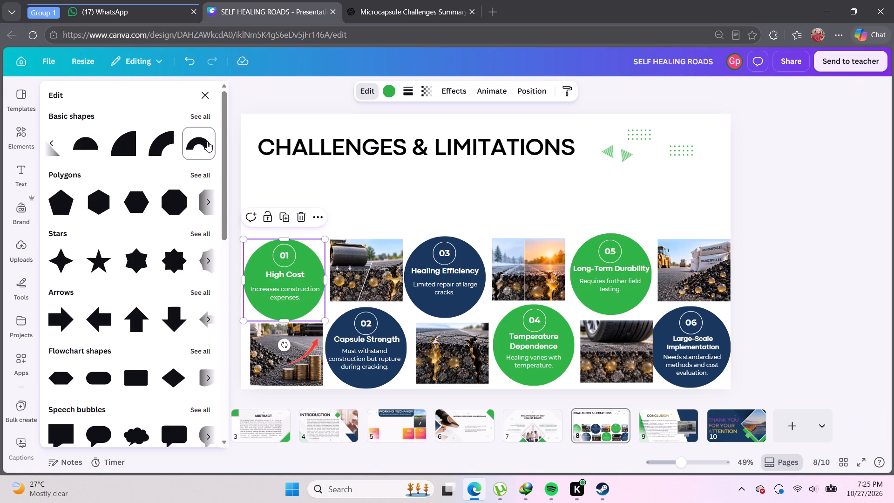
left_click(207, 142)
triple_click(55, 143)
left_click(55, 143)
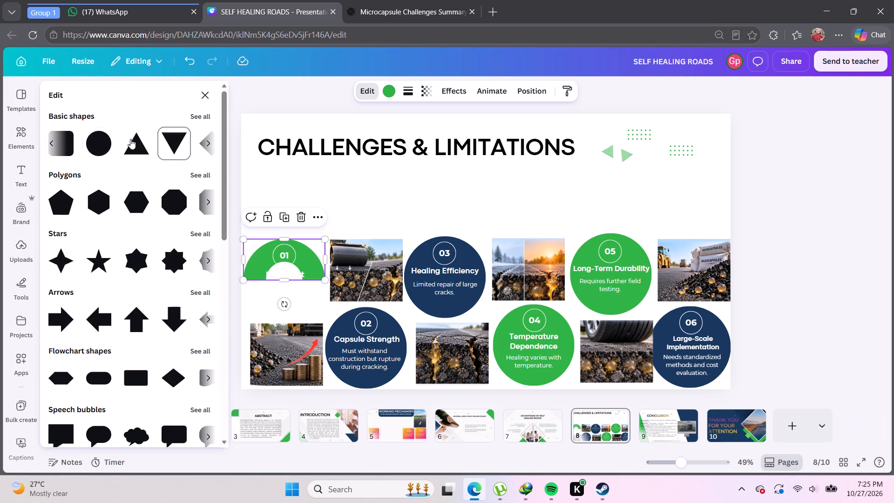
left_click(53, 141)
left_click(101, 147)
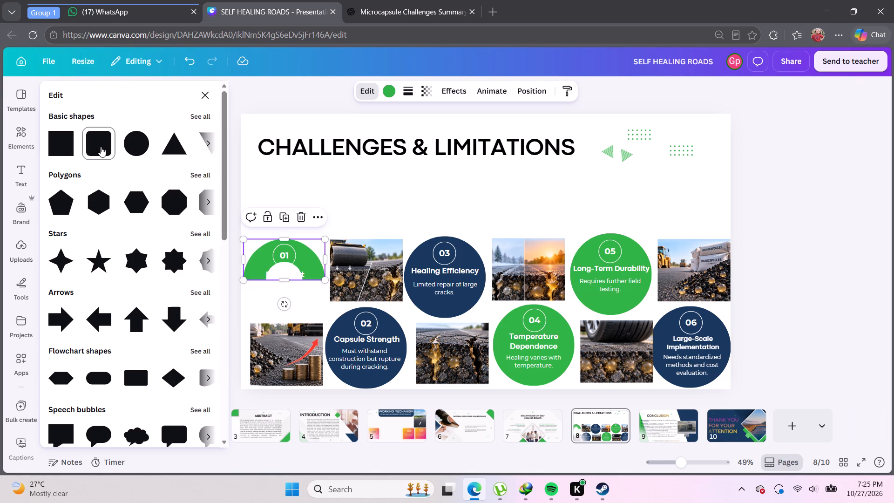
left_click(350, 200)
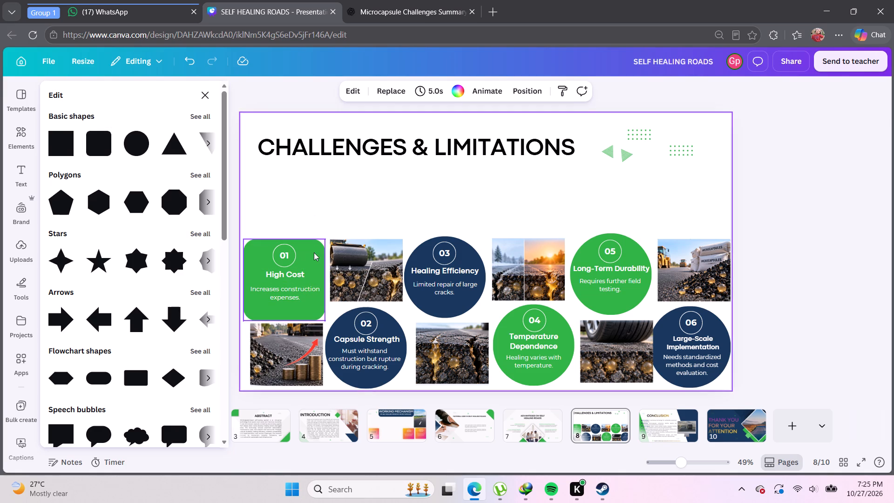
Move the green High Cost rounded square up to just beneath the start of the title, at the slide's left edge.
left_click_drag(311, 257, 292, 193)
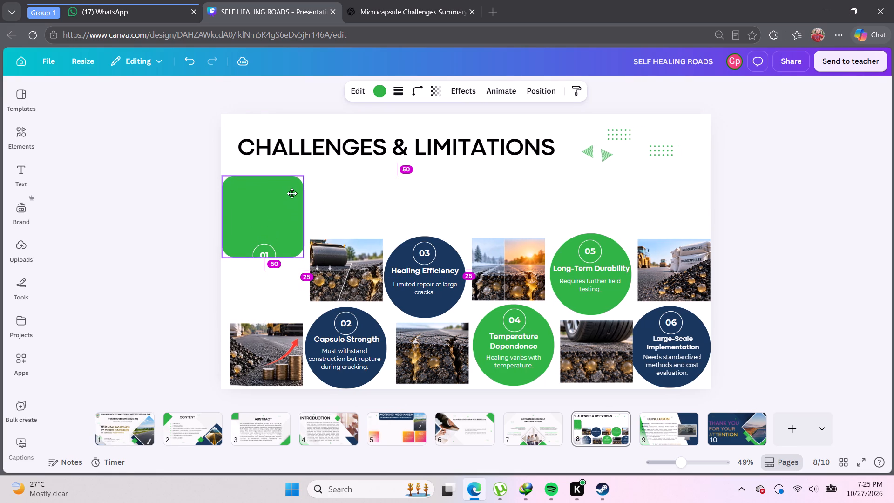
left_click_drag(292, 193, 291, 187)
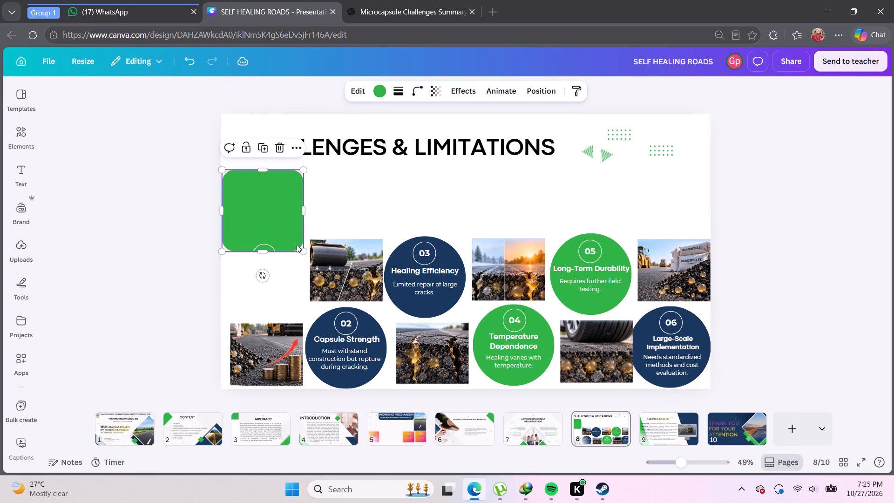
Stretch the green rounded square into a tall card about 326 wide and slightly over 400 high.
left_click_drag(304, 251, 304, 258)
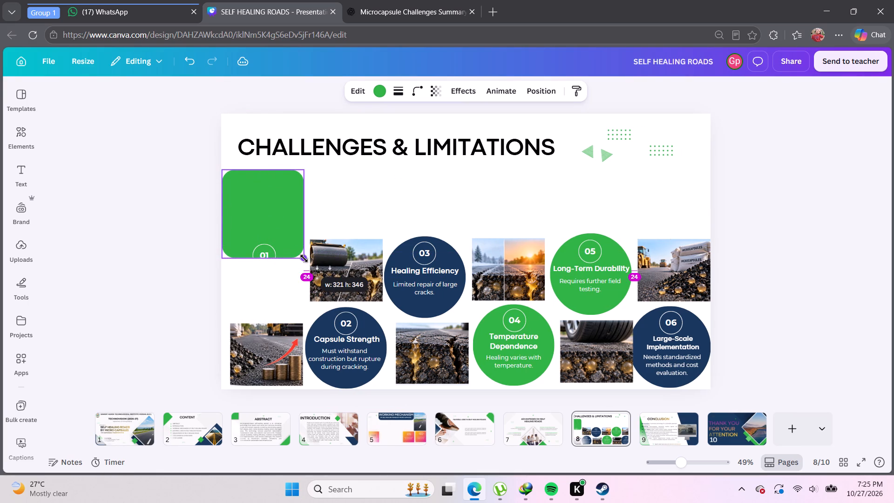
left_click_drag(304, 258, 305, 268)
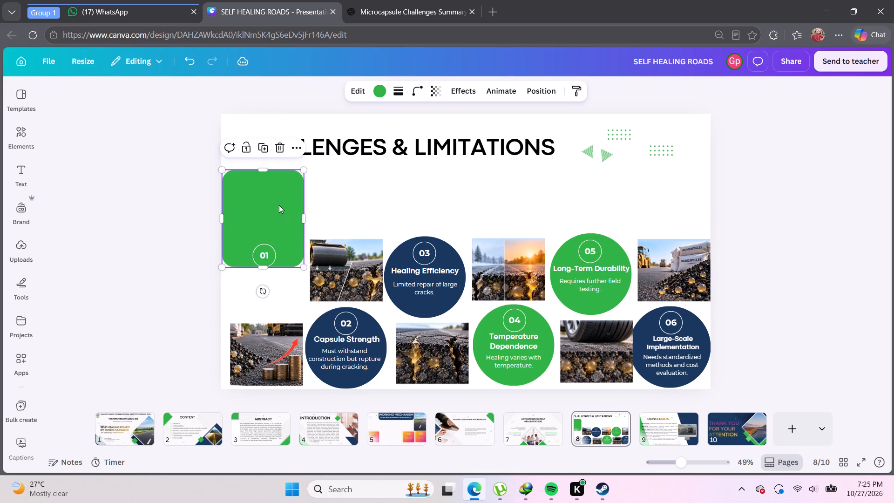
left_click_drag(305, 267, 306, 268)
left_click_drag(306, 268, 305, 267)
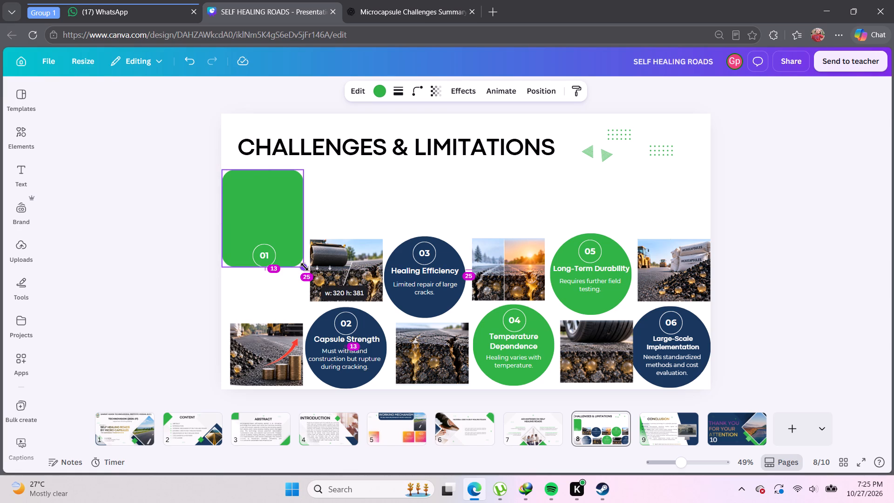
left_click_drag(305, 267, 305, 267)
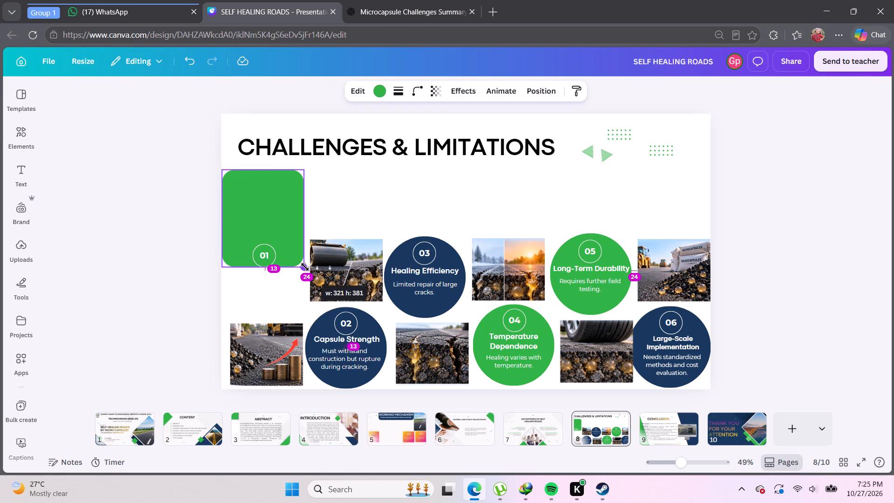
left_click_drag(305, 267, 311, 266)
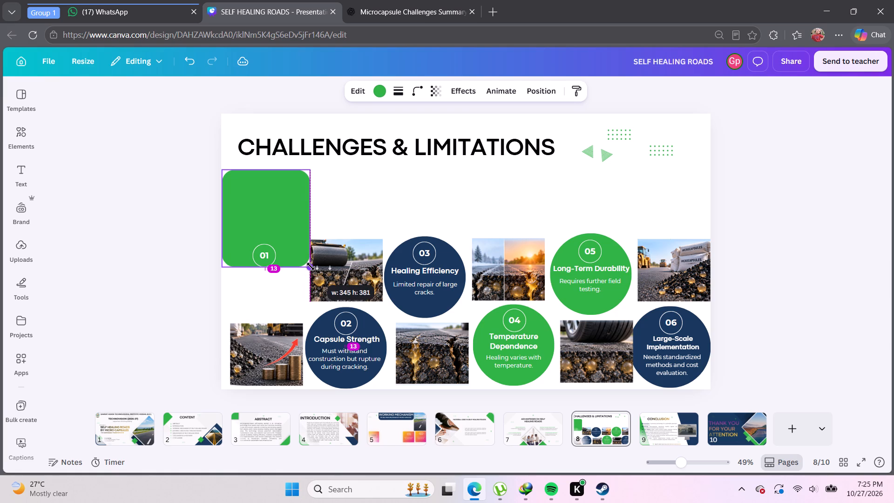
left_click_drag(311, 266, 307, 266)
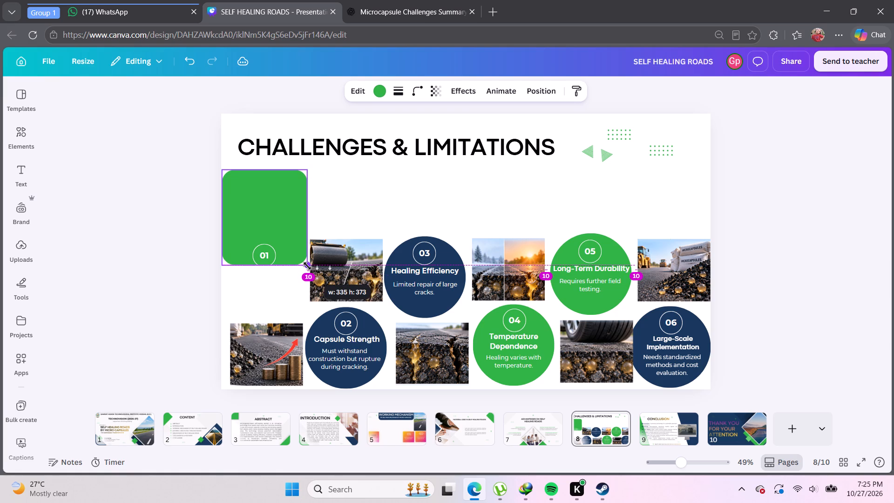
left_click_drag(307, 266, 305, 259)
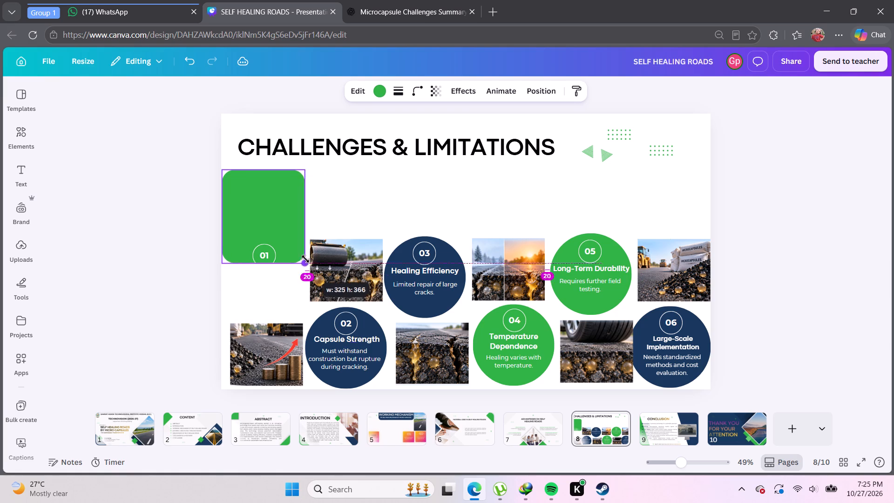
left_click_drag(305, 259, 303, 268)
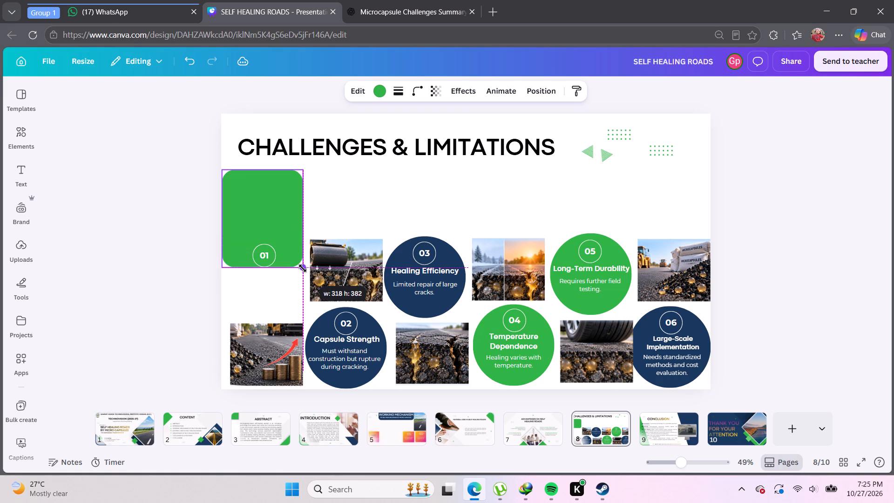
left_click_drag(303, 268, 305, 269)
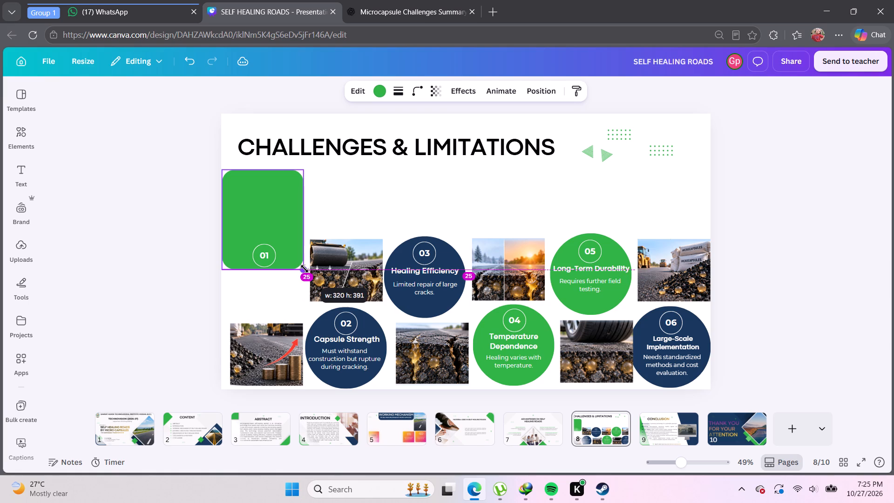
left_click_drag(305, 269, 306, 269)
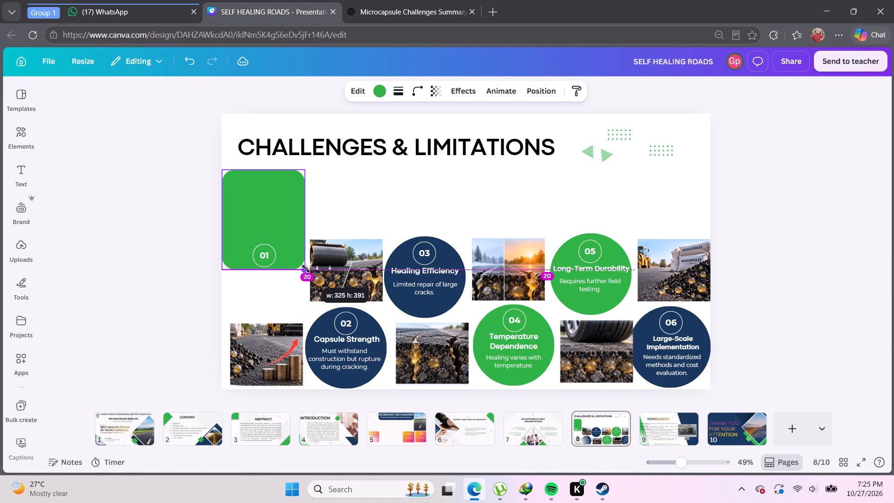
left_click_drag(306, 269, 306, 267)
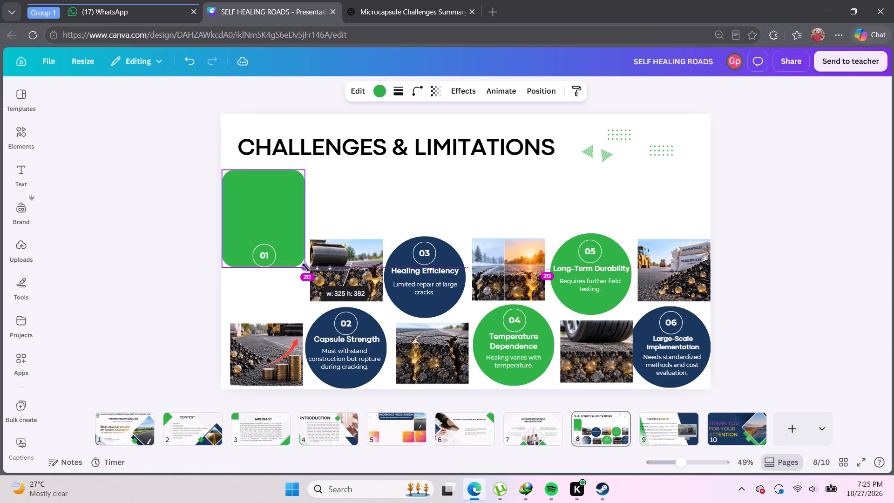
left_click_drag(306, 267, 306, 267)
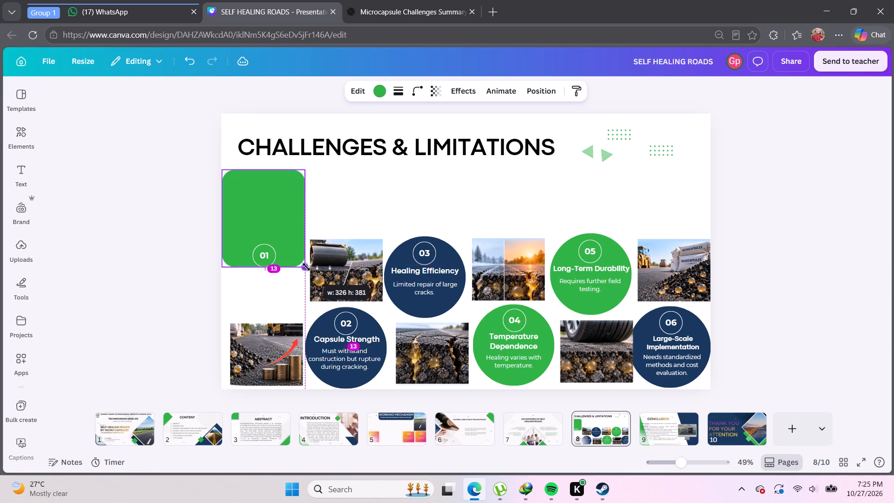
left_click_drag(306, 267, 306, 272)
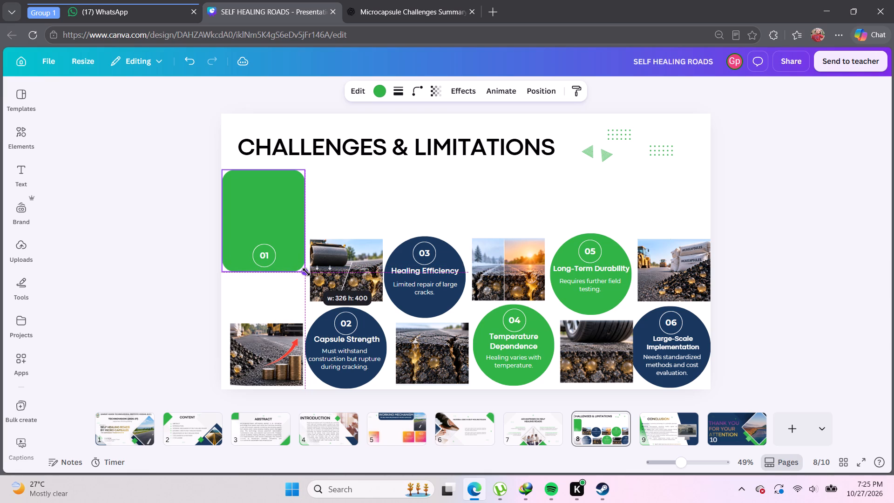
left_click_drag(306, 272, 306, 273)
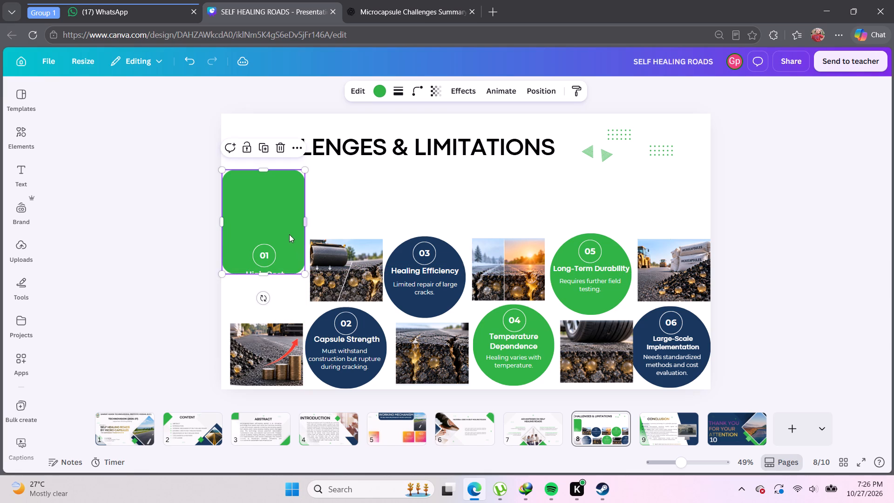
Duplicate the green card and place the copy beneath the middle of the title, partly over the Healing Efficiency circle.
key("ctrl+c")
key("ctrl+v")
left_click_drag(280, 216, 276, 321)
left_click(359, 214)
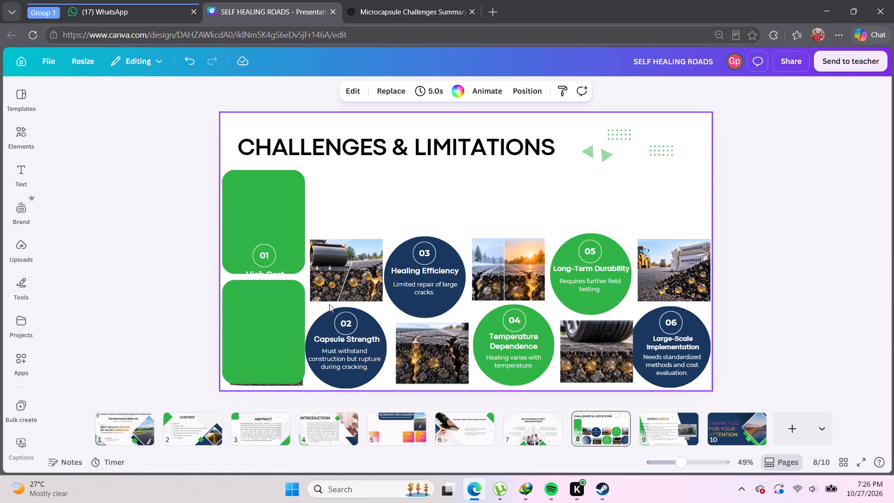
left_click_drag(265, 320, 410, 212)
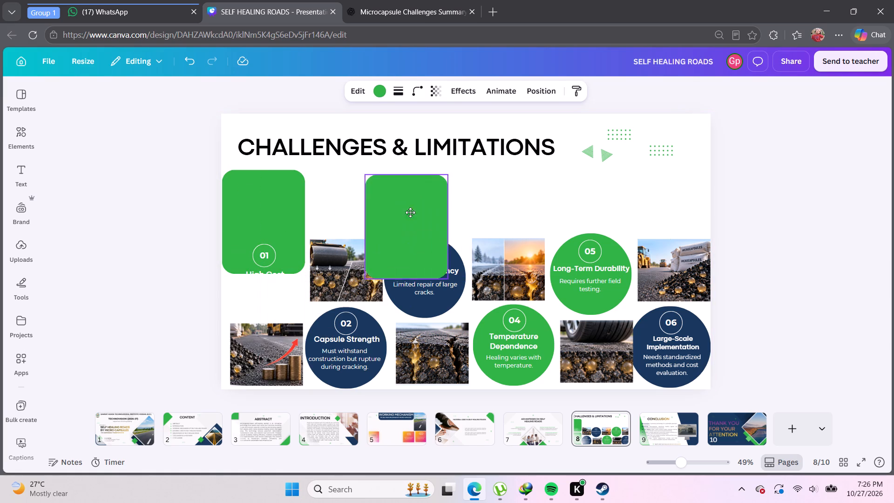
left_click_drag(410, 212, 402, 202)
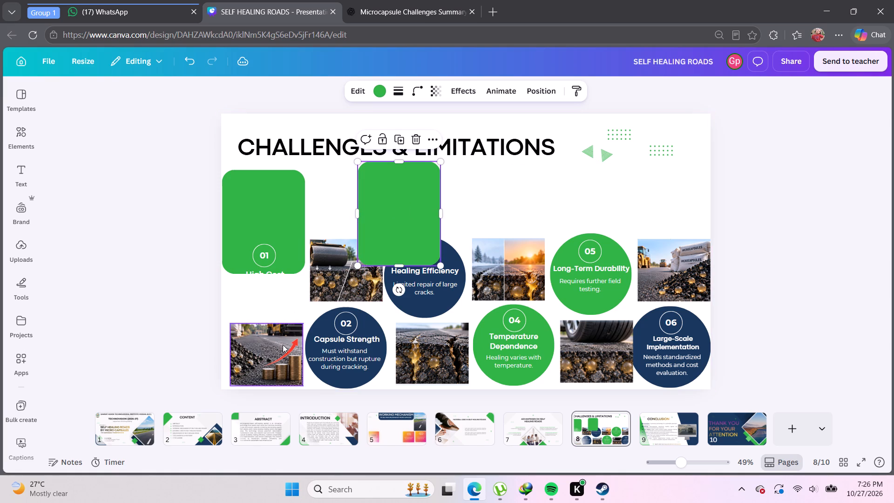
Move the coins-and-red-arrow image onto the top of the first green card and reduce it to a wide strip fitting inside the card.
left_click(278, 339)
left_click_drag(278, 340, 275, 185)
left_click_drag(299, 233, 289, 211)
left_click_drag(291, 186, 305, 191)
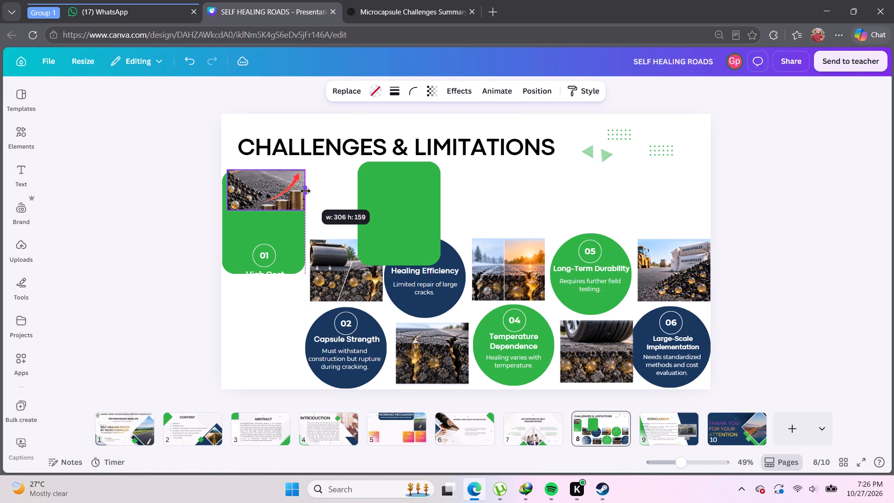
left_click_drag(305, 191, 298, 193)
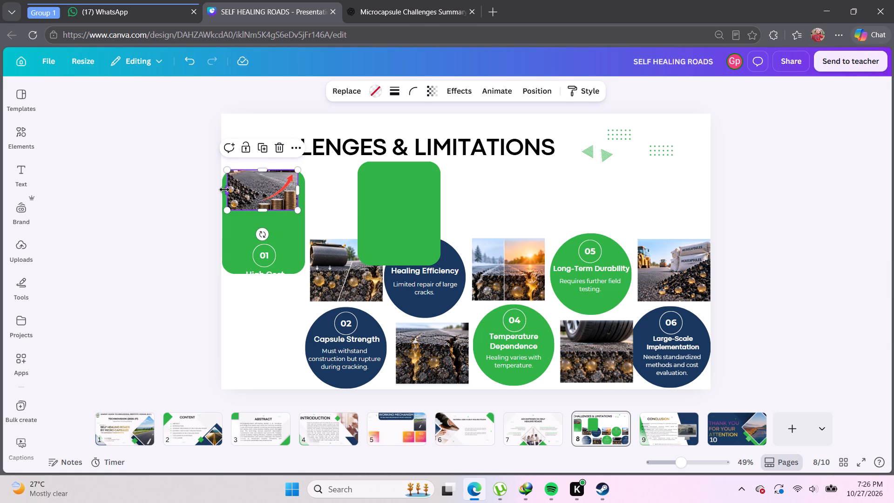
left_click(256, 190)
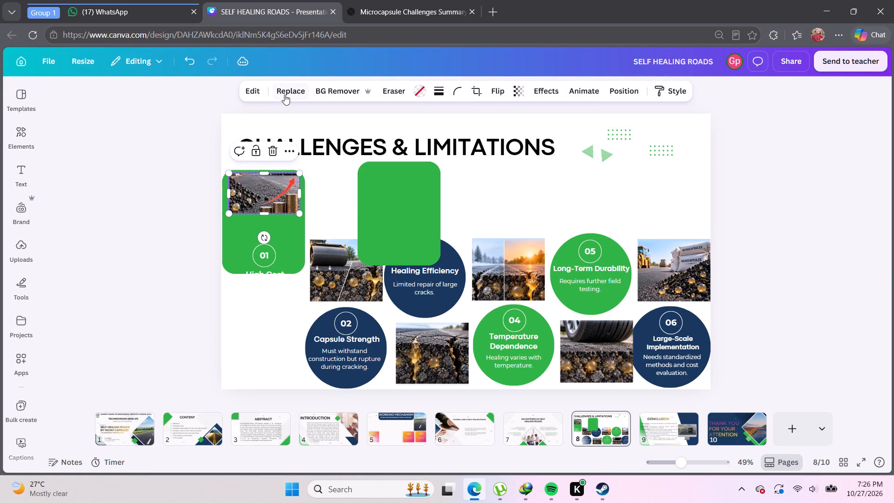
Add a rectangle found by searching the shapes for "recta", plus a recently used rounded square, to the middle of the slide.
left_click(263, 88)
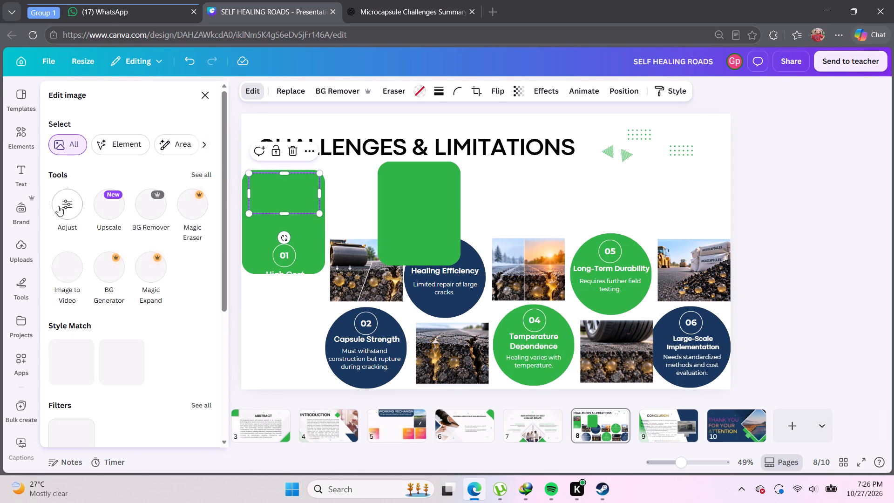
left_click(21, 140)
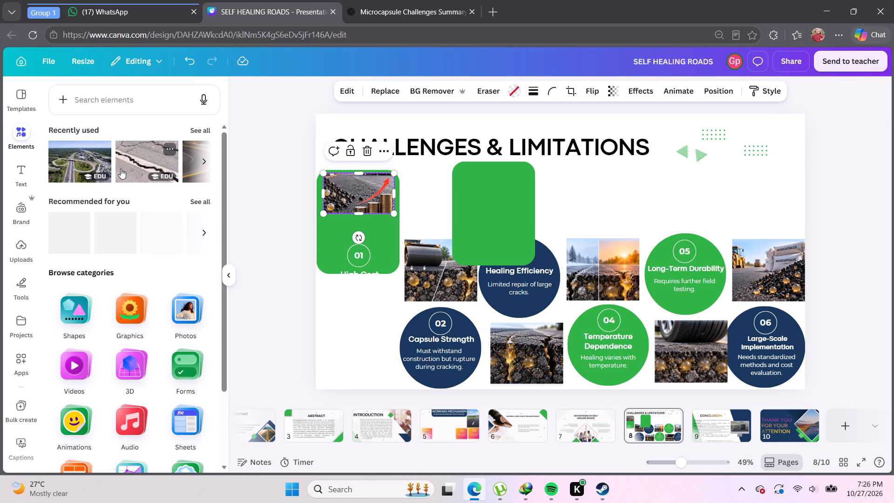
scroll(132, 227, "down", 4)
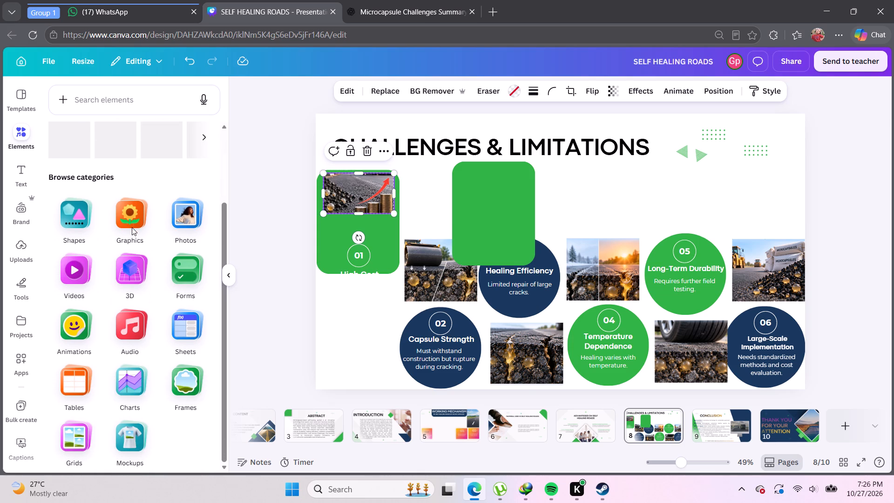
left_click(80, 226)
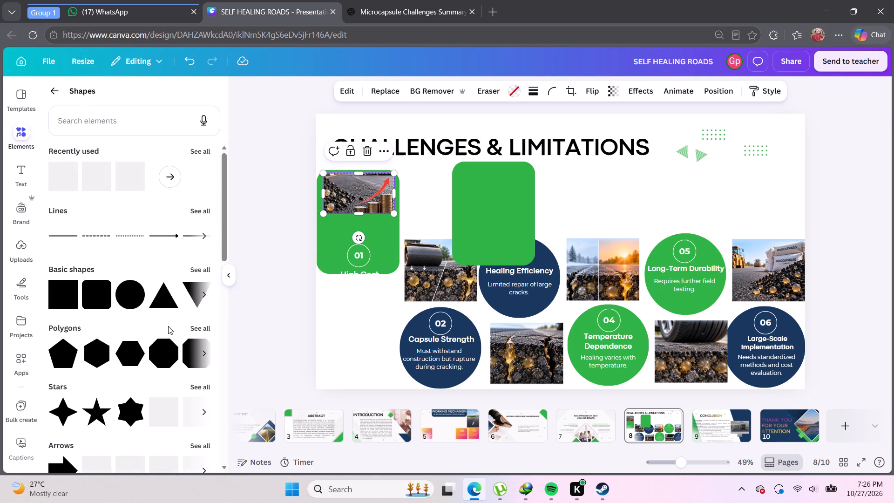
left_click(204, 292)
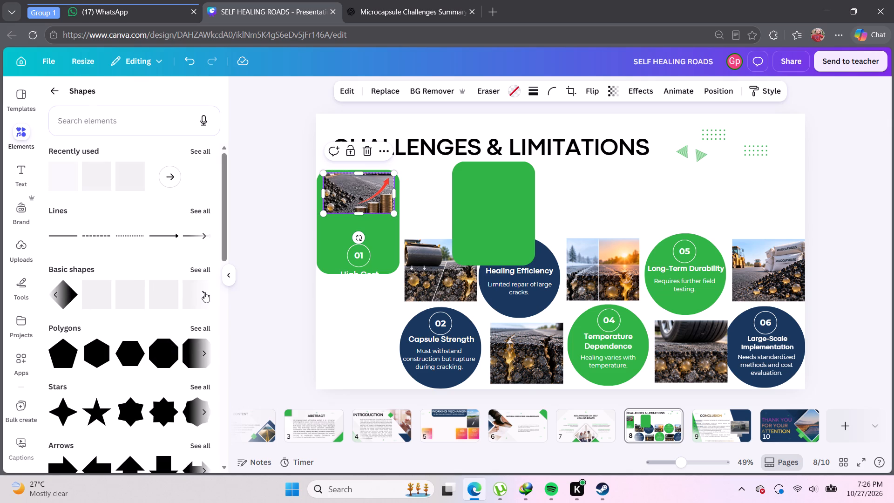
left_click(55, 294)
left_click(111, 124)
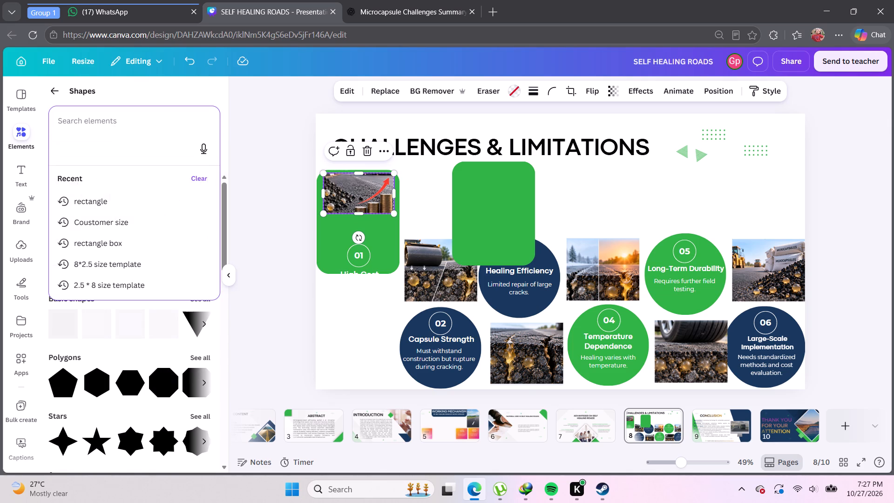
type("recta")
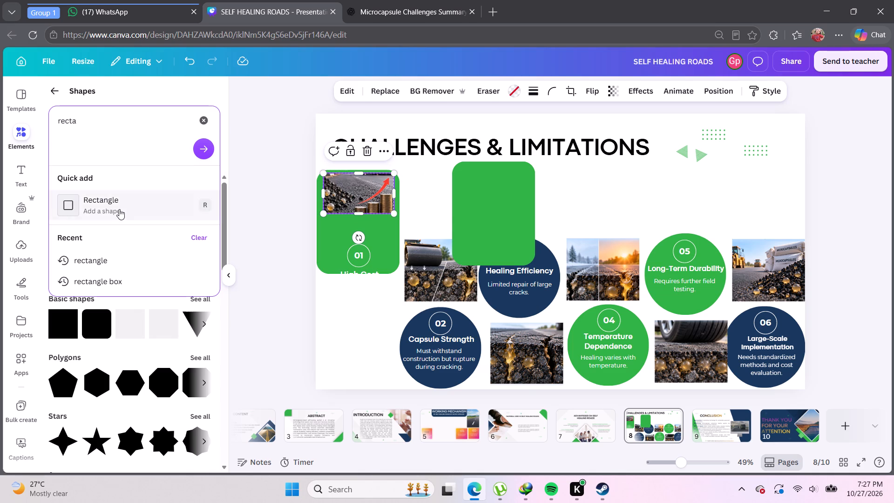
left_click(119, 209)
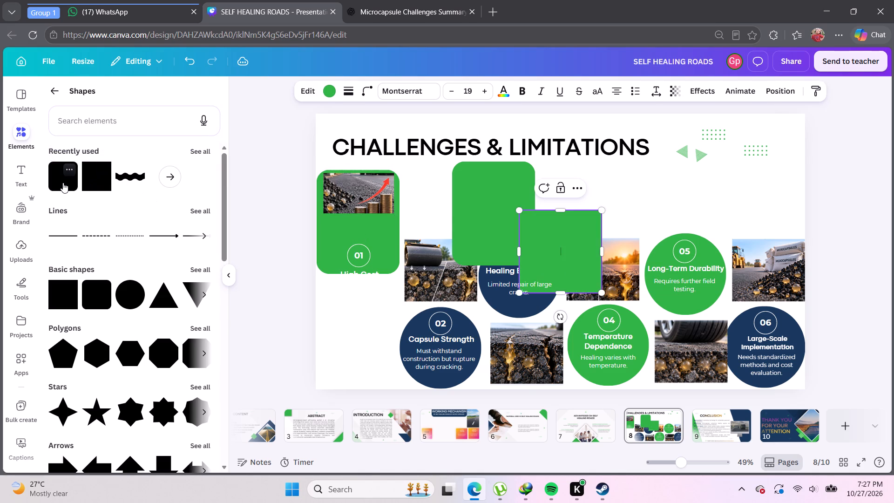
left_click(63, 183)
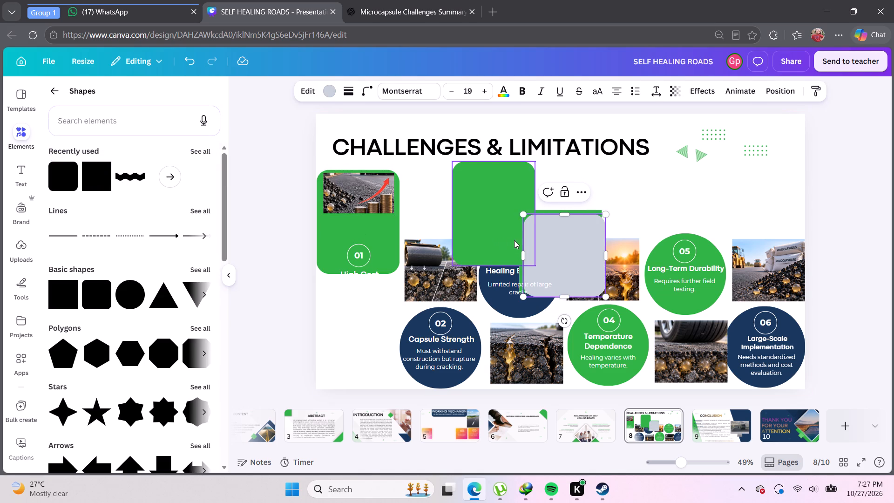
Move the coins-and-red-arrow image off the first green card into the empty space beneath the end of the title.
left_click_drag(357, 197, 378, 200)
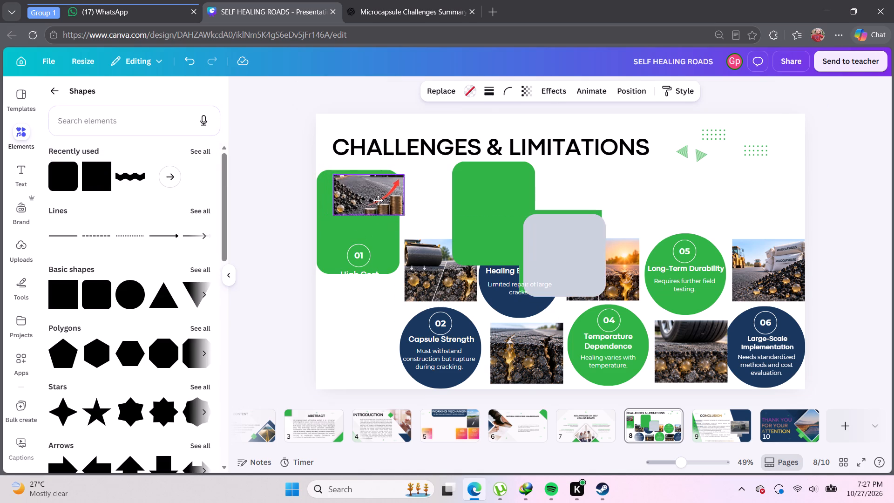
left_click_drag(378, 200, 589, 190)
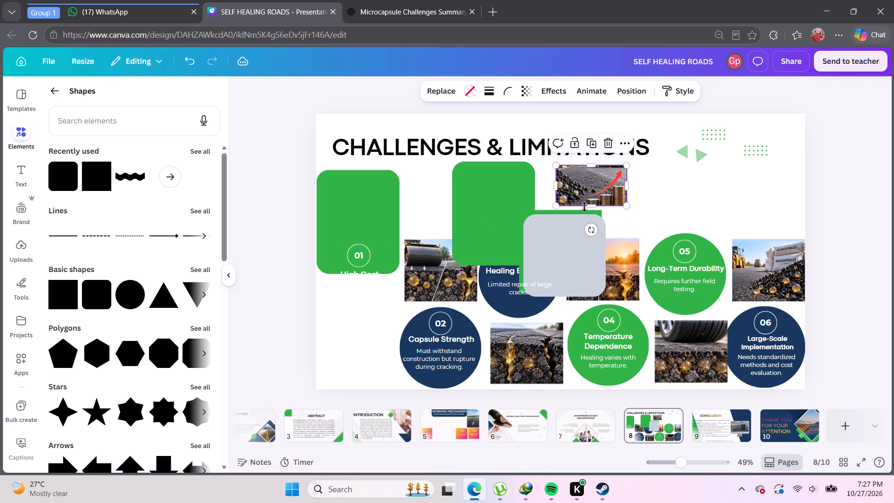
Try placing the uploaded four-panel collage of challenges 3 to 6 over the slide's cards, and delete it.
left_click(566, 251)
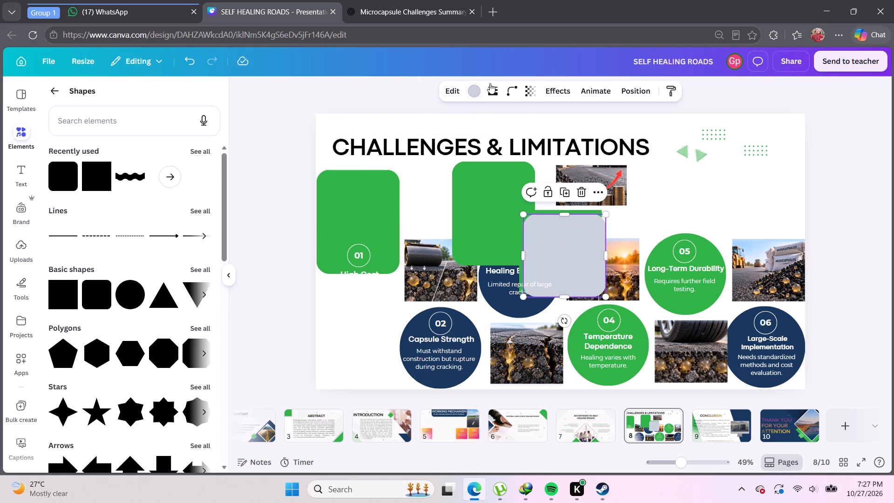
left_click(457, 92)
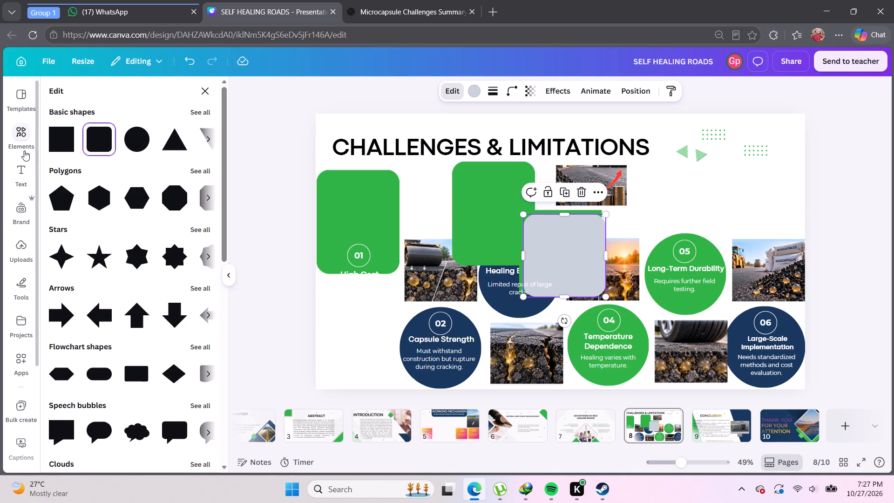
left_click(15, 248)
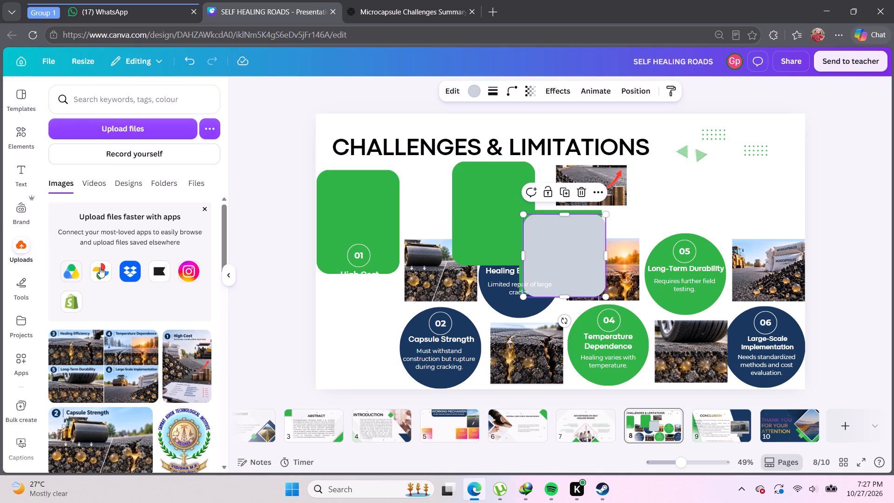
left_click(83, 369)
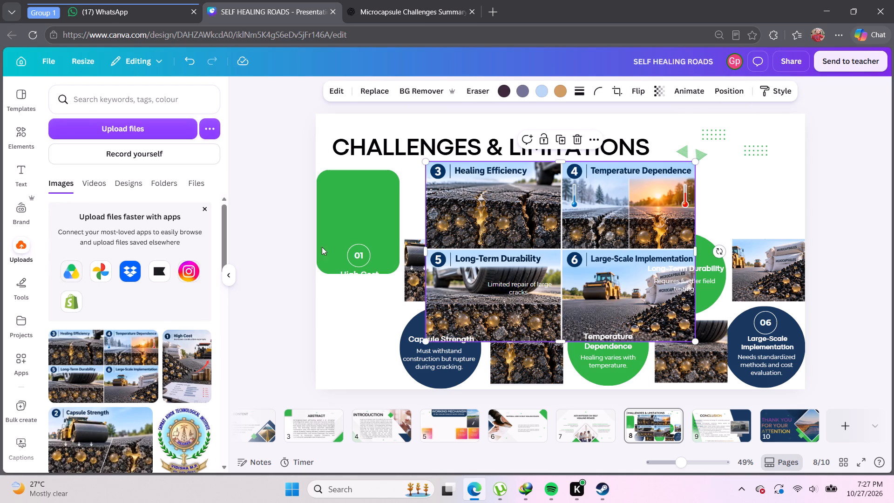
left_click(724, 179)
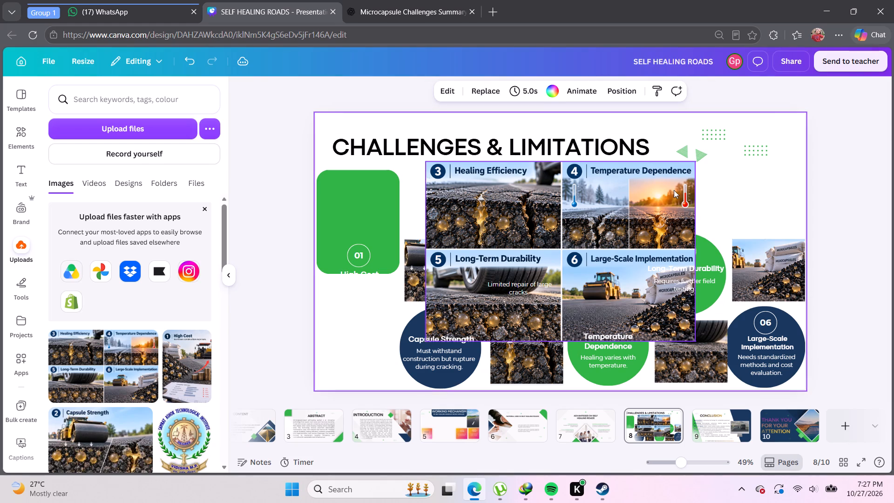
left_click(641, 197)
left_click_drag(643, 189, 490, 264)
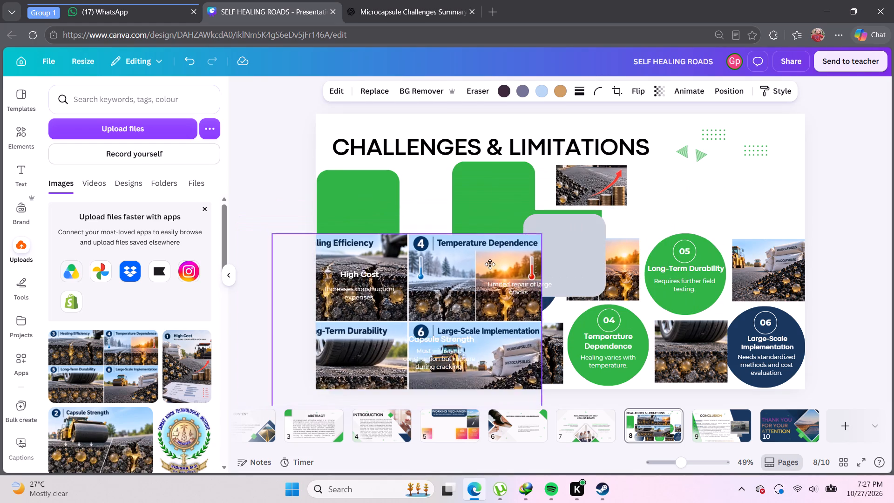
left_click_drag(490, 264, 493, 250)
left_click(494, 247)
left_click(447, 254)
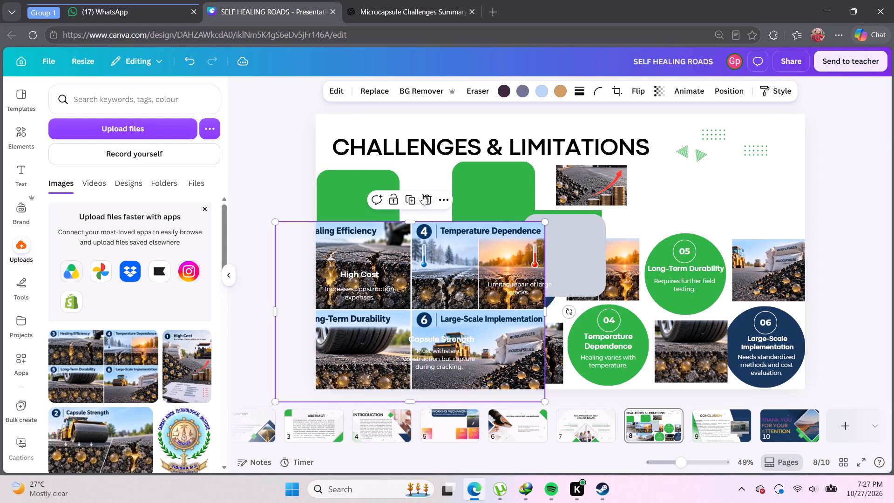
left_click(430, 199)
Place the coins-and-red-arrow image at the top of the first green card, fitting between the card's side edges.
left_click_drag(583, 181, 377, 199)
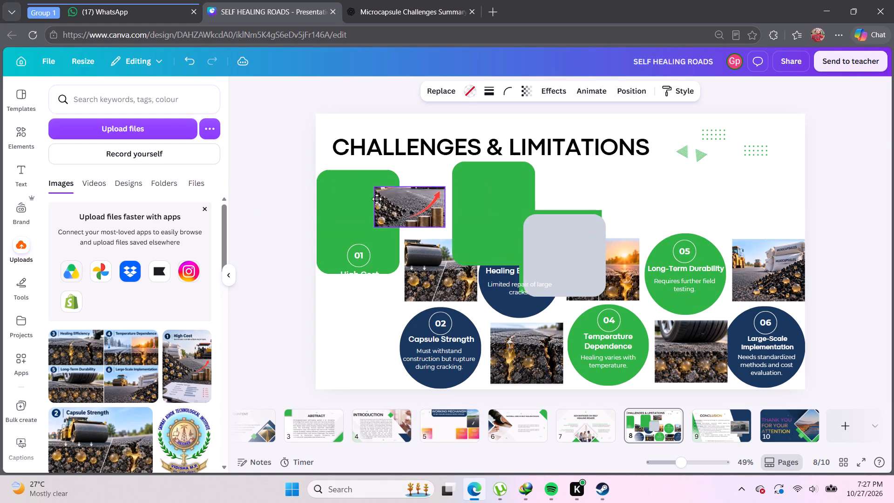
left_click_drag(377, 199, 353, 186)
left_click(357, 184)
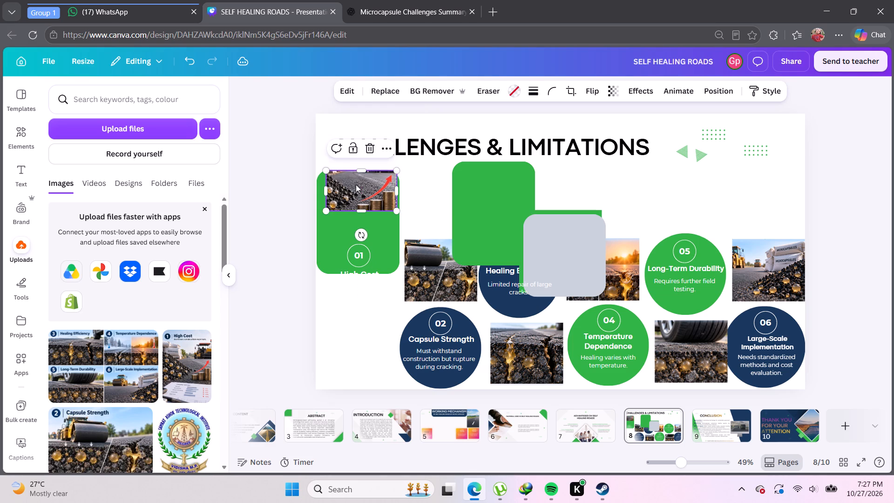
double_click(361, 191)
left_click(372, 196)
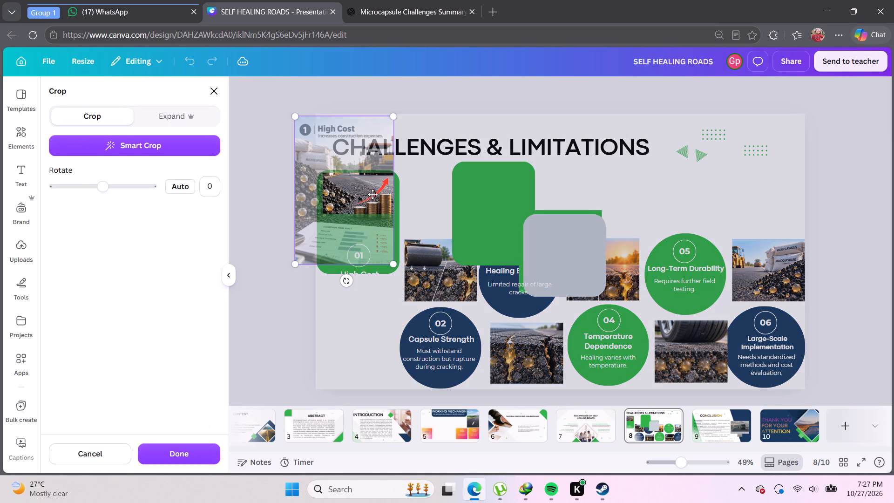
left_click_drag(375, 199, 368, 193)
left_click(420, 190)
left_click(435, 198)
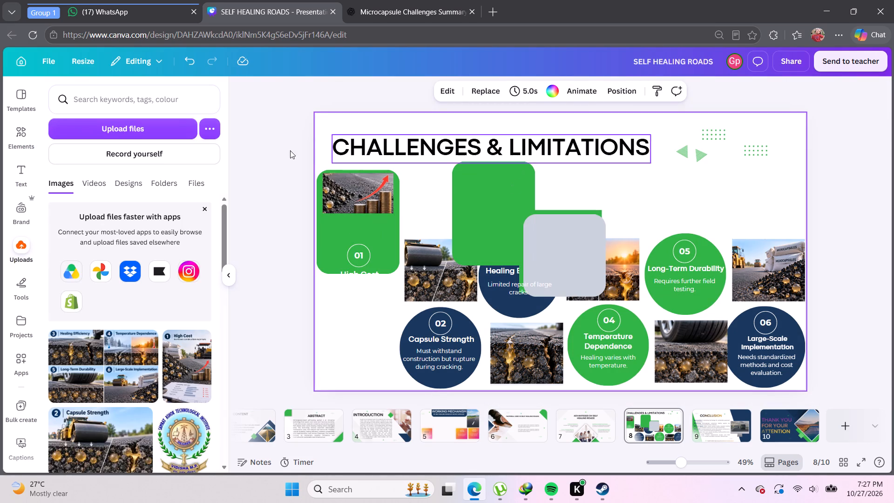
Move the 01 number circle up on the first green card, centred directly beneath the coins image.
left_click_drag(359, 254, 356, 192)
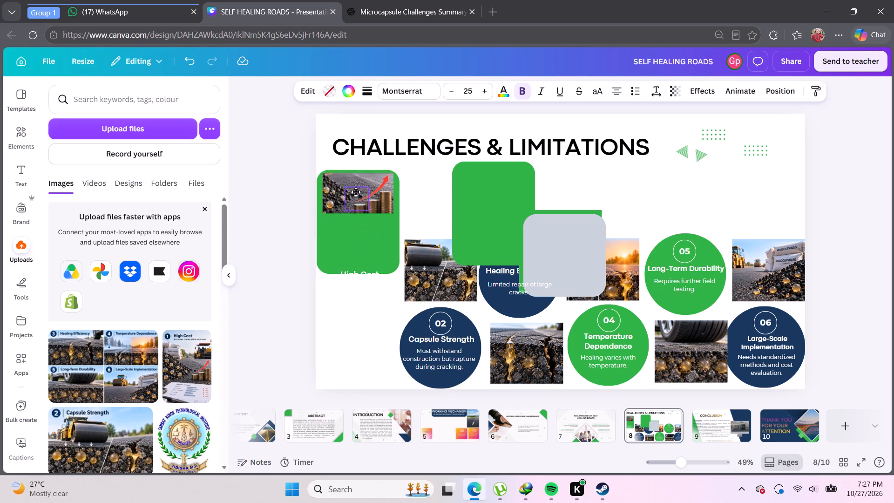
left_click_drag(356, 192, 355, 185)
left_click_drag(359, 182, 406, 204)
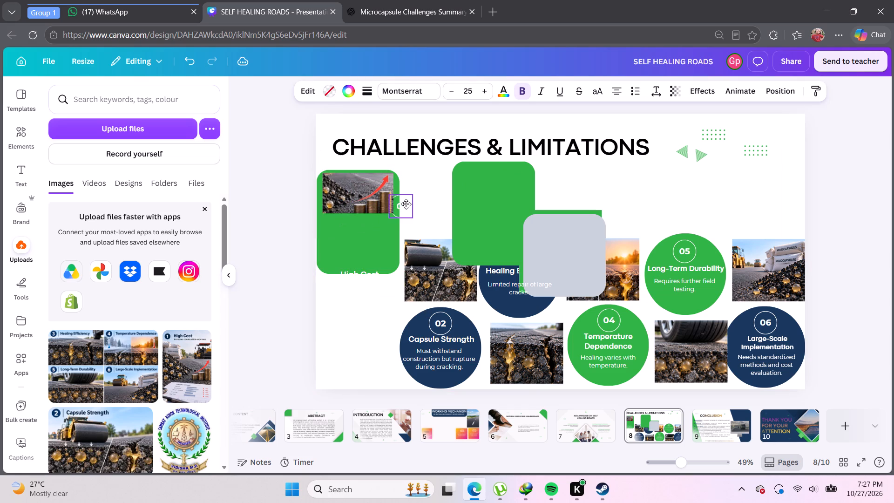
left_click_drag(406, 204, 359, 201)
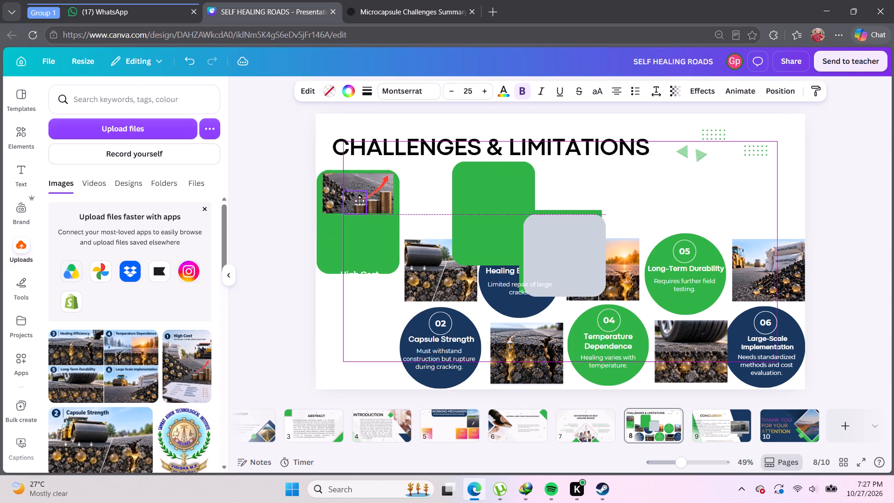
left_click_drag(359, 201, 363, 223)
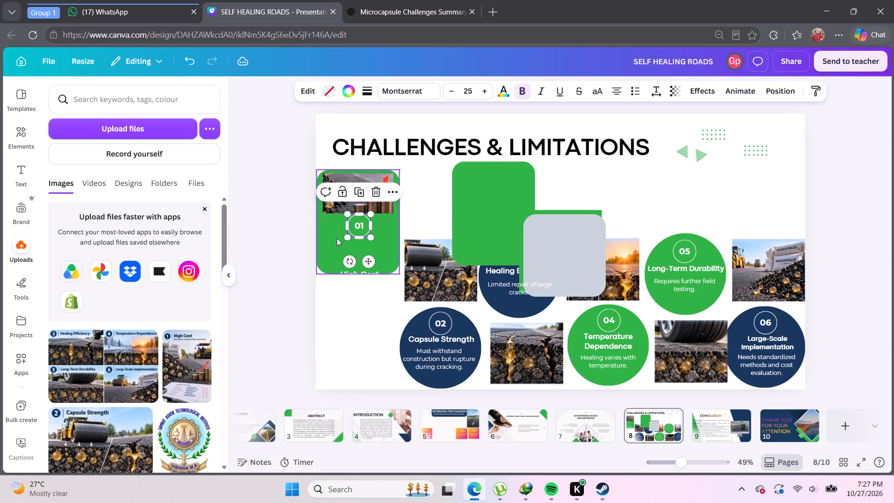
Move the High Cost heading and its description up inside the first green card, stacked beneath the 01 circle.
left_click(337, 238)
left_click(360, 279)
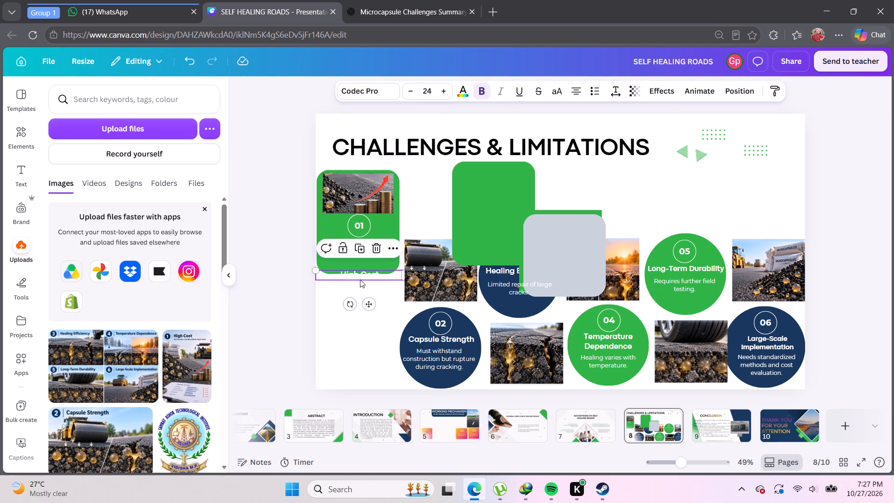
left_click_drag(360, 276, 362, 245)
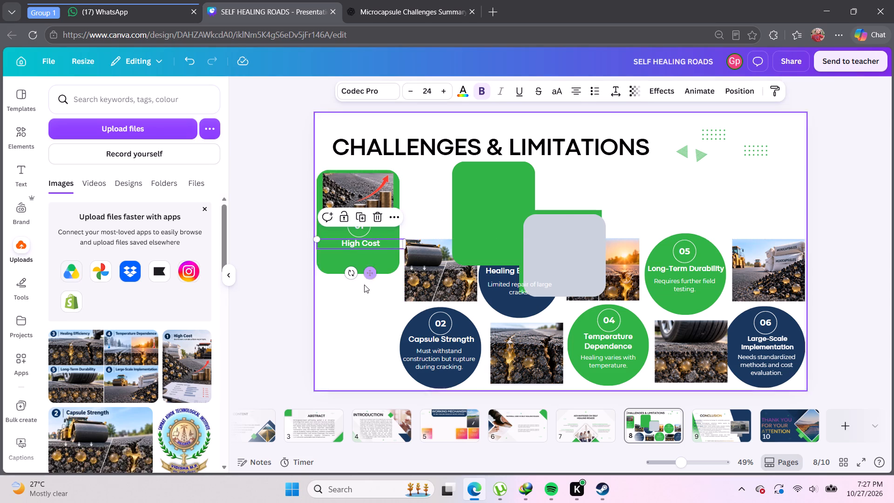
left_click(363, 287)
left_click_drag(363, 287, 364, 252)
left_click(350, 297)
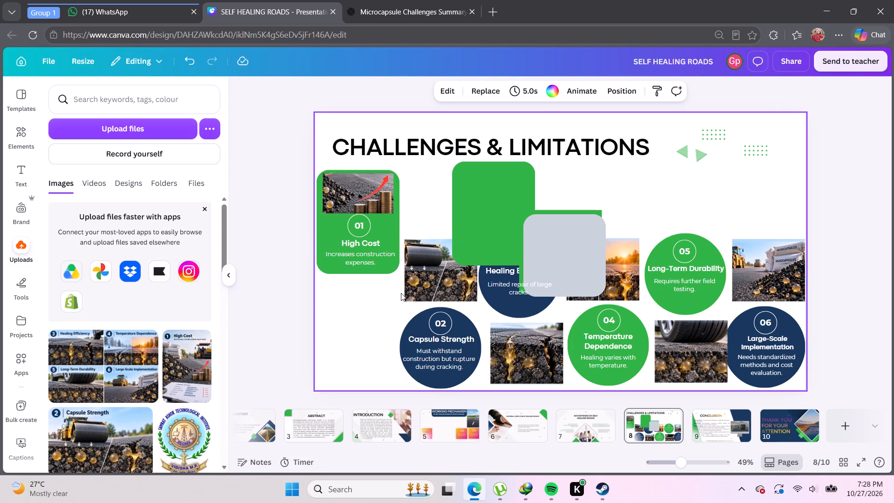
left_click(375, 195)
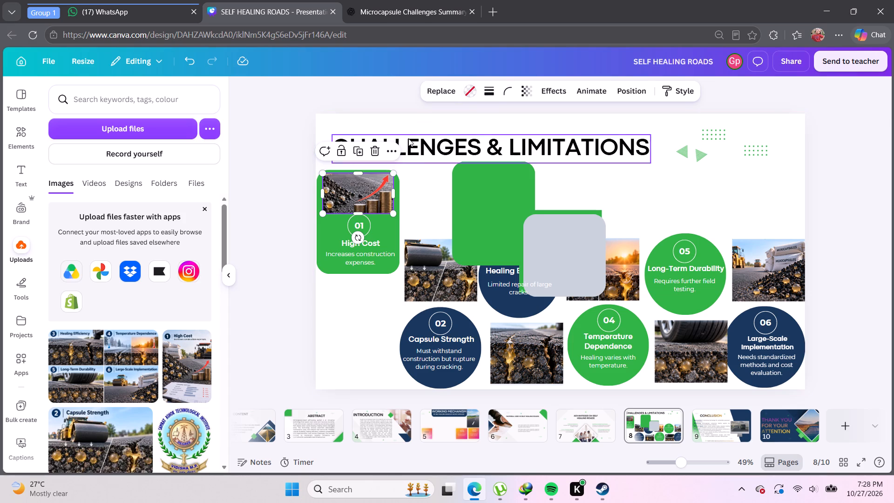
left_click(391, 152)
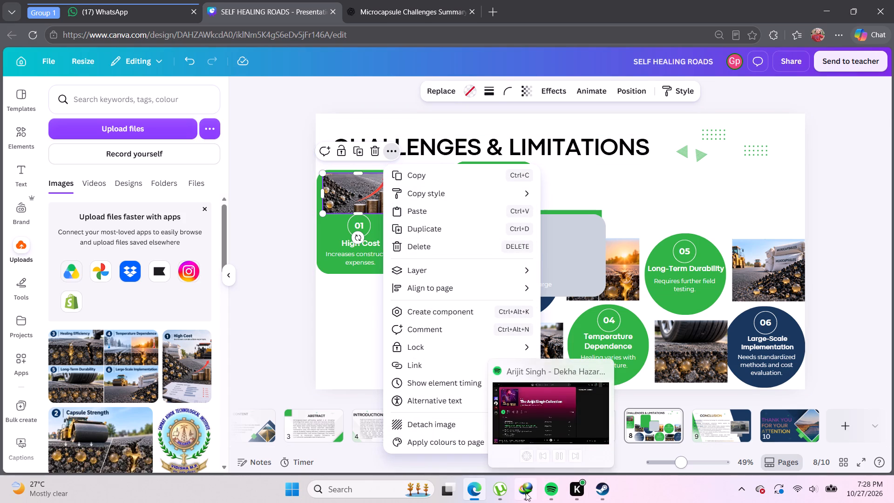
Switch to Spotify, open the single Dhun (From "Saiyaara") from More by Arijit Singh, start playing it, and return to the presentation.
left_click(548, 496)
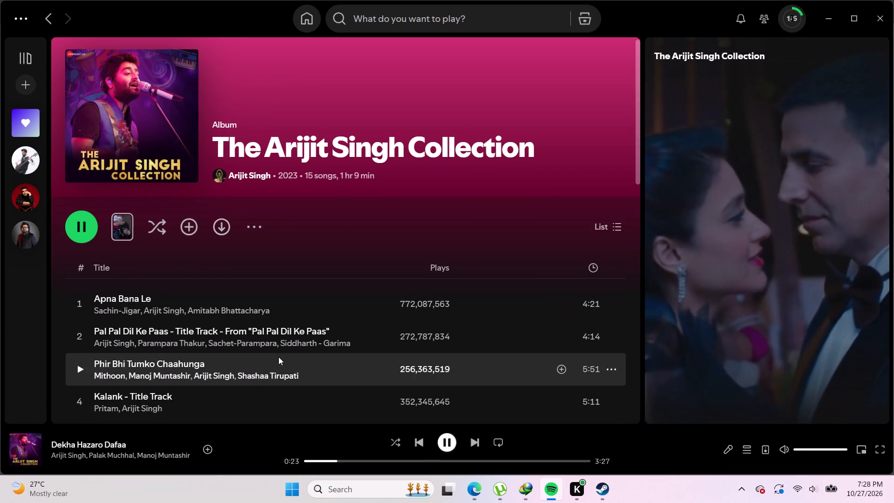
scroll(276, 350, "down", 8)
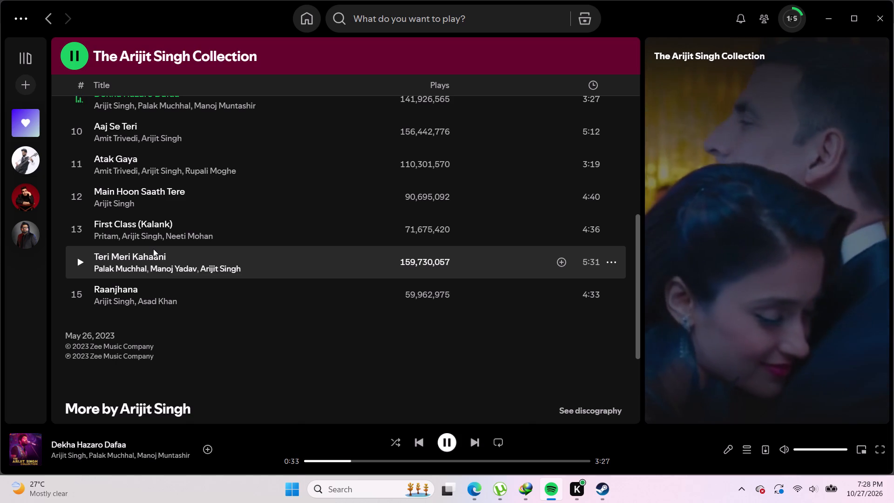
scroll(223, 307, "down", 4)
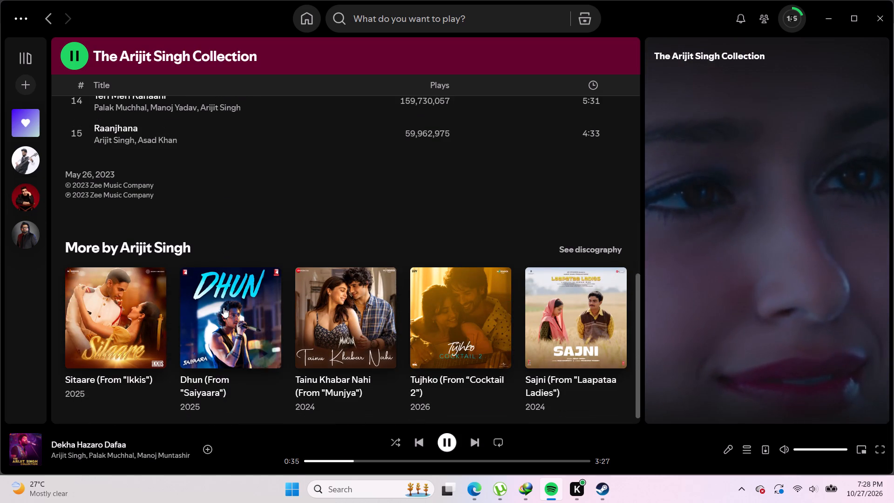
scroll(223, 307, "down", 7)
left_click(243, 306)
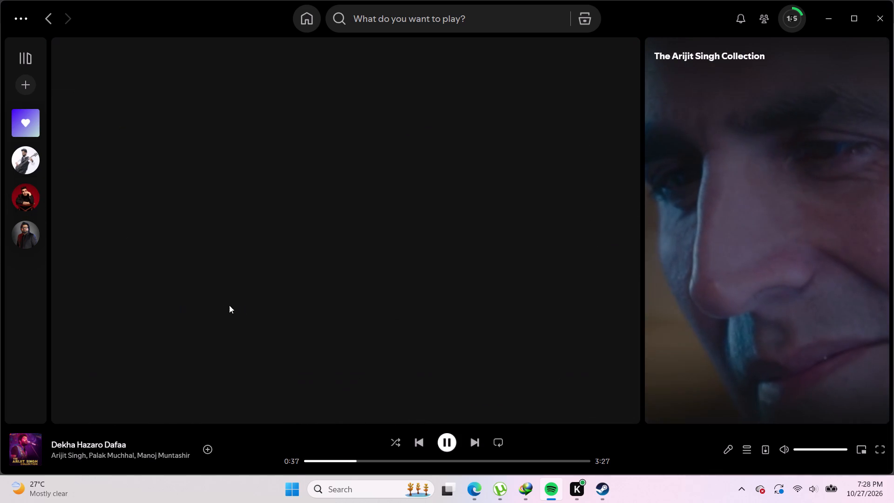
scroll(345, 214, "up", 2)
scroll(345, 214, "down", 3)
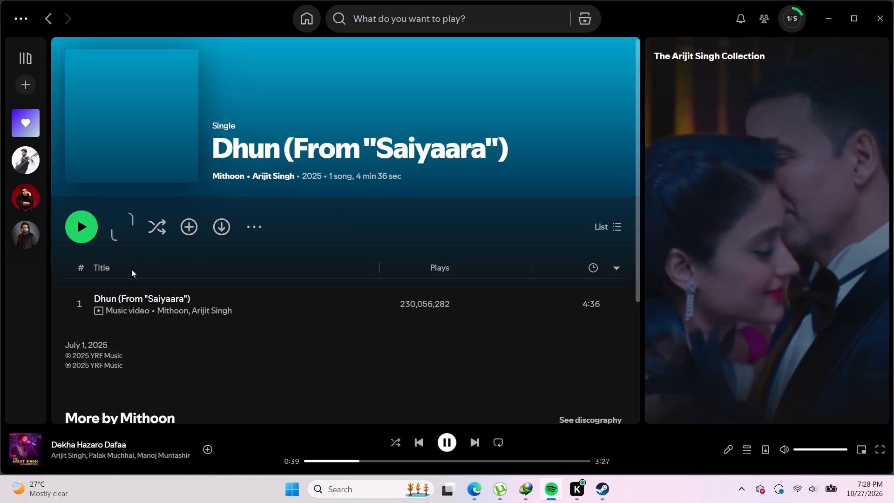
left_click(80, 234)
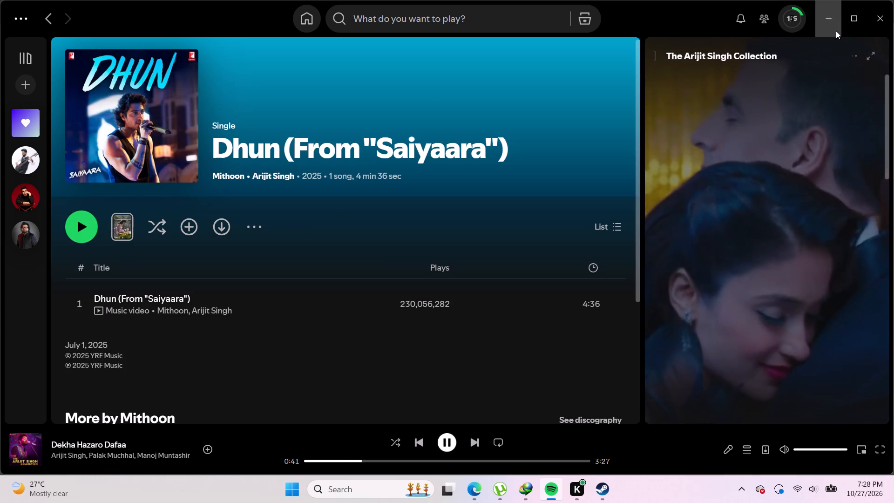
left_click(835, 28)
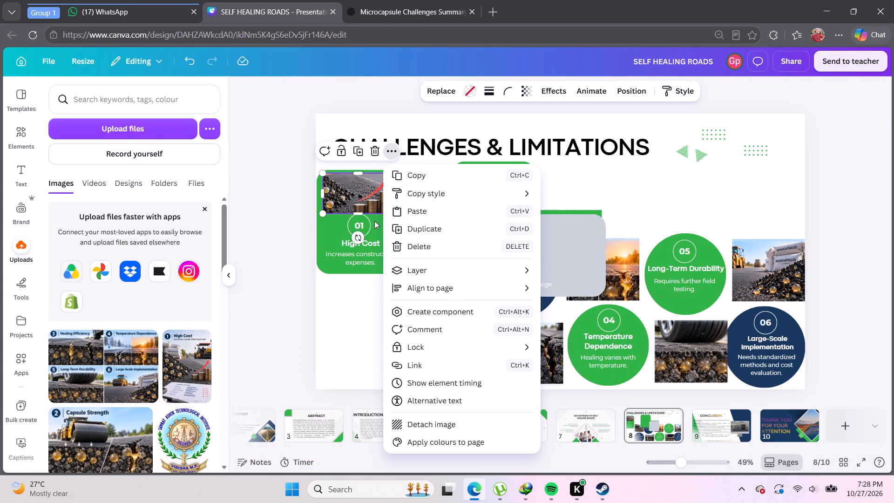
Delete the spare tall green rounded card that has no content.
left_click(291, 317)
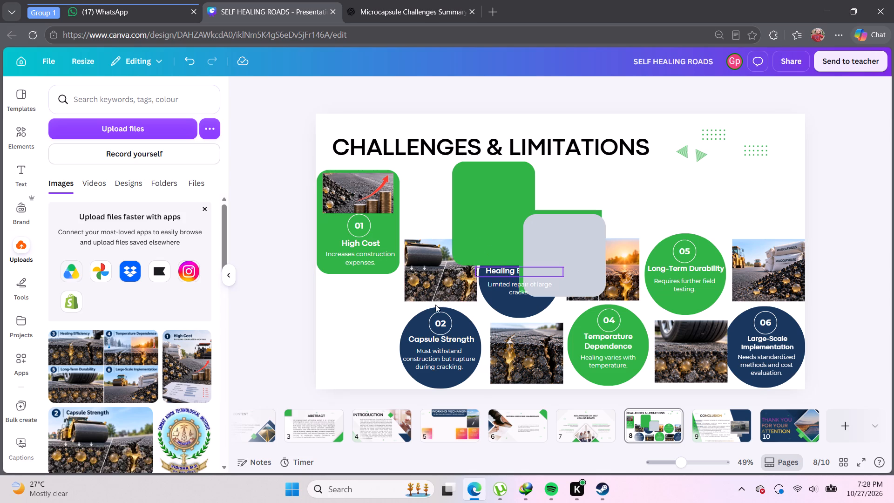
left_click(464, 331)
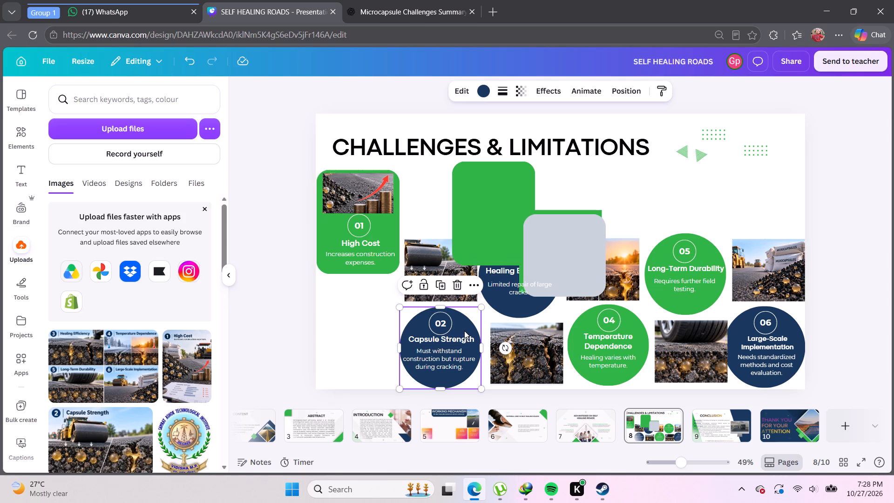
left_click_drag(481, 227, 393, 325)
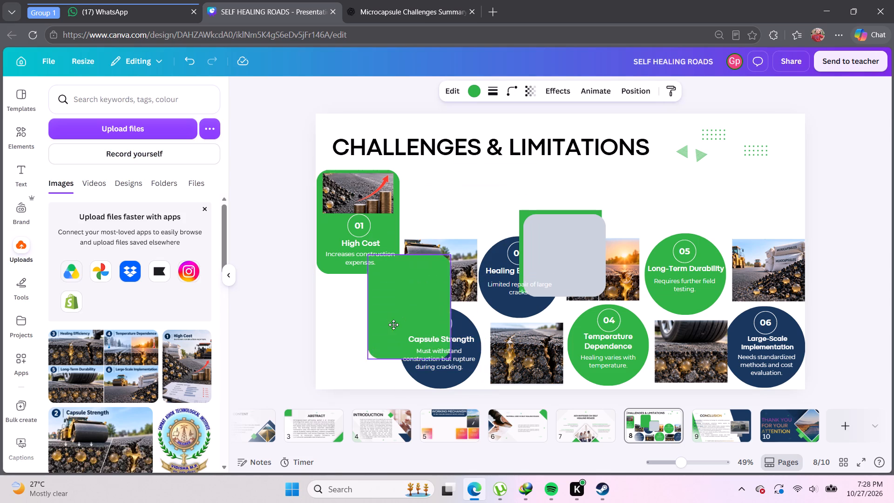
left_click_drag(393, 325, 359, 353)
left_click(439, 323)
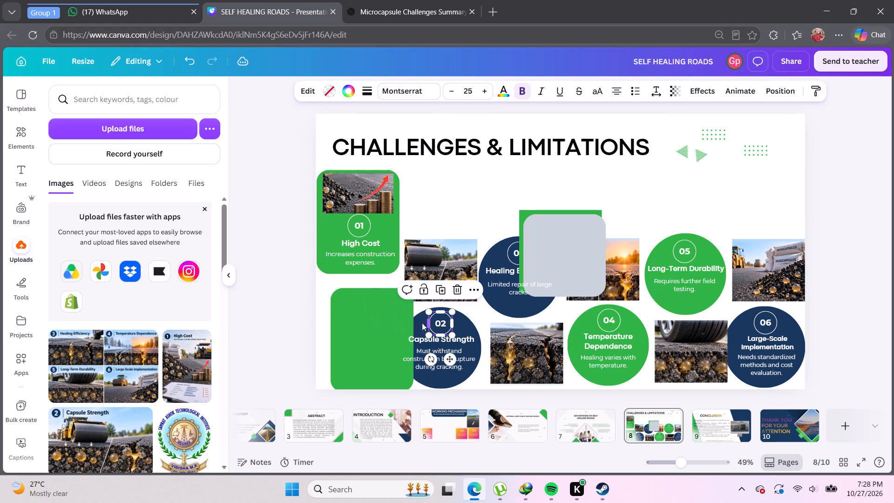
left_click(388, 323)
left_click(387, 270)
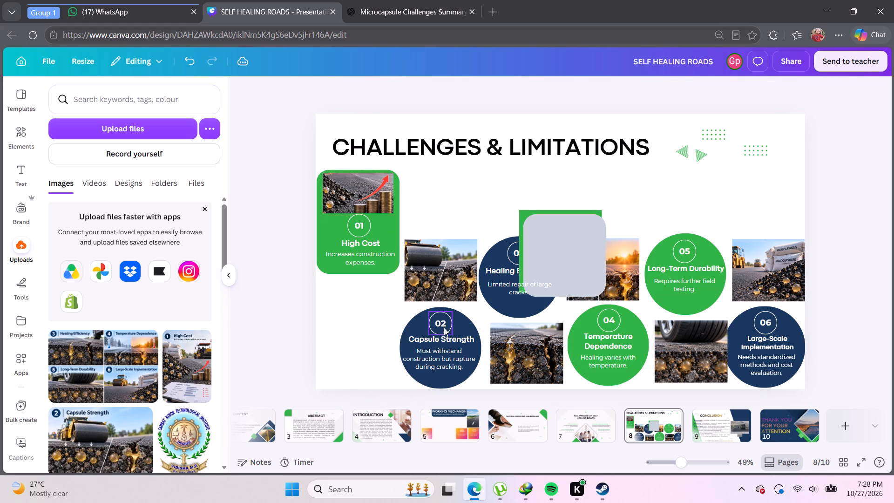
Change the navy 02 Capsule Strength circle to a rounded square and position it behind its number and text.
left_click(458, 331)
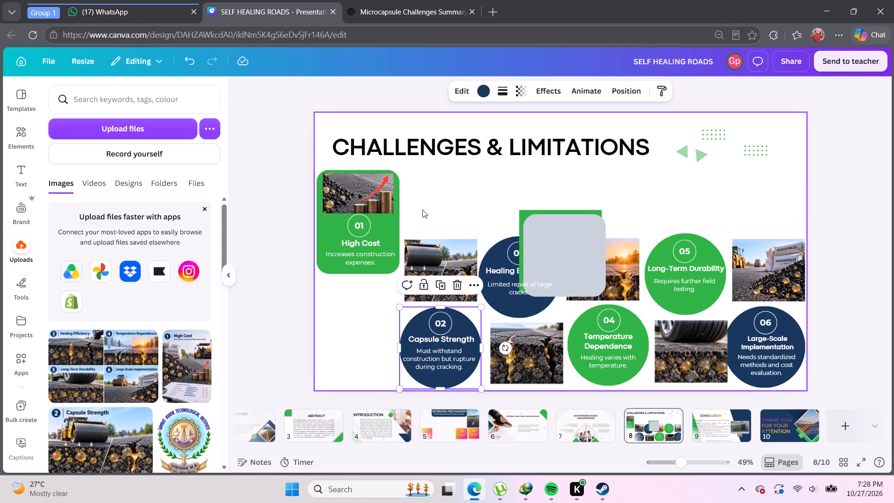
left_click(465, 90)
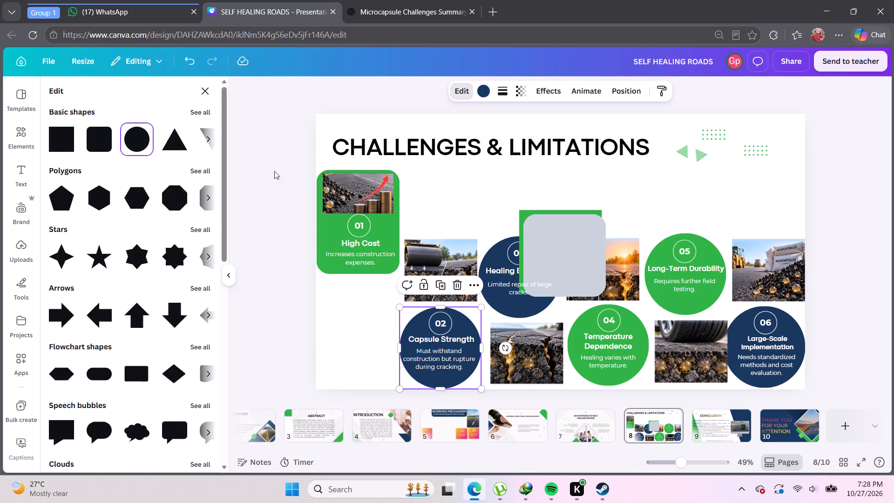
left_click(104, 140)
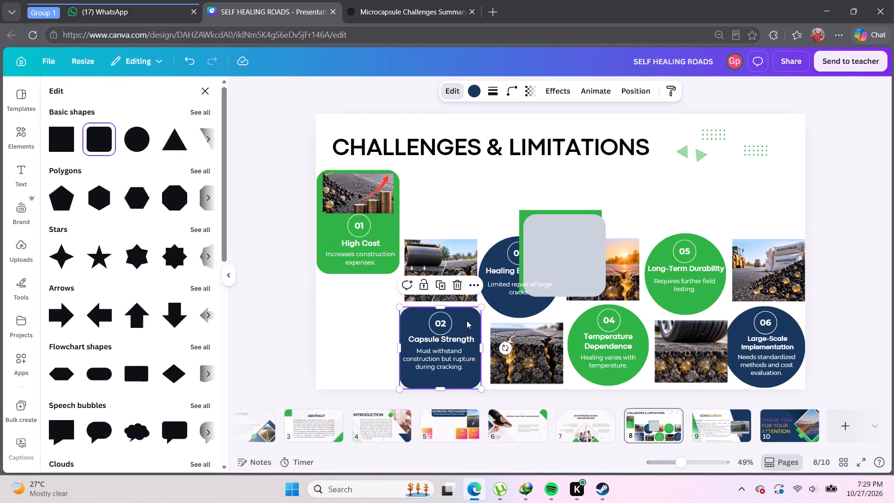
left_click_drag(465, 376, 461, 364)
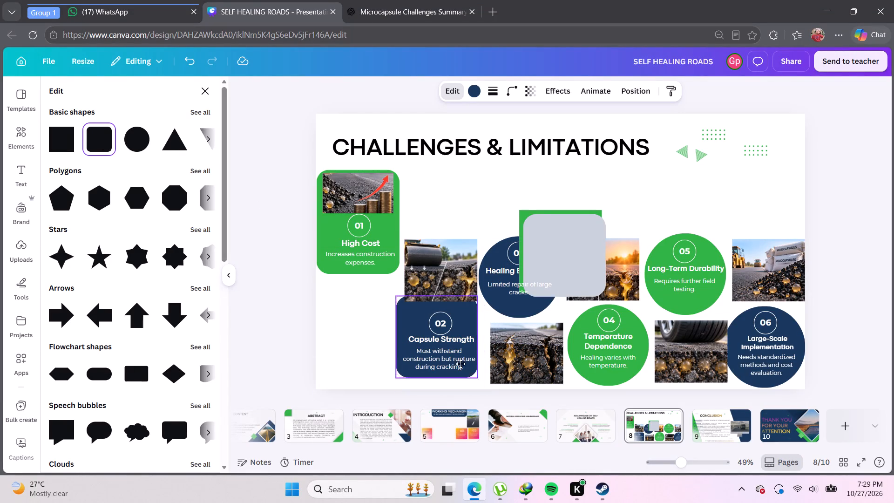
left_click_drag(461, 364, 471, 374)
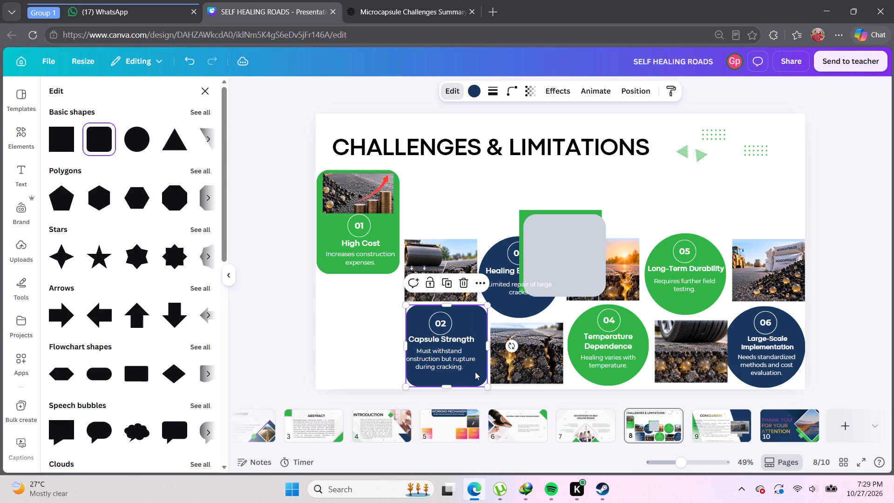
left_click_drag(475, 372, 467, 371)
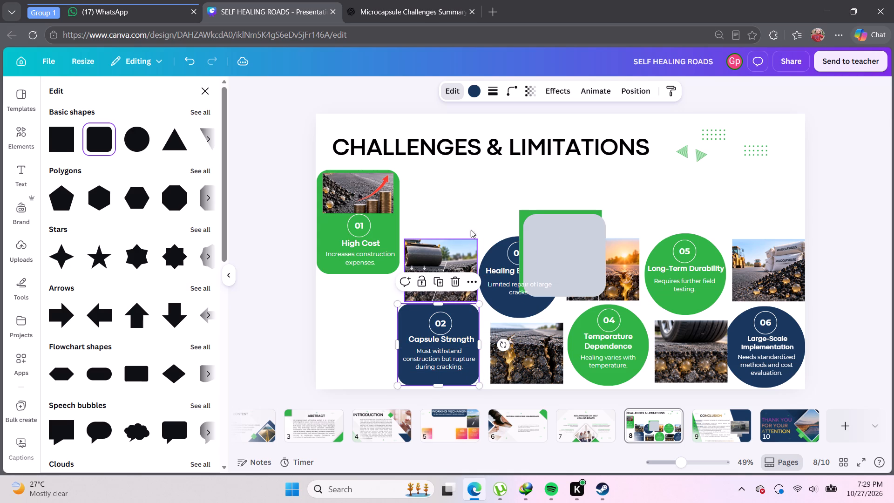
left_click(457, 220)
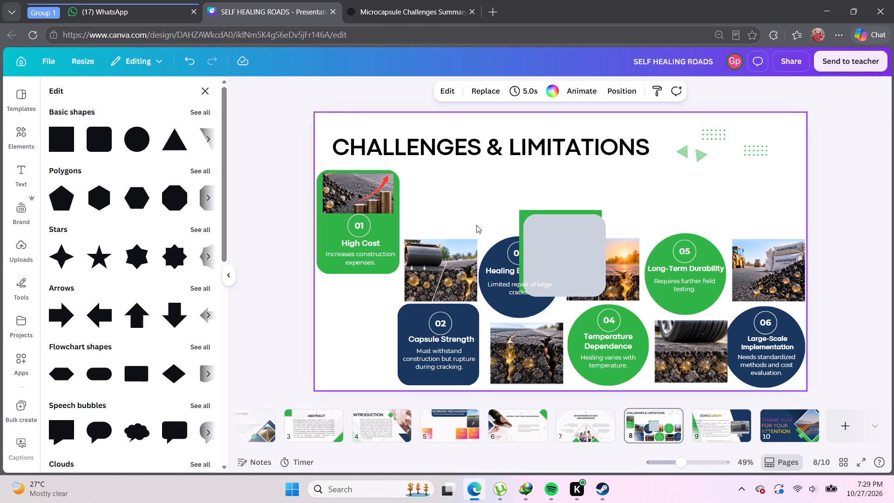
Delete the grey rounded square and the green square overlapping the Healing Efficiency circle.
left_click(562, 230)
left_click(580, 193)
left_click(561, 239)
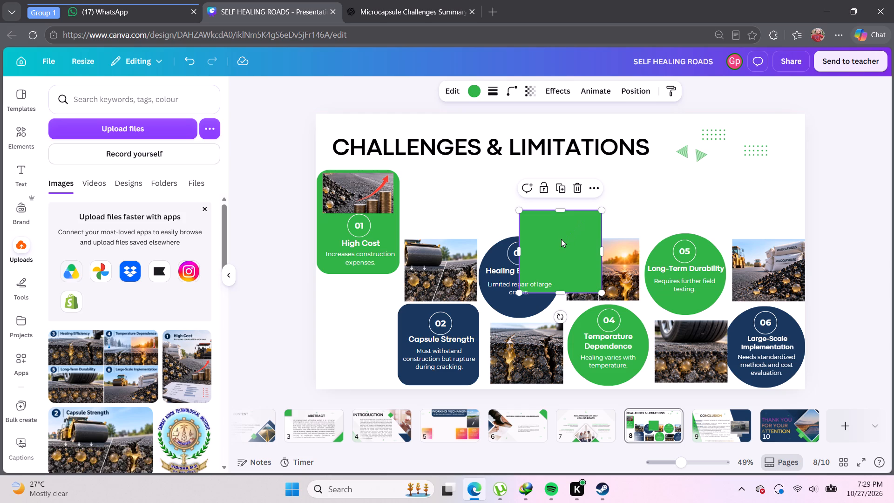
left_click(576, 194)
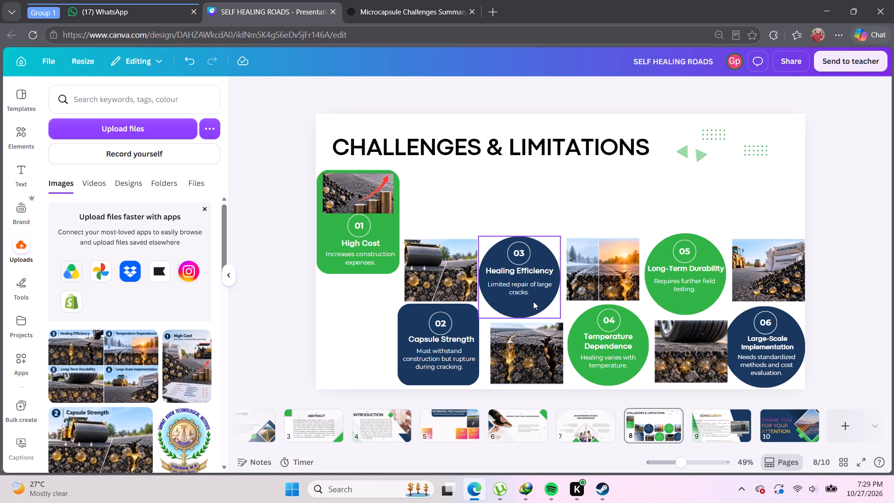
Move the cracked-asphalt image from below the 03 Healing Efficiency circle to directly above it.
left_click_drag(528, 331, 533, 175)
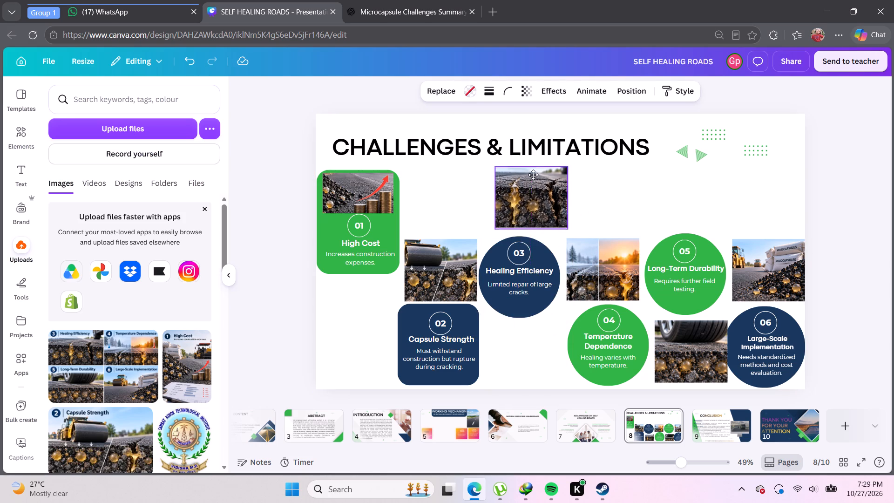
left_click_drag(533, 175, 524, 180)
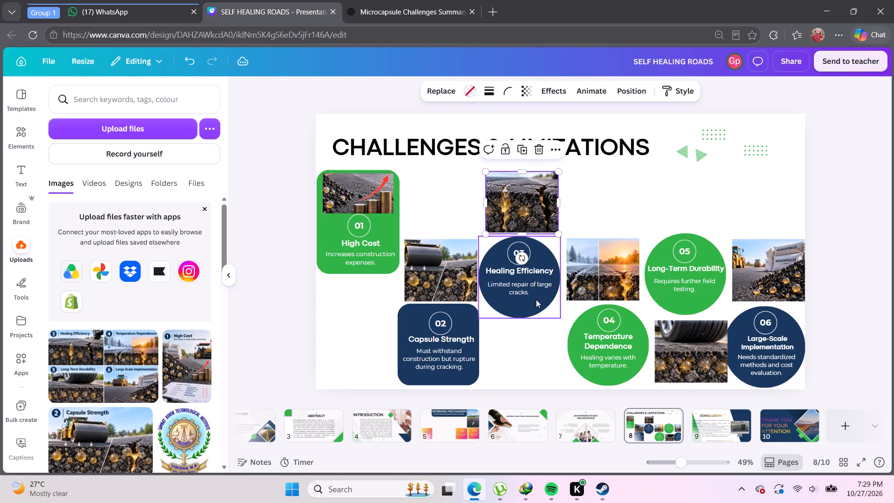
Change the navy 03 Healing Efficiency circle to a rounded square.
left_click(535, 300)
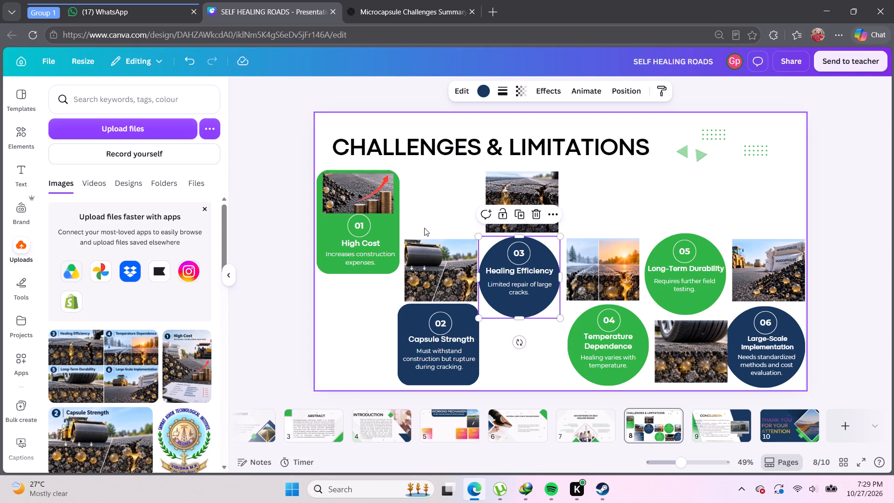
left_click(525, 298)
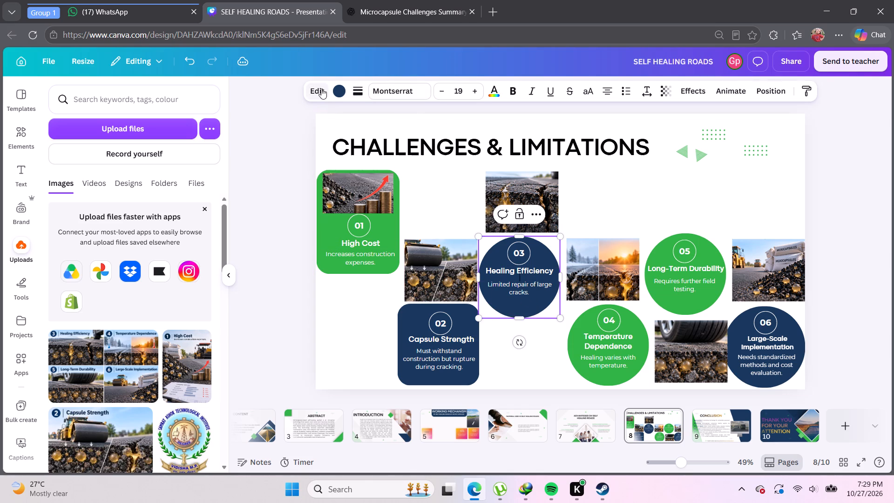
left_click(319, 88)
left_click(103, 150)
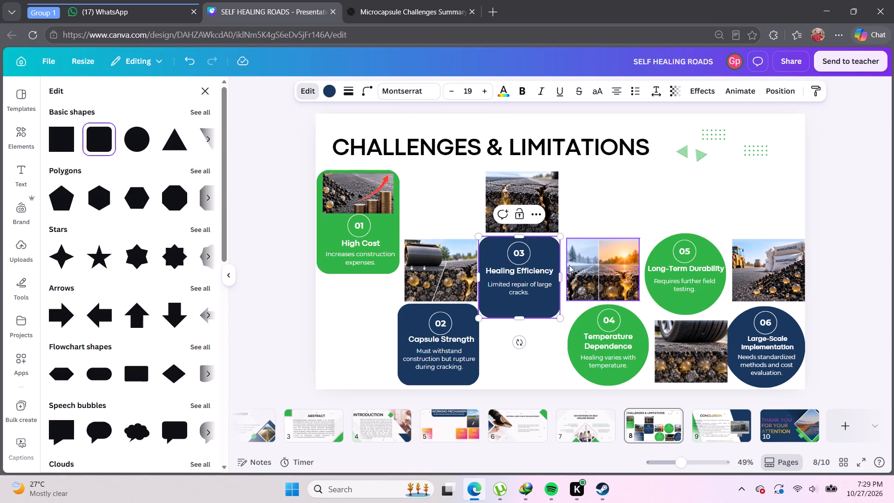
left_click(588, 328)
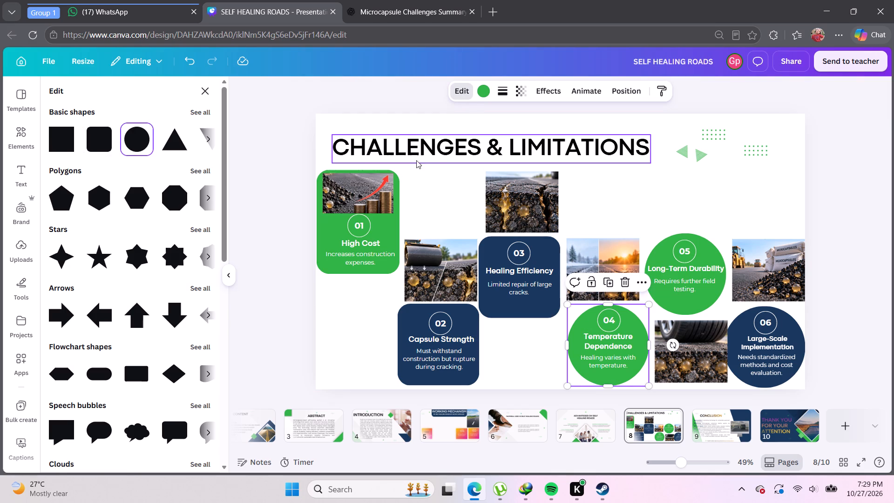
left_click(463, 91)
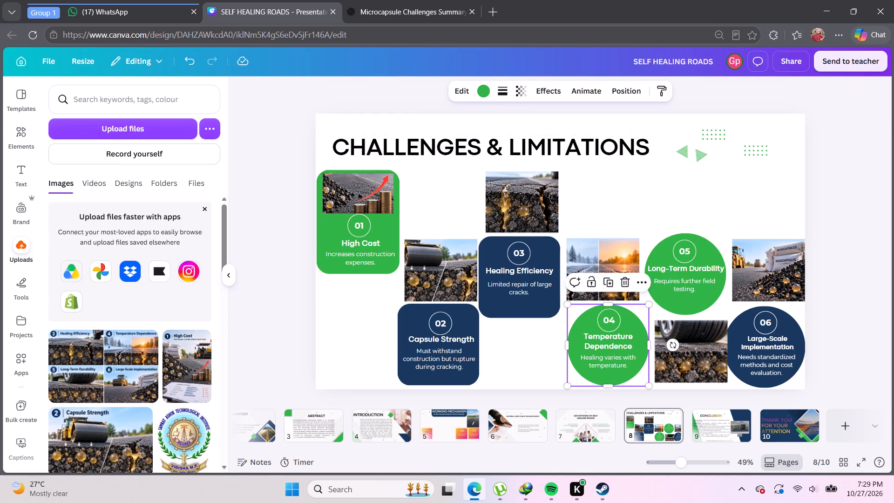
left_click(463, 96)
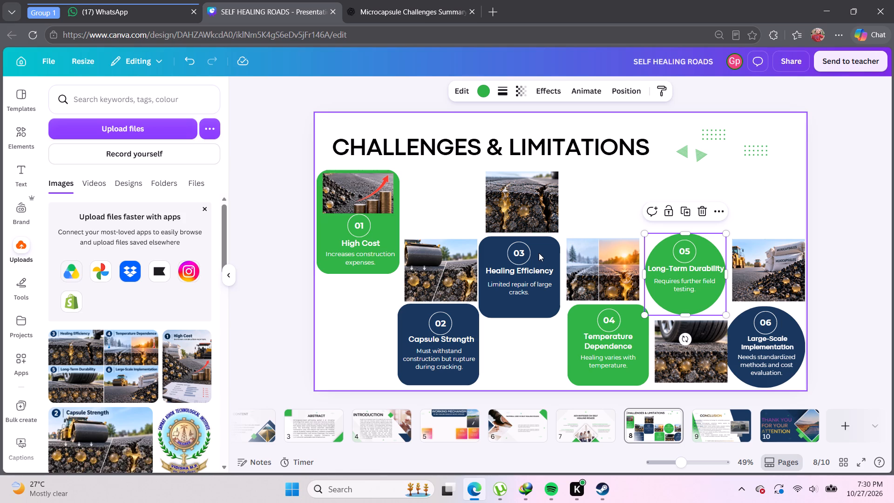
left_click_drag(470, 223, 706, 320)
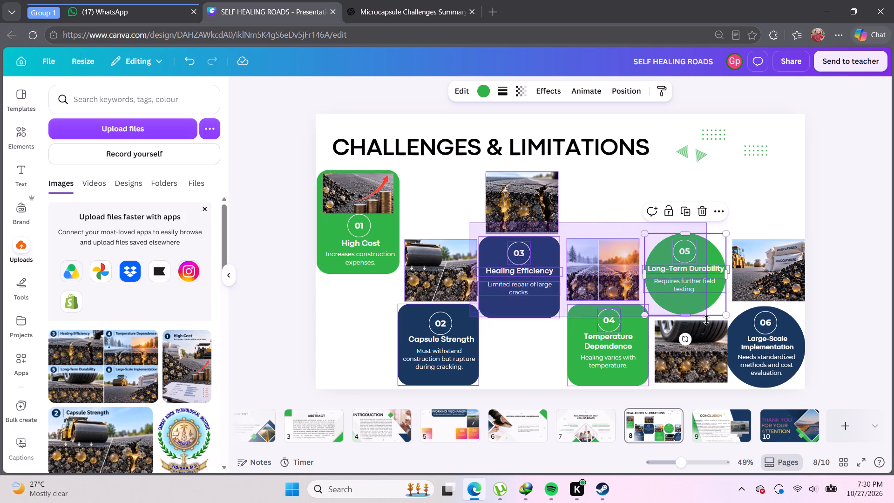
left_click_drag(706, 320, 763, 374)
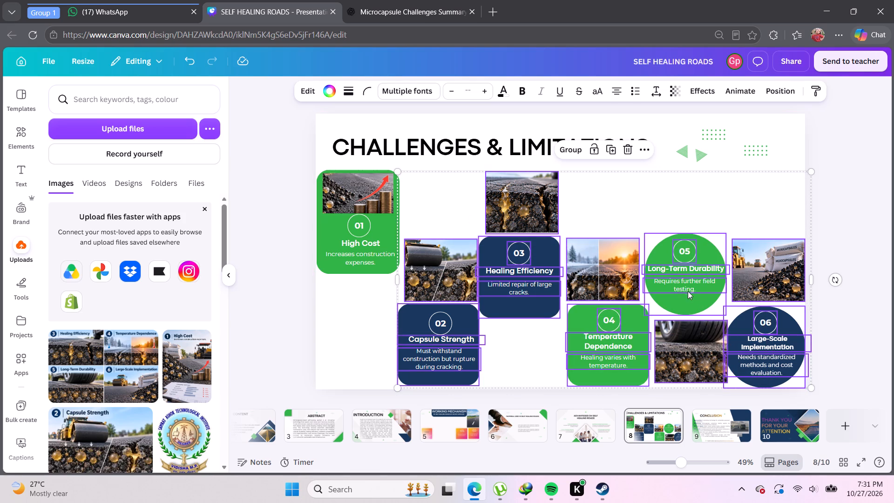
key("Delete")
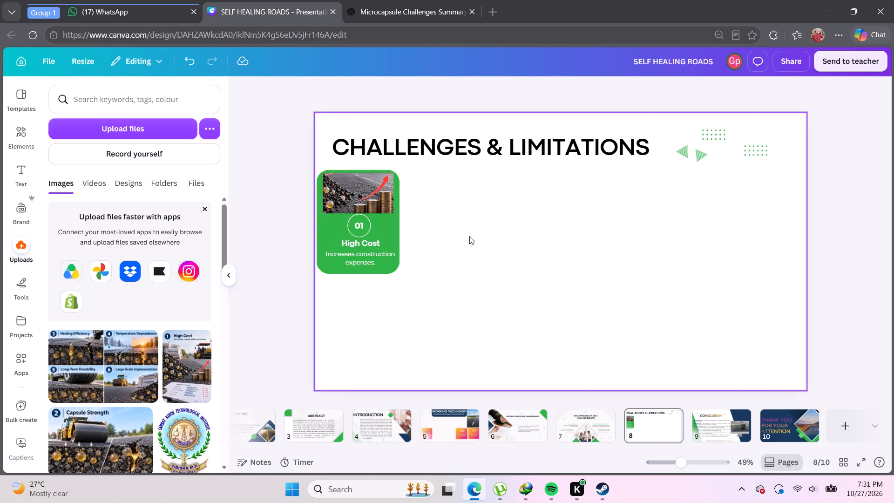
Shift the green High Cost card slightly right, and centre its coins-and-arrow image and 01 badge on it.
left_click_drag(386, 234, 392, 234)
left_click(440, 231)
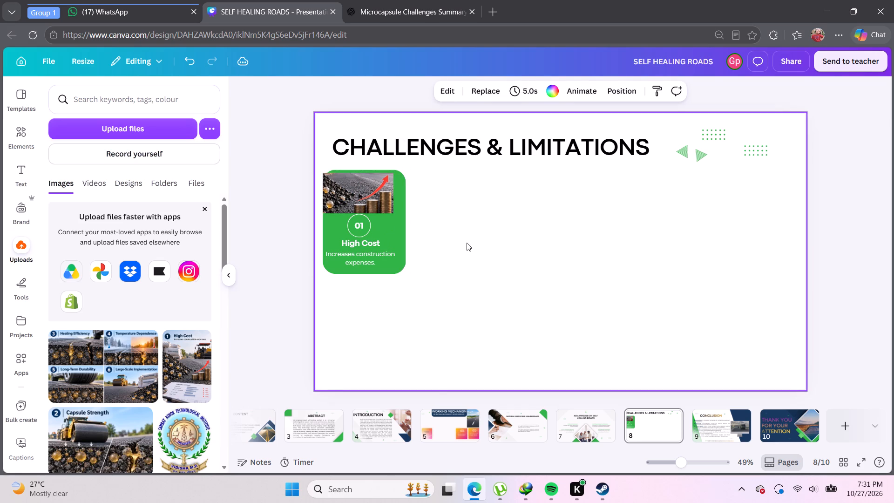
left_click_drag(375, 196, 382, 197)
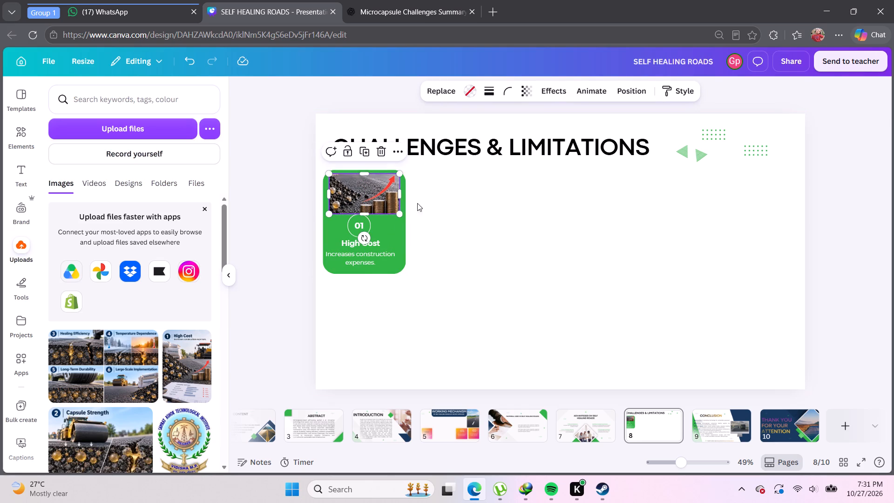
left_click(480, 213)
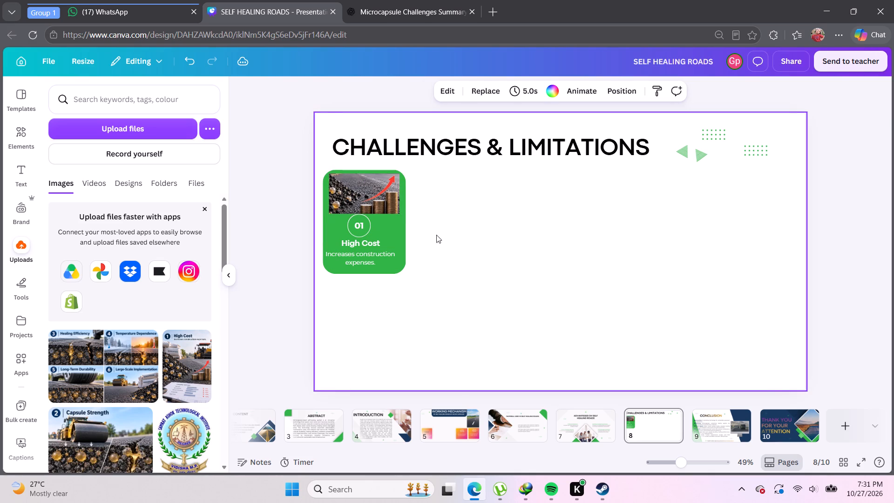
left_click_drag(362, 226, 369, 227)
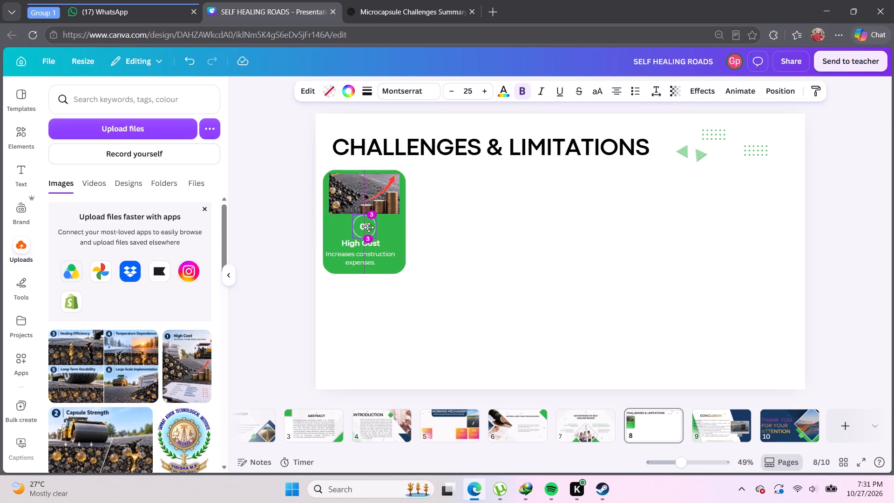
left_click_drag(369, 227, 370, 227)
left_click(428, 224)
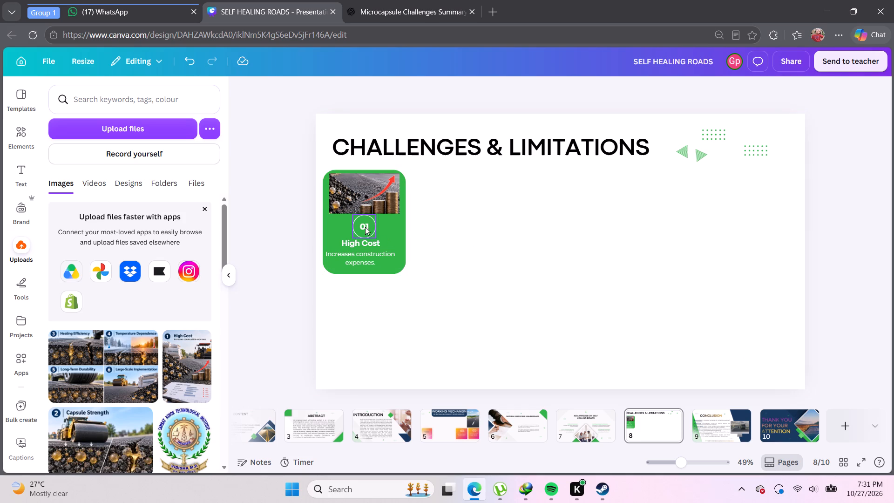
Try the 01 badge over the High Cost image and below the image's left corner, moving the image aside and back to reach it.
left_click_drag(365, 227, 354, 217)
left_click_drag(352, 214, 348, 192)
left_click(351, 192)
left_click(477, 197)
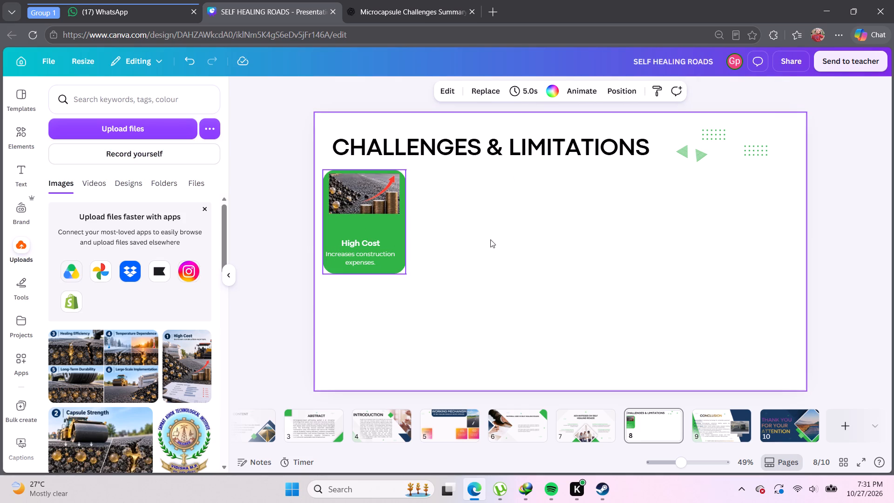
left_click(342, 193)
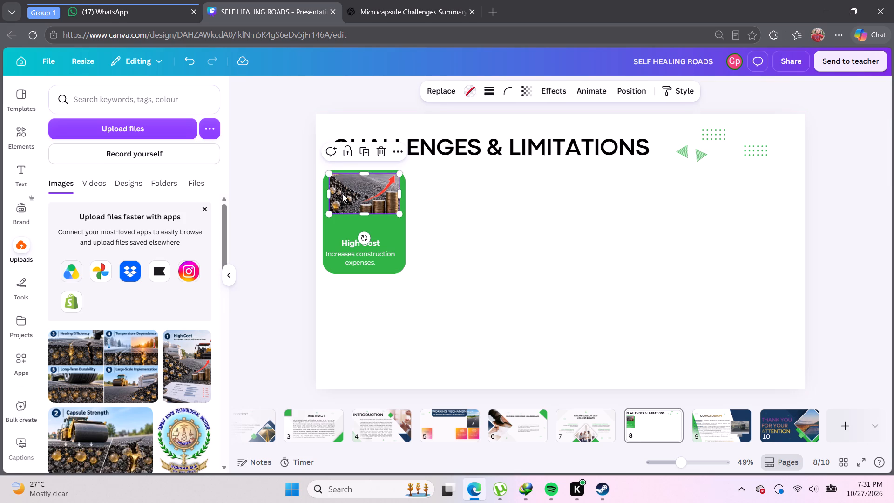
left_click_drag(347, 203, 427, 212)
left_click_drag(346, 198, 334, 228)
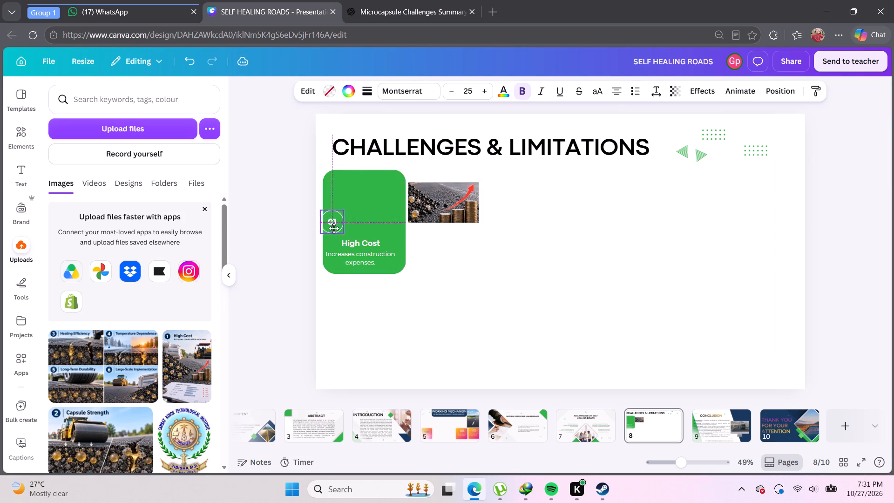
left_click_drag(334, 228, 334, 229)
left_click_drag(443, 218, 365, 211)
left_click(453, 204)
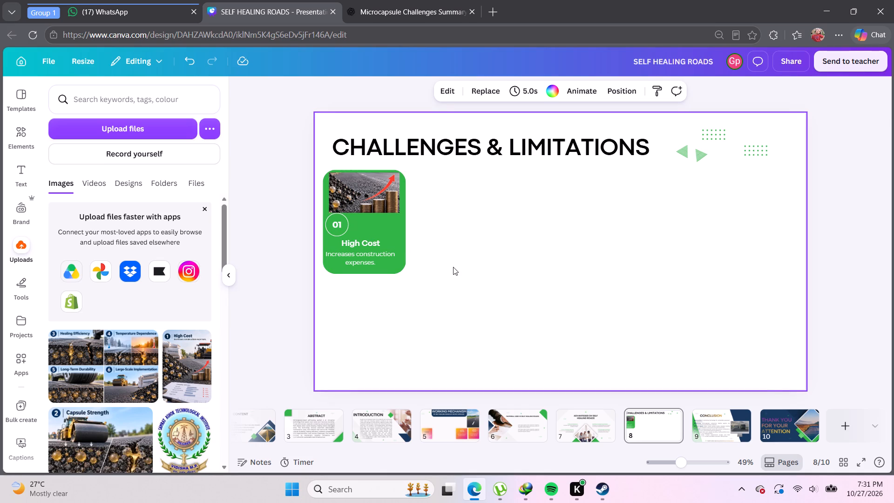
Centre the 01 badge on the card, evenly spaced between the image and the High Cost heading.
left_click_drag(338, 225, 367, 226)
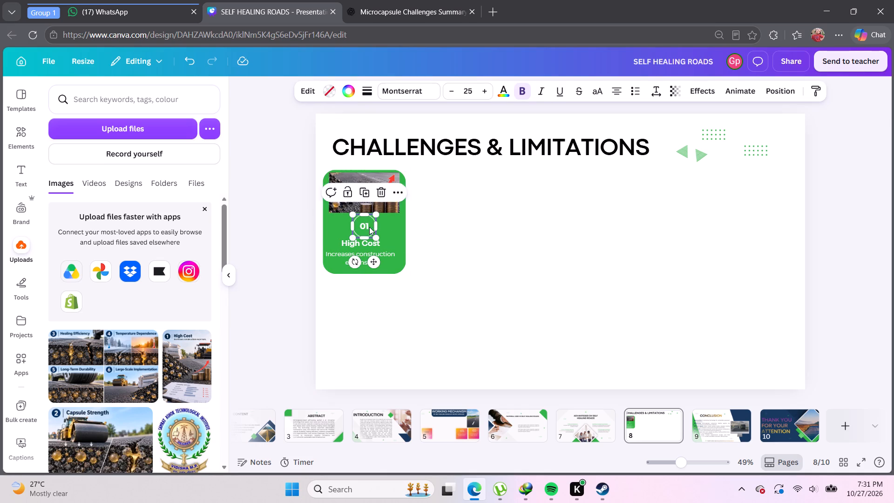
left_click(471, 228)
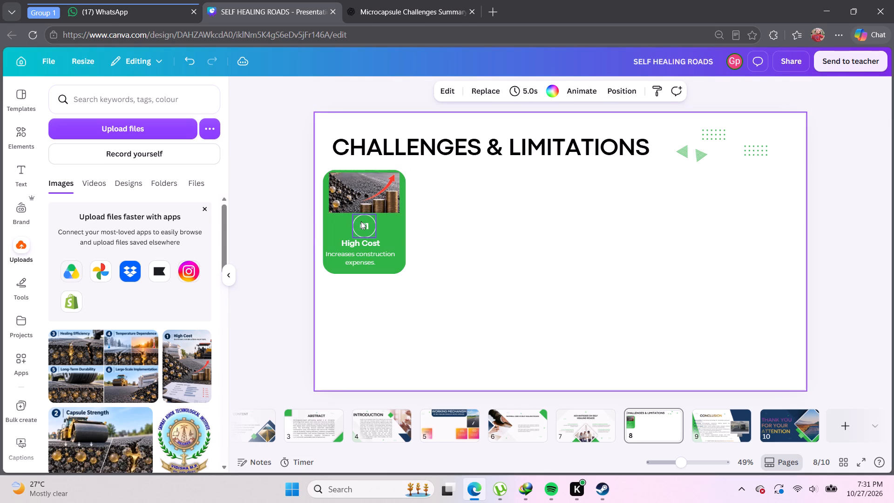
left_click(366, 229)
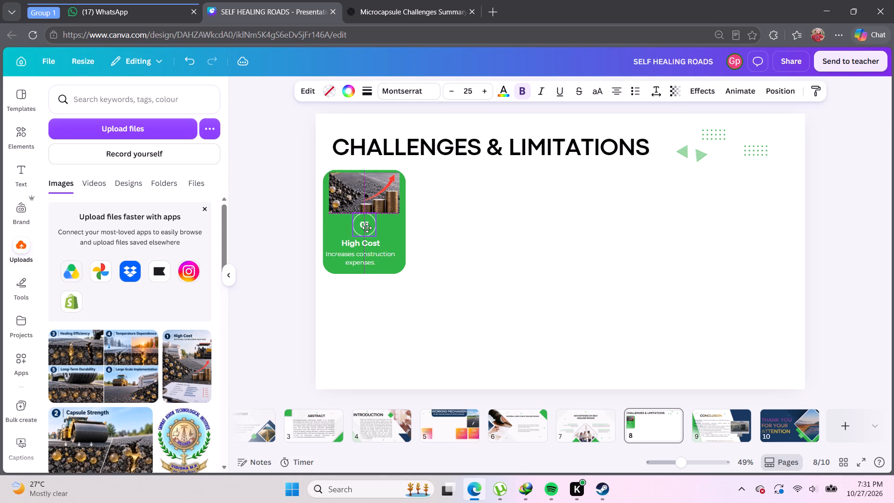
left_click(436, 228)
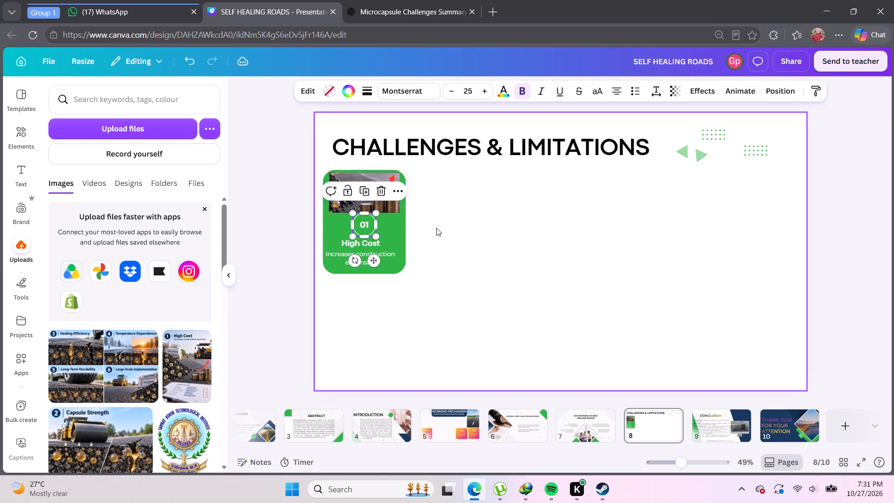
left_click(387, 206)
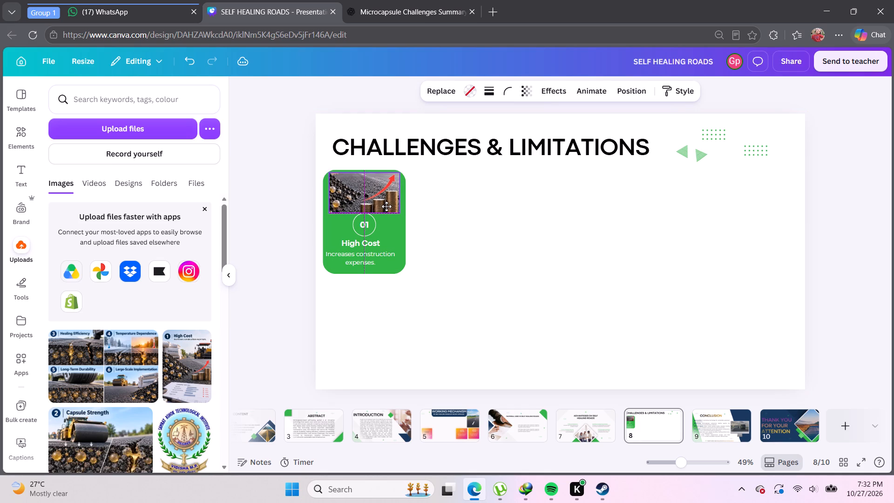
left_click(454, 218)
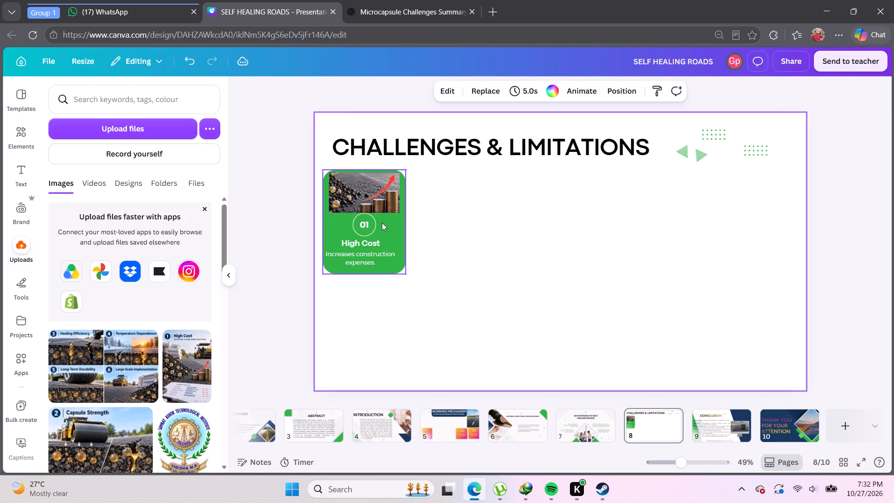
left_click(370, 223)
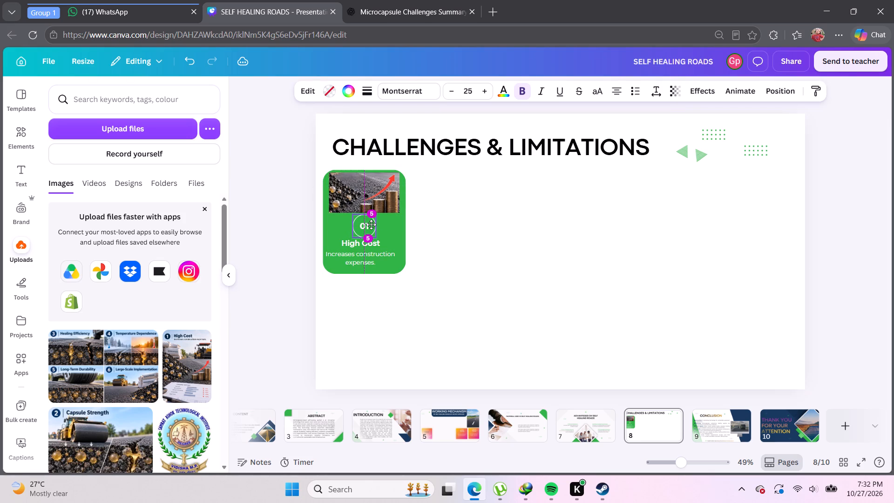
left_click(445, 228)
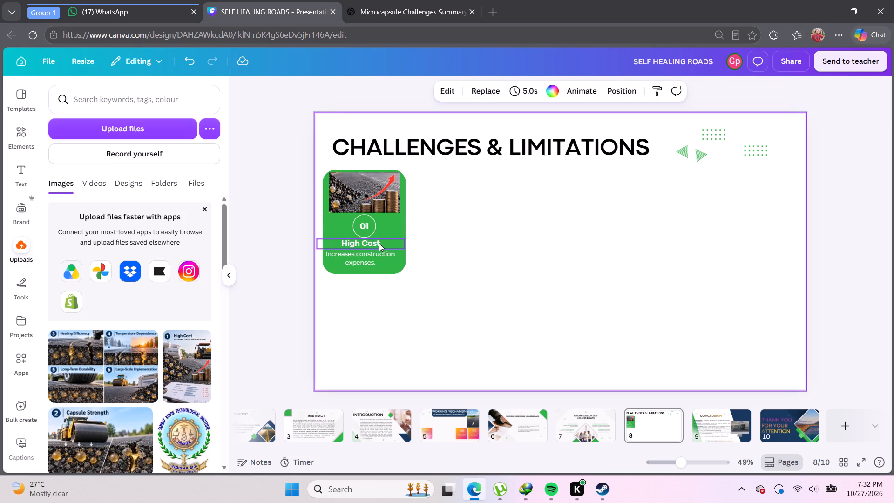
Centre the High Cost heading and its "Increases construction expenses." description on the green card beneath the 01 badge.
left_click(371, 243)
left_click(459, 243)
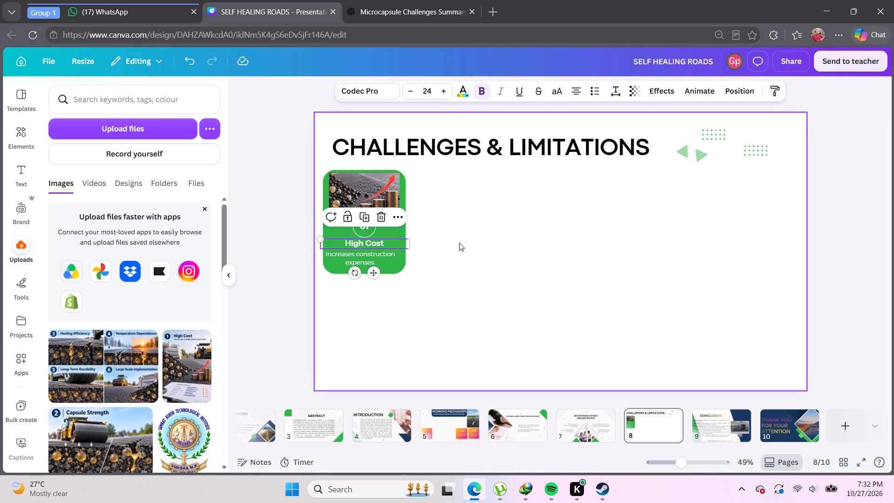
left_click_drag(382, 255, 387, 255)
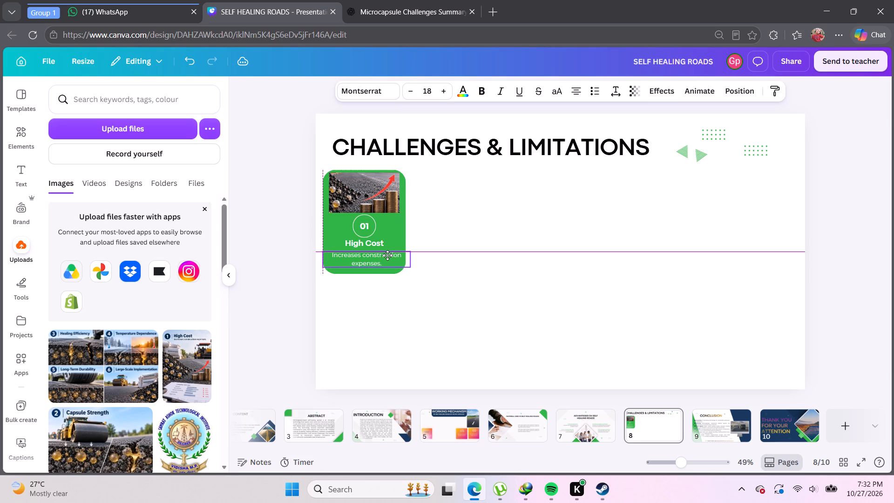
left_click_drag(387, 255, 384, 254)
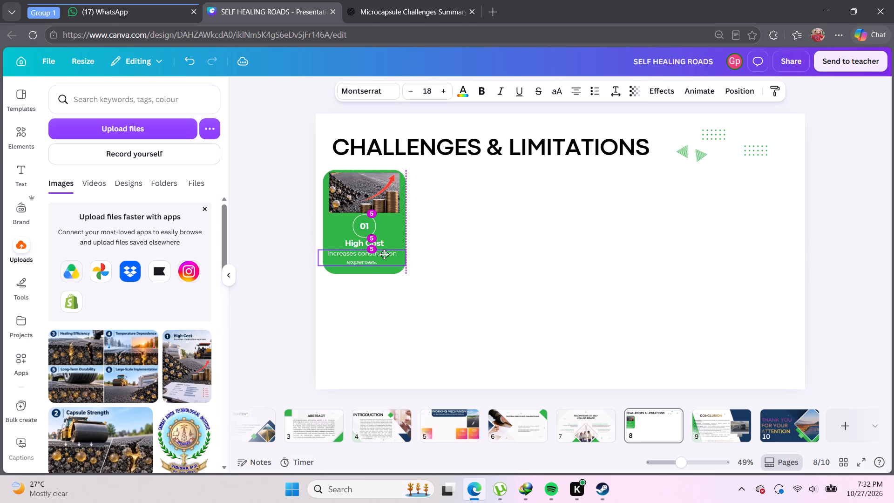
left_click_drag(384, 254, 386, 255)
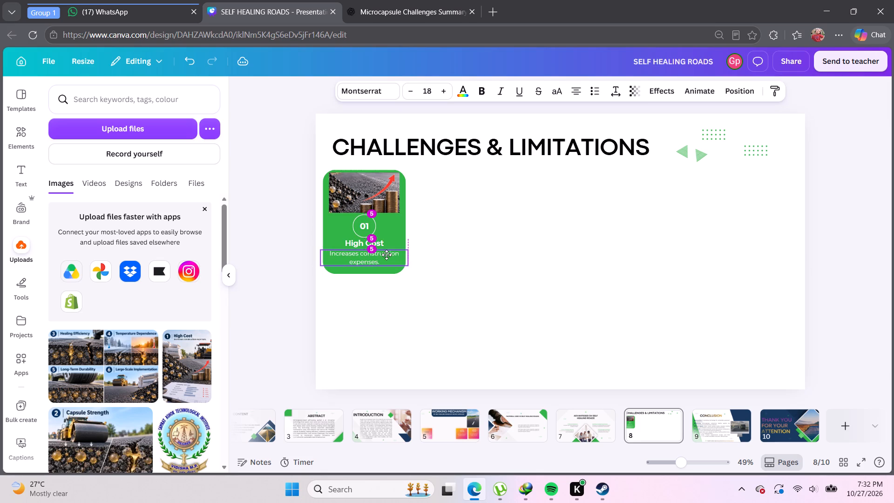
left_click_drag(386, 255, 386, 254)
left_click(468, 247)
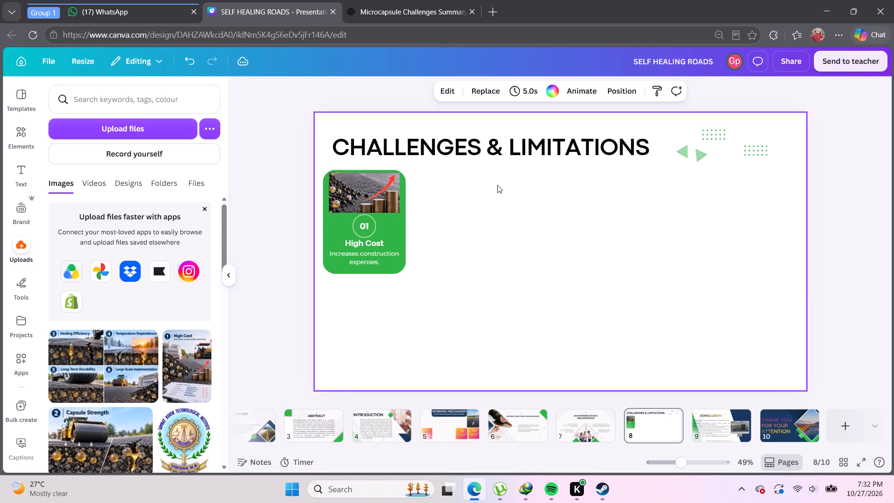
left_click(474, 231)
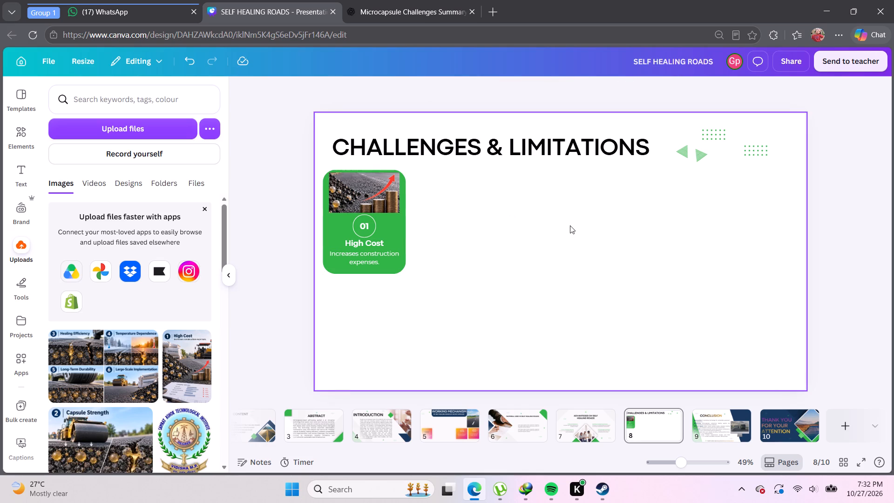
Set the High Cost image's corner rounding to 55.
left_click(377, 201)
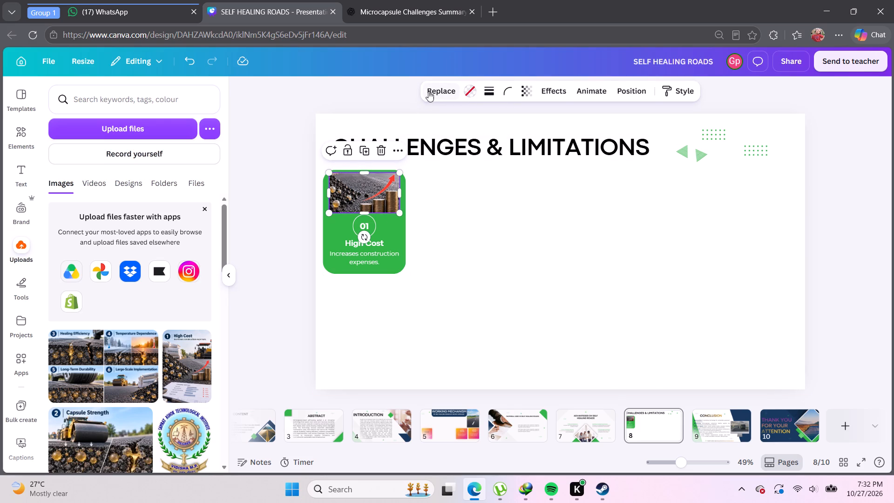
left_click(507, 93)
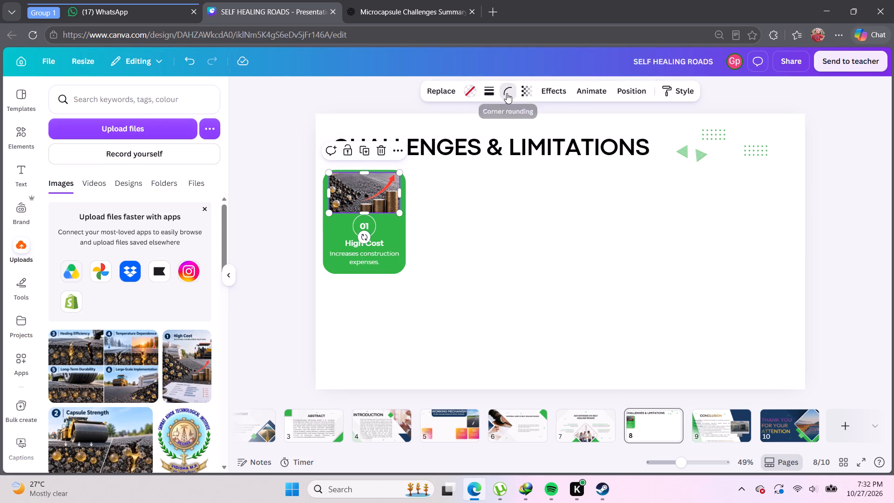
left_click_drag(456, 132, 500, 141)
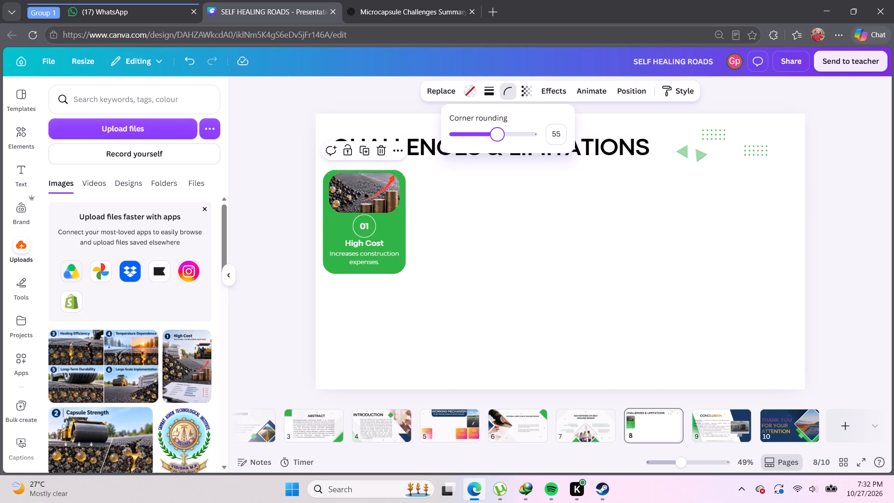
Enlarge the High Cost image so it spans the full width of the card's top edge.
left_click_drag(500, 141, 487, 144)
left_click(488, 243)
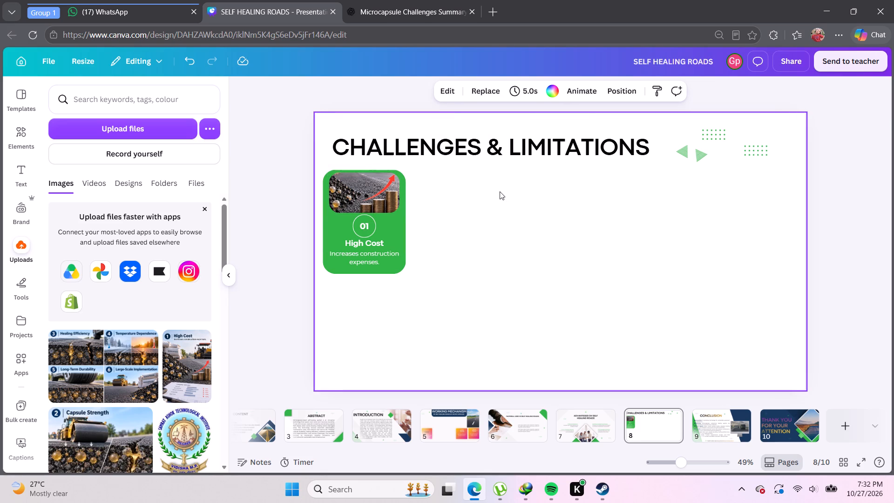
left_click(367, 189)
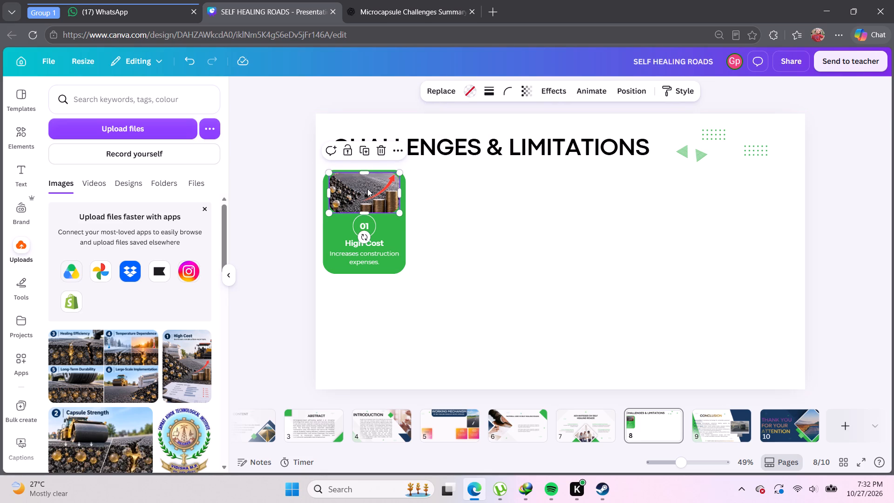
left_click_drag(400, 216, 405, 218)
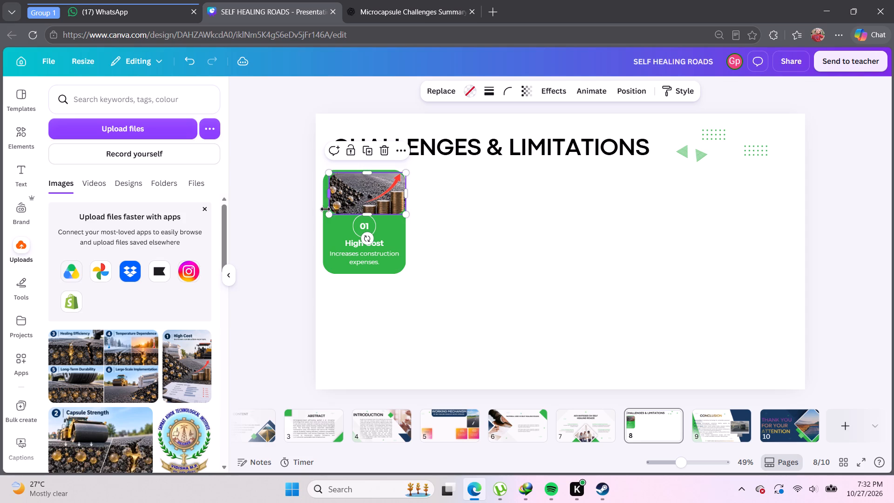
left_click_drag(328, 215, 323, 217)
left_click(432, 215)
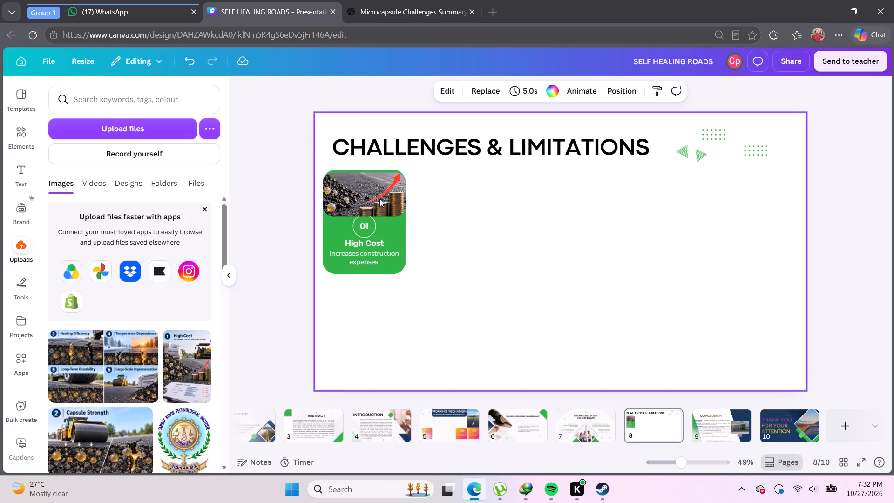
left_click(379, 199)
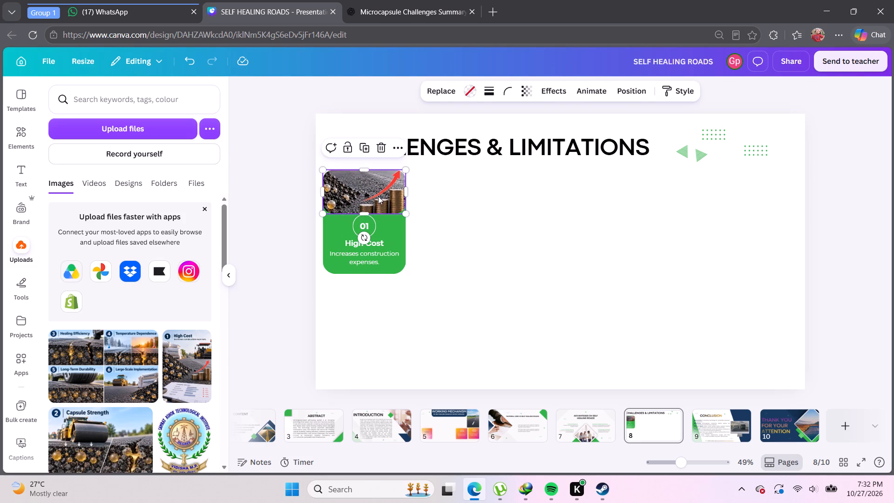
left_click(441, 193)
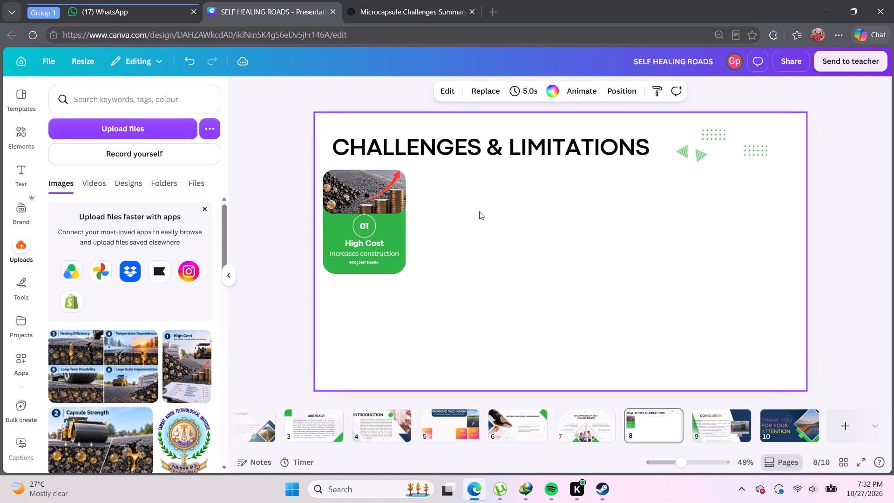
left_click(479, 211)
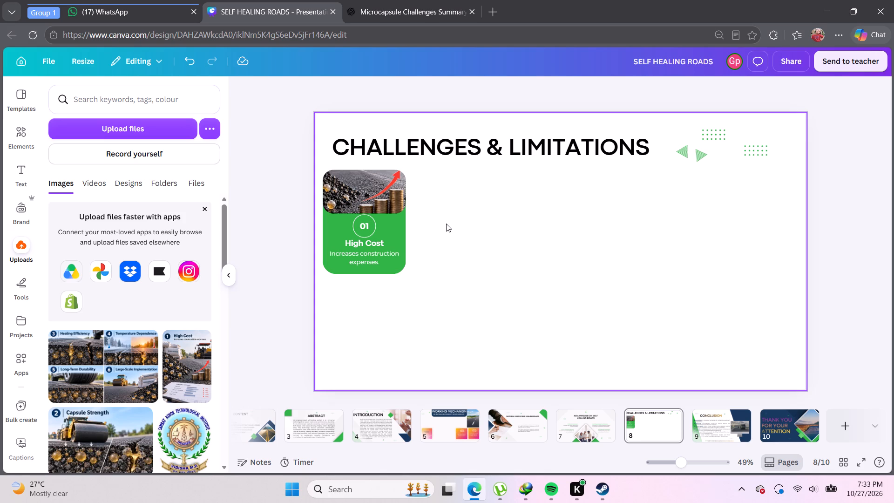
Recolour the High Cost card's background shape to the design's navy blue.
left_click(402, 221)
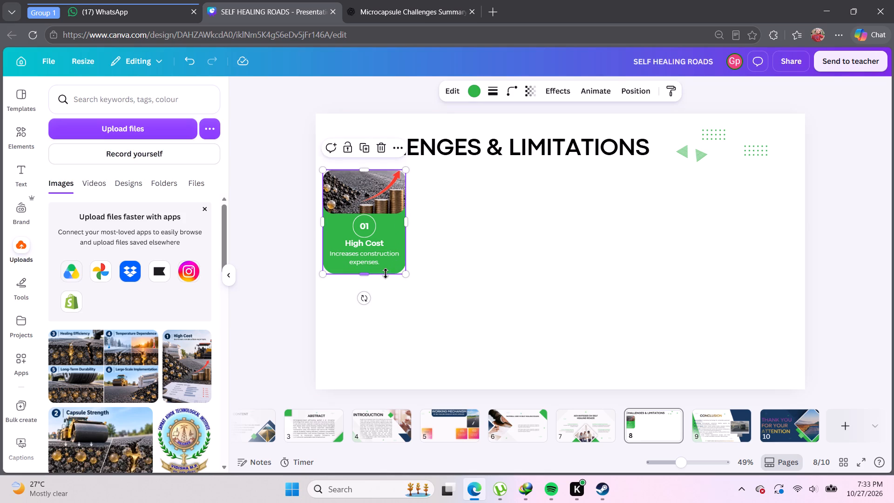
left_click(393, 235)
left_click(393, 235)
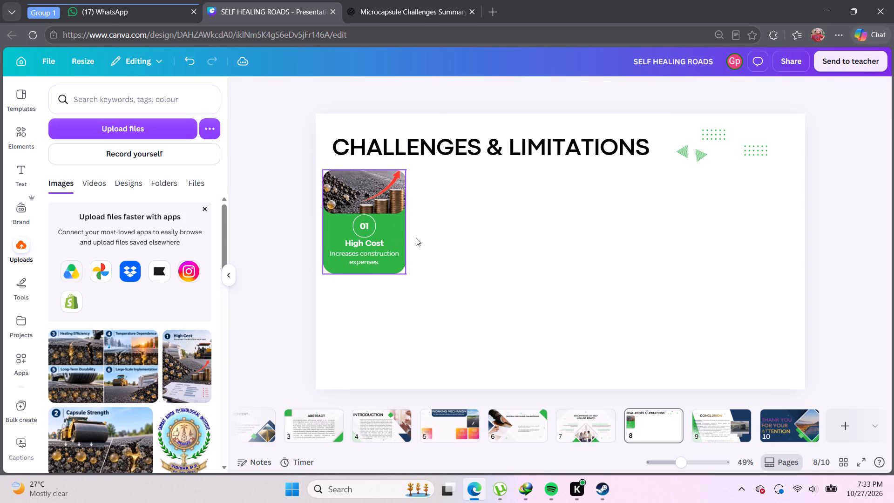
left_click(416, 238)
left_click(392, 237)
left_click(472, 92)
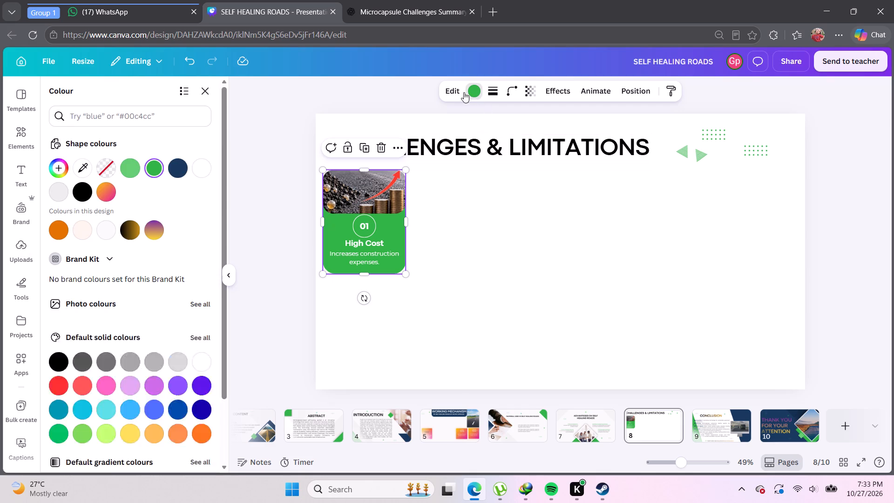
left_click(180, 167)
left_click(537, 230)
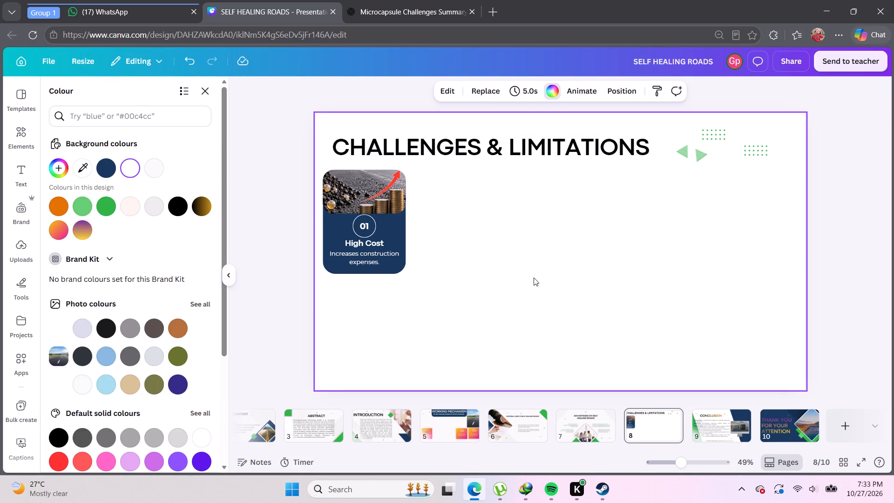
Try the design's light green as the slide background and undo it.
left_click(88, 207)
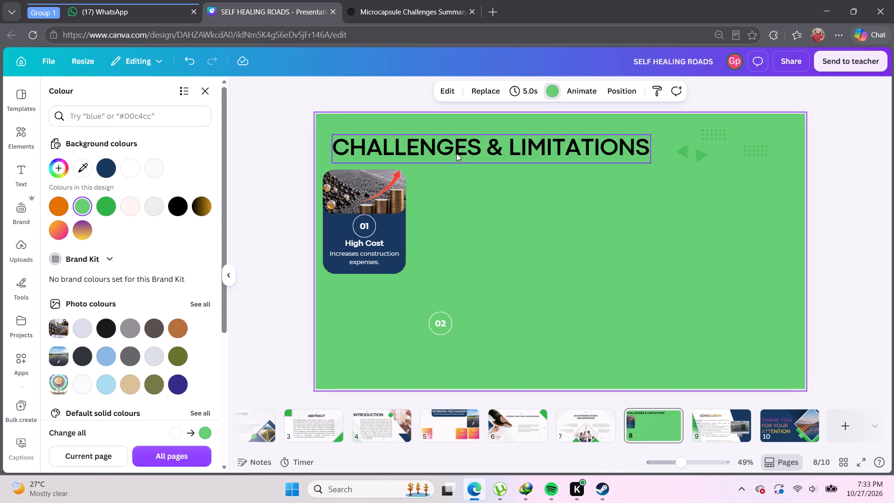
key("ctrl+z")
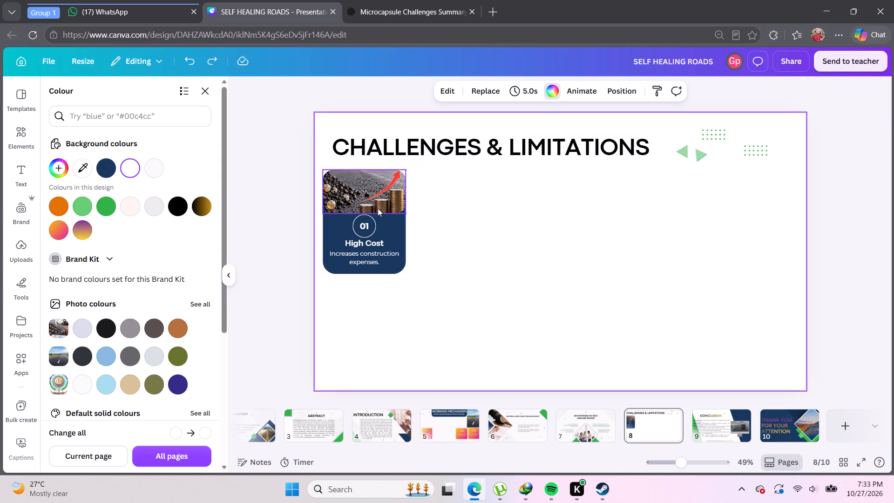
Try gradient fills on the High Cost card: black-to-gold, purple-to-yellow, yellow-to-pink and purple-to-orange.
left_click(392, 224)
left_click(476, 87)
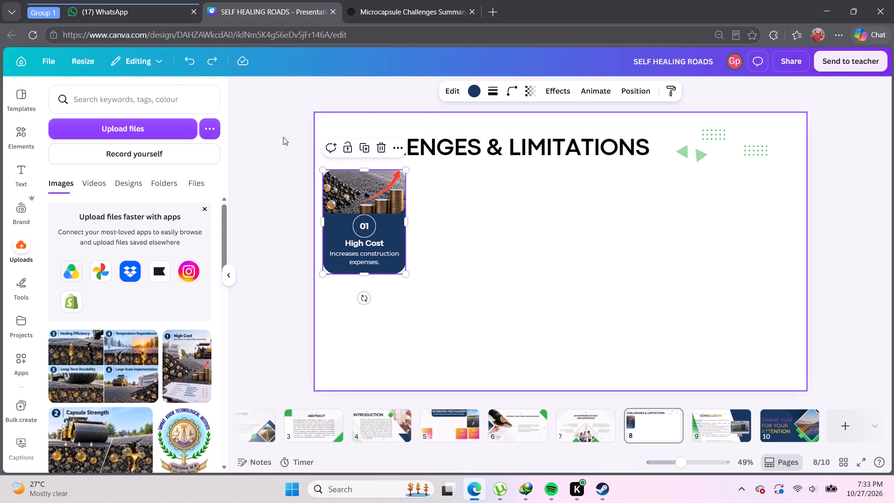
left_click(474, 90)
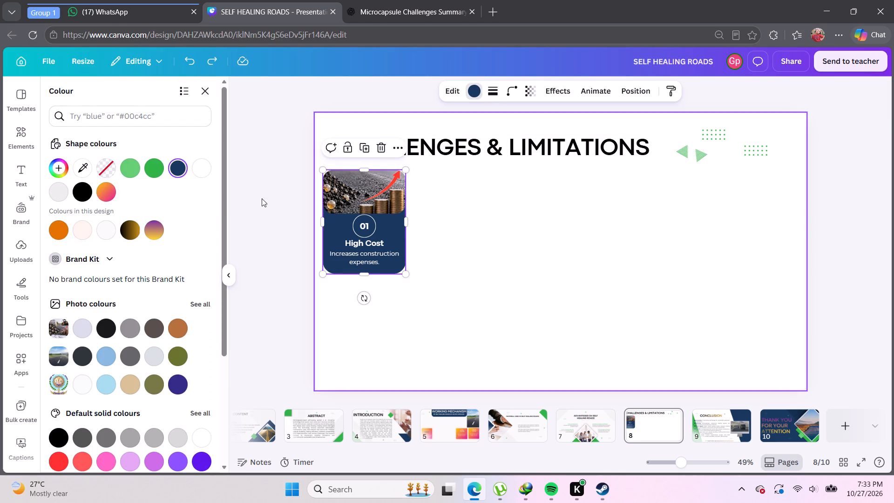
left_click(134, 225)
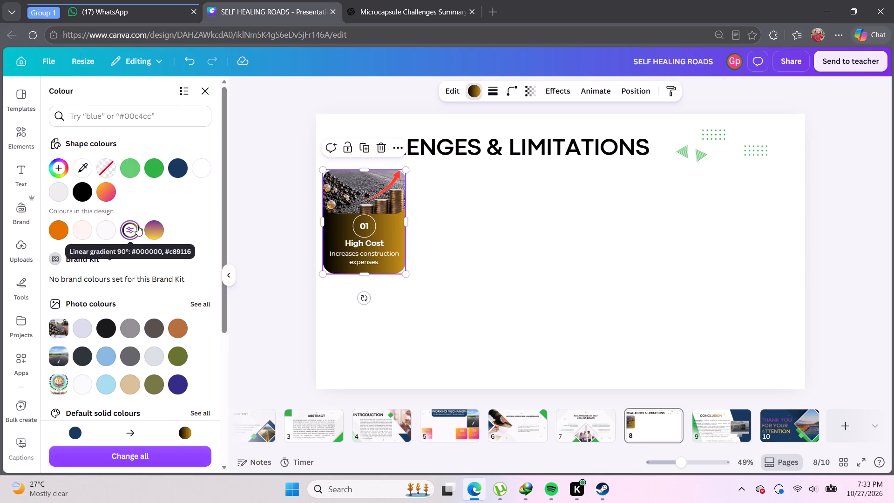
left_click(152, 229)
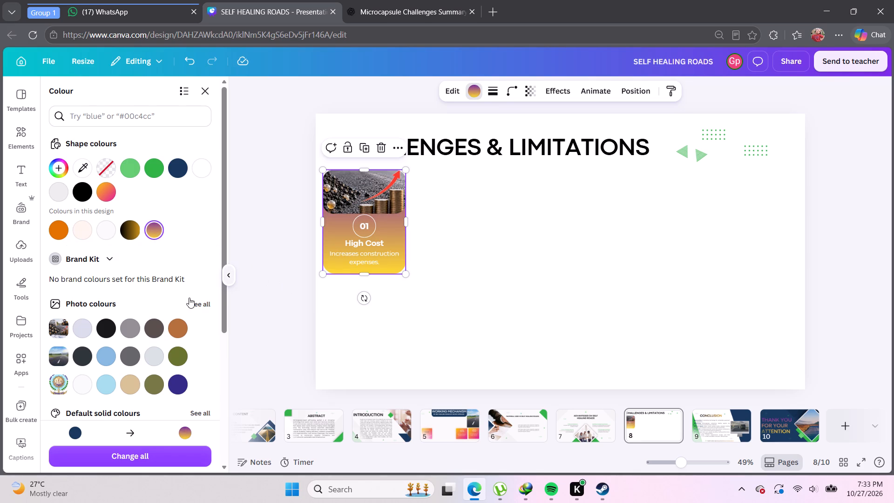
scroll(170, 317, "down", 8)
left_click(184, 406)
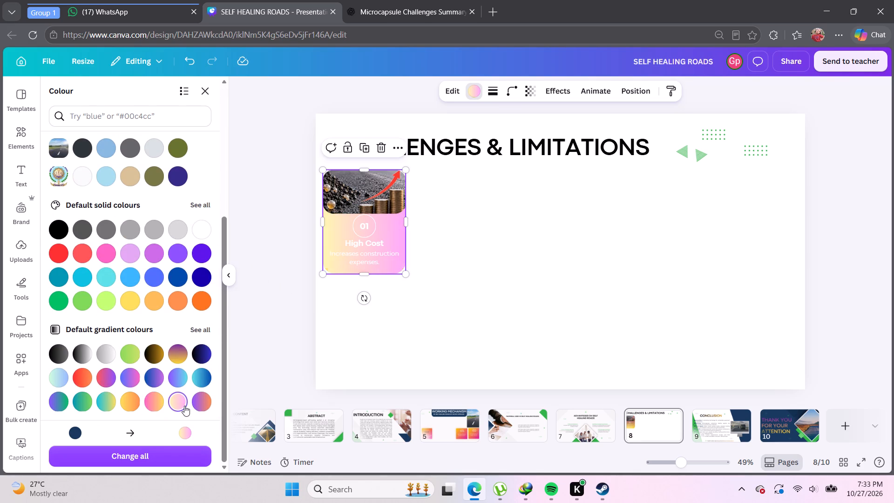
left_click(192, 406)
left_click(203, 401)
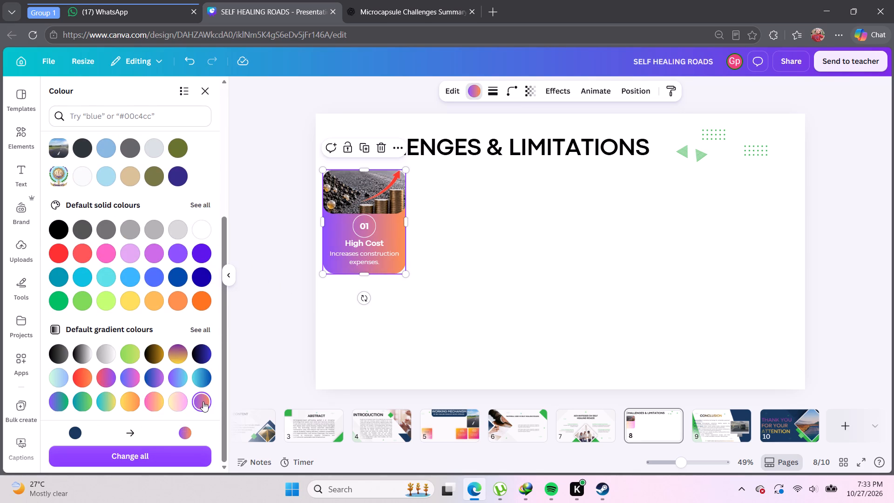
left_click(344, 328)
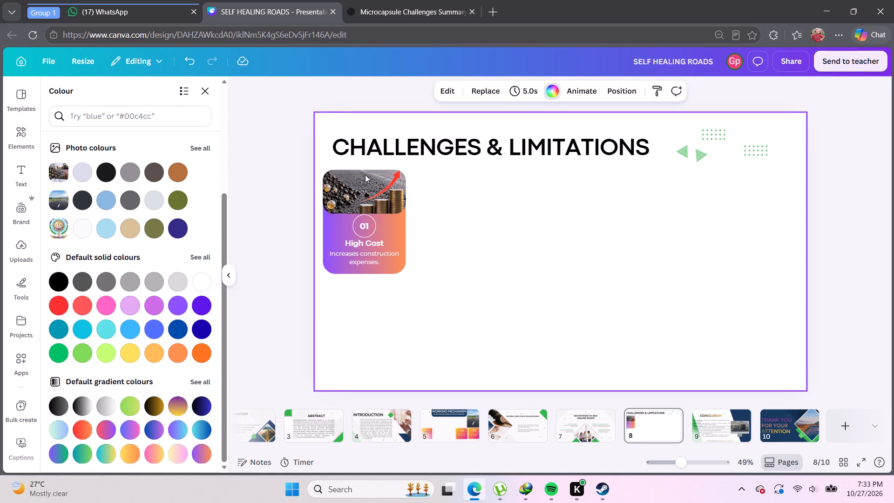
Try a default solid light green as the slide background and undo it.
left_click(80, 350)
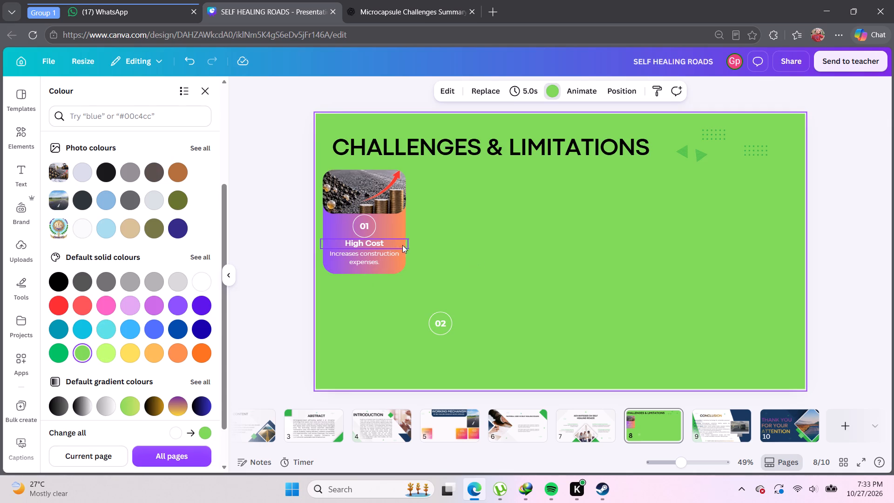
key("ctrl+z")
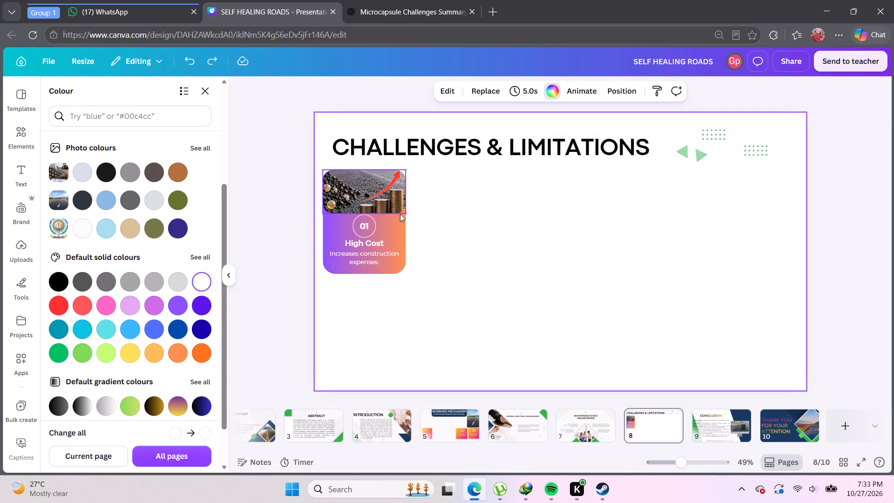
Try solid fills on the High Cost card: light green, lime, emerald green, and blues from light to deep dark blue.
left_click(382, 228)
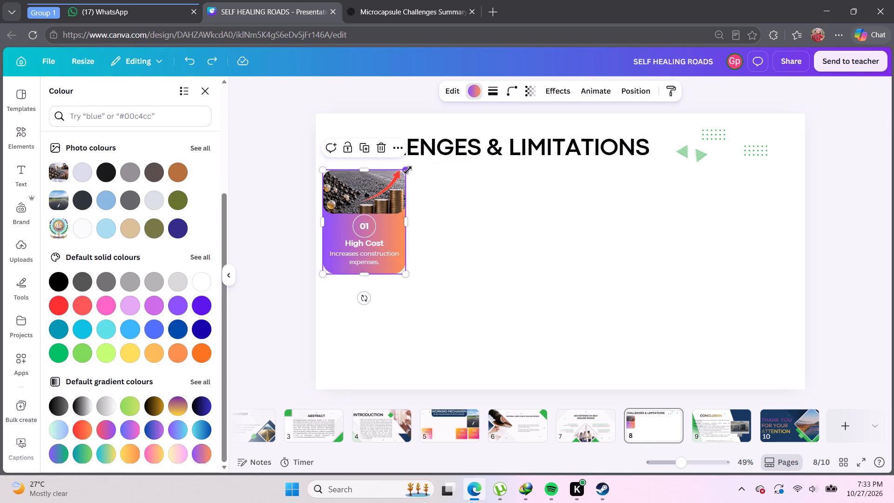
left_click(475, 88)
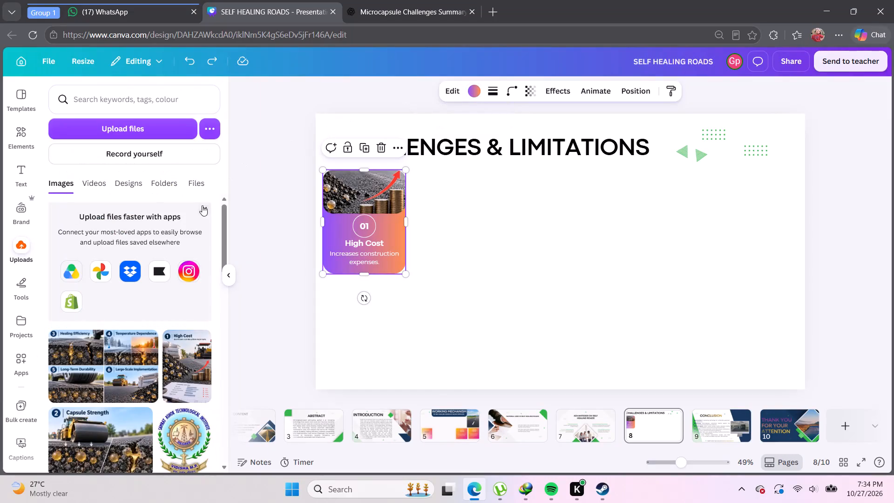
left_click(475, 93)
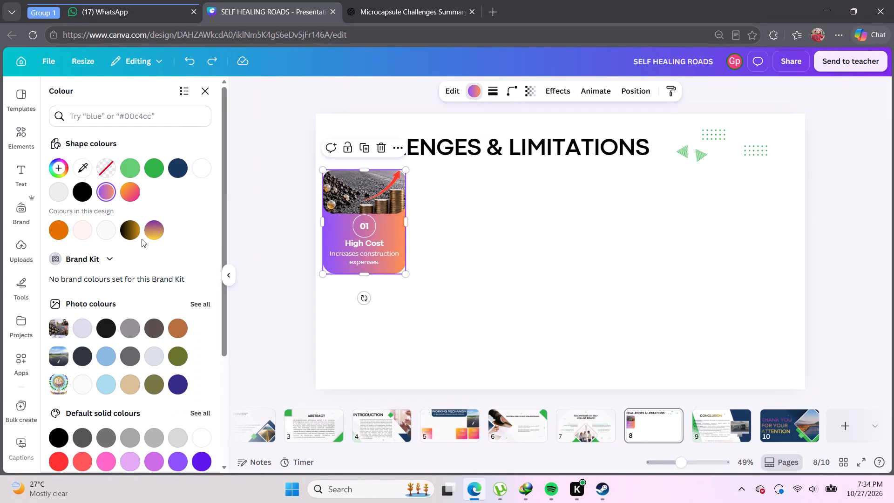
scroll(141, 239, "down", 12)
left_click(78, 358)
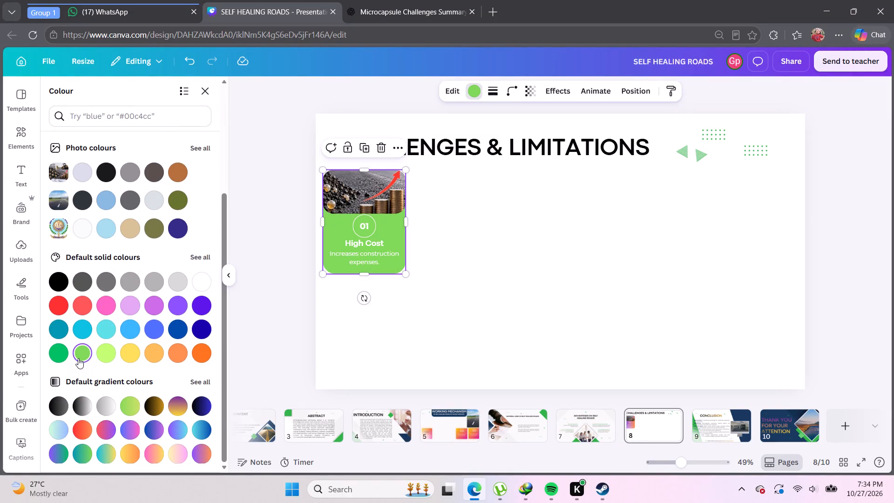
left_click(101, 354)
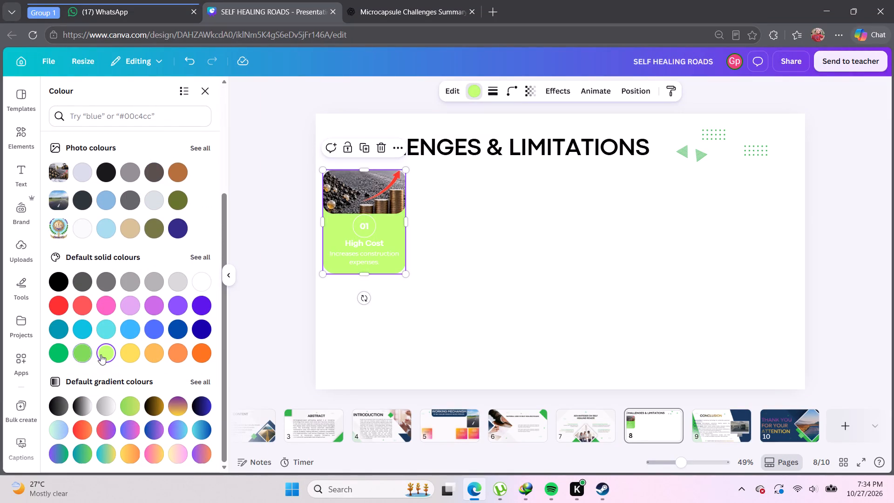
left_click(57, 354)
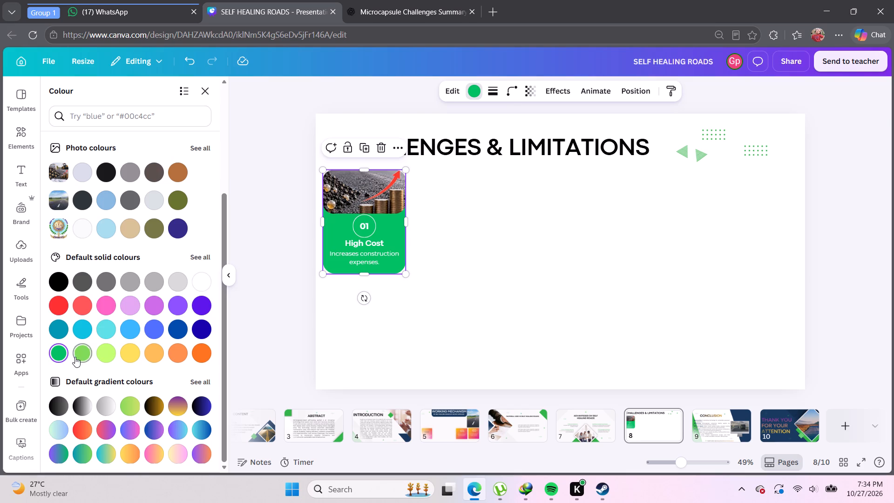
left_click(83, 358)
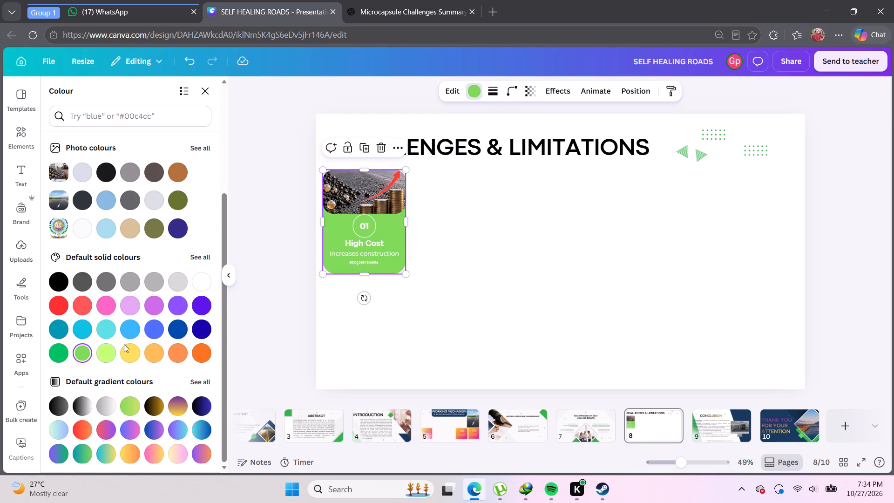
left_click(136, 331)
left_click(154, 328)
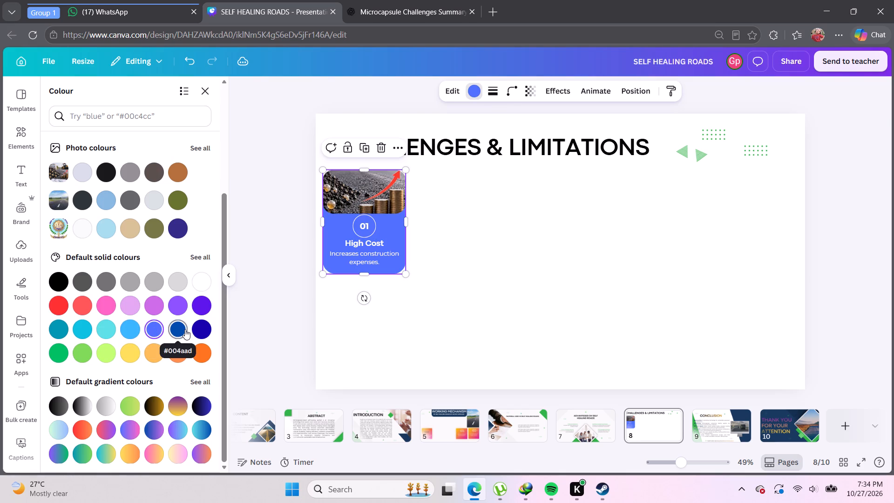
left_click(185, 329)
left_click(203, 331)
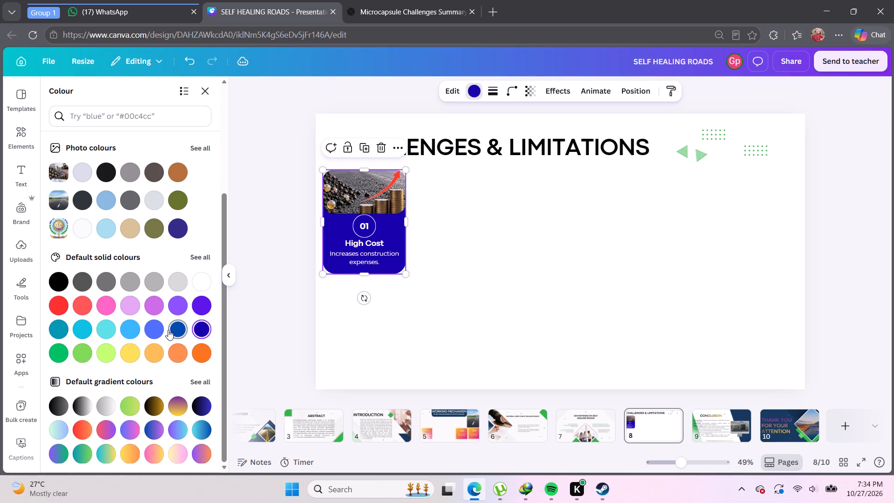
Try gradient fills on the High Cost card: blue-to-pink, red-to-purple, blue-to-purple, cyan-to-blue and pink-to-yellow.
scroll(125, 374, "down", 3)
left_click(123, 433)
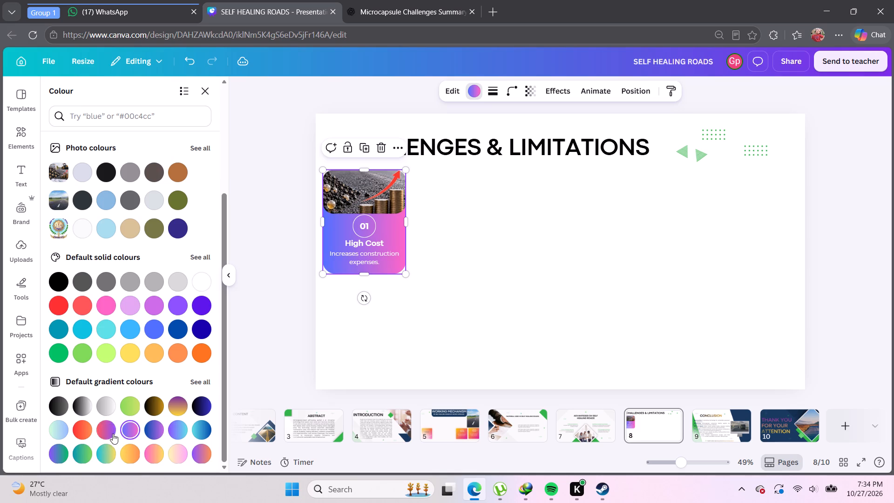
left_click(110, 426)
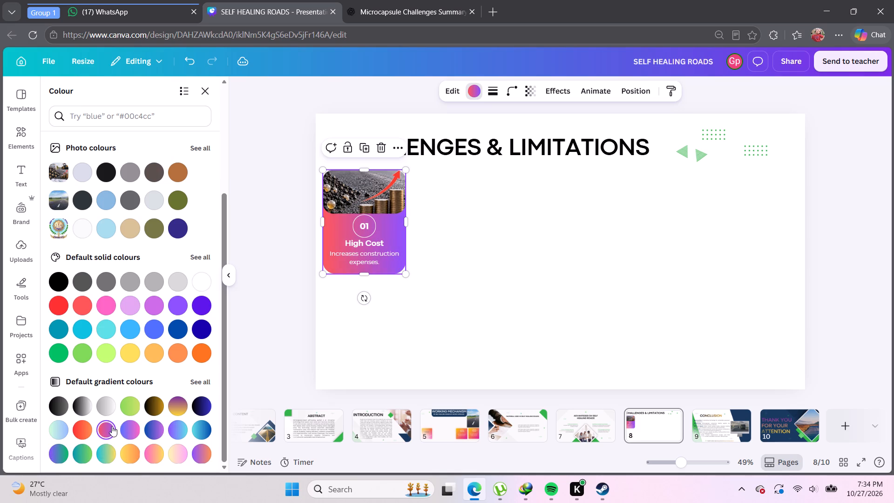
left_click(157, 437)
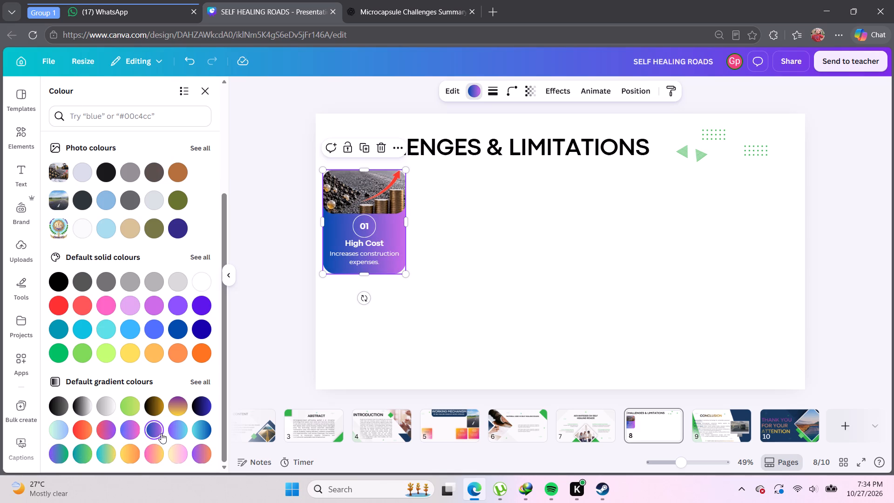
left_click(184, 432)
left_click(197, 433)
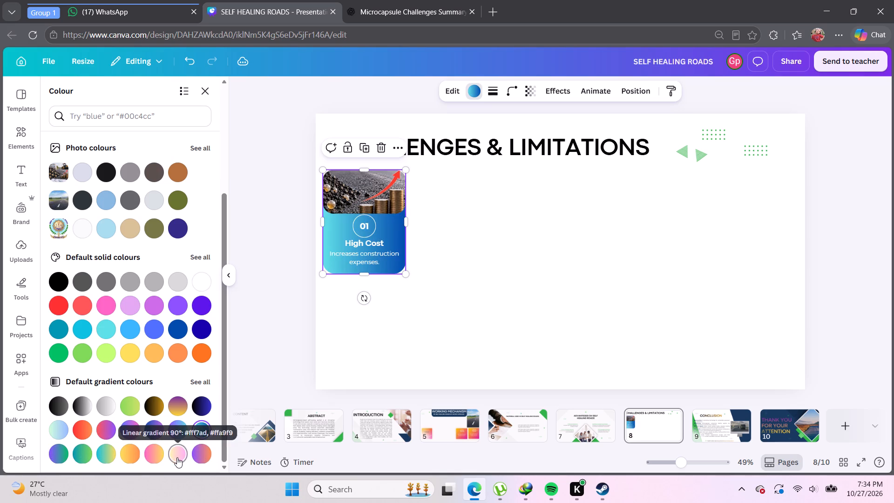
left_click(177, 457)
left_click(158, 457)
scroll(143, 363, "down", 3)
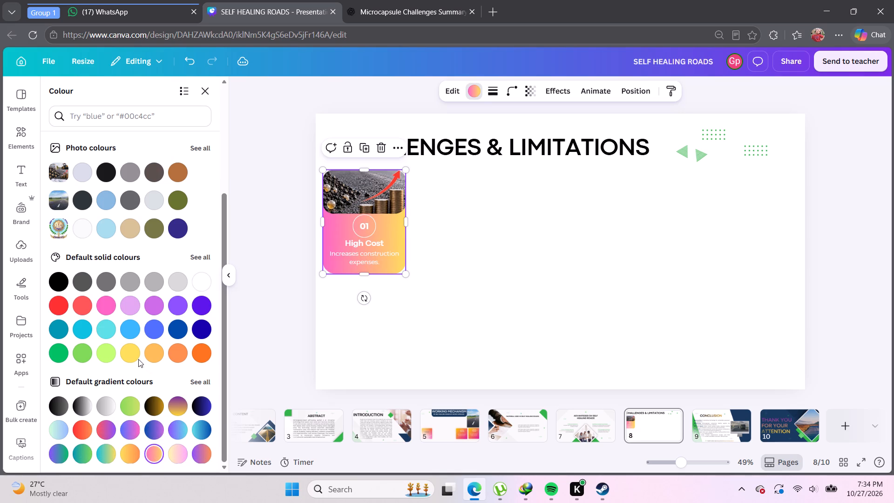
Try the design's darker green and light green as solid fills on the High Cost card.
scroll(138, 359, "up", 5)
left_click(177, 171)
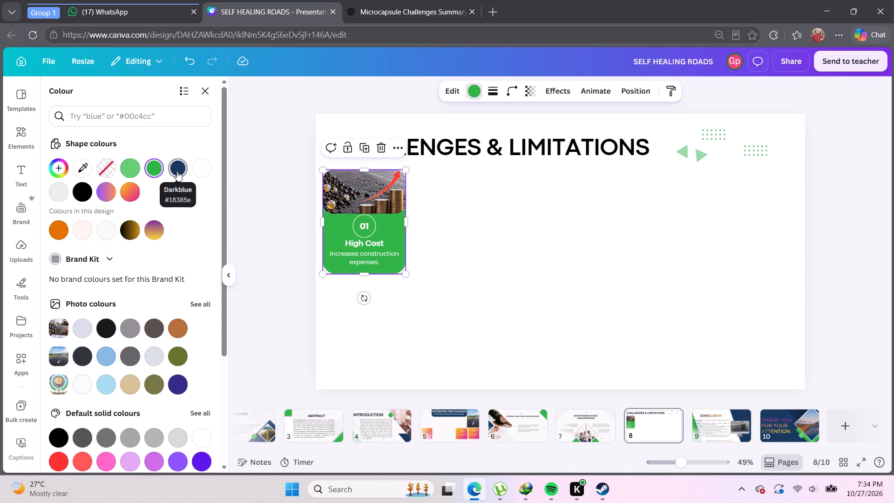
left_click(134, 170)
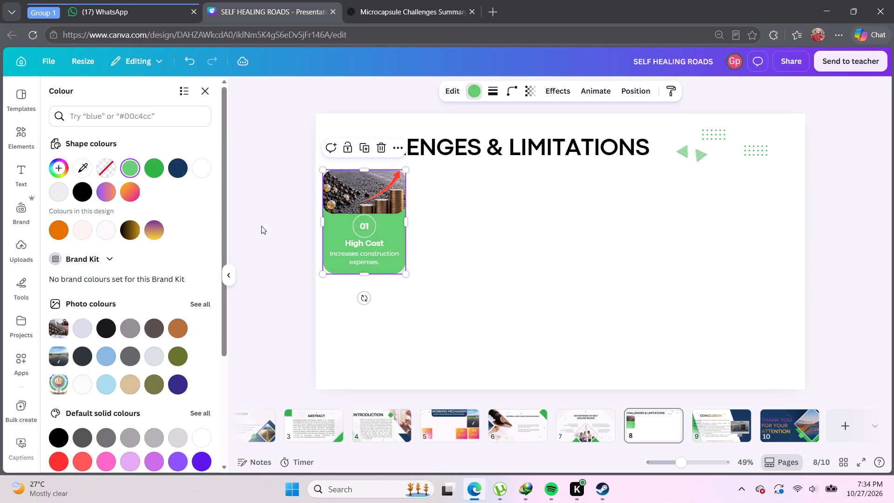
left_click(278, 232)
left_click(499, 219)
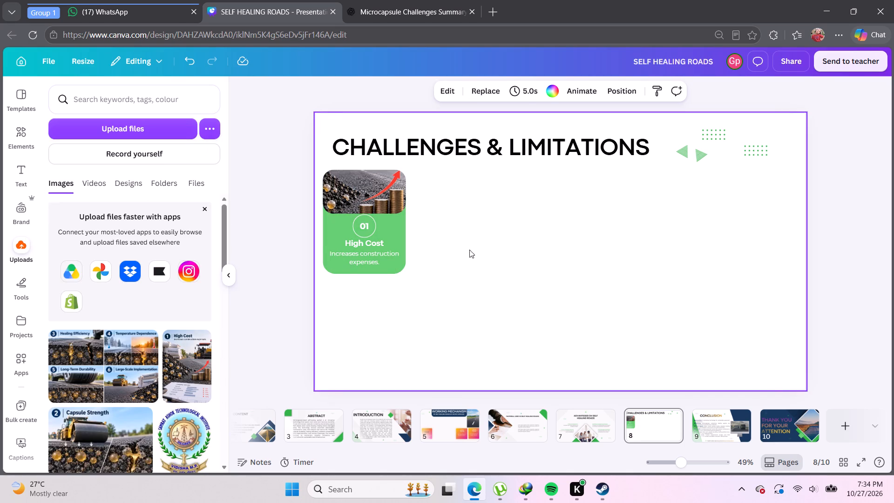
Fill the High Cost card's background shape with the design's darker green.
left_click(396, 230)
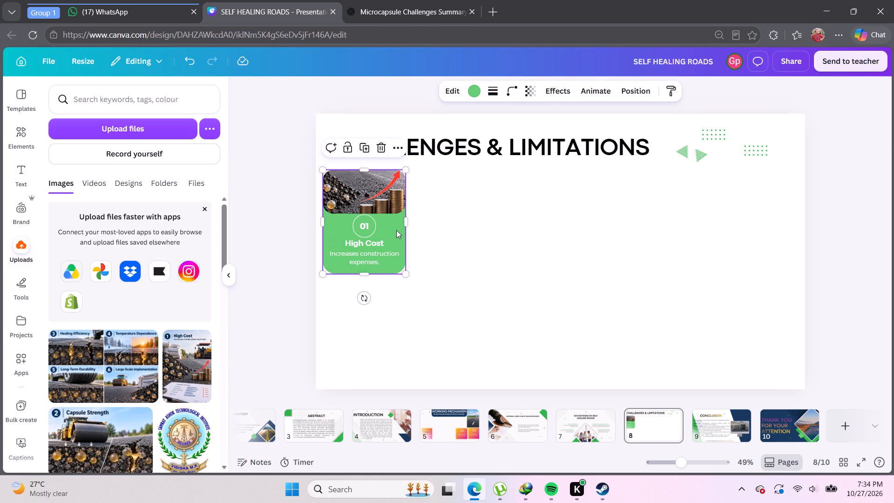
left_click(472, 93)
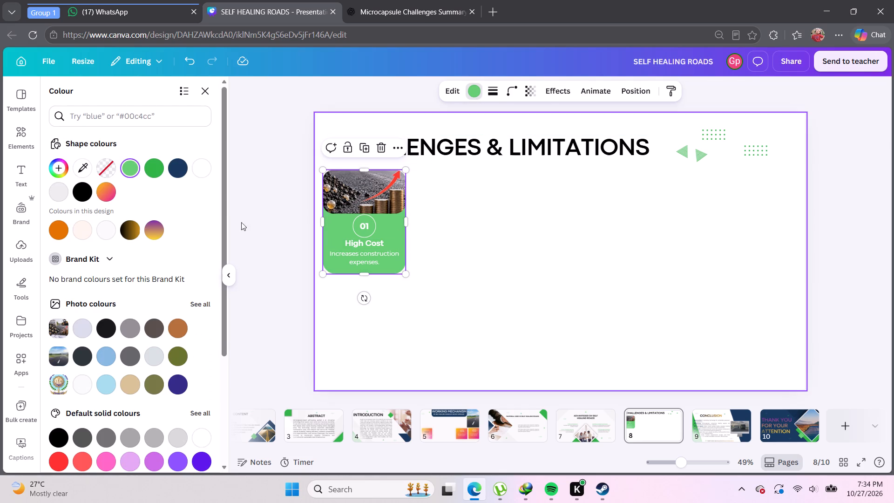
left_click(146, 170)
left_click(552, 239)
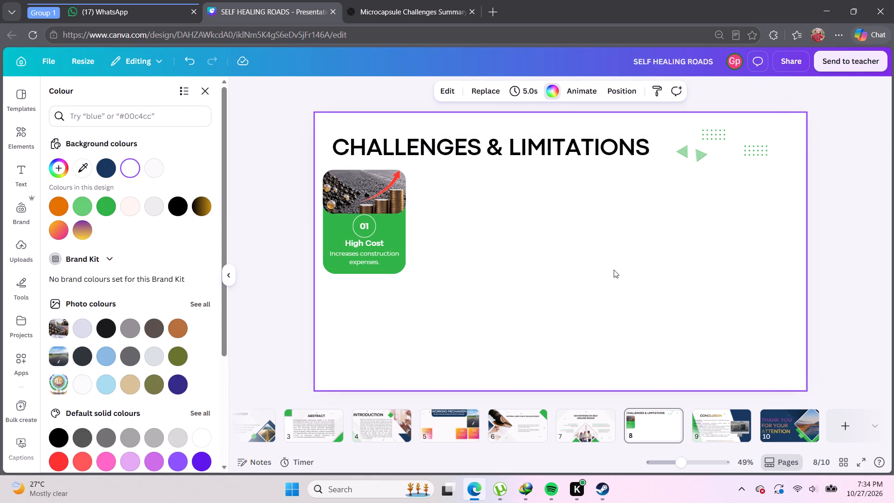
Copy the green card shape and place a duplicate beside the High Cost card, aligned with its top edge.
left_click(395, 232)
key("ctrl+c")
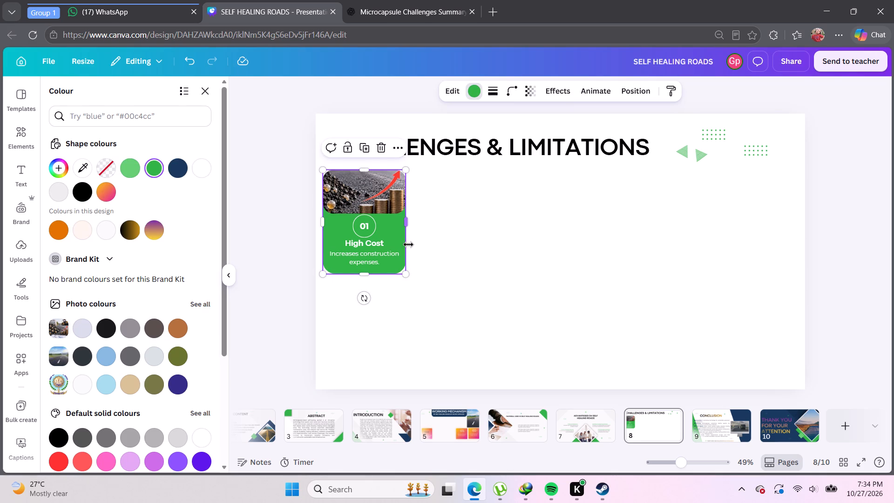
key("ctrl+v")
left_click_drag(392, 229, 463, 309)
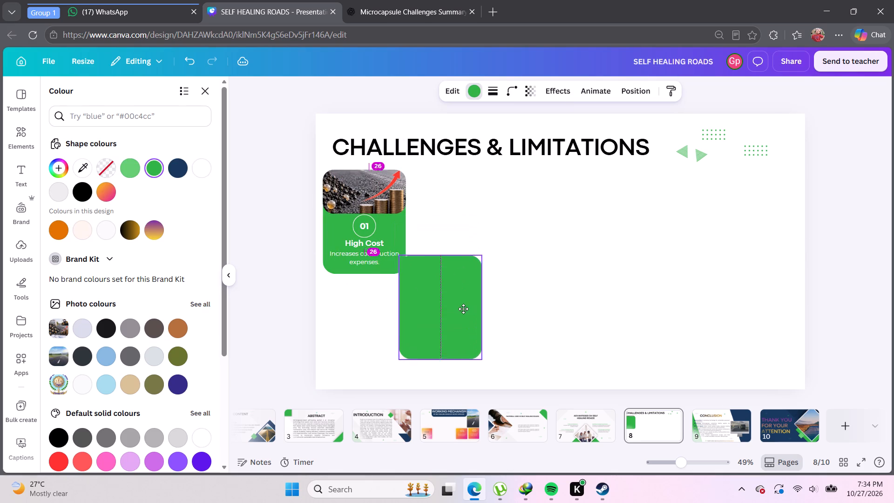
left_click_drag(463, 309, 510, 231)
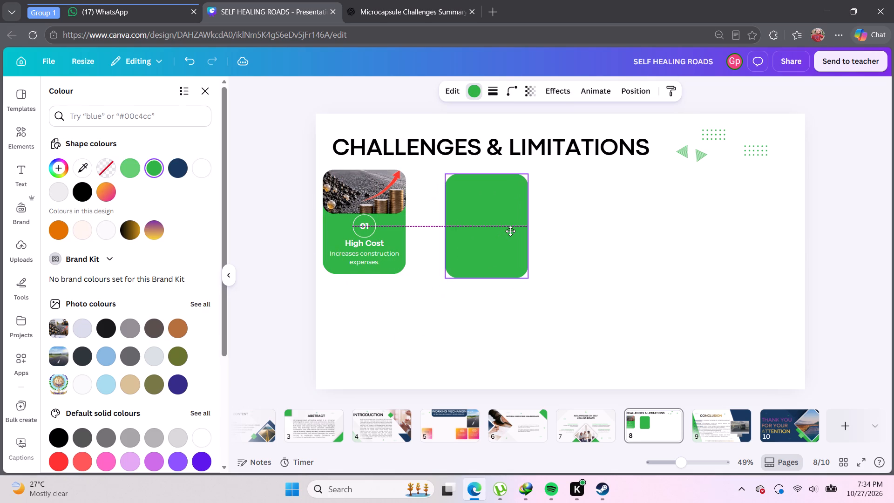
left_click_drag(510, 231, 510, 227)
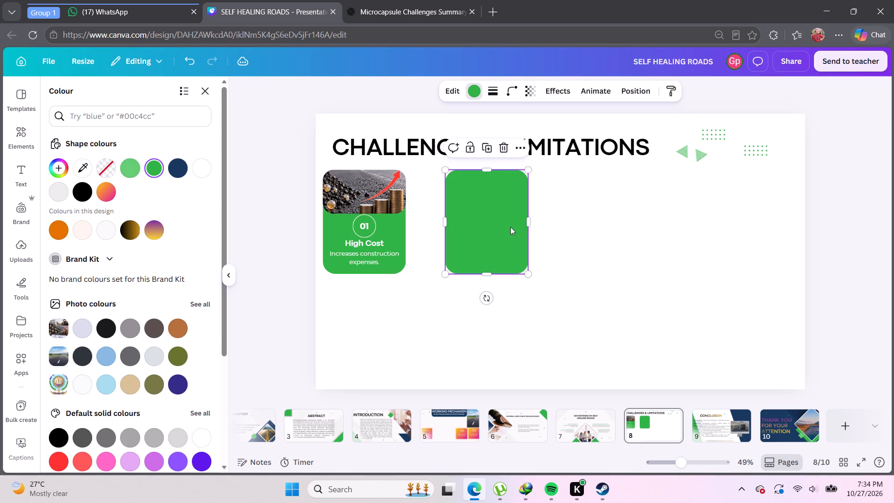
Paste another green card as the third in the upper row, aligned with the other two.
left_click(616, 263)
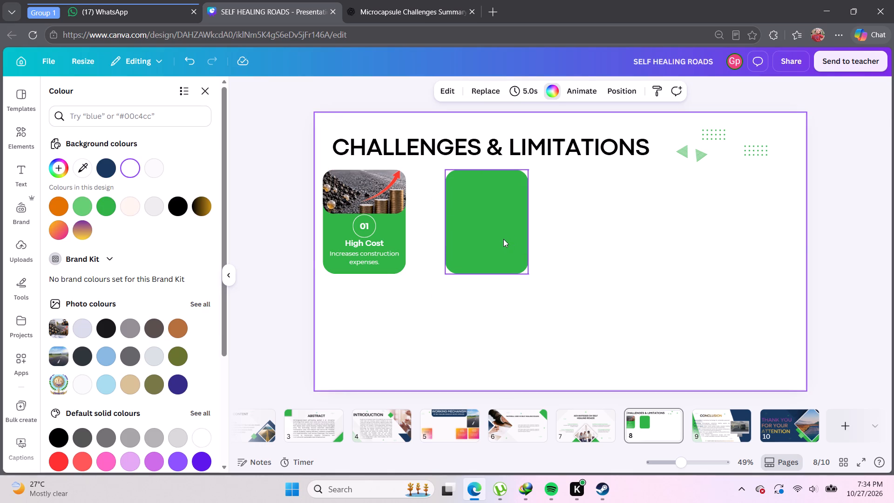
key("ctrl+v")
left_click_drag(358, 227, 462, 238)
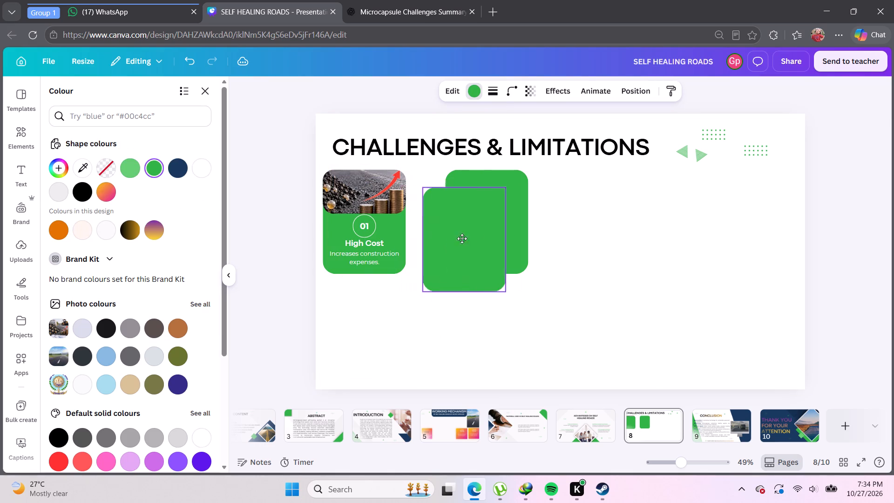
left_click_drag(462, 238, 610, 225)
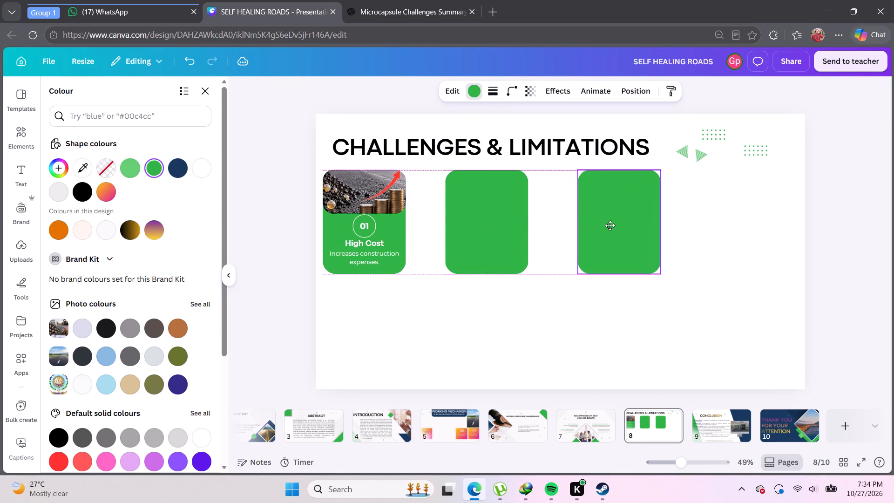
left_click_drag(610, 225, 610, 225)
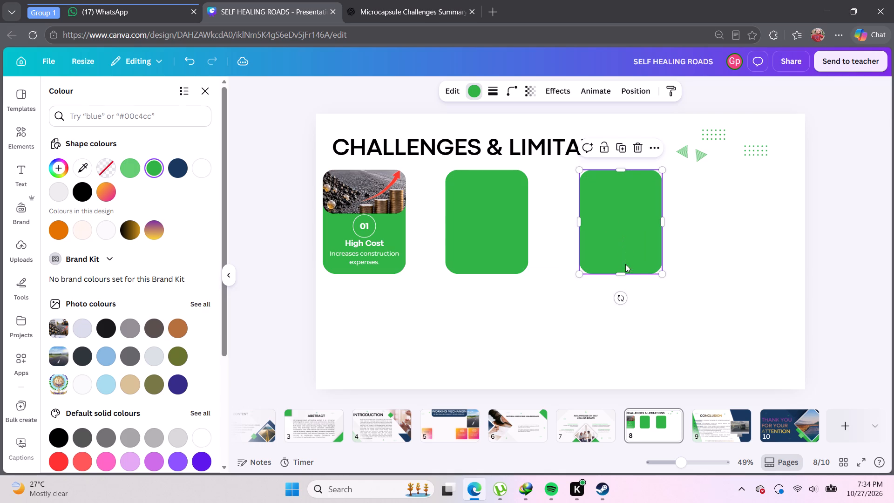
Paste three more green cards and spread them out as a lower row on the Challenges & Limitations slide.
left_click(630, 292)
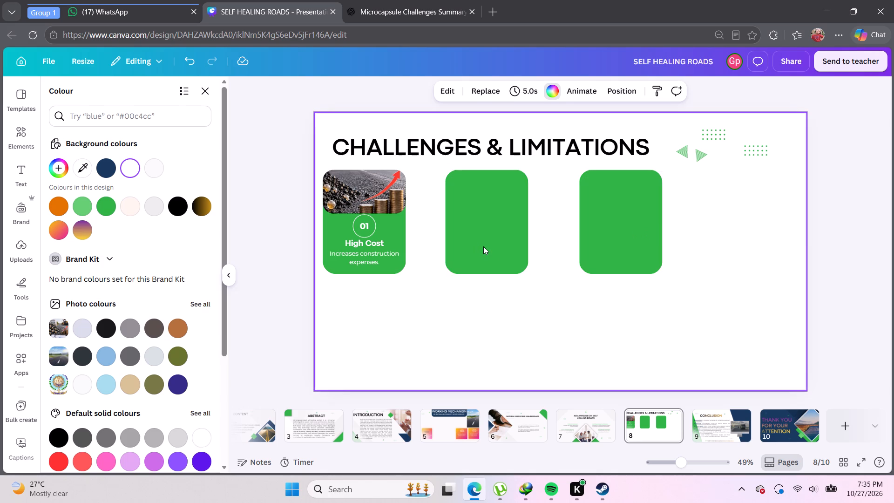
key("ctrl+v")
key("ctrl+v")
key("ctrl+v")
left_click_drag(375, 245, 429, 349)
left_click_drag(384, 249, 569, 360)
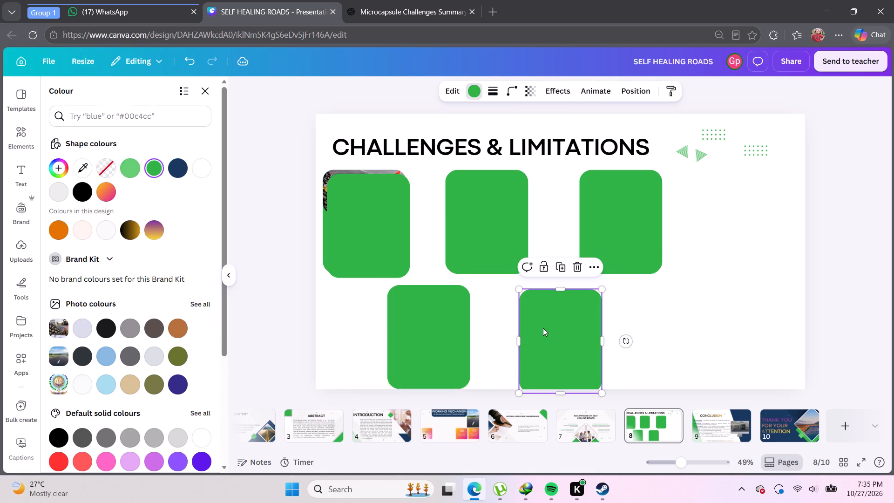
left_click_drag(381, 257, 747, 371)
scroll(735, 358, "up", 1)
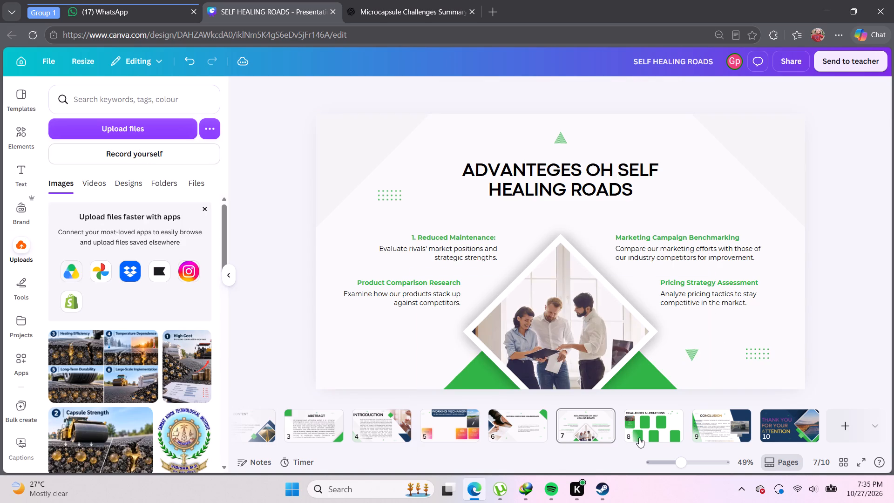
left_click(632, 423)
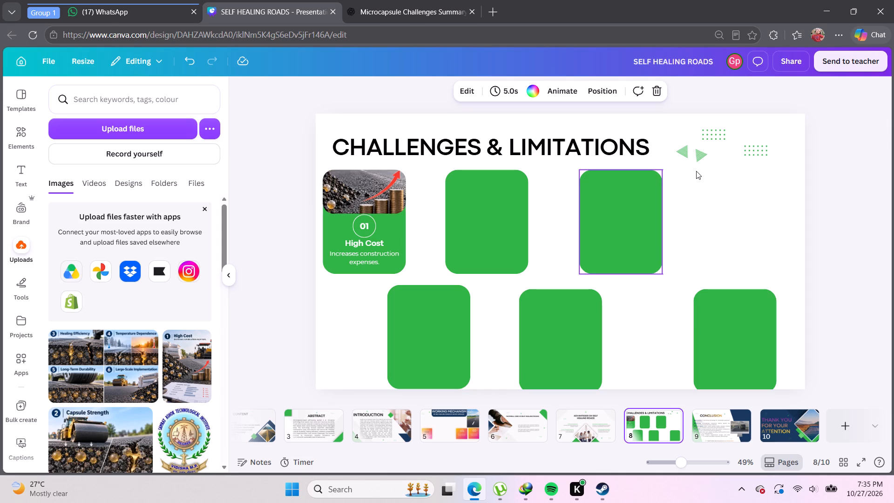
Delete the right-pointing green triangle beside the slide title.
left_click(701, 153)
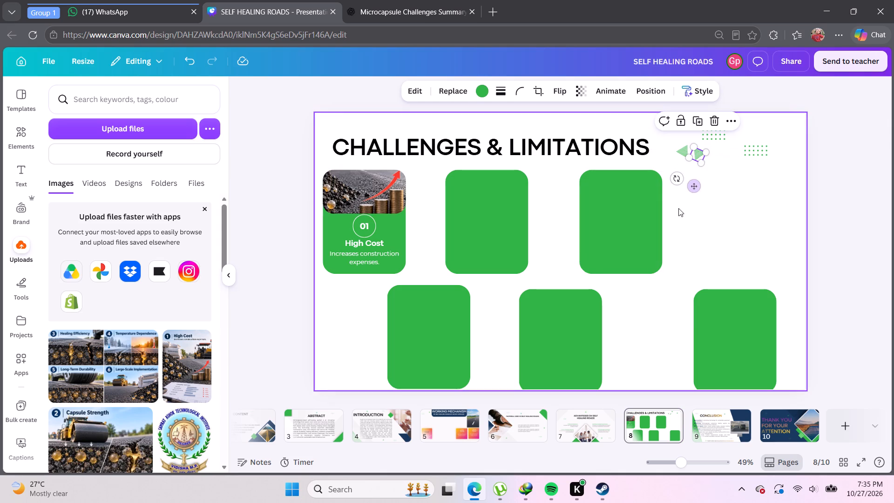
left_click(697, 153)
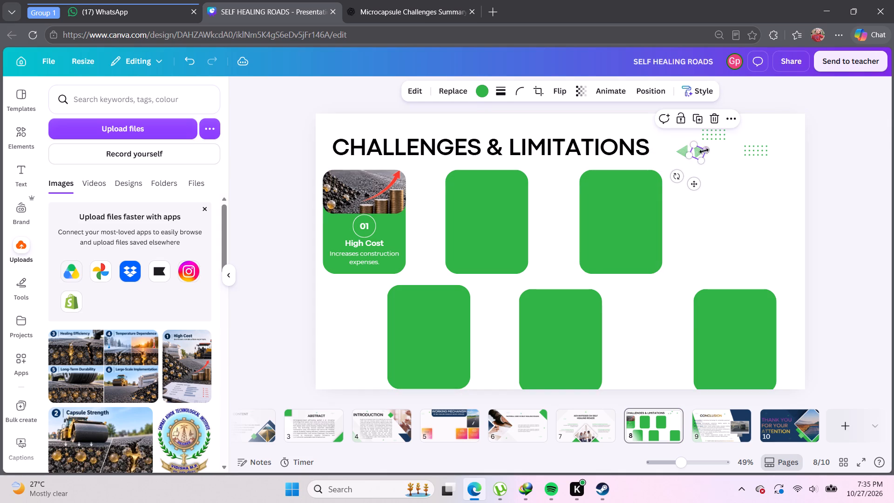
left_click(713, 118)
Move the lower of the two dotted decorations beside the title to the slide's bottom-left corner.
left_click(750, 149)
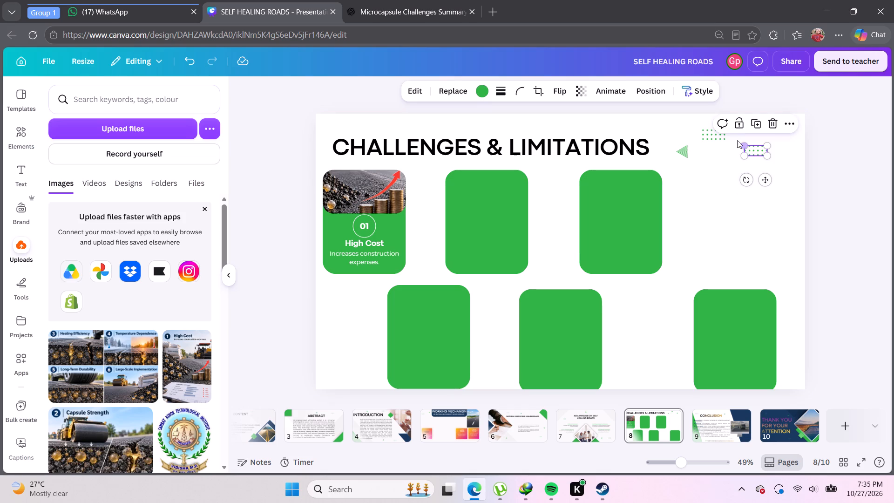
left_click_drag(754, 151, 527, 258)
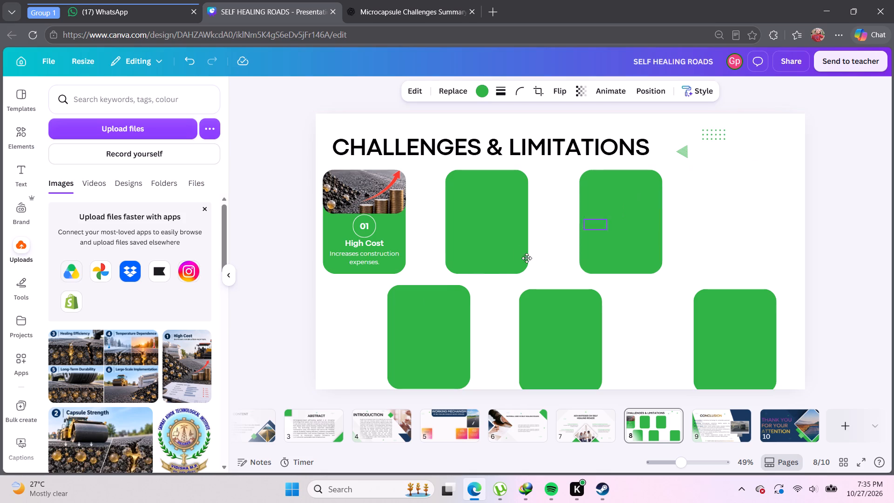
left_click_drag(527, 258, 342, 357)
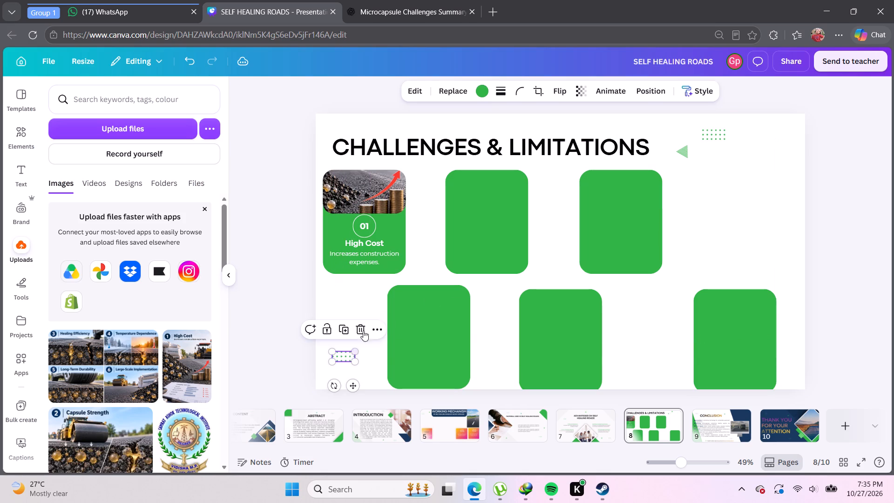
left_click(374, 302)
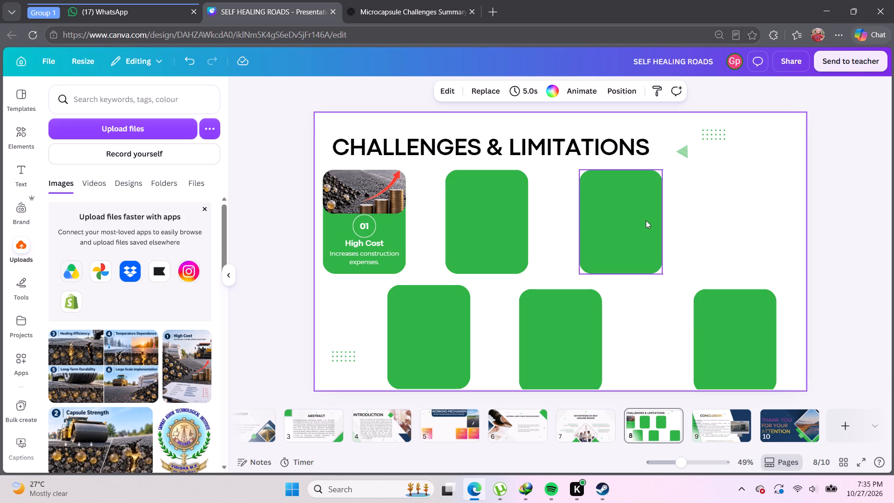
Move the lower row's last card into the slide's bottom-right corner and the upper row's last card further right.
left_click(630, 220)
left_click(739, 264)
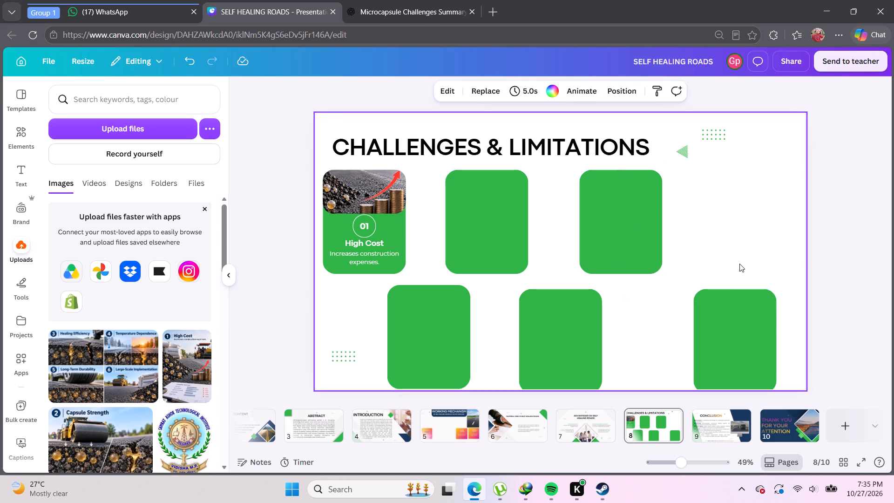
left_click_drag(735, 335, 750, 325)
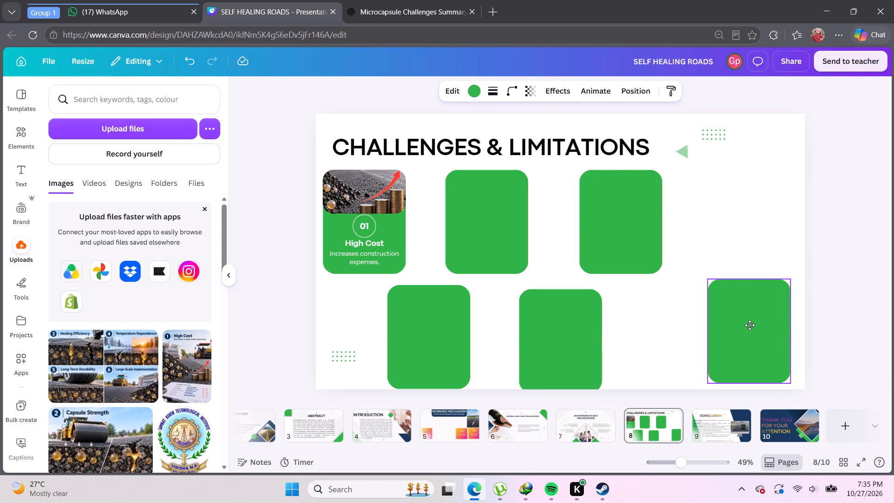
left_click_drag(750, 325, 752, 326)
left_click(771, 225)
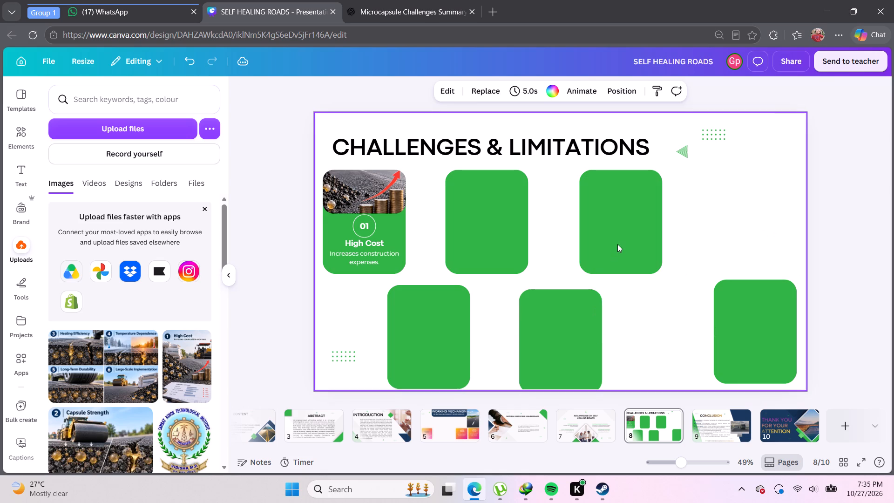
left_click_drag(619, 241, 657, 240)
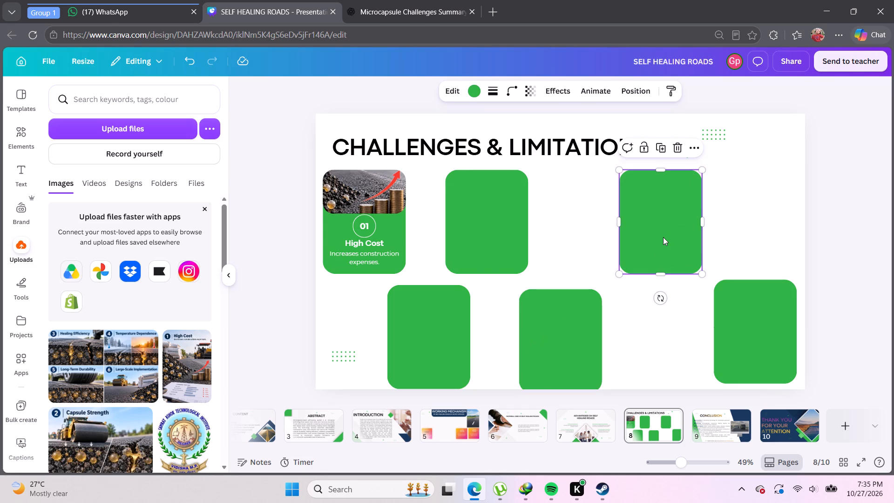
left_click_drag(672, 231, 677, 231)
Raise the lower row's middle card and shift it and the upper row's two blank cards further right.
left_click_drag(573, 322, 576, 314)
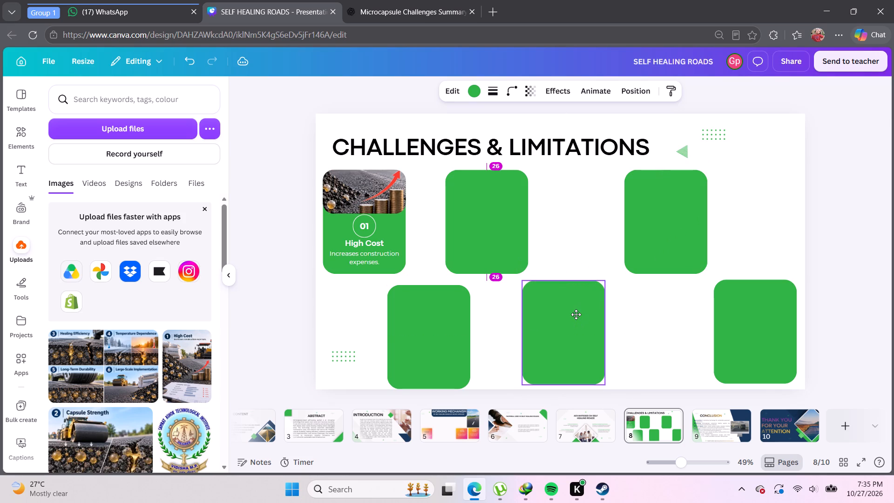
left_click_drag(576, 314, 587, 313)
left_click(576, 215)
left_click_drag(492, 240, 499, 240)
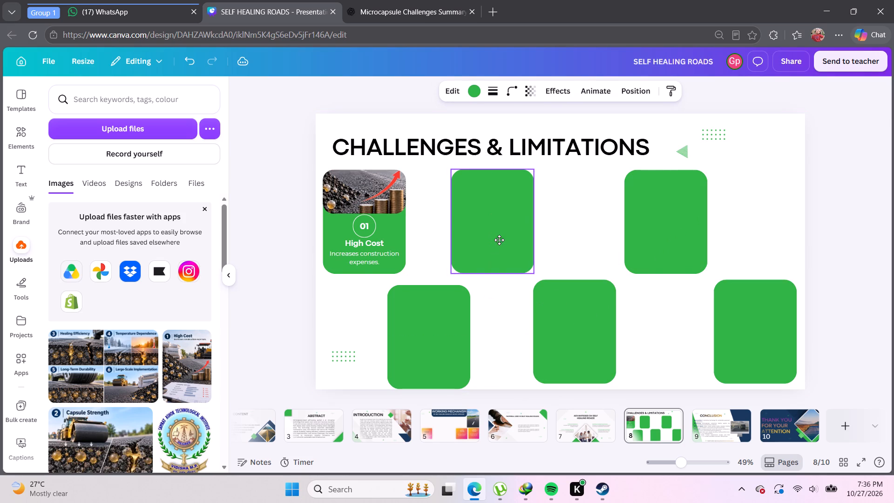
left_click_drag(499, 240, 511, 241)
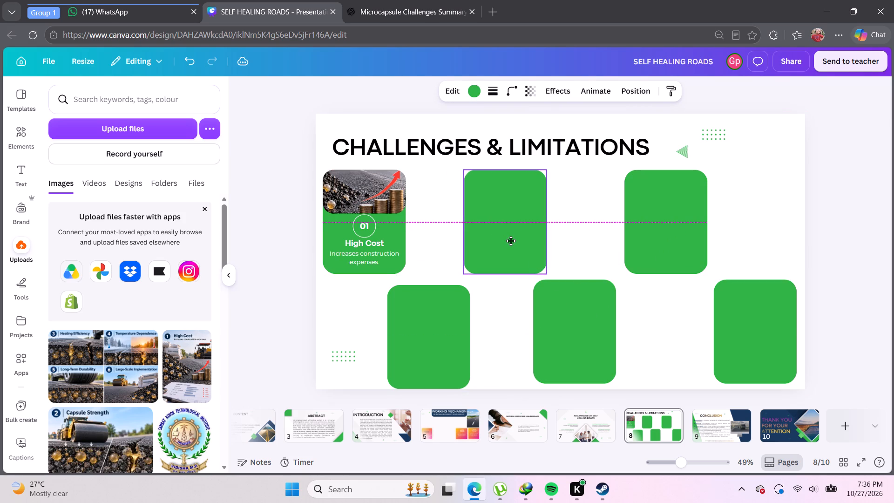
left_click_drag(511, 241, 511, 237)
left_click(599, 241)
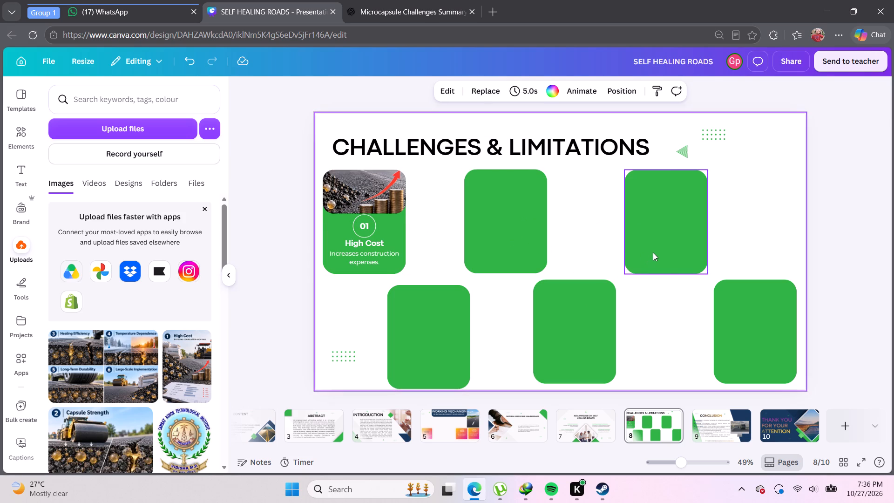
left_click_drag(656, 251, 662, 250)
left_click_drag(586, 302, 598, 303)
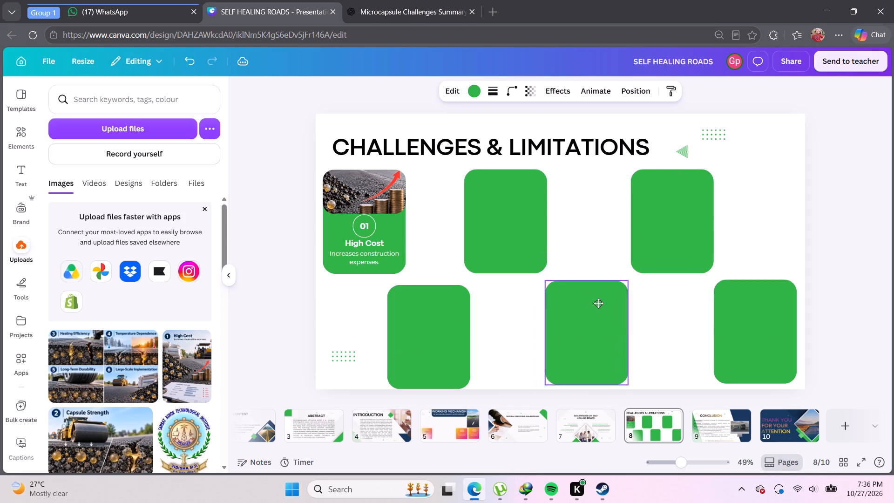
left_click_drag(598, 303, 601, 301)
left_click(597, 226)
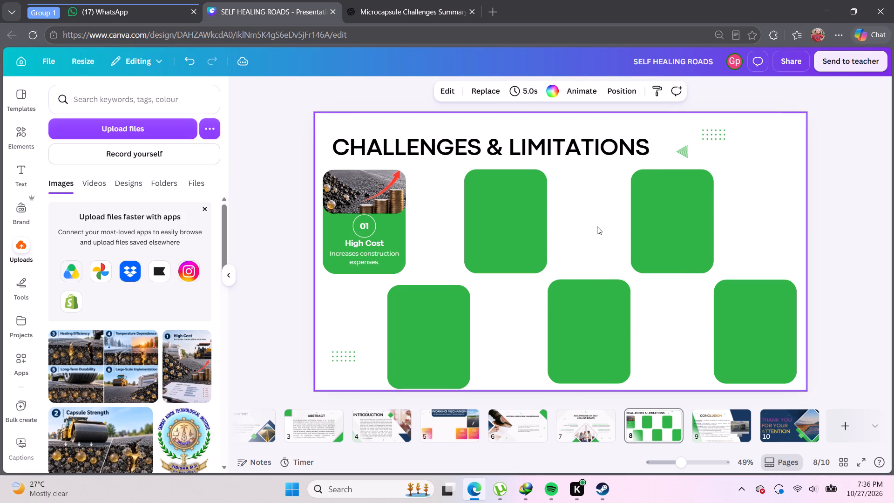
Shift the upper row's middle card and the lower row's first card slightly right, raising the lower one a little.
left_click_drag(526, 242, 528, 243)
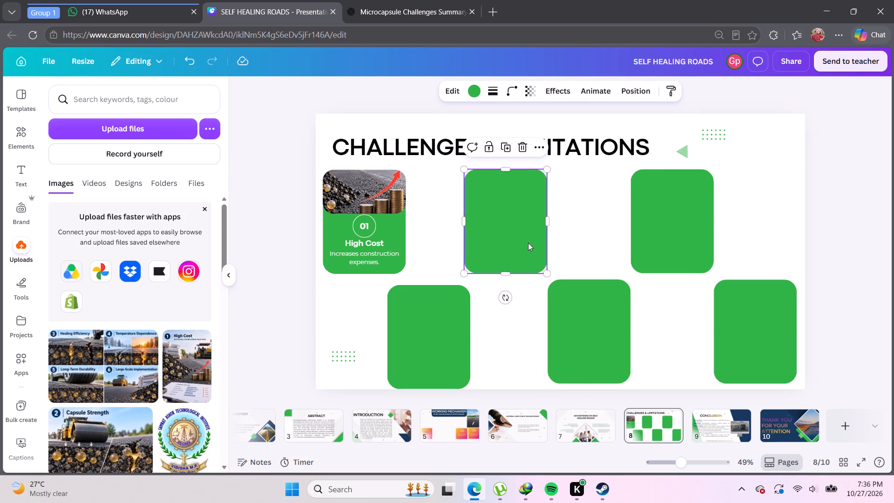
left_click_drag(528, 243, 532, 243)
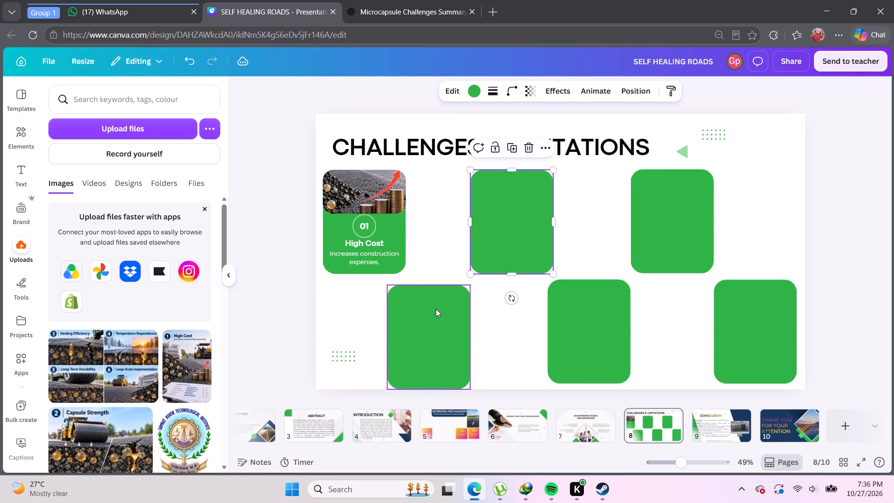
left_click_drag(436, 309, 447, 306)
left_click(348, 307)
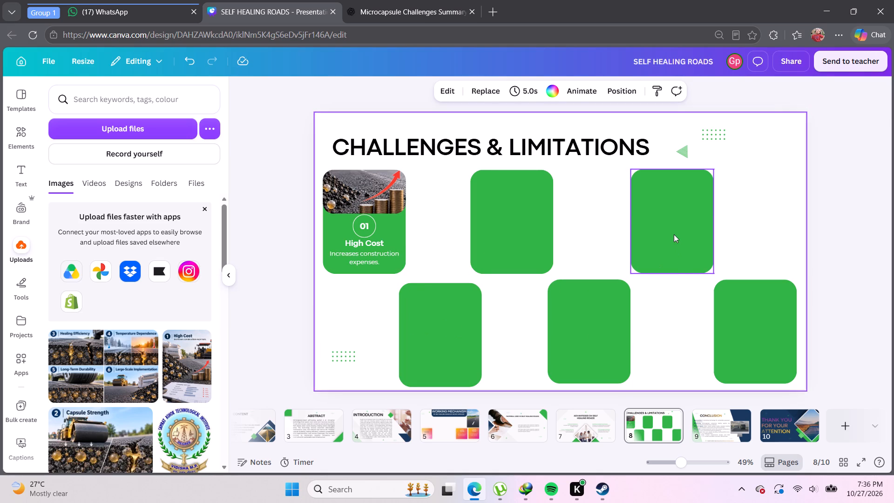
Move the upper row's last card and the lower row's middle card further right to even out the gaps.
left_click_drag(673, 233, 679, 233)
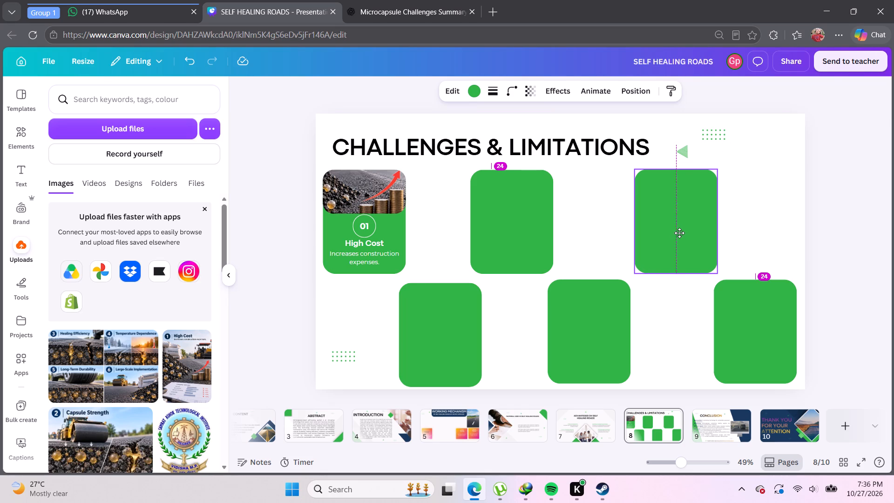
left_click_drag(679, 233, 683, 233)
left_click_drag(613, 303, 617, 308)
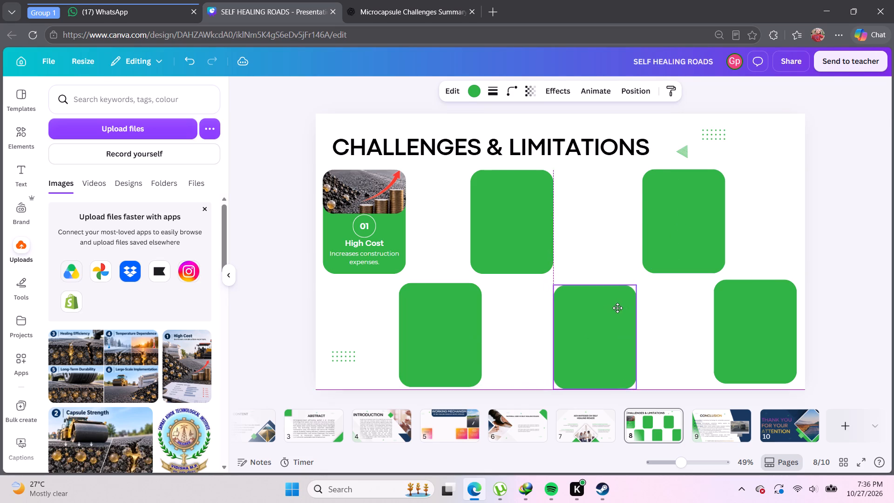
left_click_drag(617, 308, 626, 300)
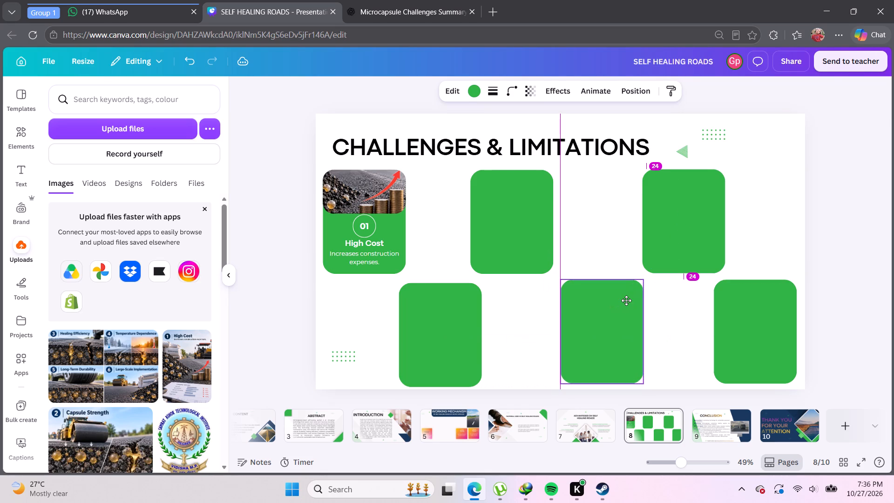
left_click_drag(626, 300, 632, 303)
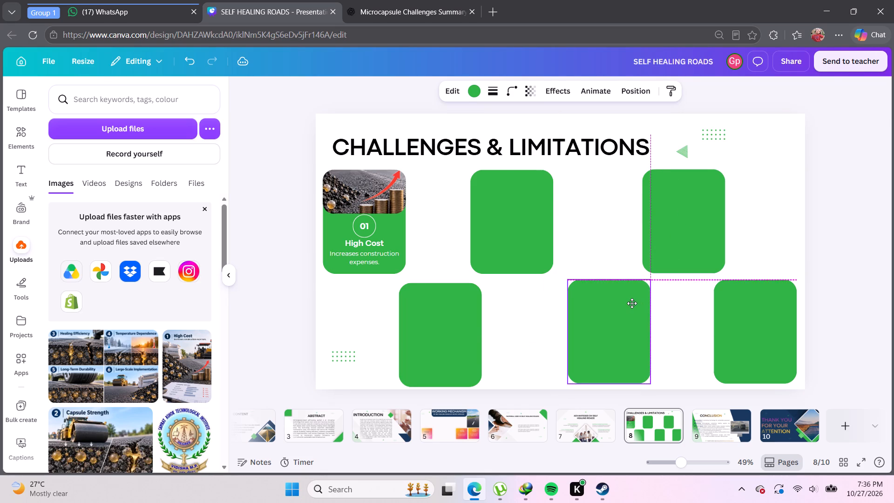
left_click_drag(632, 303, 631, 306)
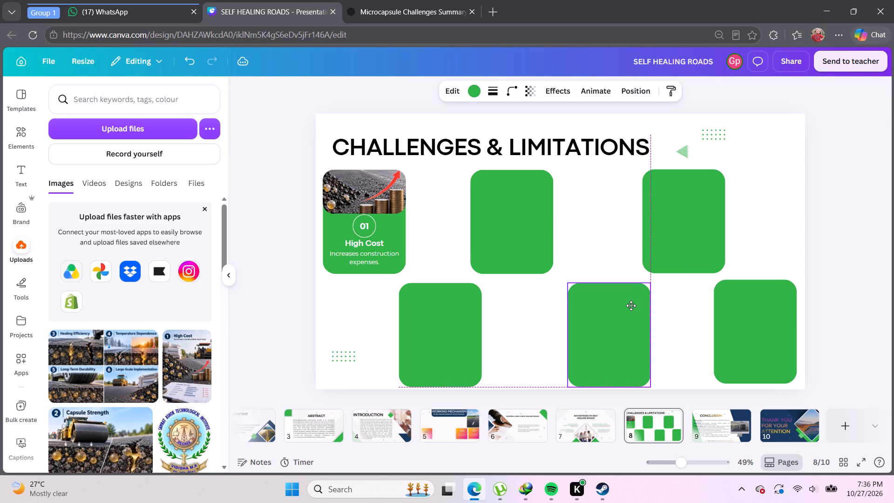
left_click_drag(631, 306, 630, 305)
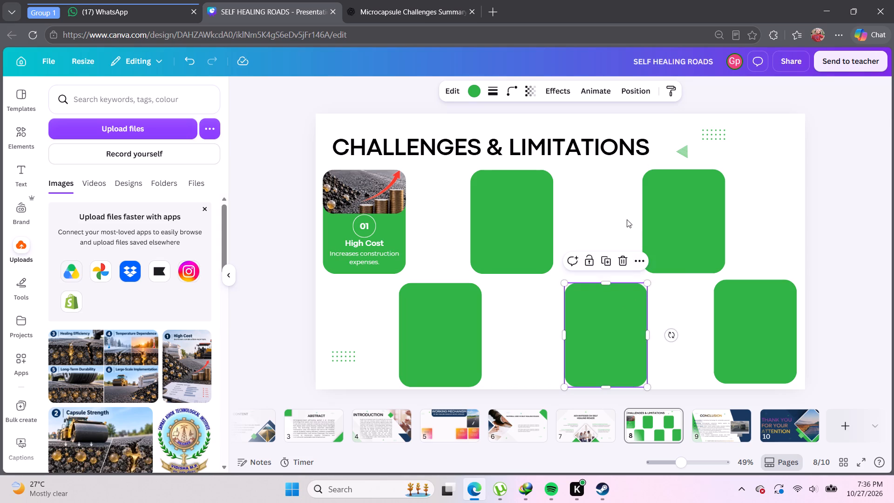
left_click(627, 219)
Move the upper row's middle card slightly right and level the lower row's first card with that row's last card.
left_click_drag(521, 227, 528, 228)
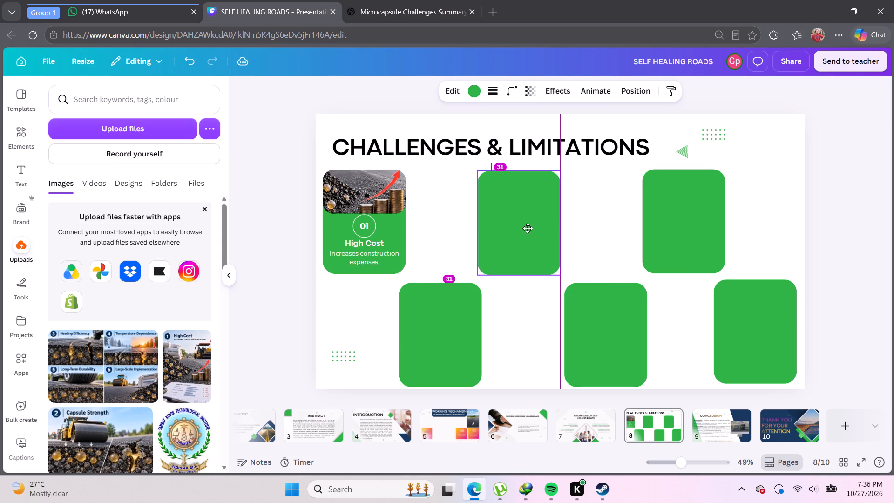
left_click_drag(528, 228, 533, 228)
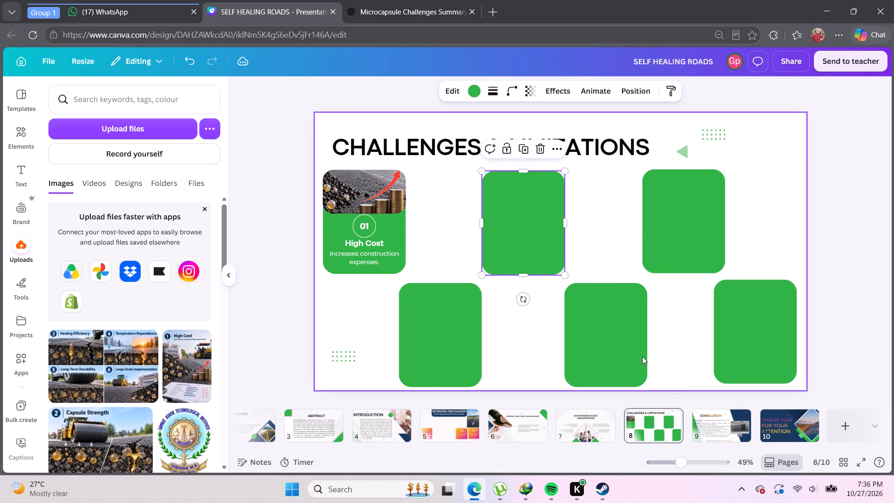
left_click(594, 231)
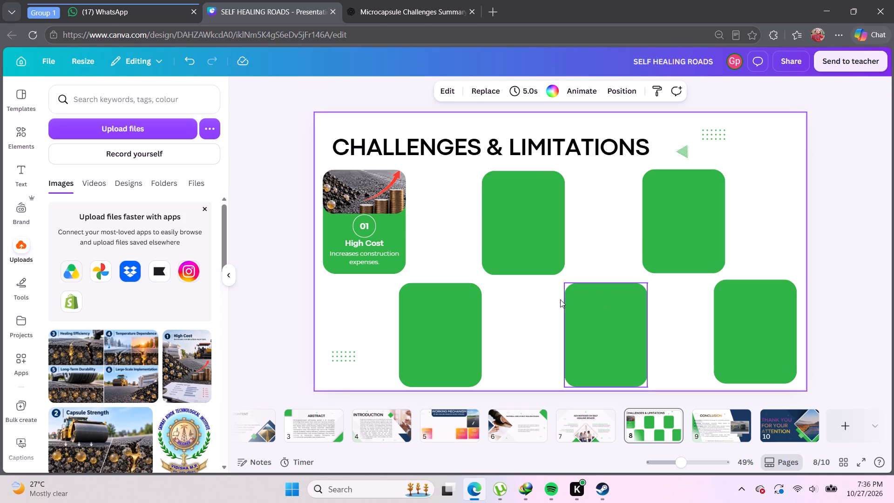
left_click(424, 334)
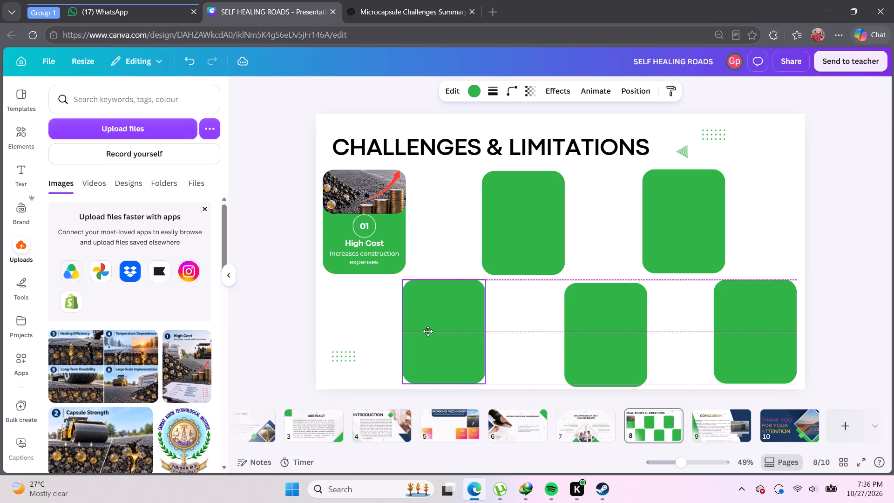
left_click(442, 223)
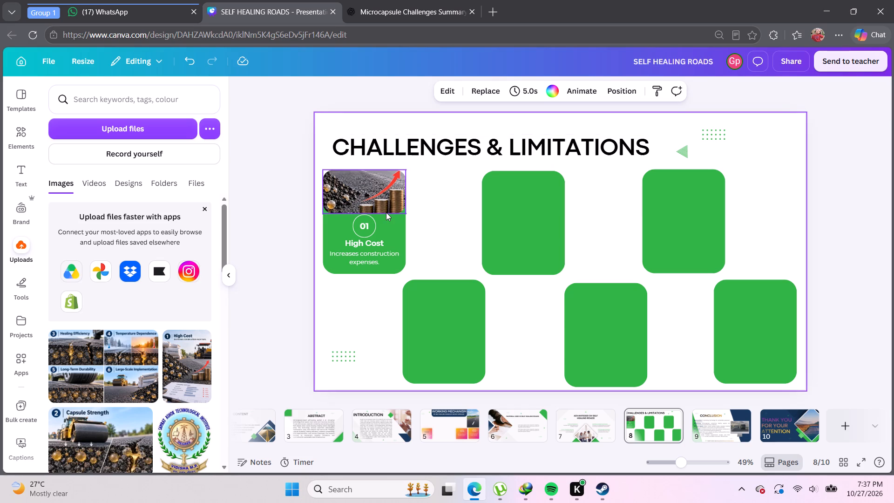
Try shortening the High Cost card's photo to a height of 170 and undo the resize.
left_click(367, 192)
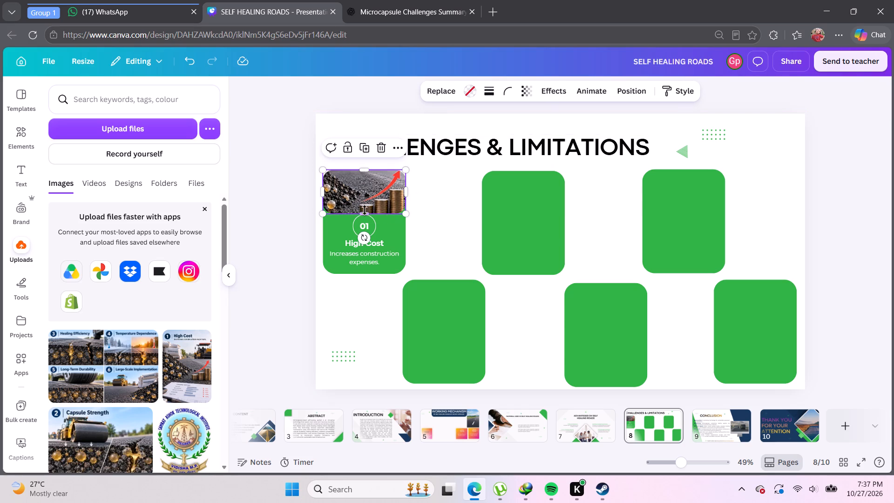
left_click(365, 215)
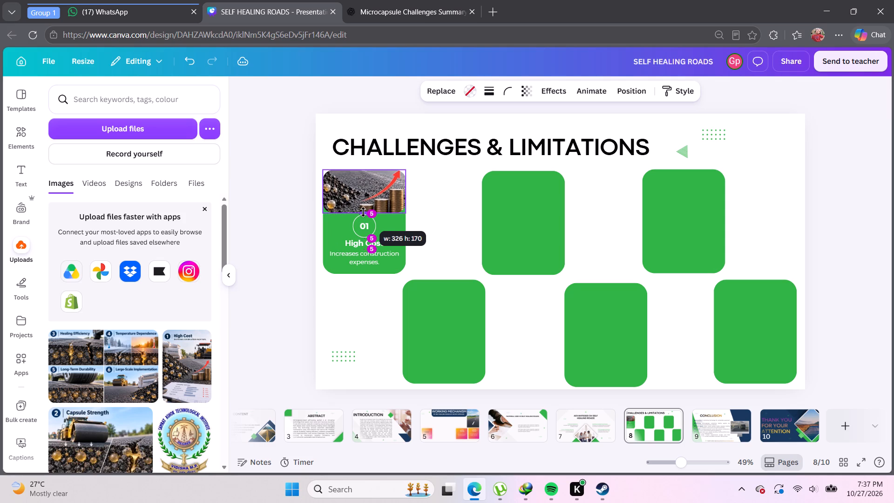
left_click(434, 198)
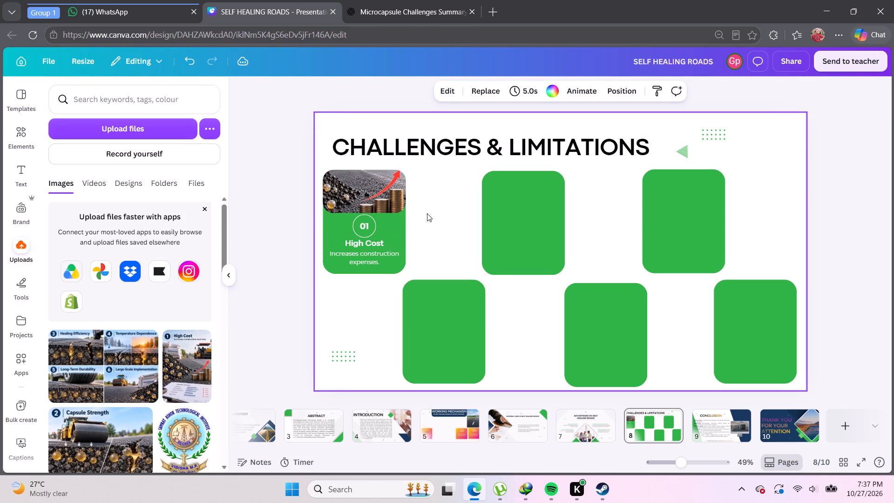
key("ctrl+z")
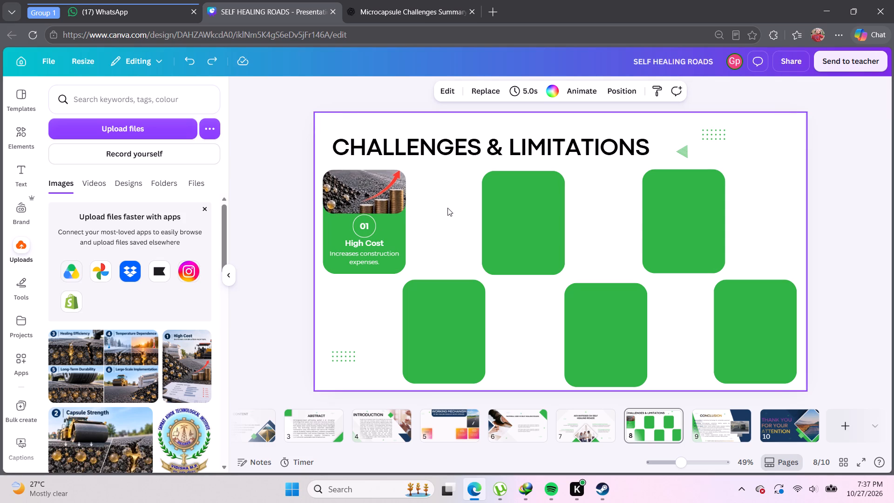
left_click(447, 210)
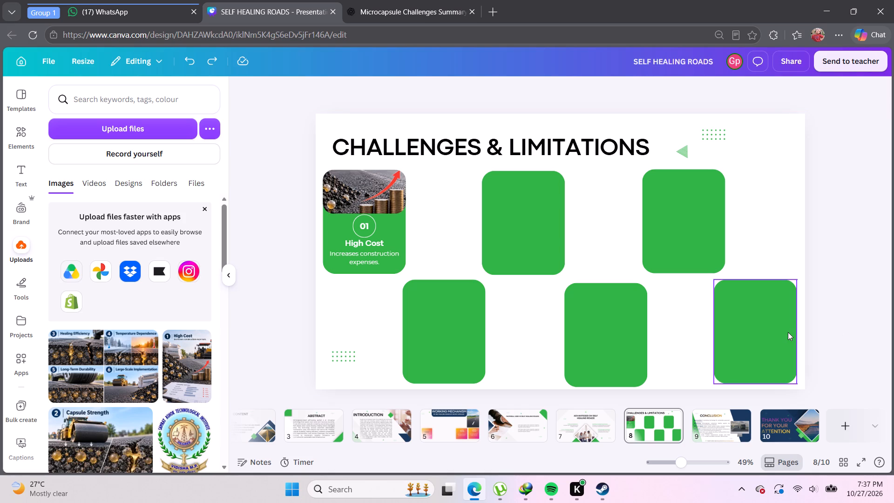
Move the lower row's last card closer to the slide's right edge and level the upper row's last card with its middle card.
left_click_drag(772, 334, 777, 333)
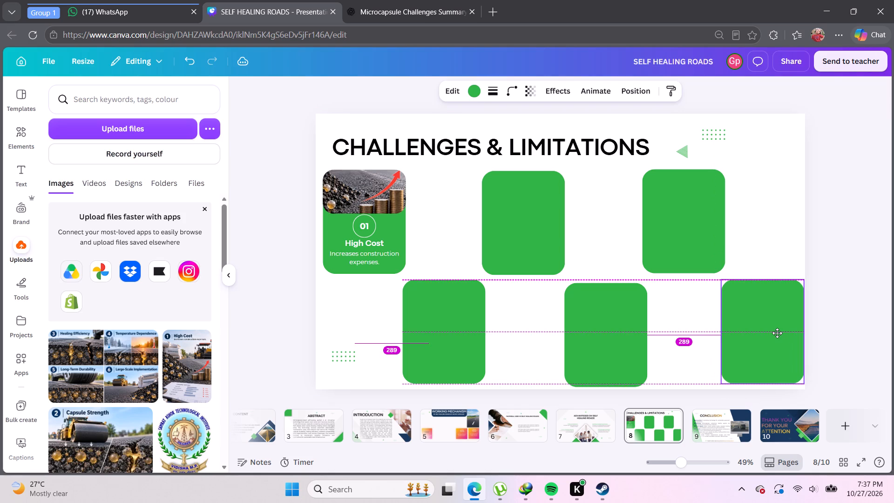
left_click_drag(777, 333, 777, 333)
left_click(785, 215)
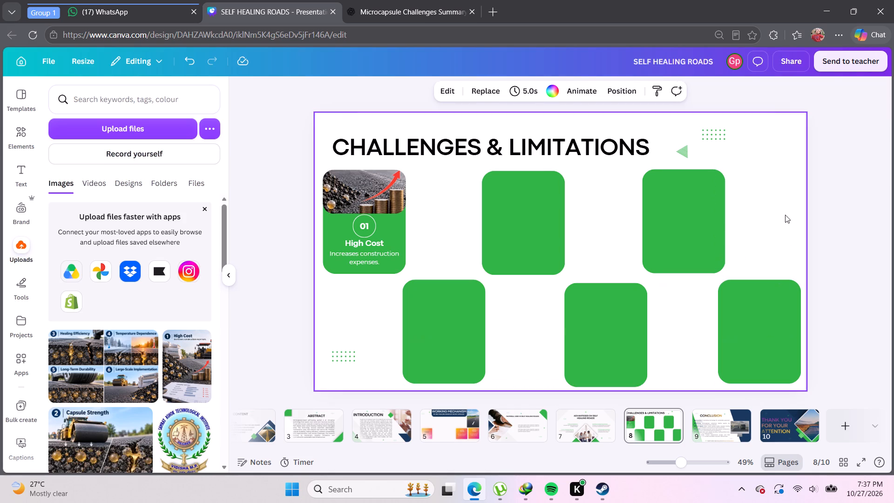
left_click(702, 224)
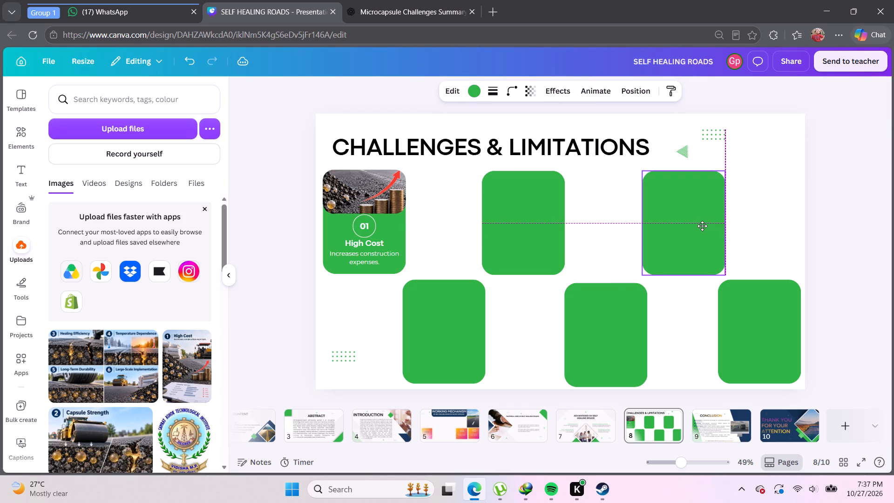
left_click(772, 220)
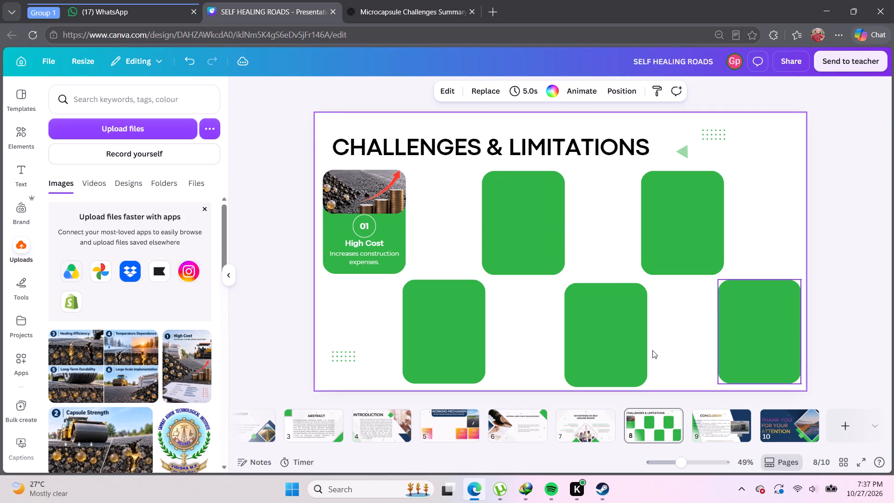
Nudge the lower row's middle card and the upper row's middle card slightly left and up.
left_click_drag(625, 350, 623, 349)
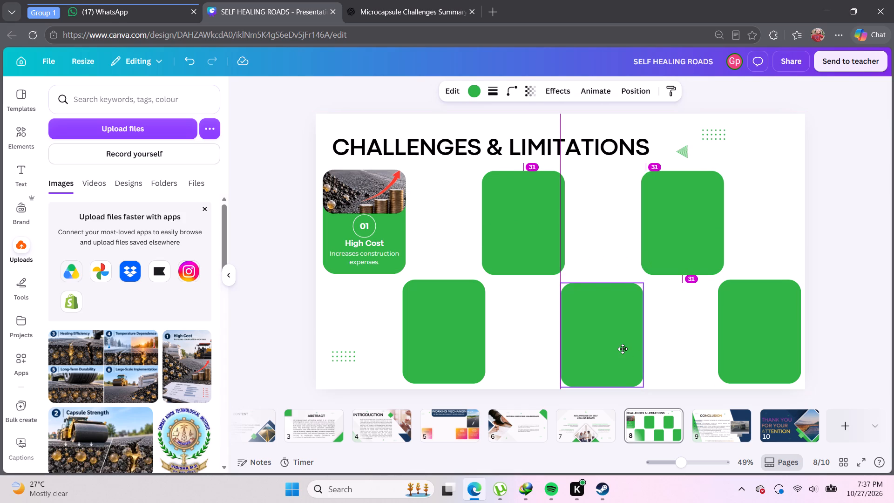
left_click_drag(623, 349, 620, 347)
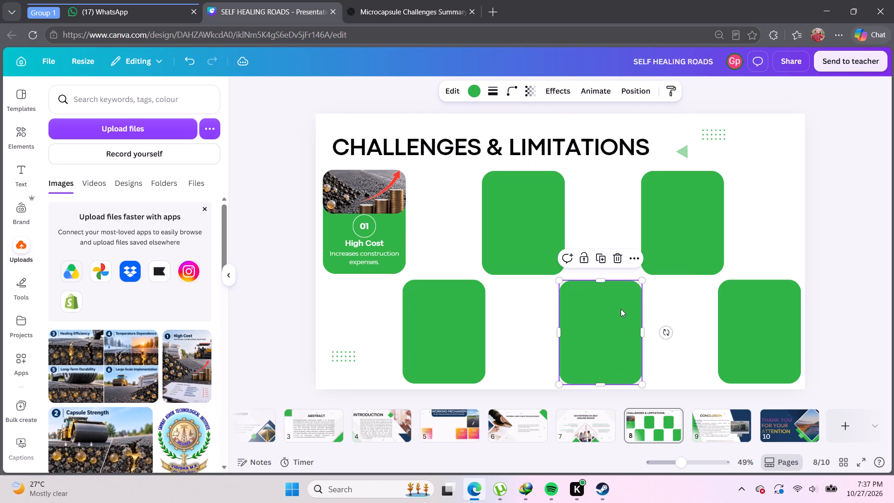
left_click(616, 215)
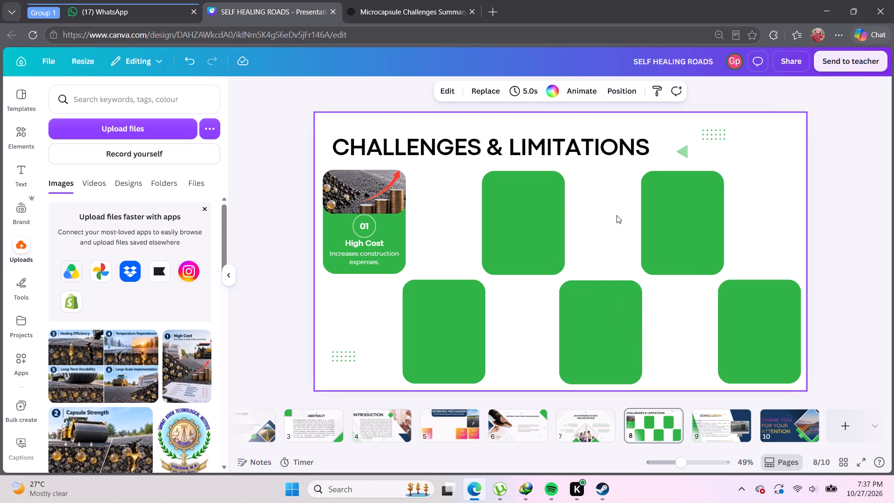
left_click(521, 236)
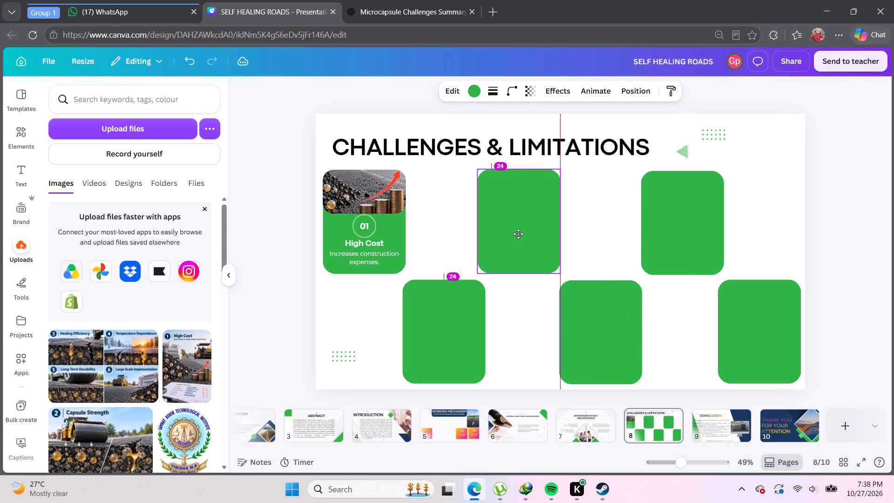
left_click(575, 220)
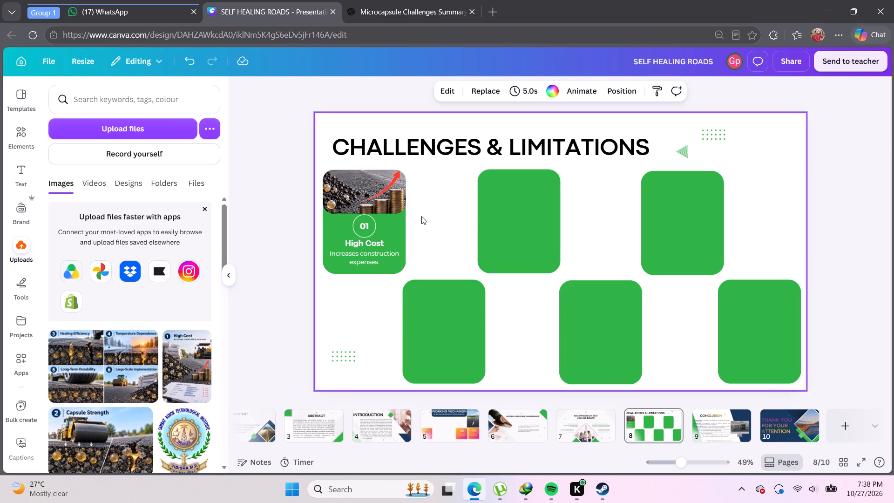
Copy the High Cost card's circled 01 badge onto the upper row's middle card, centred horizontally and level with the original.
left_click(366, 228)
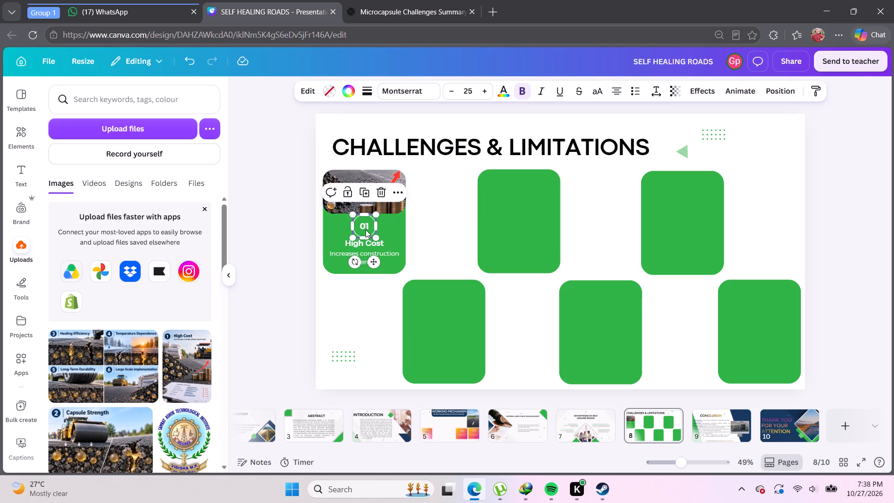
key("ctrl+c")
key("ctrl+v")
left_click_drag(368, 228, 509, 192)
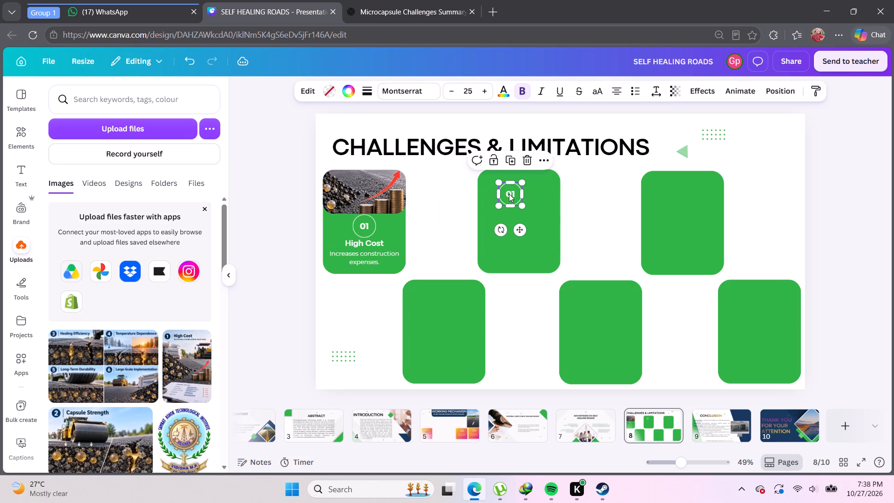
left_click_drag(507, 195, 512, 219)
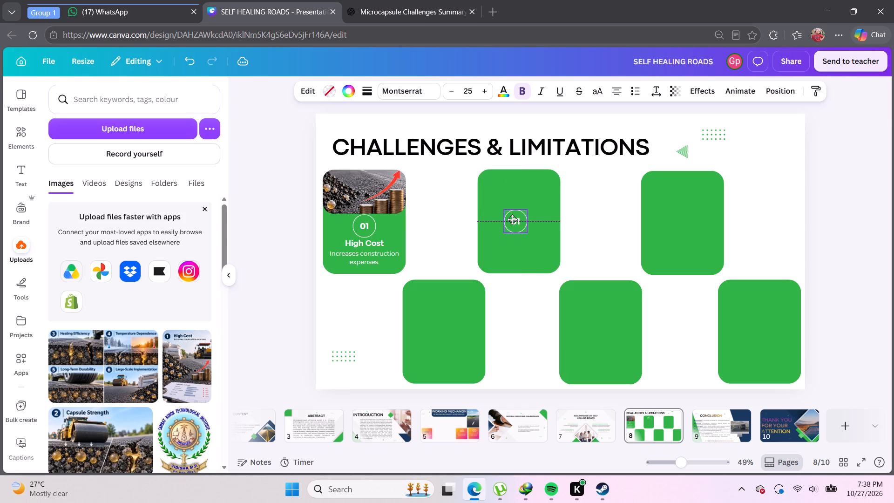
left_click_drag(512, 219, 507, 225)
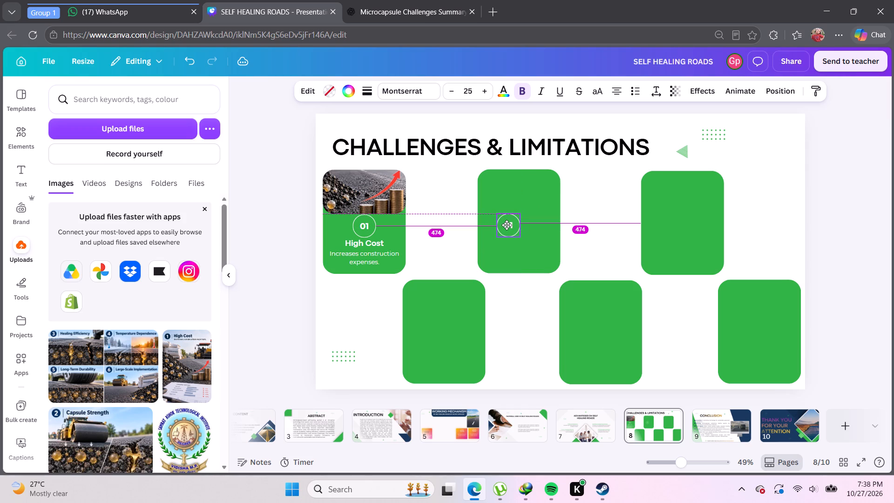
left_click_drag(507, 225, 515, 225)
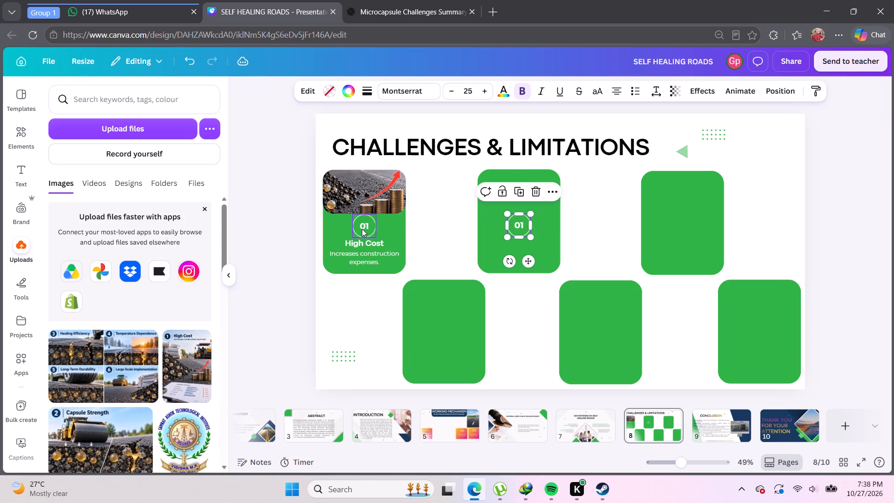
Paste four more copies of the 01 badge and place one on the upper row's last card, level with the other badges.
key("ctrl+v")
key("ctrl+v")
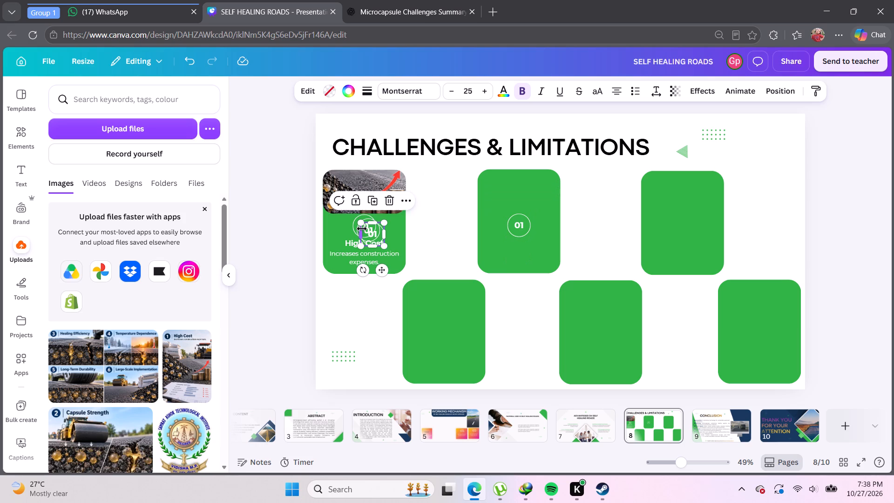
key("ctrl+v")
key("ctrl+v")
left_click_drag(381, 247, 547, 225)
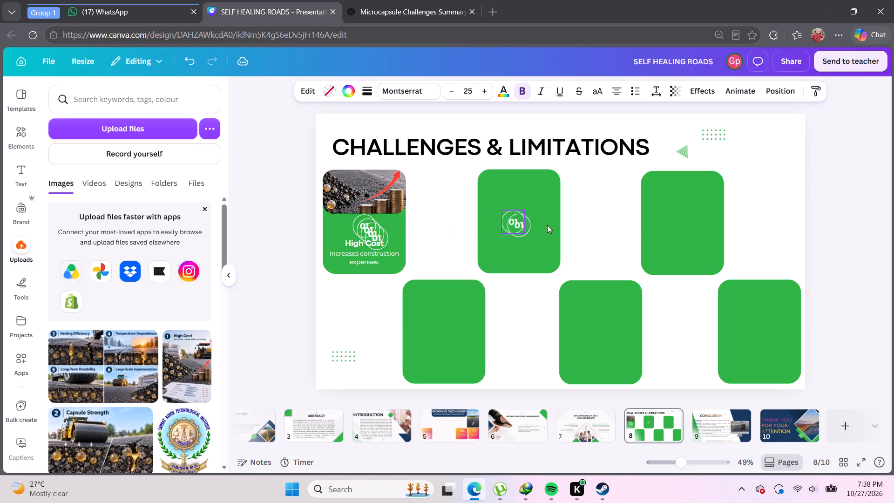
left_click_drag(547, 225, 689, 237)
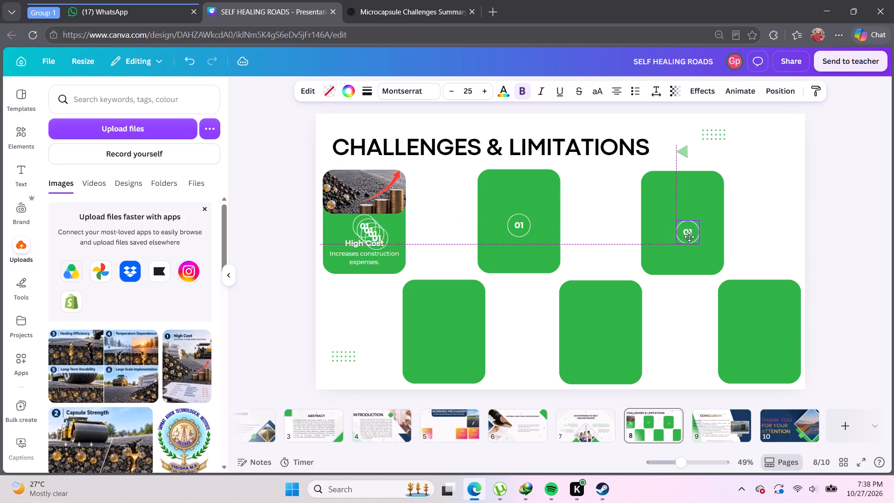
left_click_drag(689, 237, 691, 232)
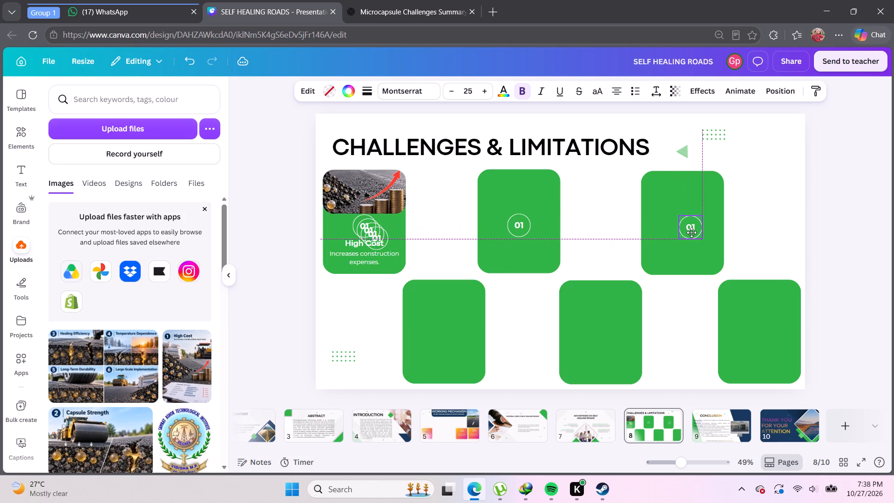
left_click_drag(691, 232, 687, 231)
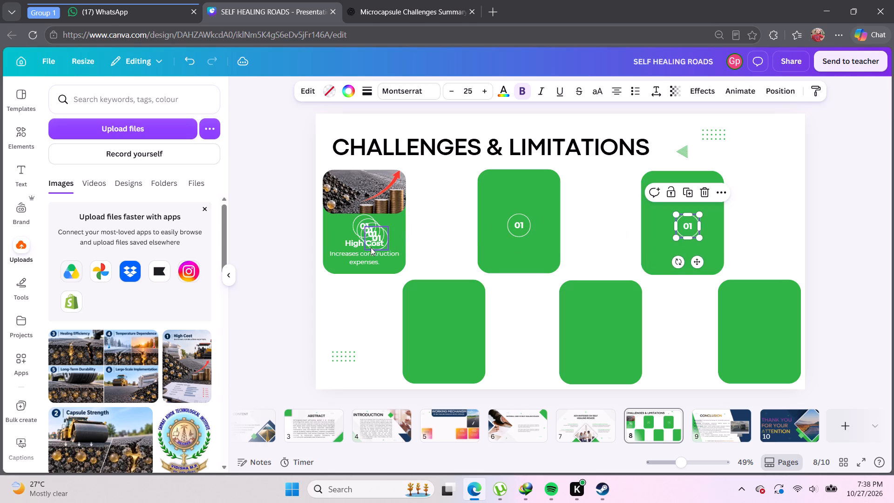
Place the remaining three 01 badges on the lower row's cards, one per card, level with each other and evenly spaced.
left_click_drag(373, 246, 440, 343)
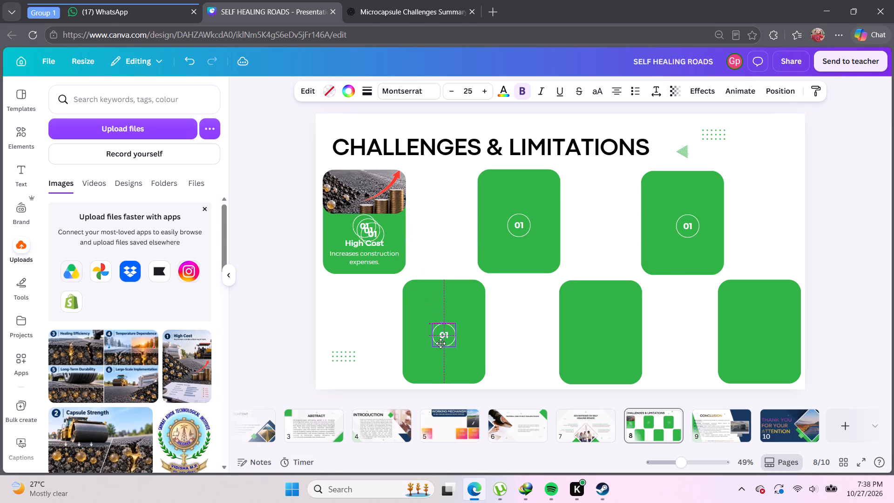
left_click_drag(440, 343, 438, 345)
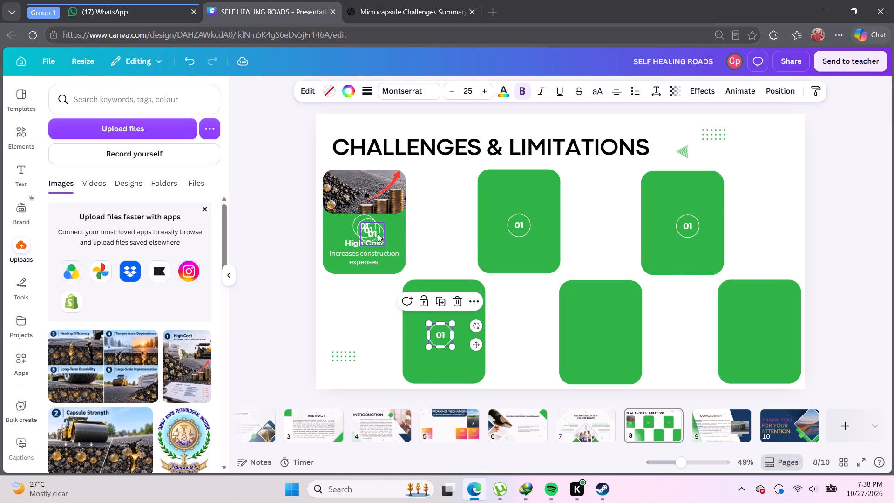
left_click_drag(375, 238, 605, 340)
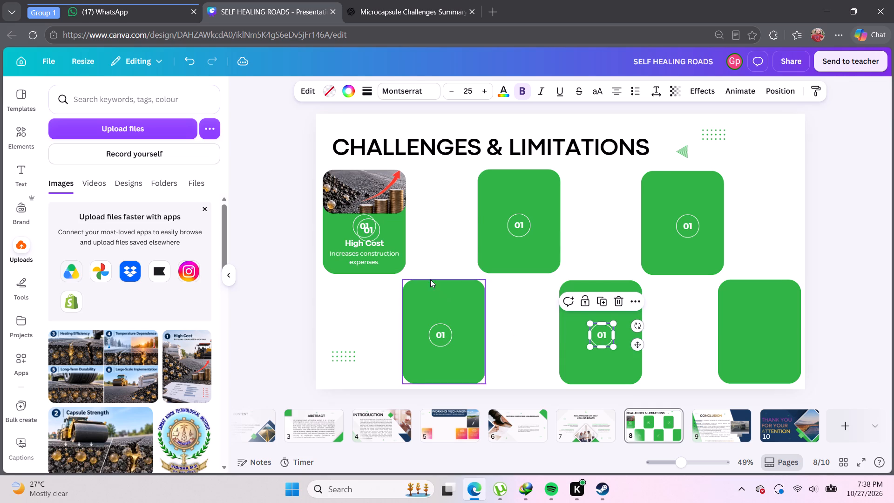
left_click_drag(369, 229, 766, 332)
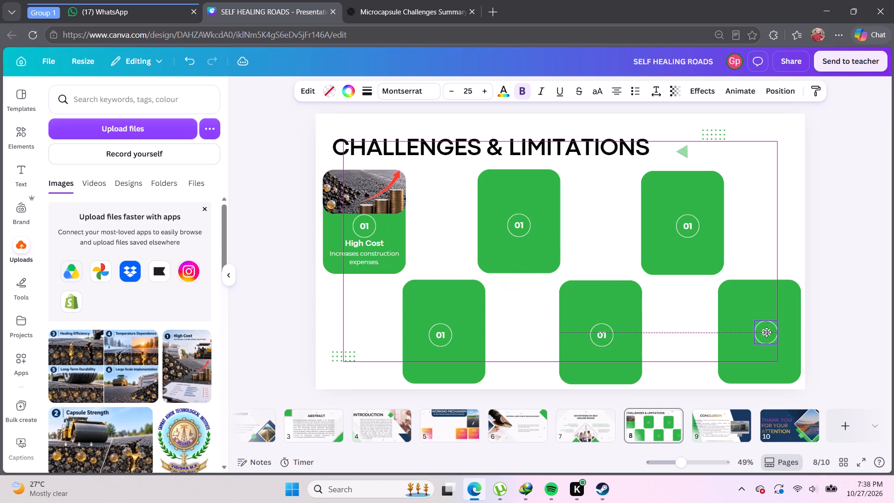
left_click_drag(766, 332, 766, 336)
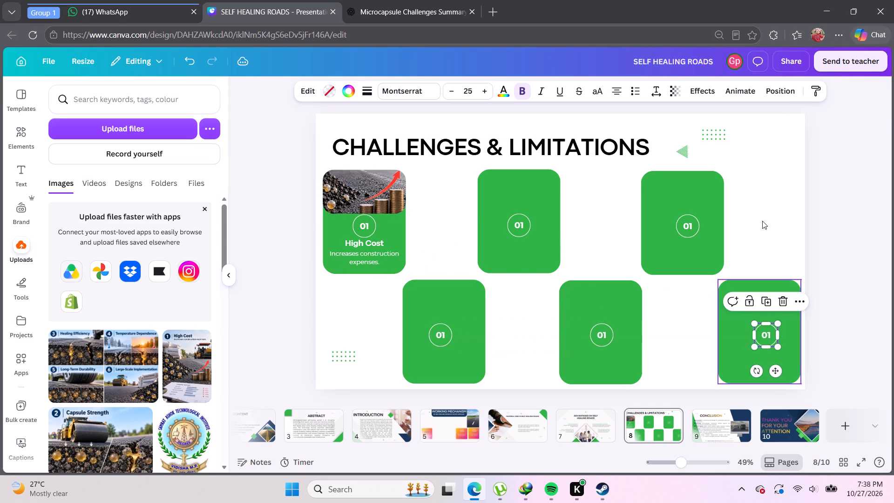
left_click(763, 220)
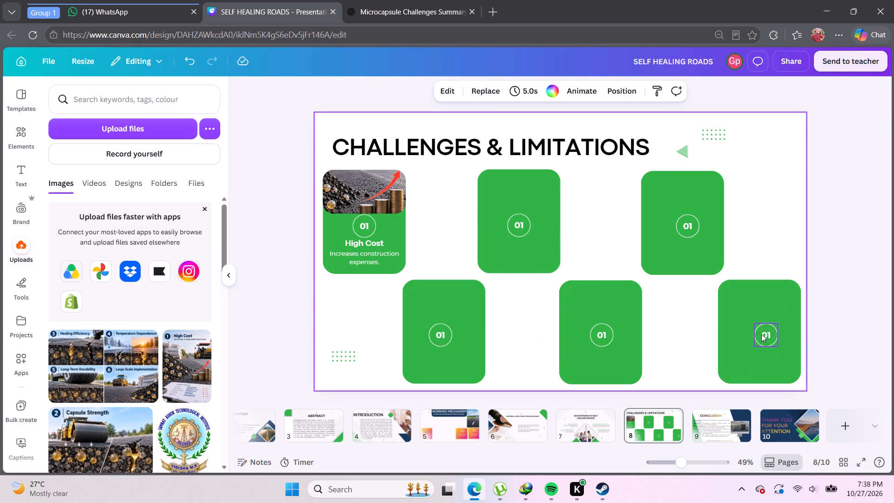
left_click_drag(761, 334, 756, 334)
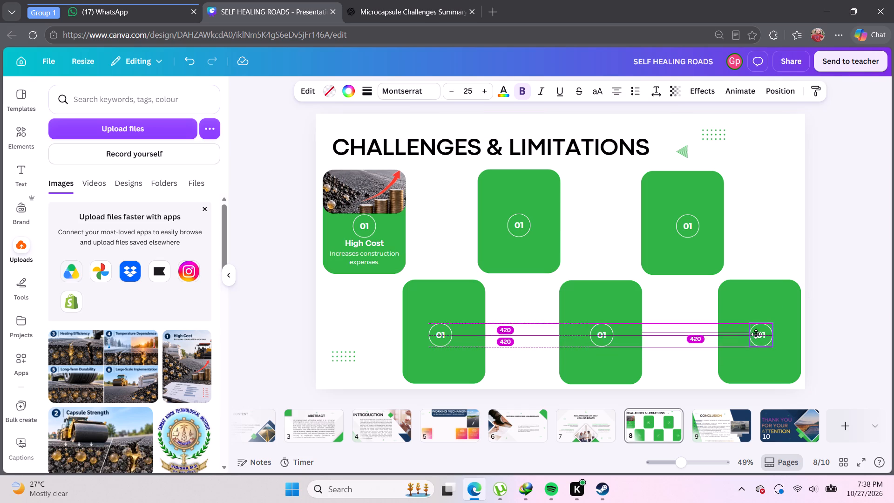
left_click_drag(756, 334, 756, 334)
left_click(763, 191)
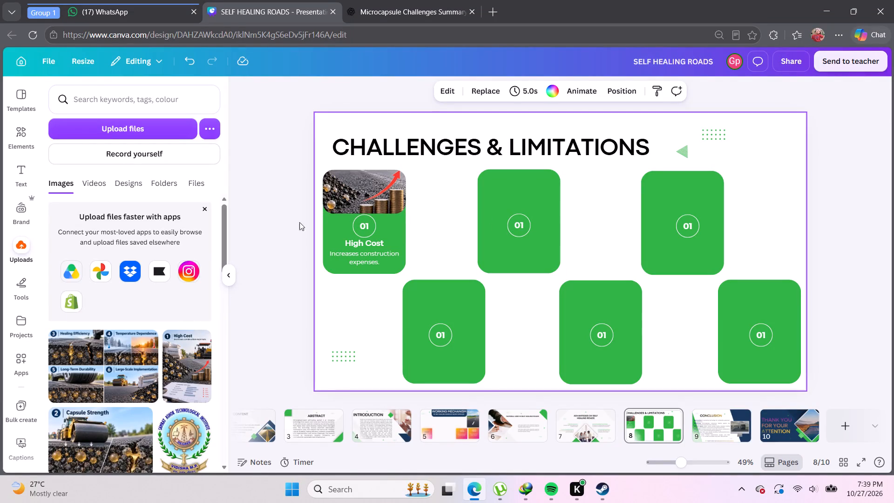
Copy the High Cost card's photo onto the top part of the upper row's middle card.
left_click(365, 193)
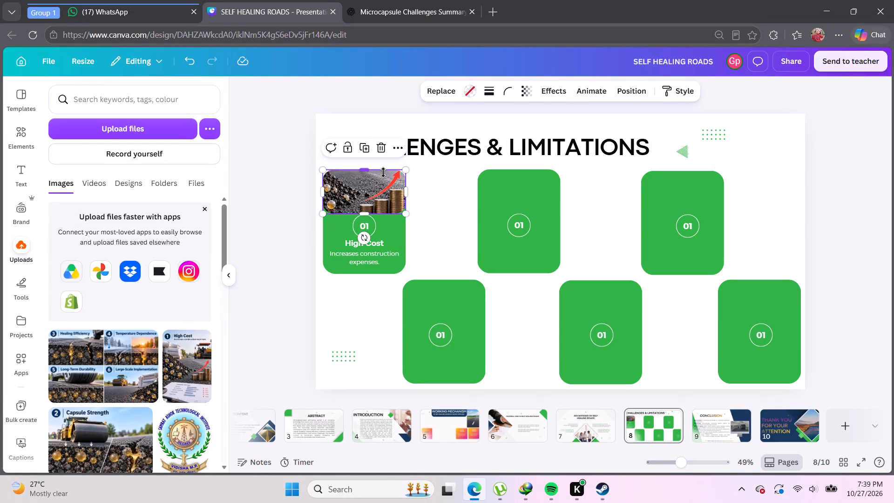
key("ctrl+c")
key("ctrl+v")
left_click_drag(387, 187, 538, 185)
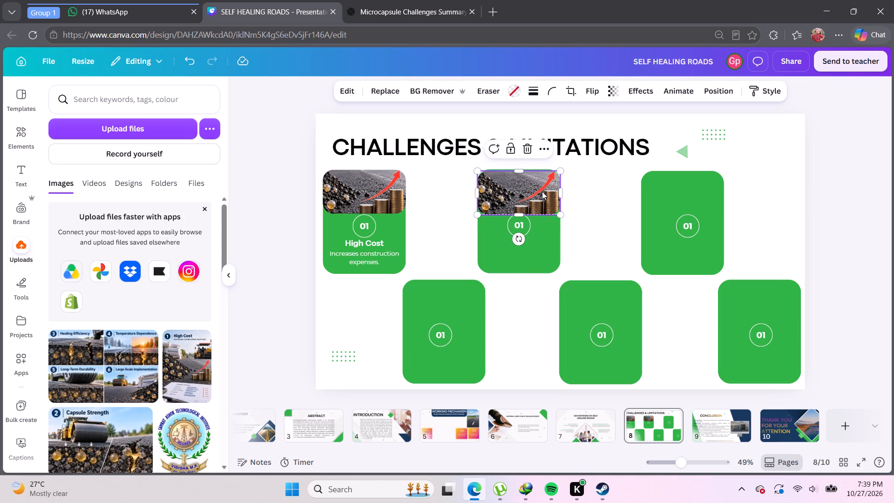
Paste three more copies of the High Cost photo and fit one across the top of the upper row's last card.
key("ctrl+v")
key("ctrl+v")
key("ctrl+v")
left_click_drag(387, 200, 390, 200)
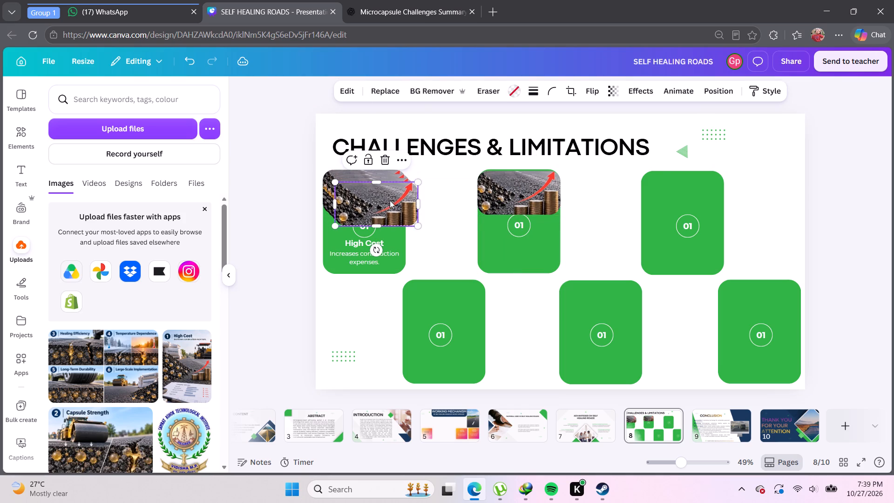
left_click_drag(390, 200, 698, 191)
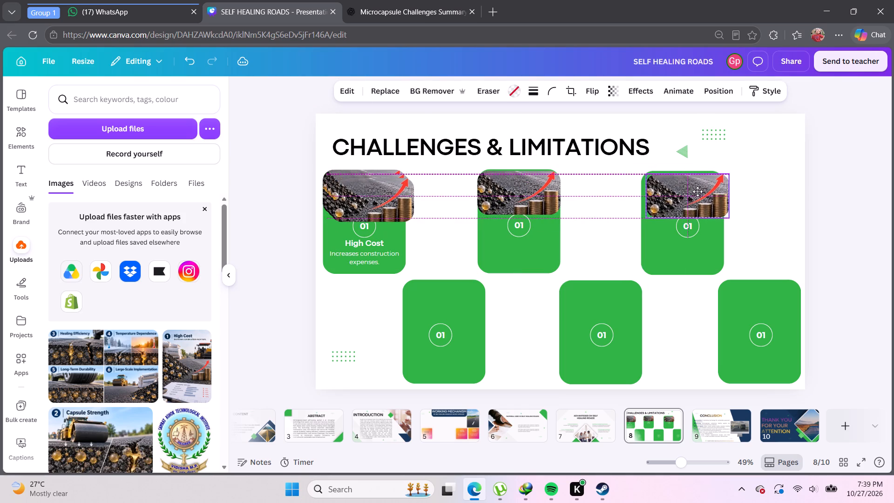
left_click_drag(698, 191, 695, 190)
left_click(623, 181)
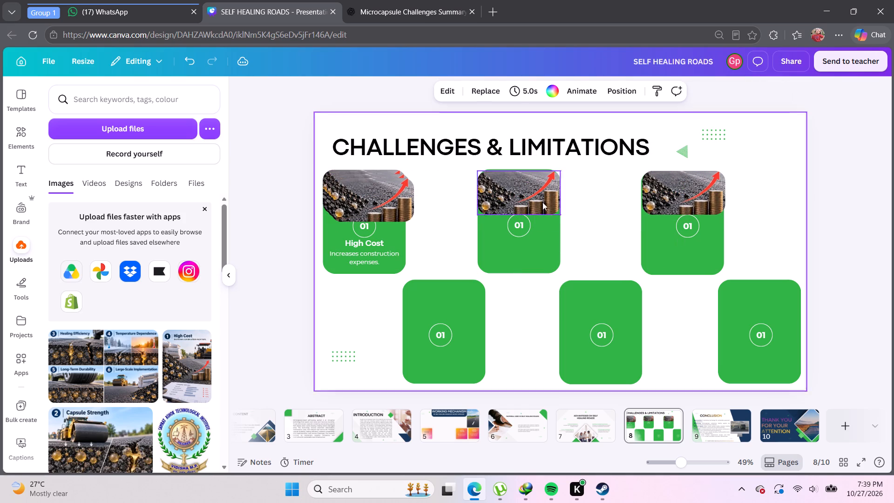
Move one of the pasted photos to the lower row's first card and align it with the card's top and side edges.
left_click_drag(376, 199, 448, 301)
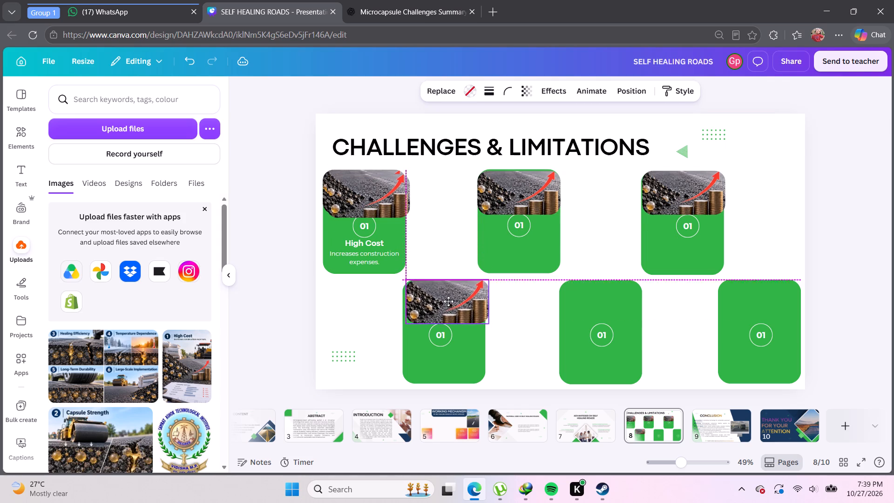
left_click_drag(448, 301, 445, 300)
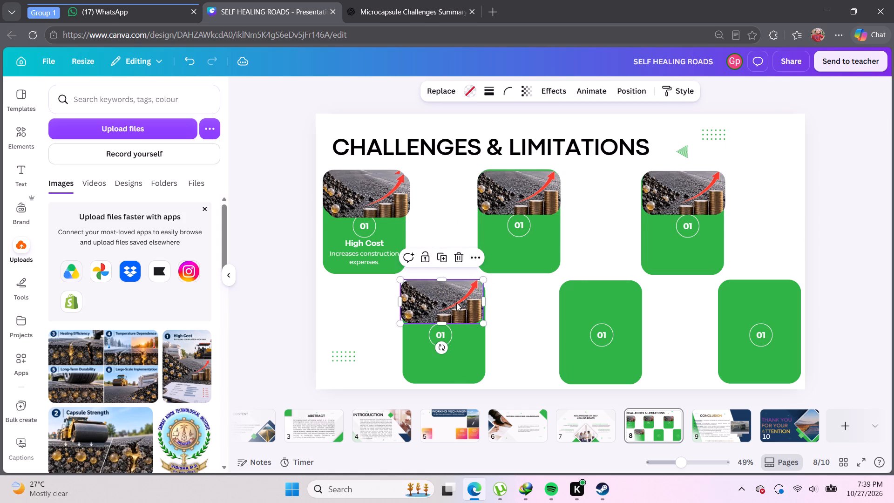
left_click(452, 299)
left_click_drag(447, 299, 450, 293)
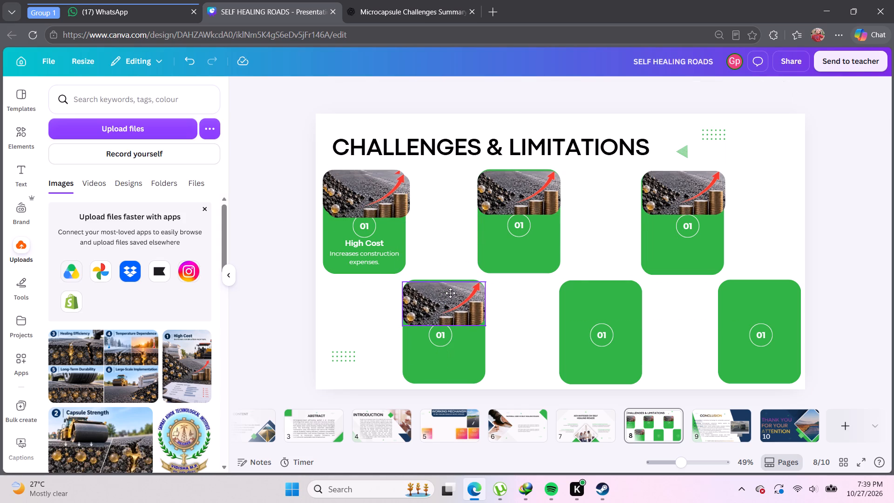
left_click_drag(450, 293, 450, 292)
left_click(448, 299)
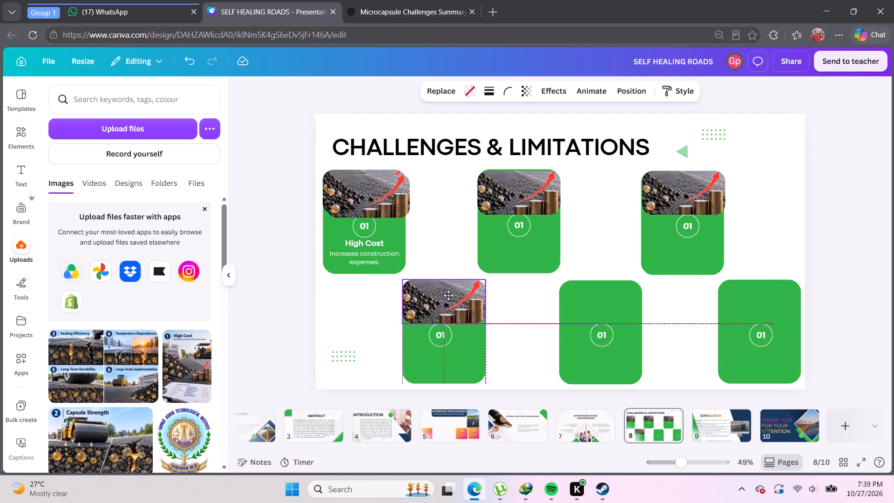
left_click(450, 217)
Move the remaining pasted photo to the lower row's middle card and align it with the card's sides and top.
left_click_drag(366, 197, 602, 304)
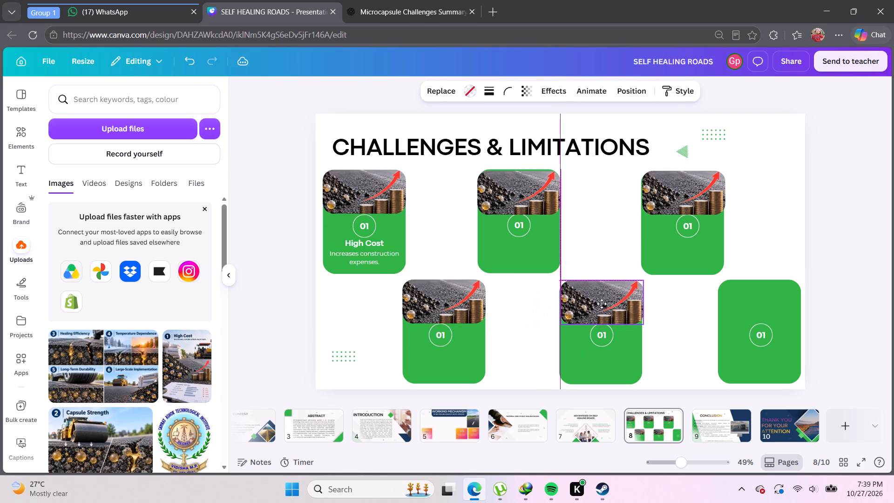
left_click_drag(602, 304, 601, 304)
left_click_drag(601, 304, 598, 304)
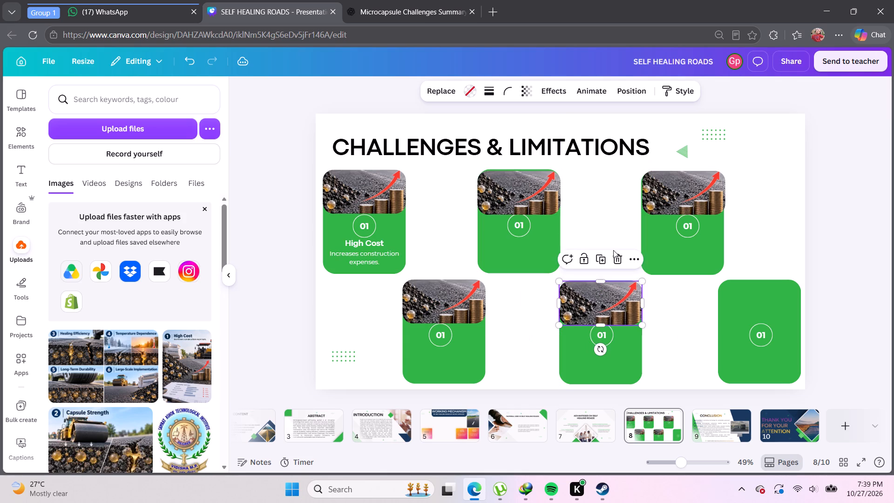
left_click(612, 232)
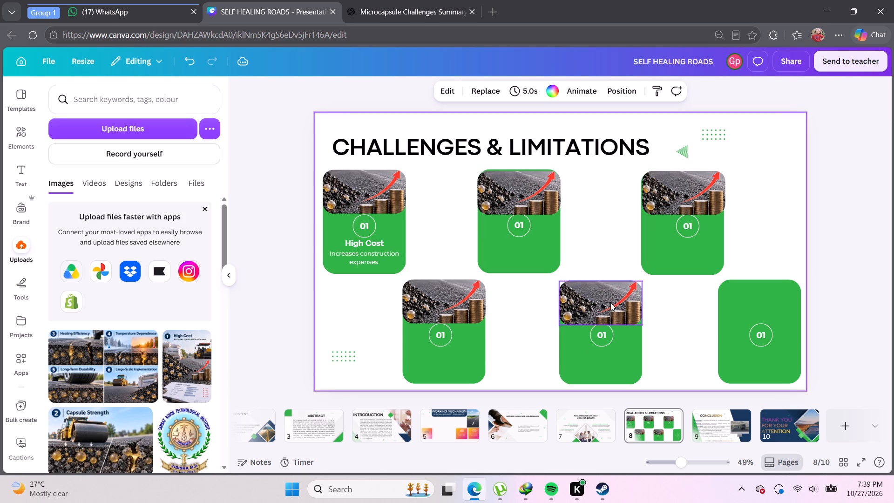
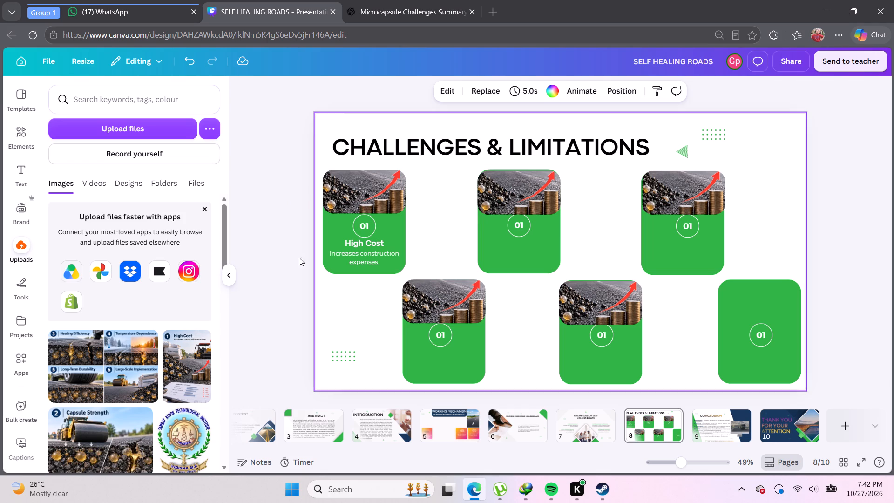
Nudge the photos on the second and third upper-row cards to line up with the edges of their green cards.
left_click(529, 179)
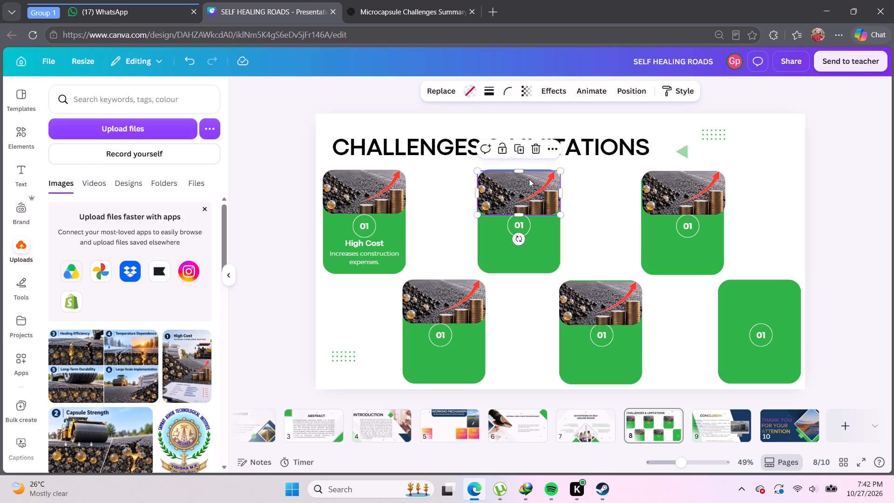
left_click(528, 190)
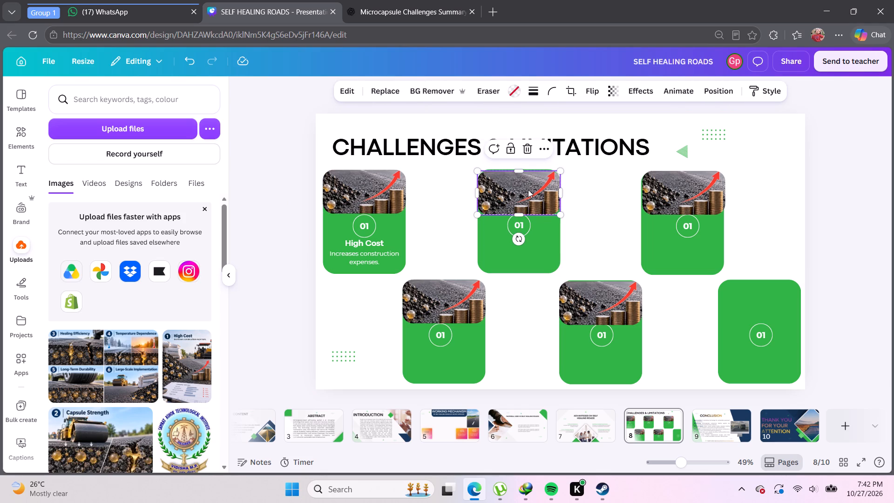
left_click(575, 182)
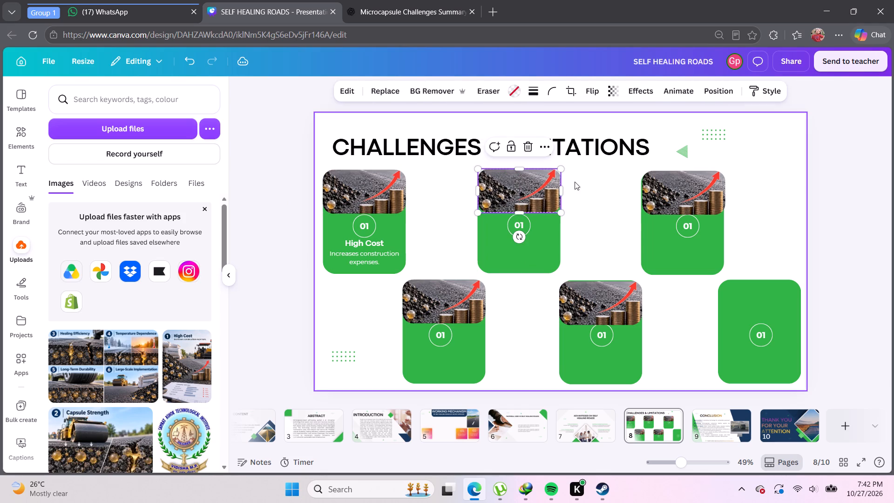
left_click(681, 197)
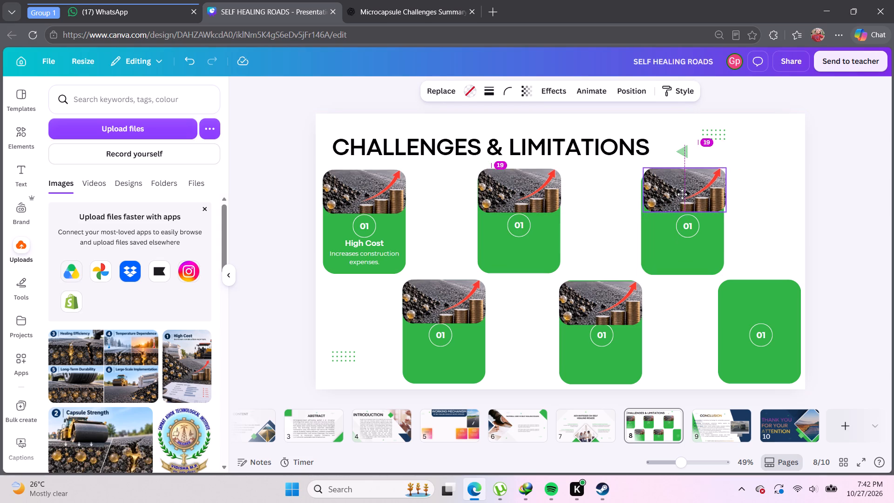
left_click(612, 192)
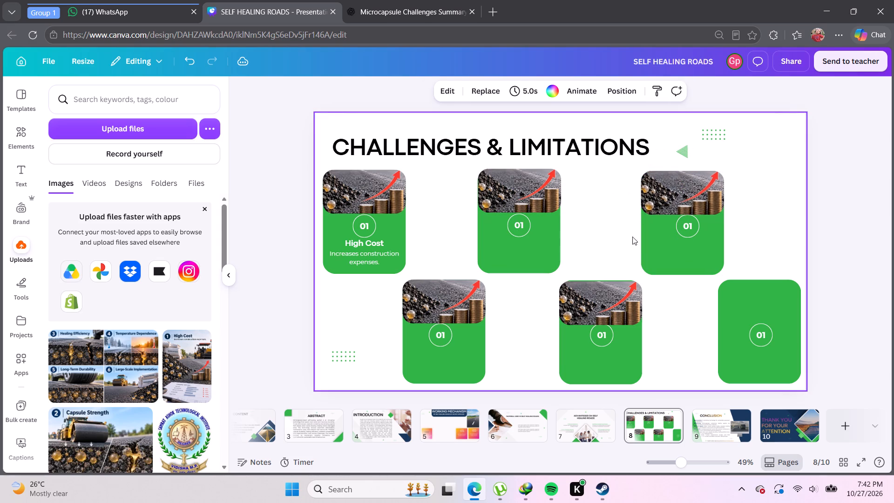
Align the photo on the middle lower-row card with the top edge of its green card.
left_click(586, 298)
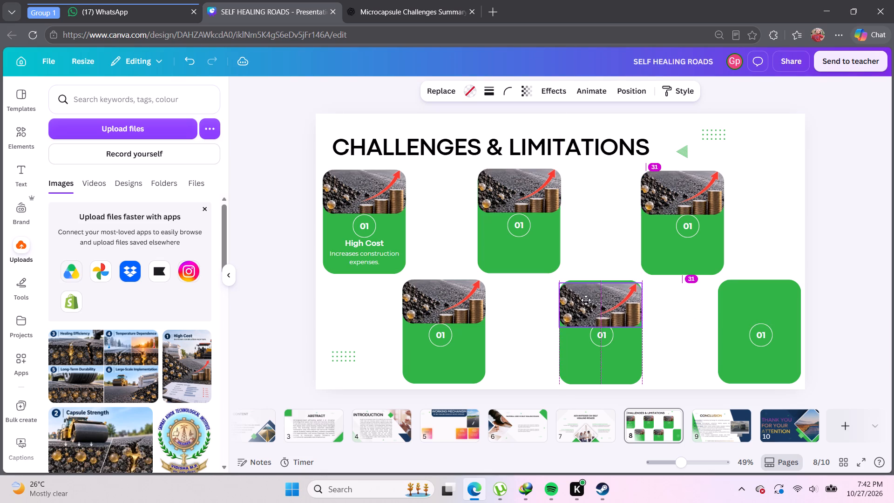
left_click(593, 231)
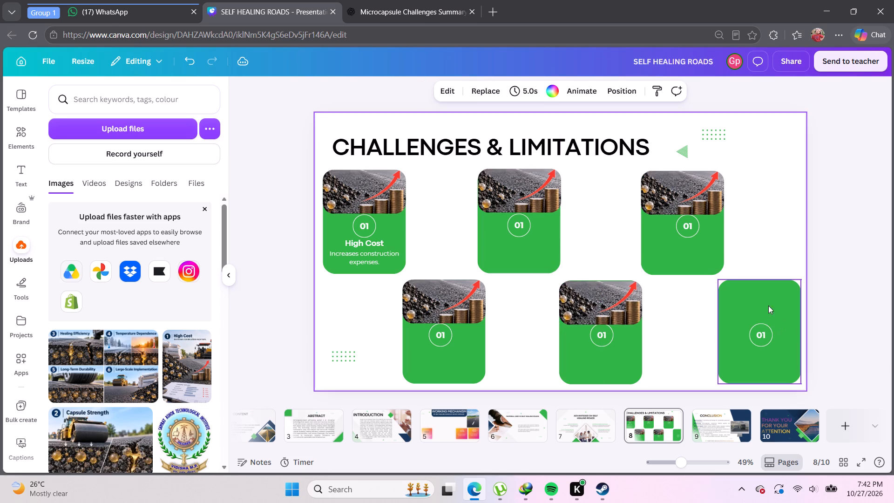
left_click(598, 299)
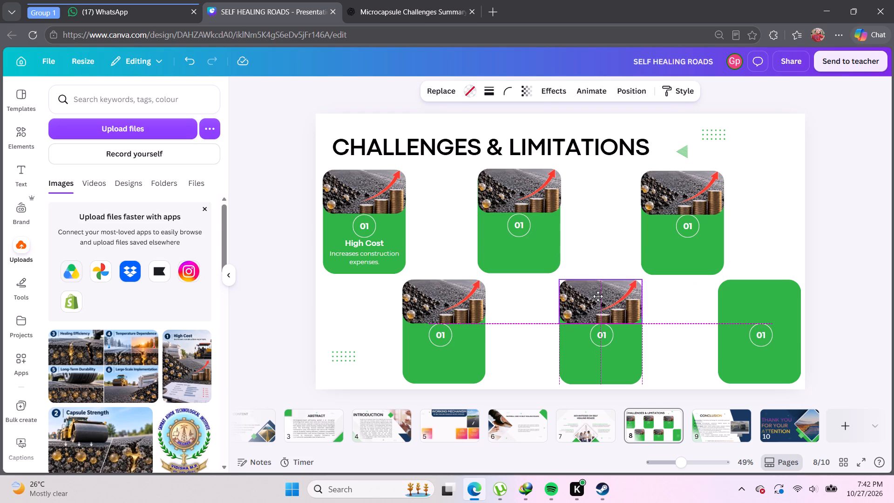
left_click(602, 226)
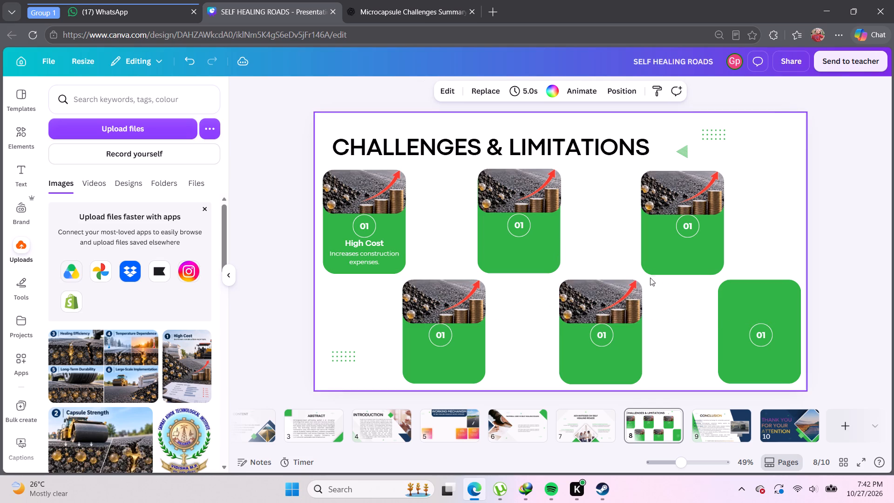
Duplicate the High Cost card's photo and fit the copy onto the top of the last lower-row card.
left_click(392, 203)
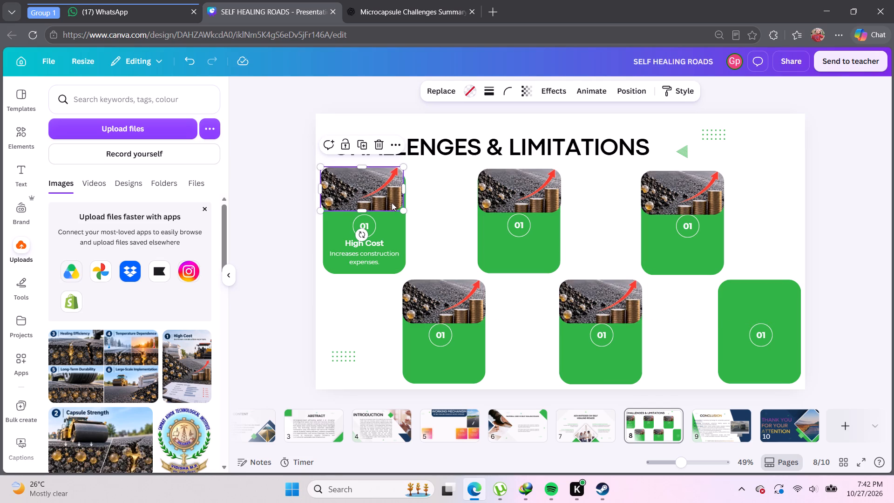
key("ctrl+z")
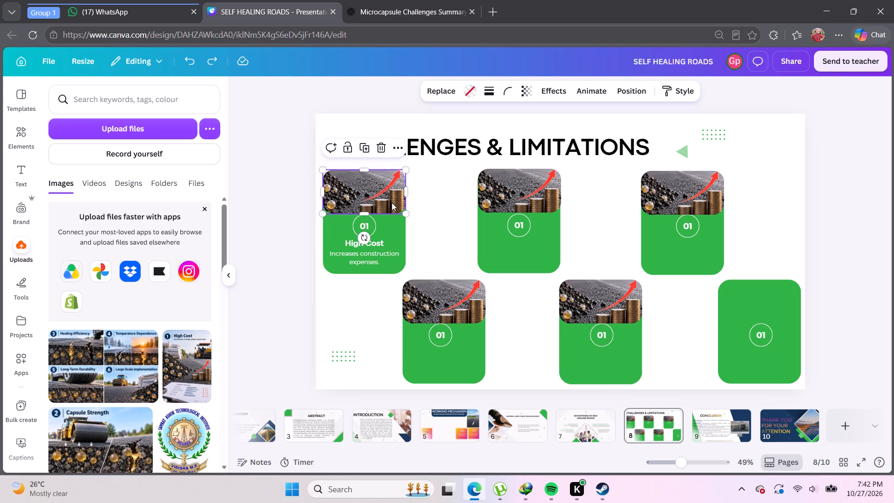
key("ctrl+c")
key("ctrl+v")
left_click_drag(392, 203, 760, 299)
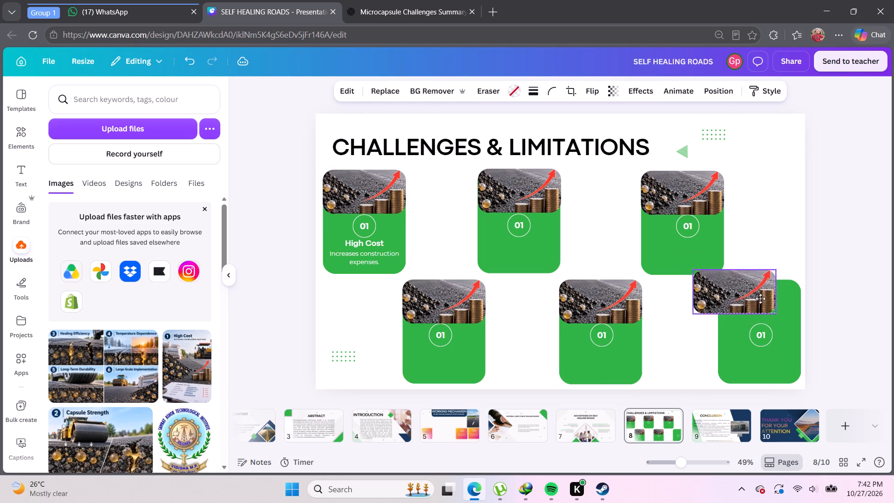
left_click_drag(760, 299, 781, 311)
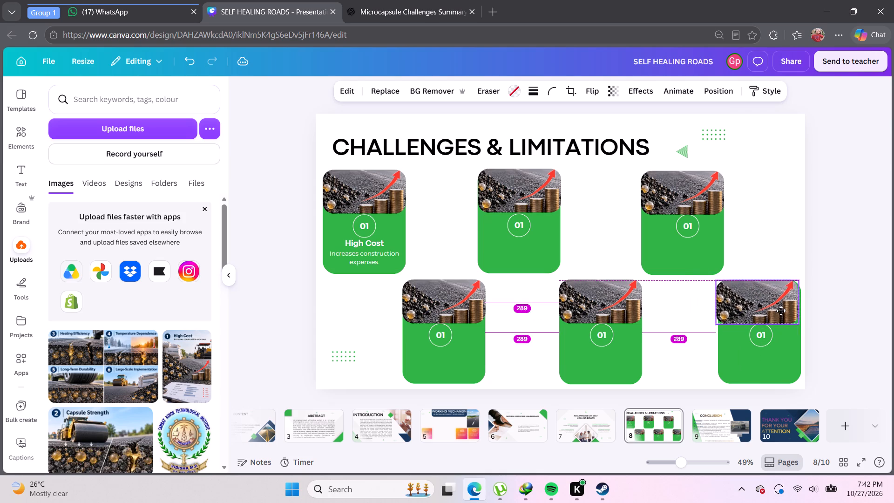
left_click_drag(781, 311, 782, 312)
left_click(776, 202)
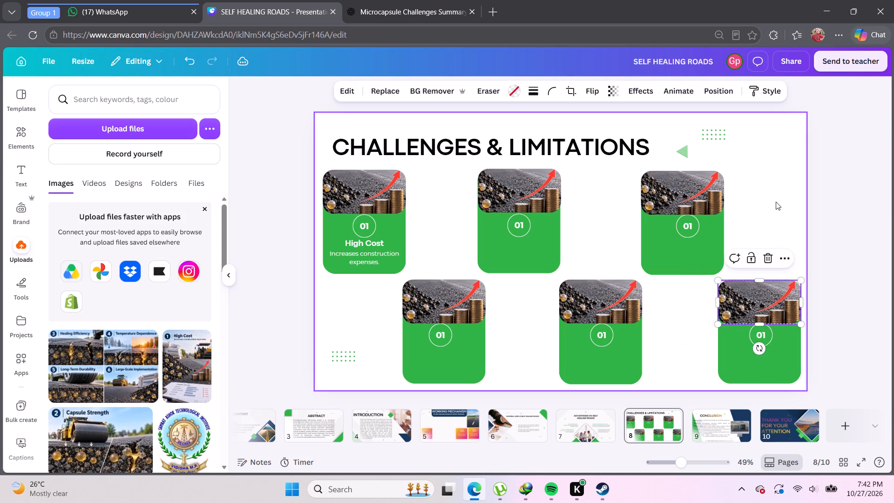
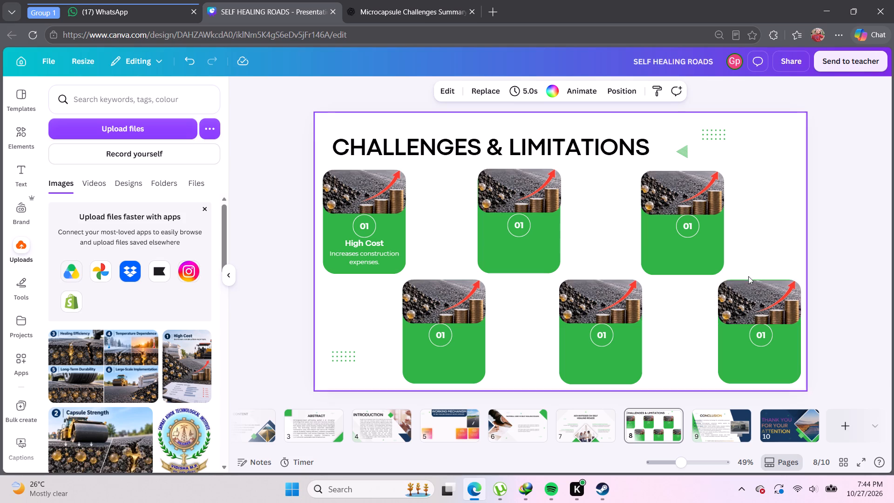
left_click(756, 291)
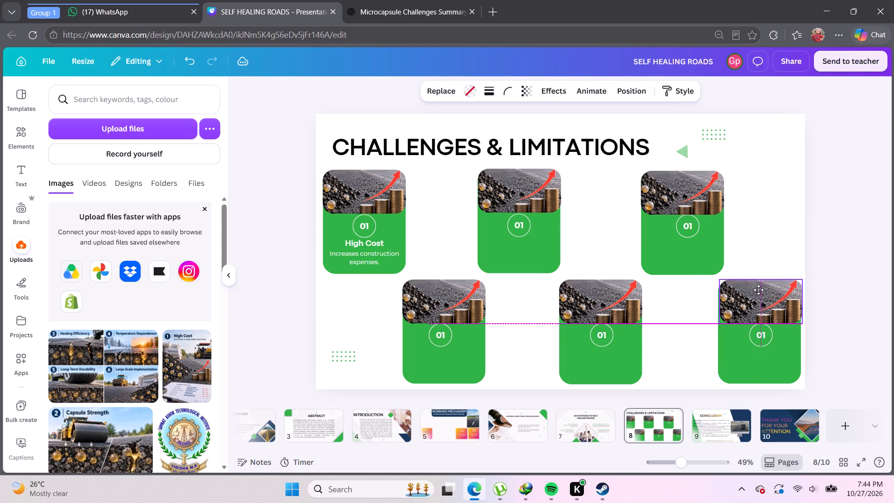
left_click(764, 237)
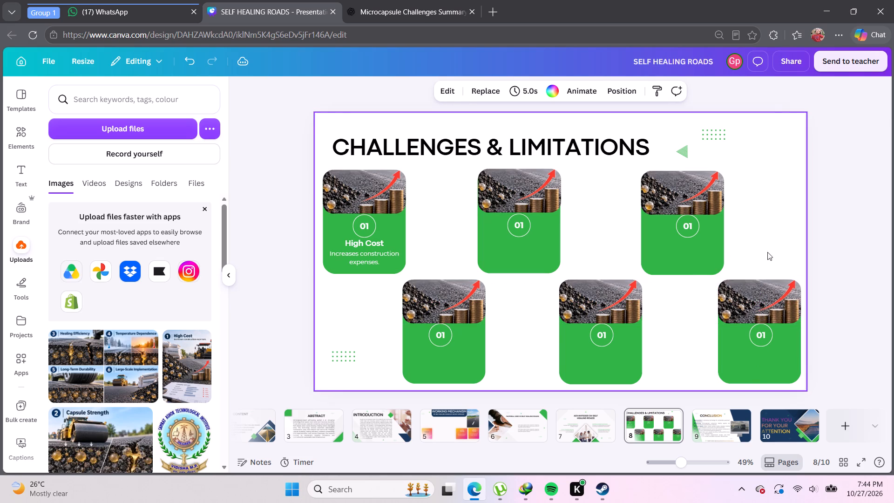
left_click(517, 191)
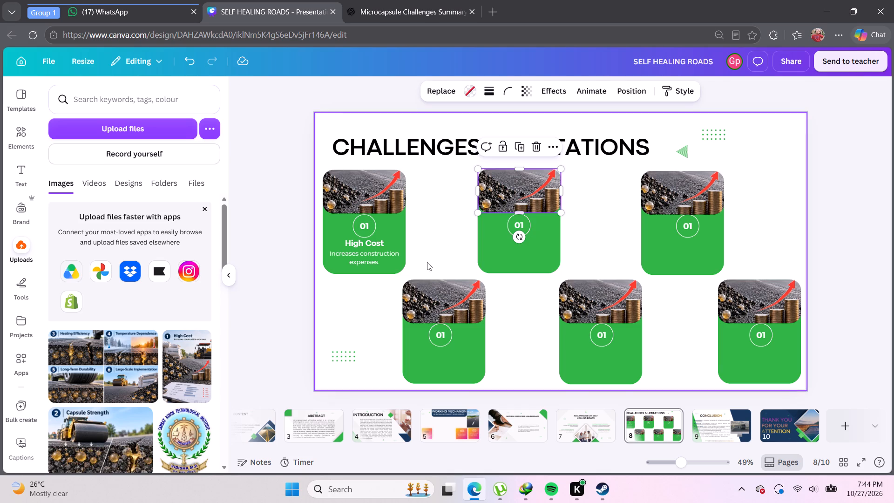
Renumber the second and third upper-row cards as 02 and 03.
left_click(523, 223)
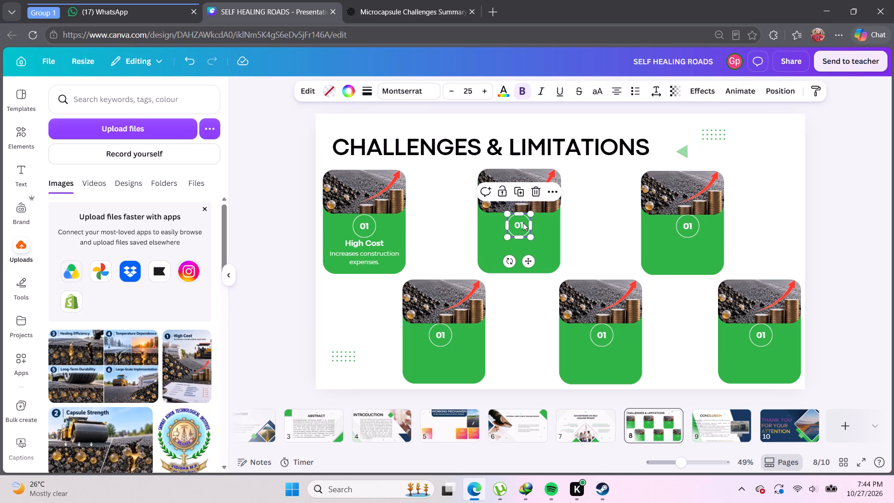
left_click(522, 220)
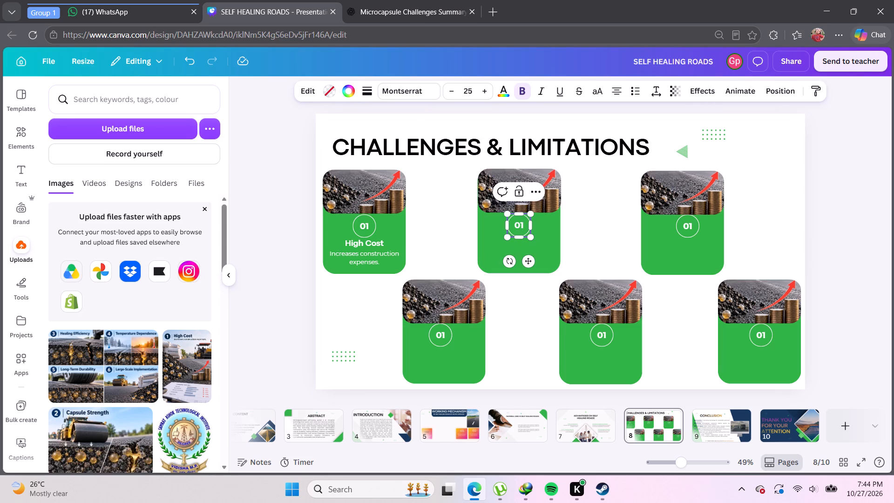
key("BackSpace")
key("2")
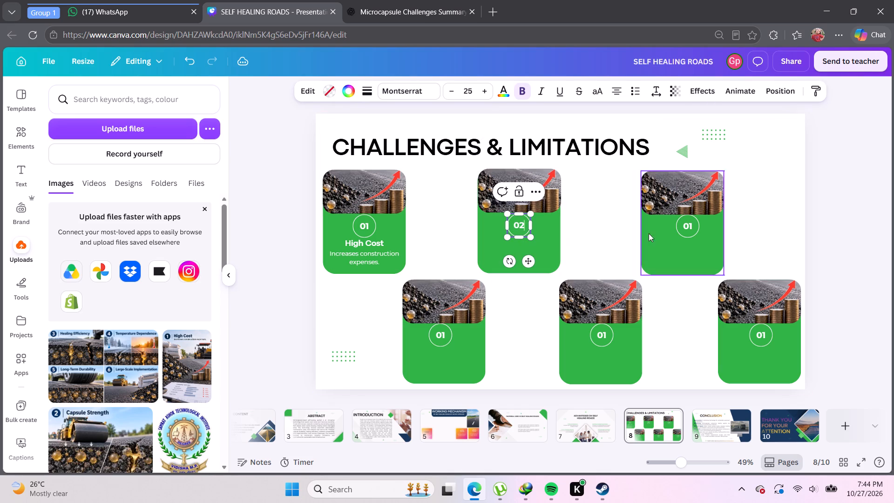
double_click(695, 224)
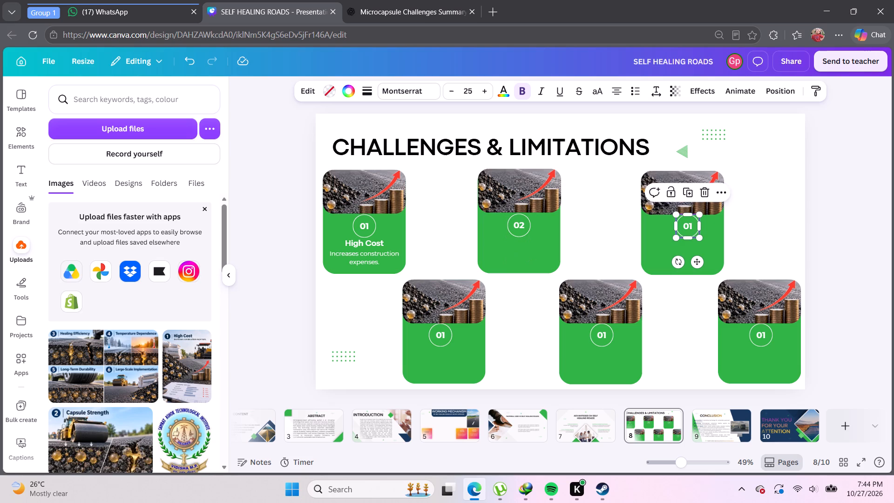
key("BackSpace")
key("3")
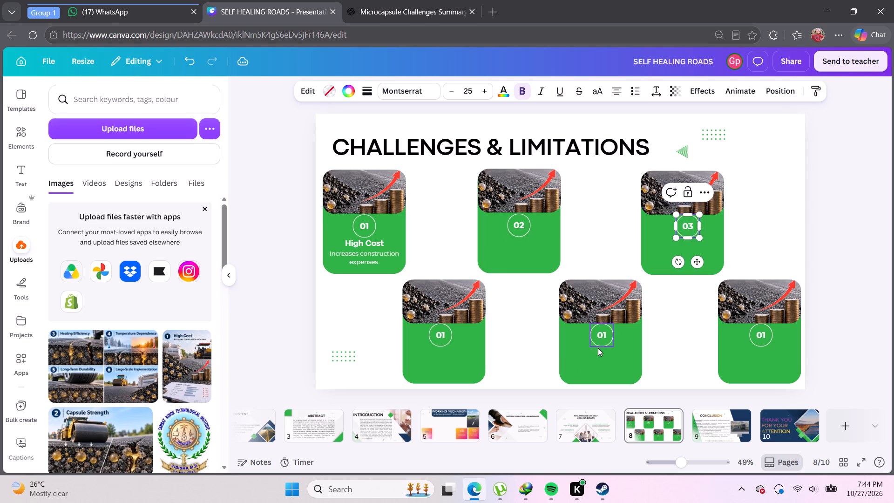
Renumber the three lower-row cards as 04, 05 and 06, in order.
double_click(446, 337)
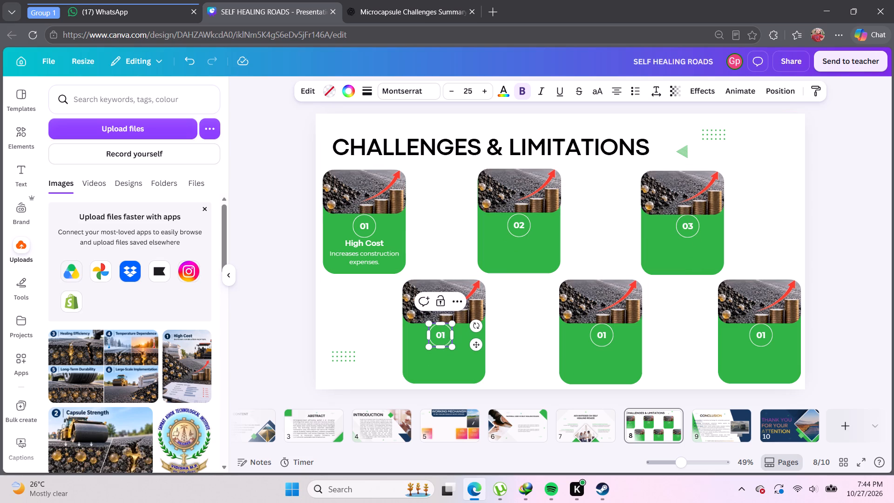
key("BackSpace")
key("4")
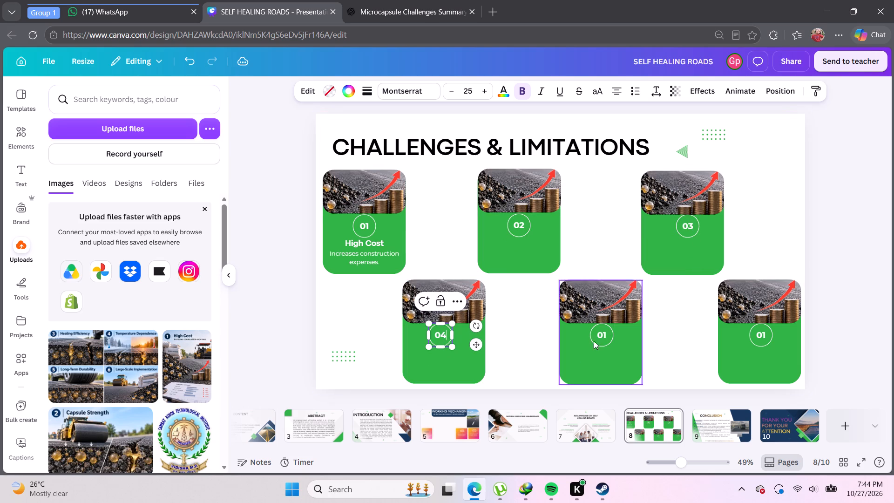
double_click(606, 336)
key("BackSpace")
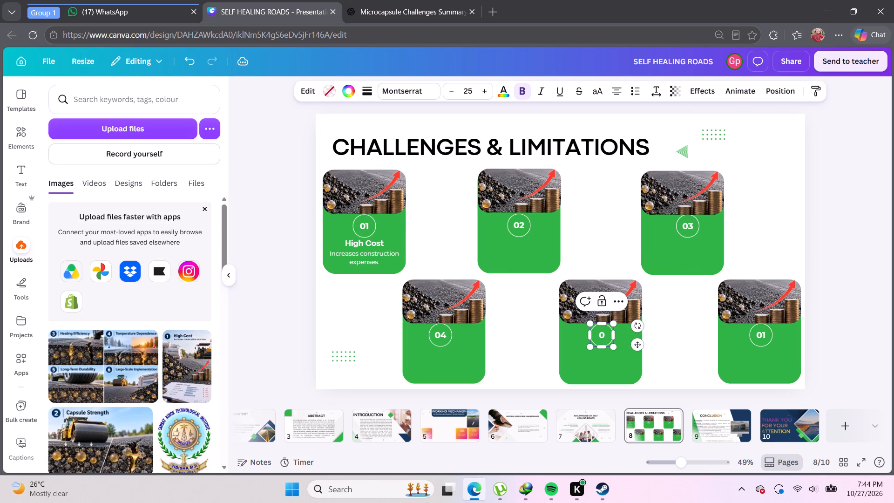
key("5")
double_click(764, 333)
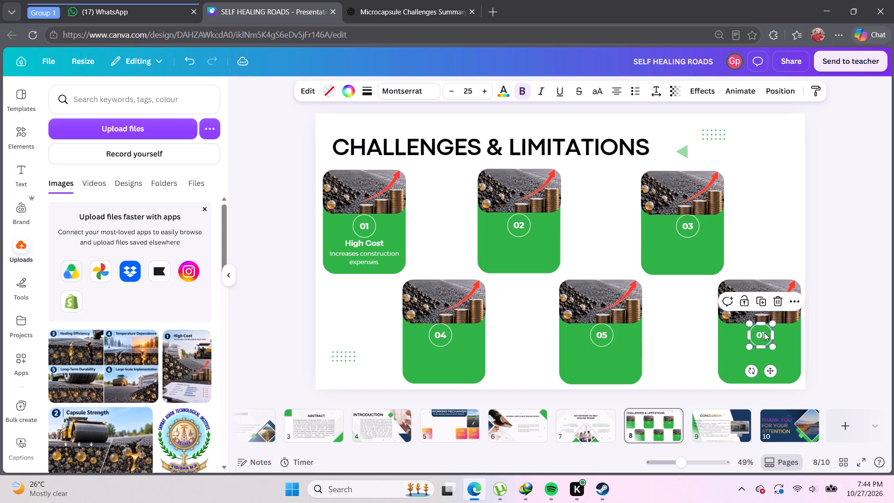
key("BackSpace")
key("6")
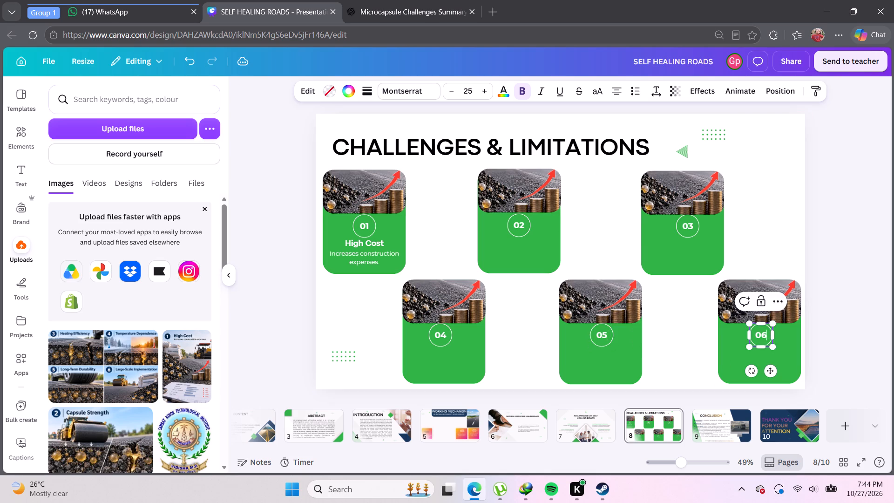
Browse the uploaded images for a replacement for the photo on card 02.
left_click(506, 191)
left_click(441, 88)
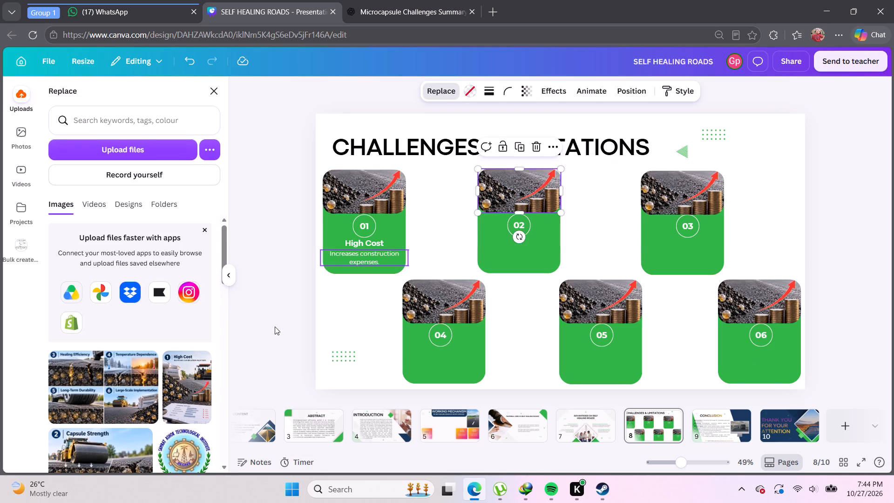
scroll(162, 389, "down", 1)
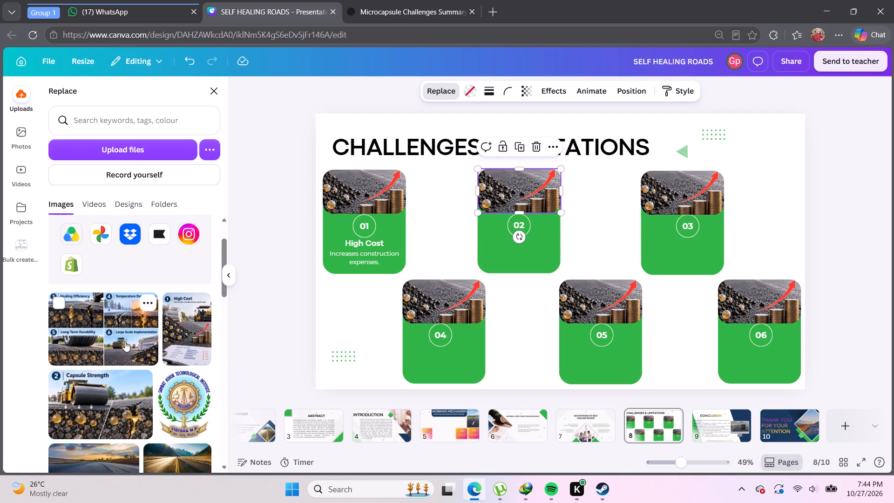
scroll(110, 378, "down", 1)
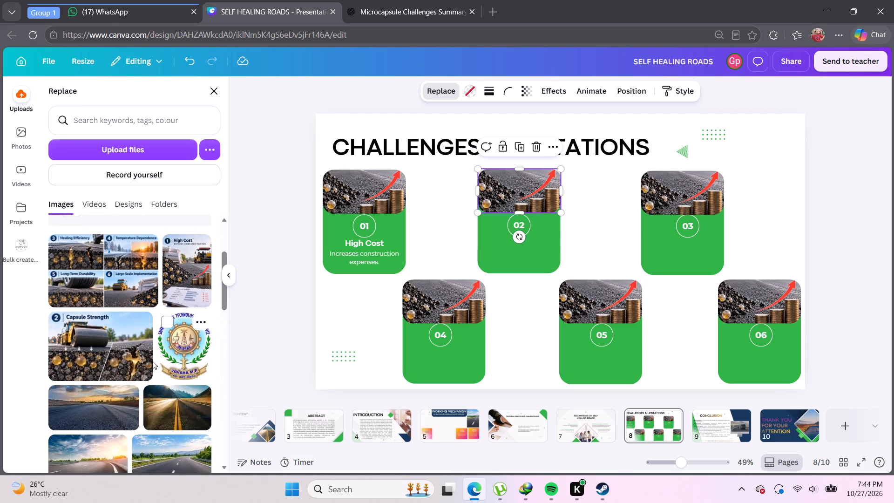
scroll(148, 366, "down", 1)
scroll(139, 333, "up", 2)
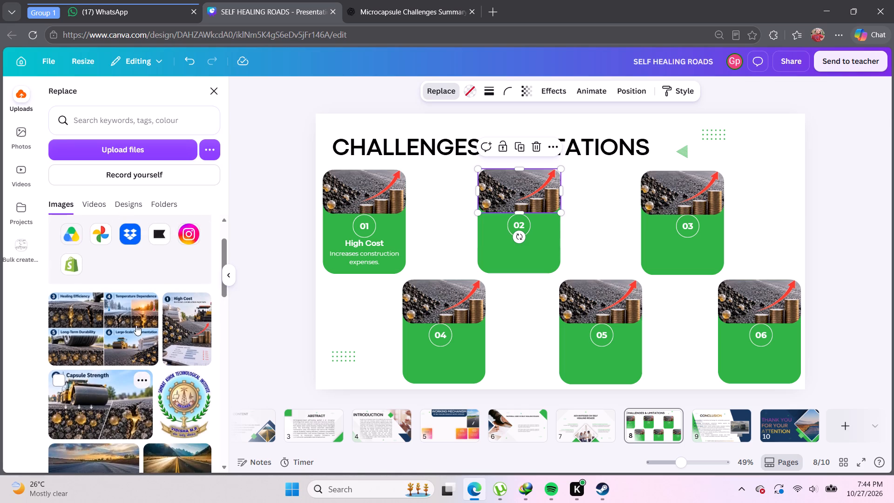
scroll(144, 346, "up", 2)
scroll(138, 356, "down", 1)
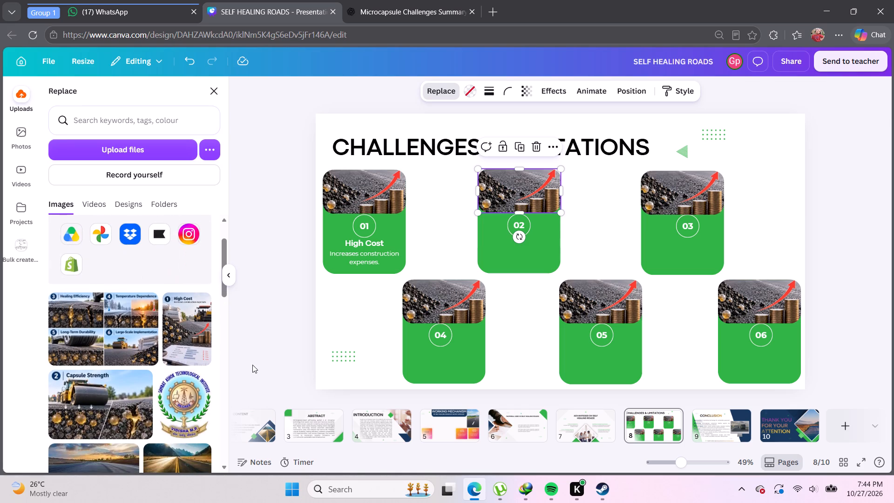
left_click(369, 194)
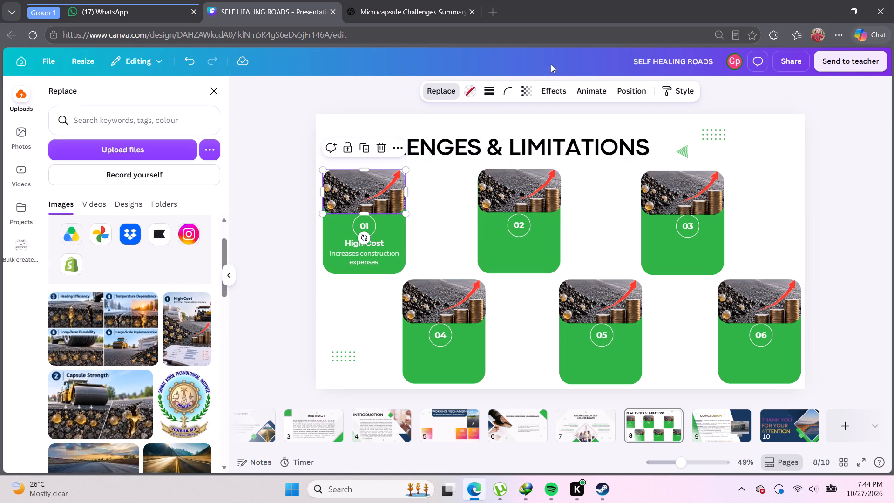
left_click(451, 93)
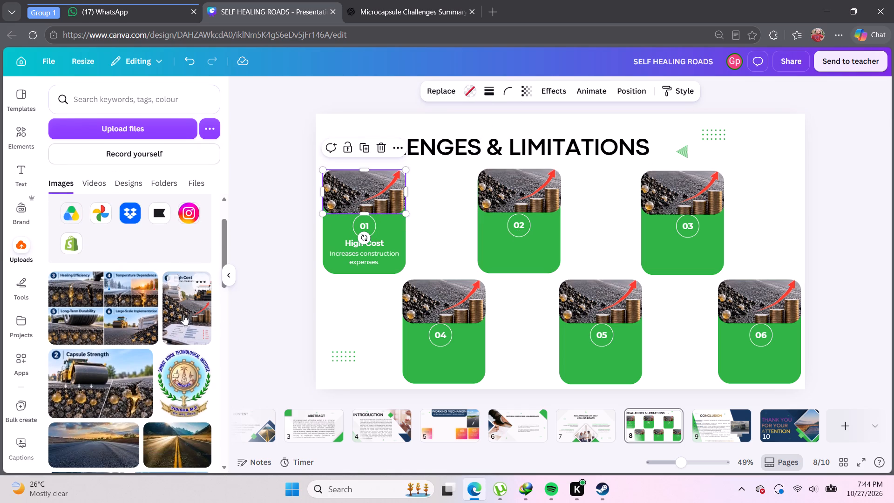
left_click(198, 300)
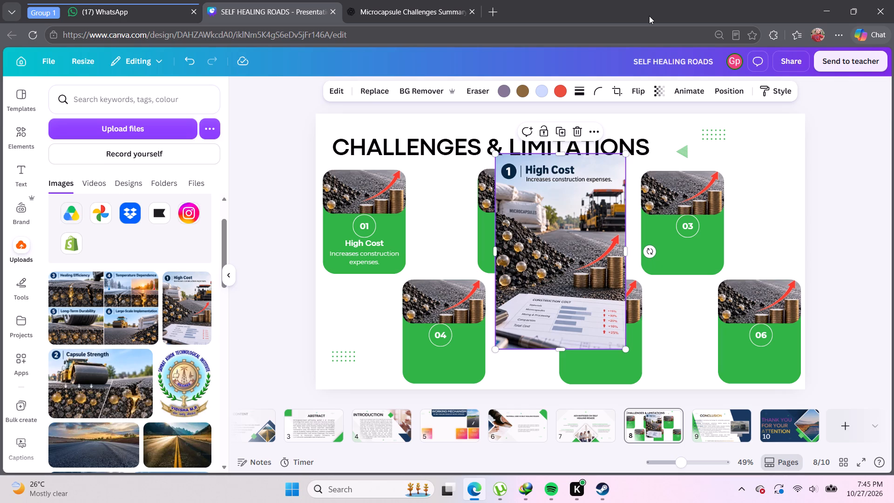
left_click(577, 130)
Replace the photo on card 01 with the uploaded High Cost image and the one on card 02 with the Capsule Strength image.
left_click(356, 192)
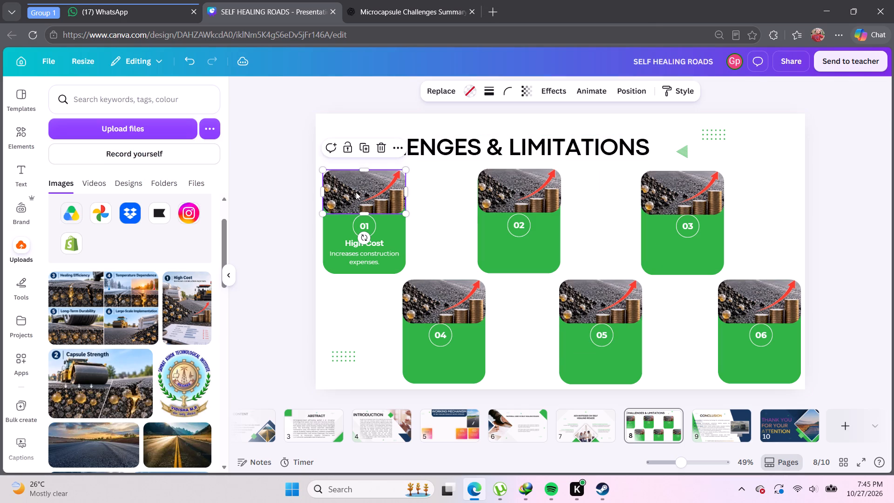
left_click(440, 92)
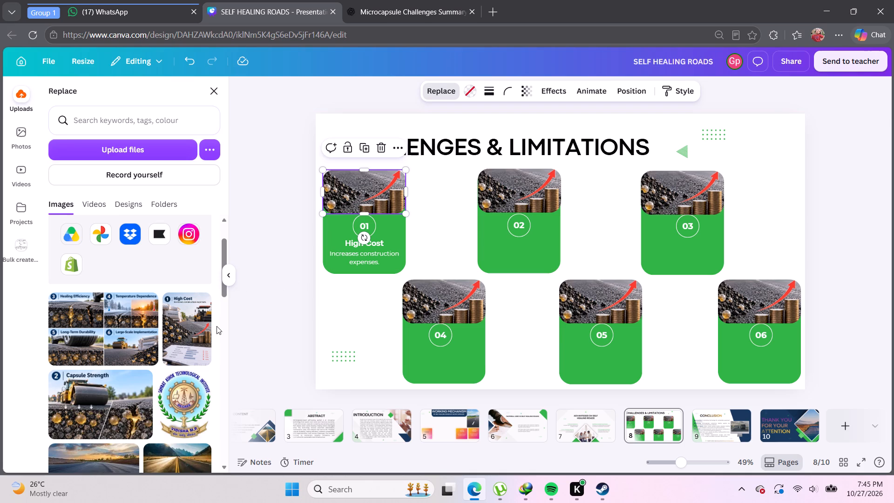
left_click(180, 316)
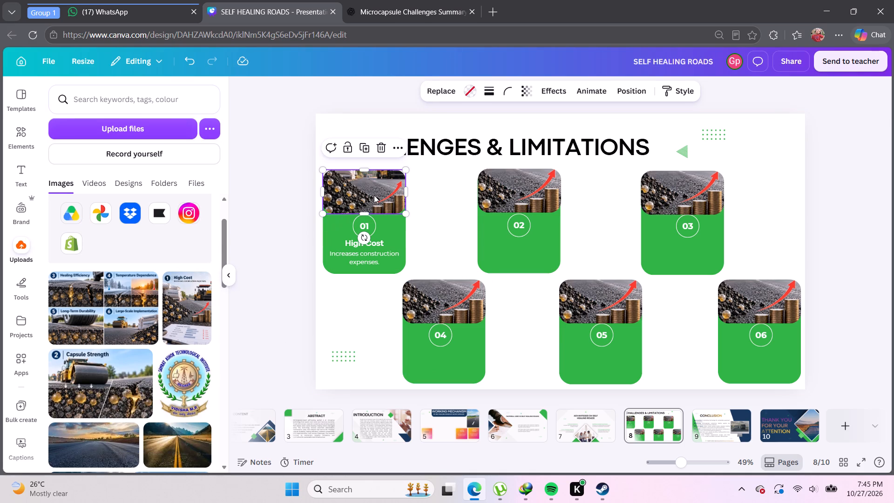
left_click(485, 193)
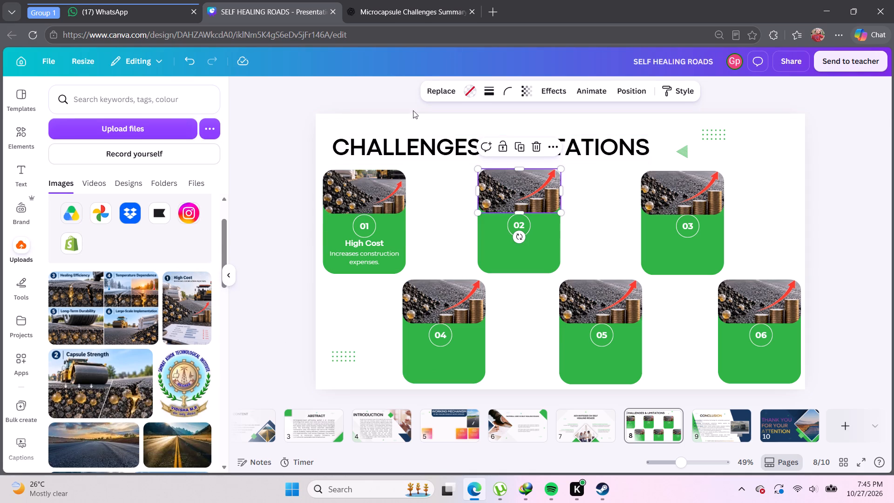
left_click(438, 90)
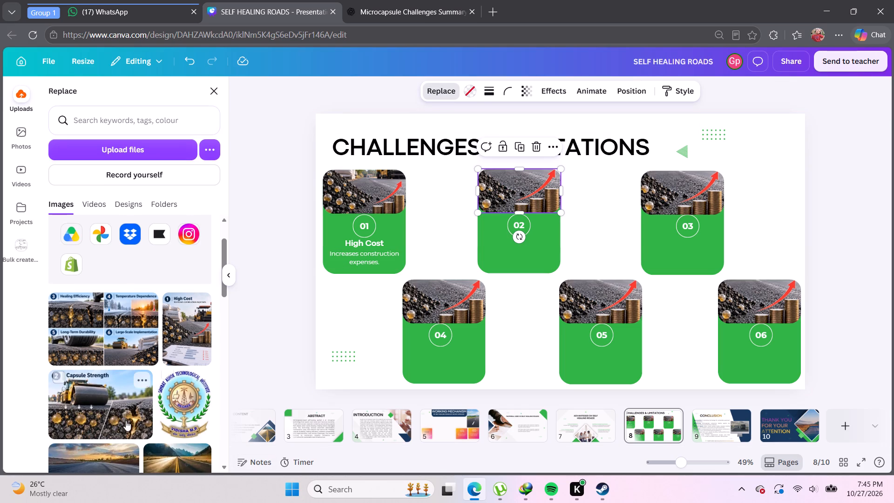
left_click(107, 396)
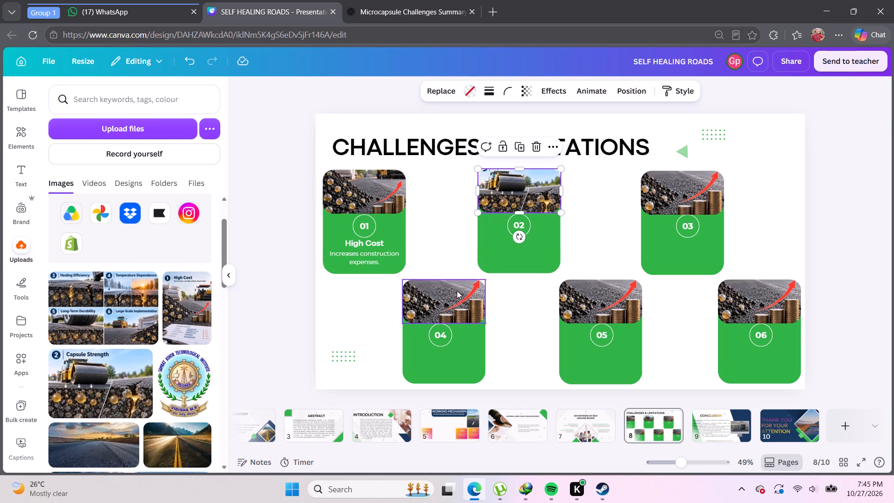
Replace the photos on cards 03, 04, 05 and 06 with the uploaded four-panel image running from Healing Efficiency to Large-Scale Implementation.
left_click(684, 190)
left_click(446, 93)
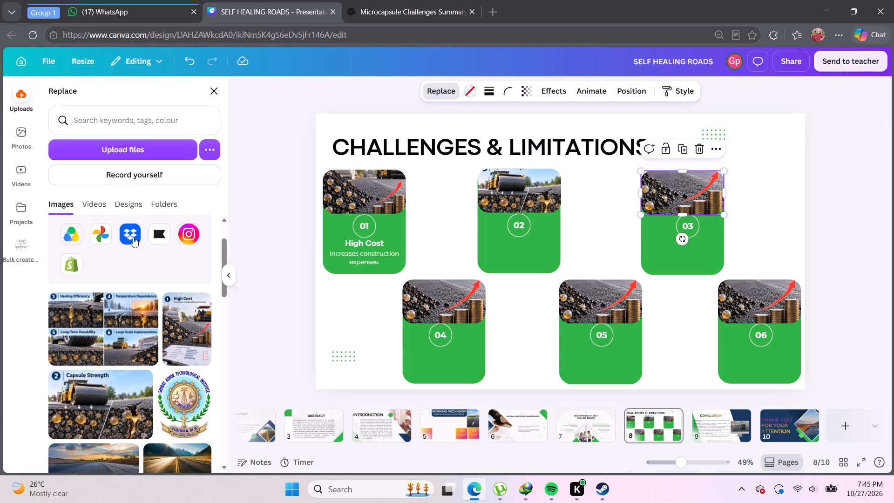
left_click(74, 309)
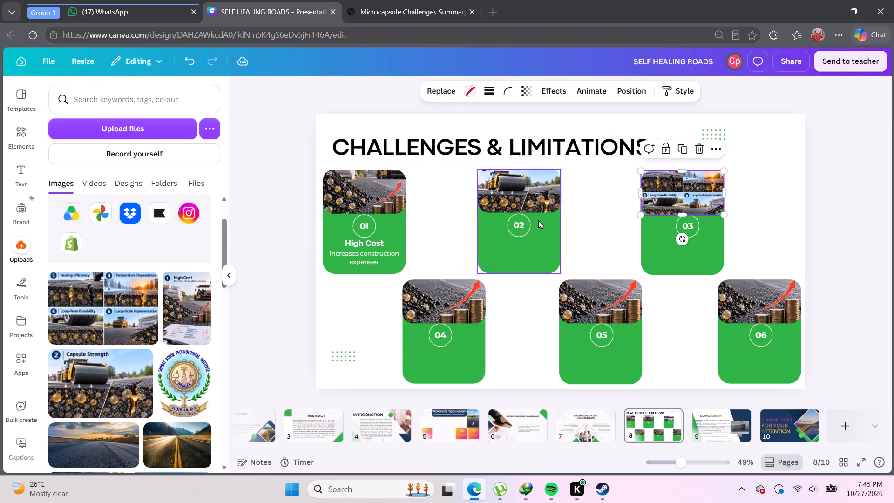
left_click(452, 289)
left_click(440, 92)
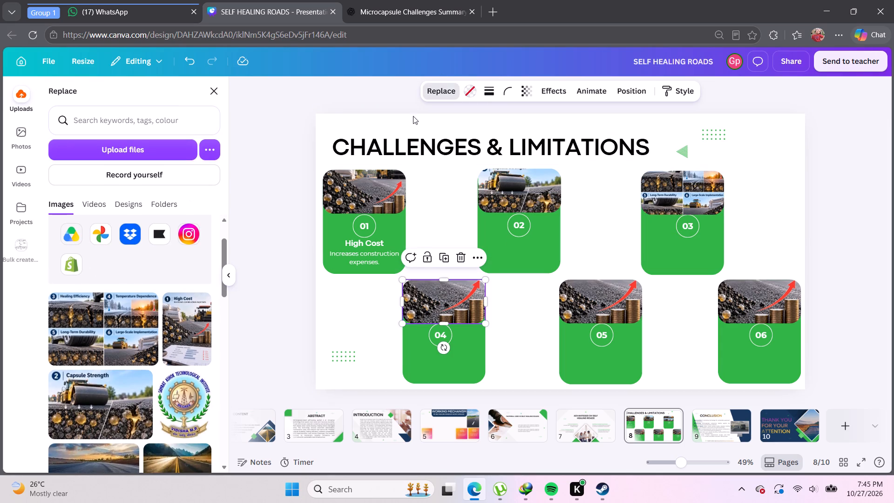
left_click(145, 345)
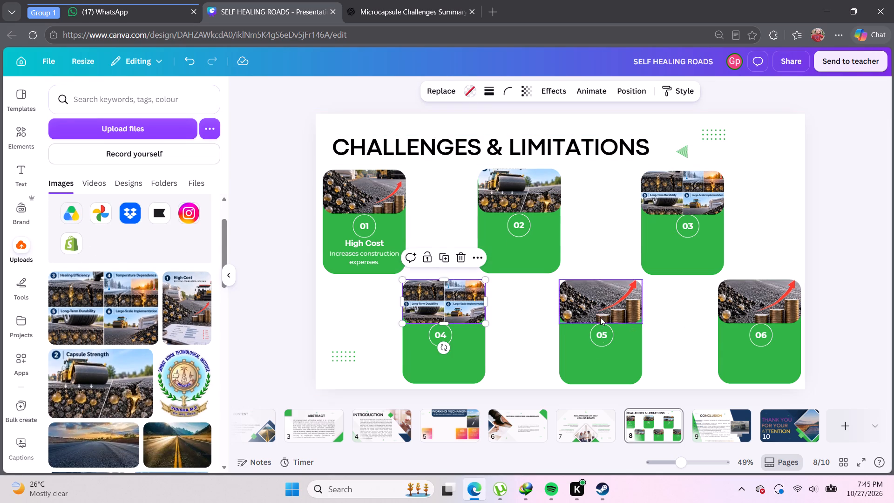
left_click(600, 317)
left_click(434, 90)
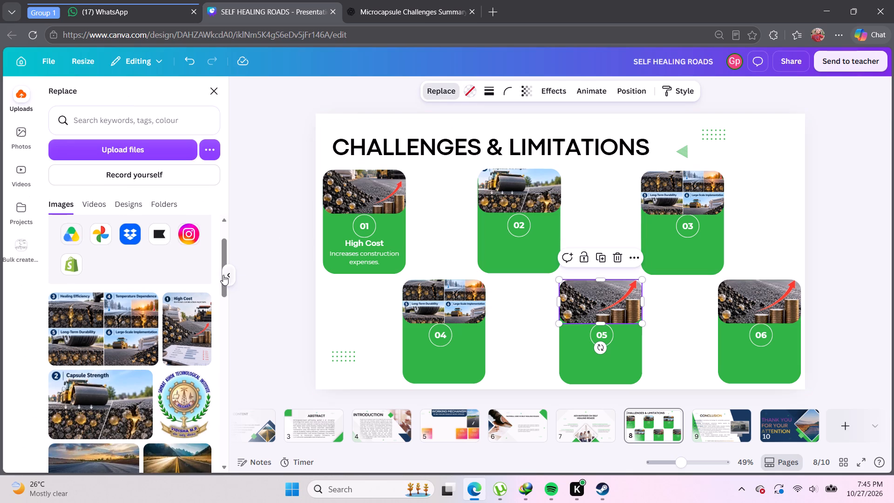
left_click(89, 333)
left_click(789, 319)
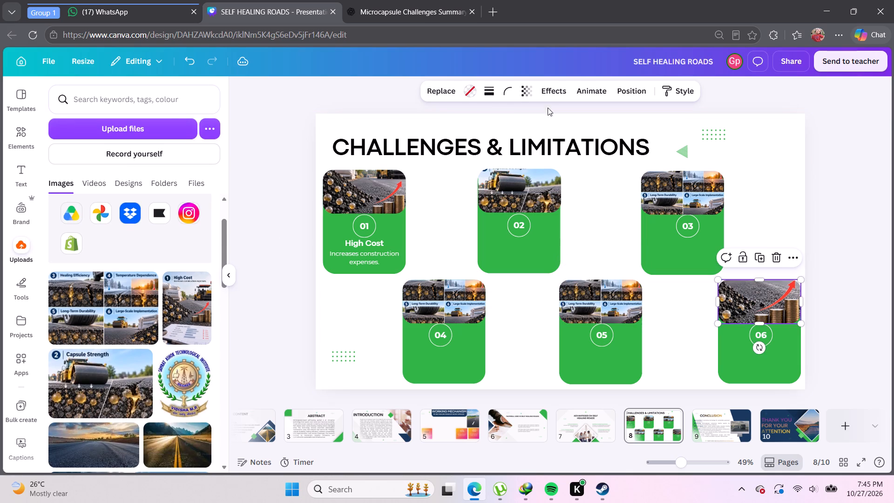
left_click(446, 90)
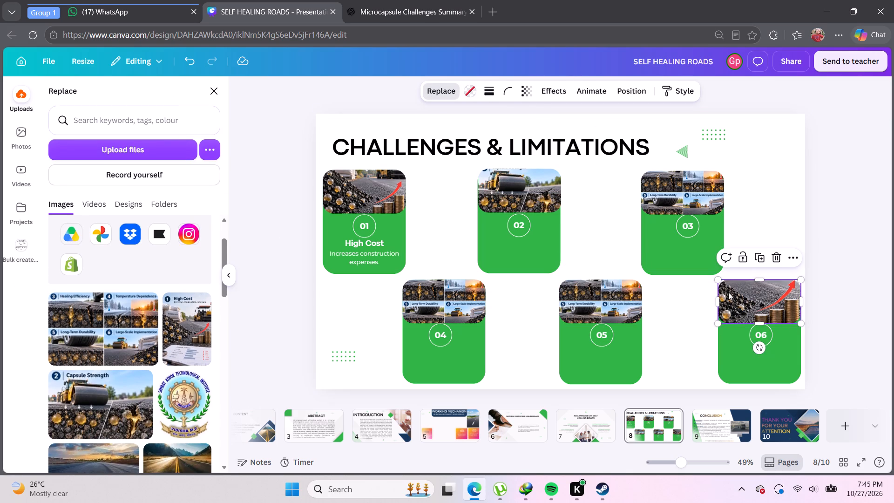
left_click(88, 352)
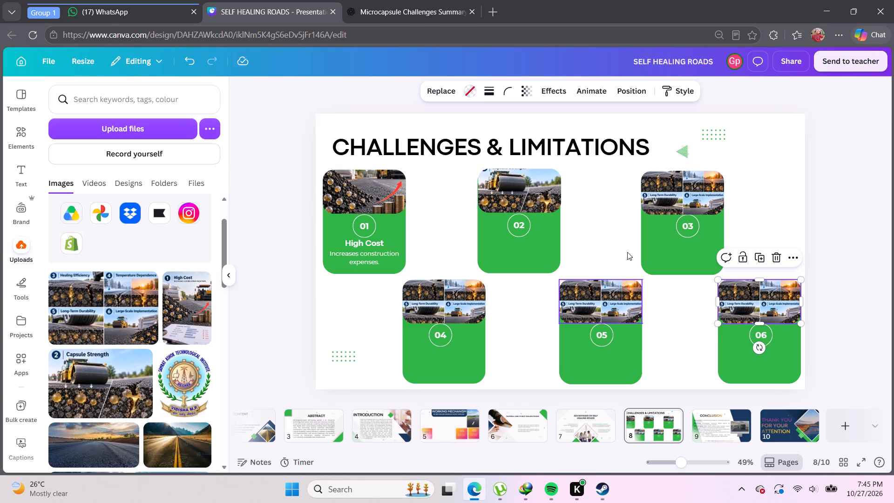
Crop and enlarge the photo on card 03 so it shows only the Healing Efficiency panel, without its caption.
left_click(664, 193)
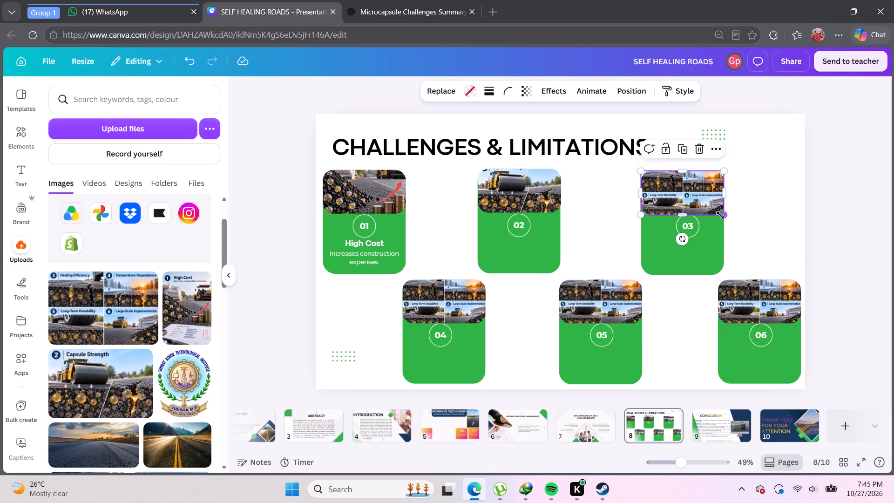
double_click(698, 194)
left_click_drag(727, 220, 739, 231)
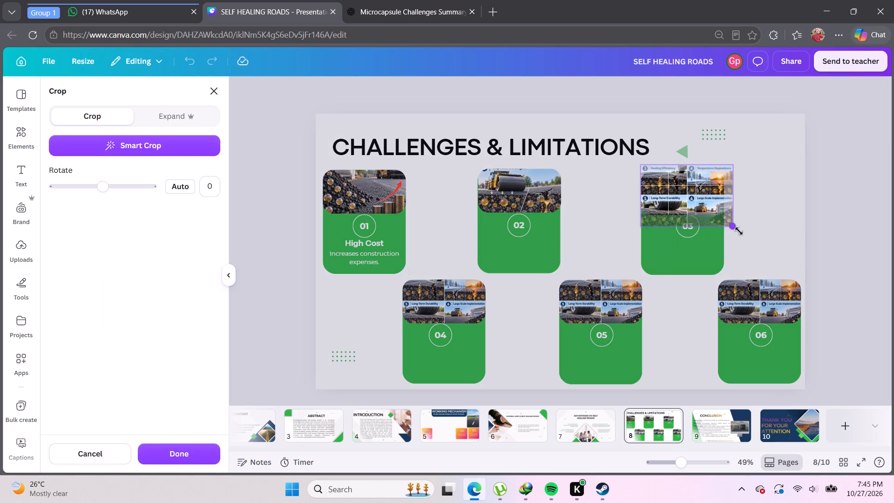
left_click_drag(739, 231, 822, 268)
left_click_drag(707, 216, 695, 204)
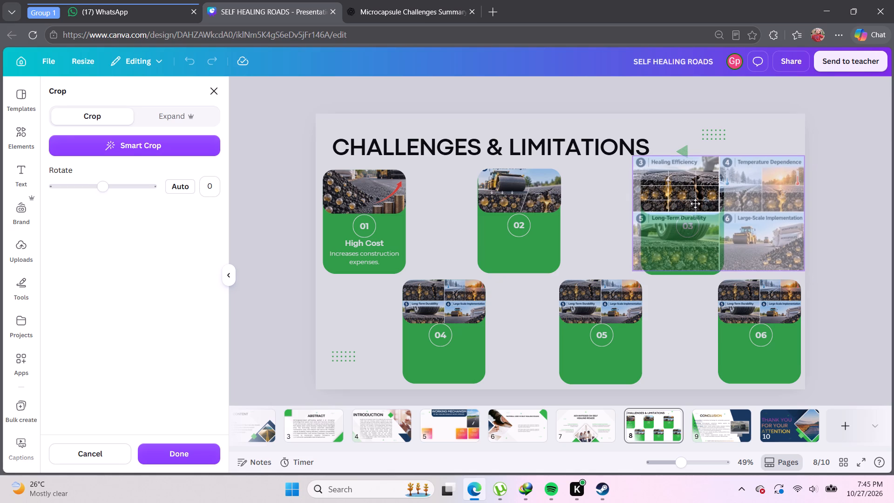
left_click_drag(695, 204, 704, 206)
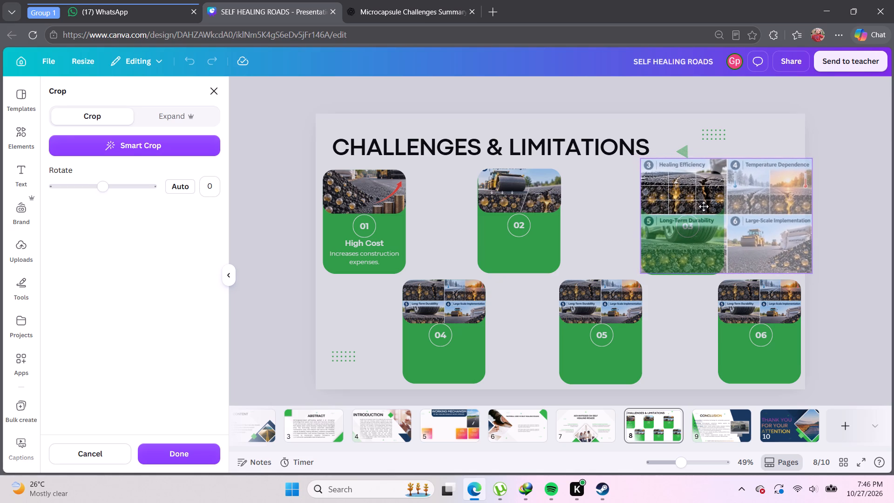
left_click_drag(704, 206, 703, 208)
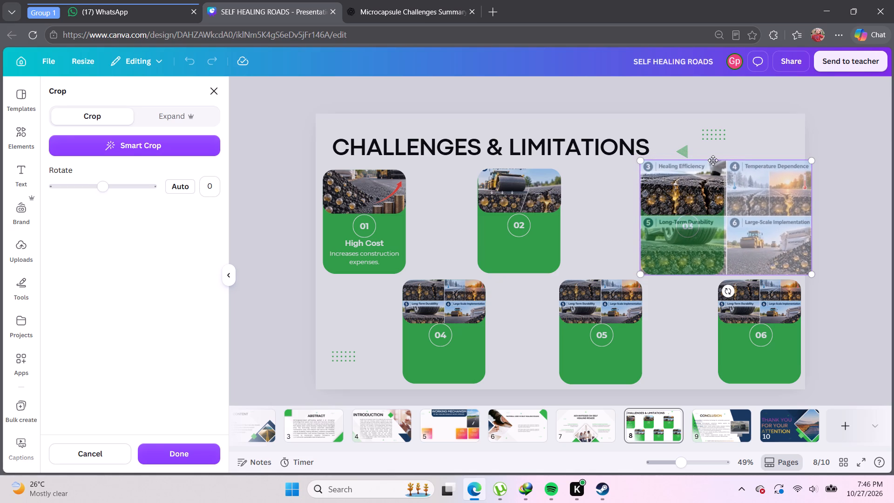
left_click(703, 98)
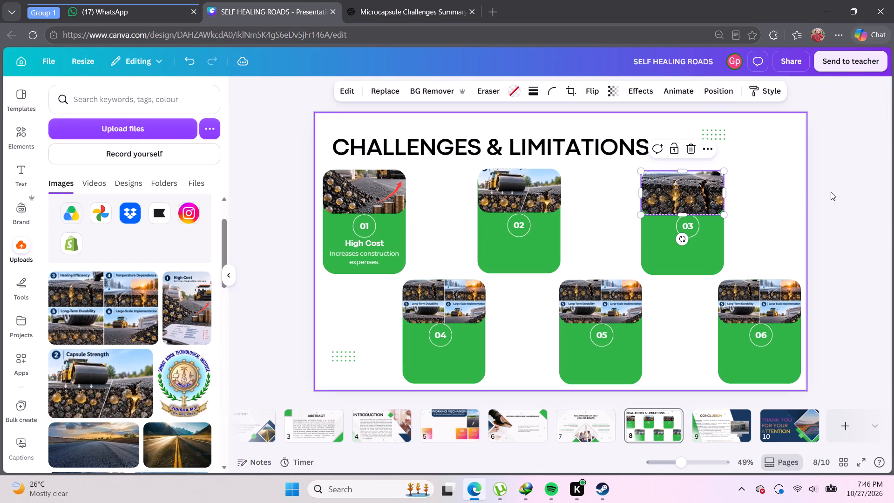
left_click(831, 192)
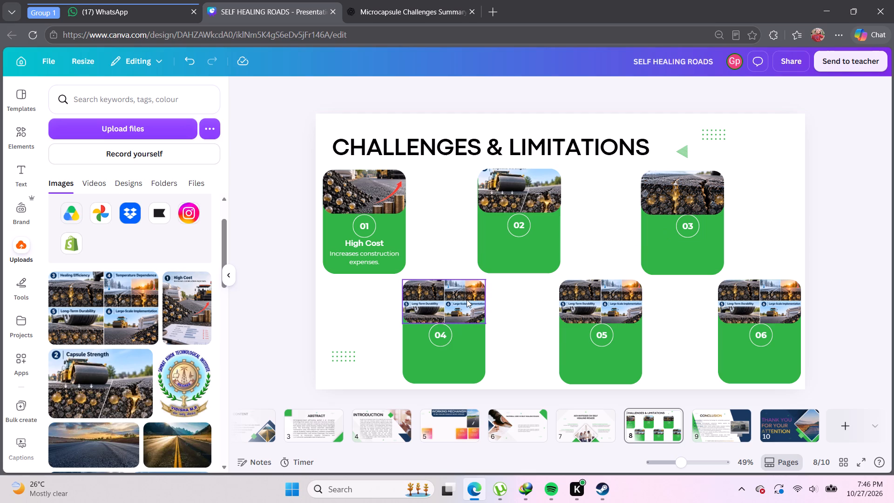
Crop and enlarge the photo on card 04 so it shows only the Temperature Dependence panel, without its caption.
left_click(465, 300)
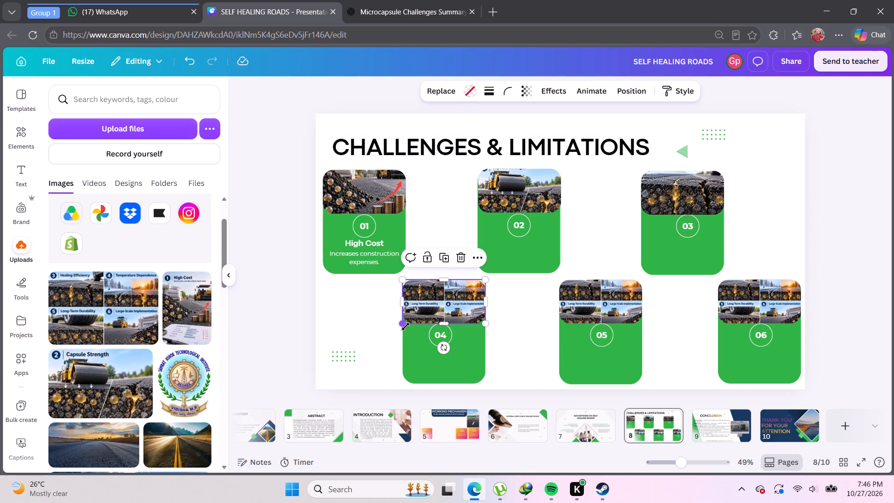
double_click(432, 305)
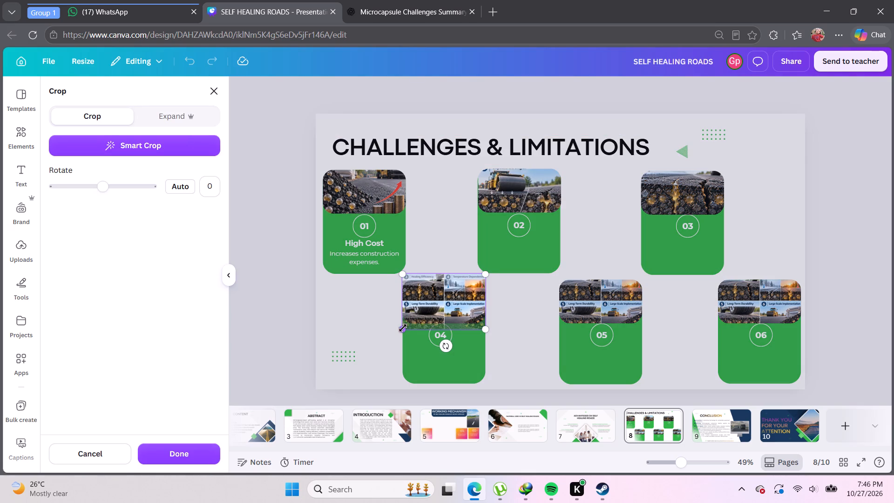
left_click_drag(403, 328, 295, 333)
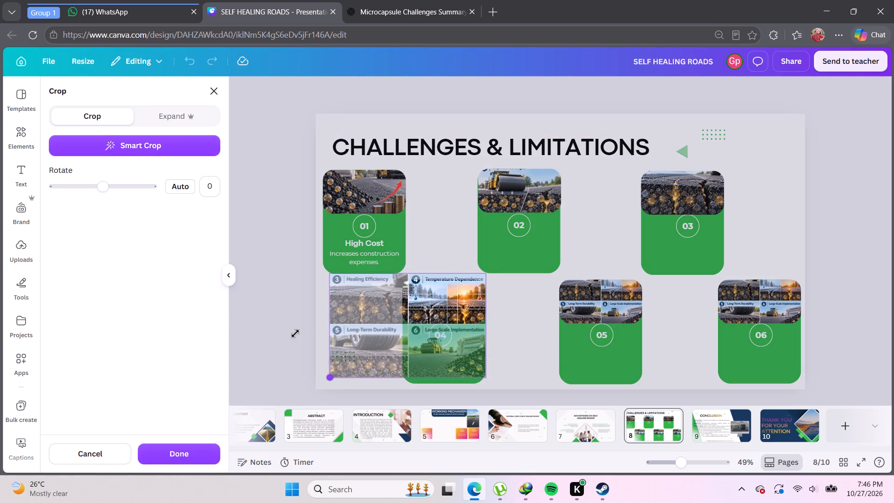
left_click_drag(295, 333, 282, 335)
left_click_drag(458, 305, 454, 296)
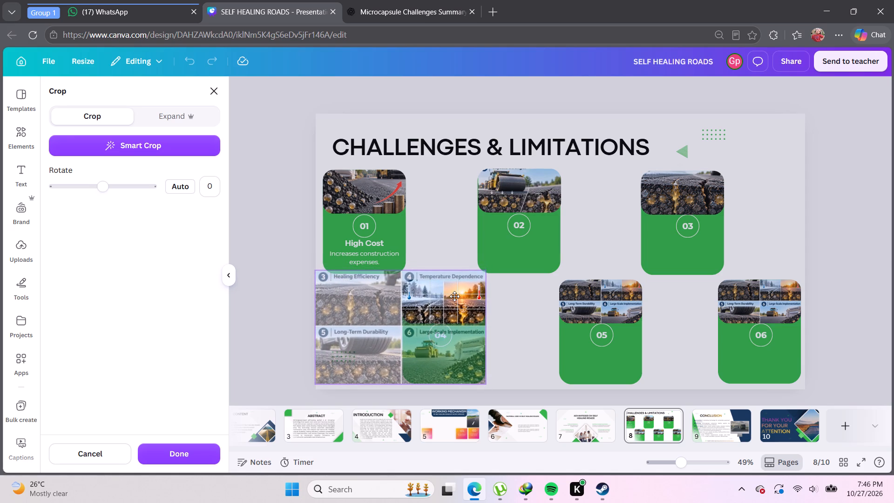
left_click_drag(454, 296, 454, 296)
left_click(518, 308)
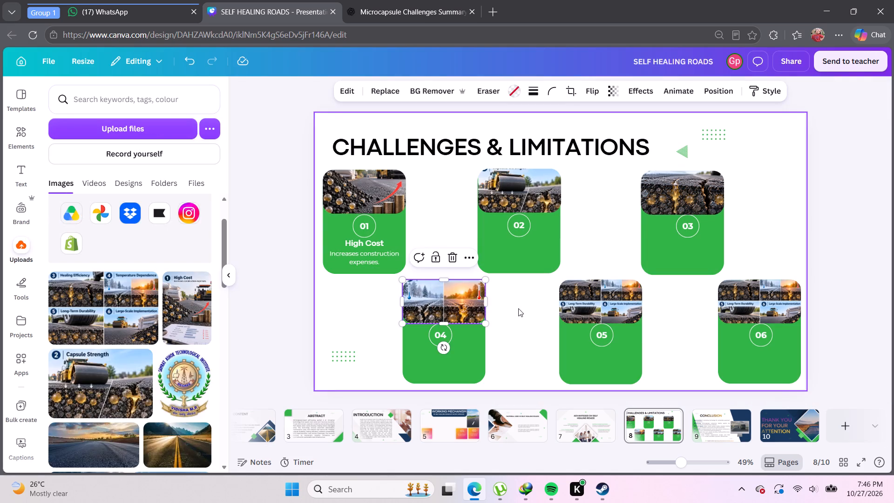
left_click(527, 308)
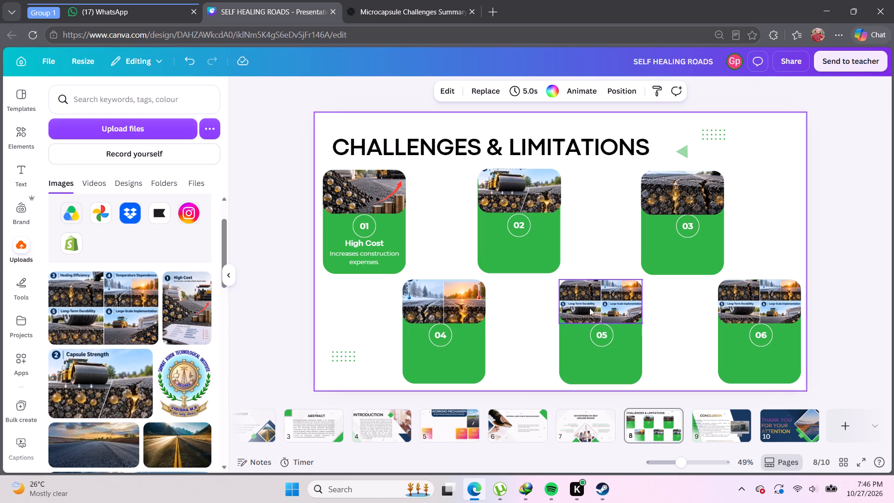
Crop and enlarge the photo on card 05 so it shows only the Long-Term Durability panel, without its caption.
left_click(603, 308)
left_click(600, 306)
double_click(614, 295)
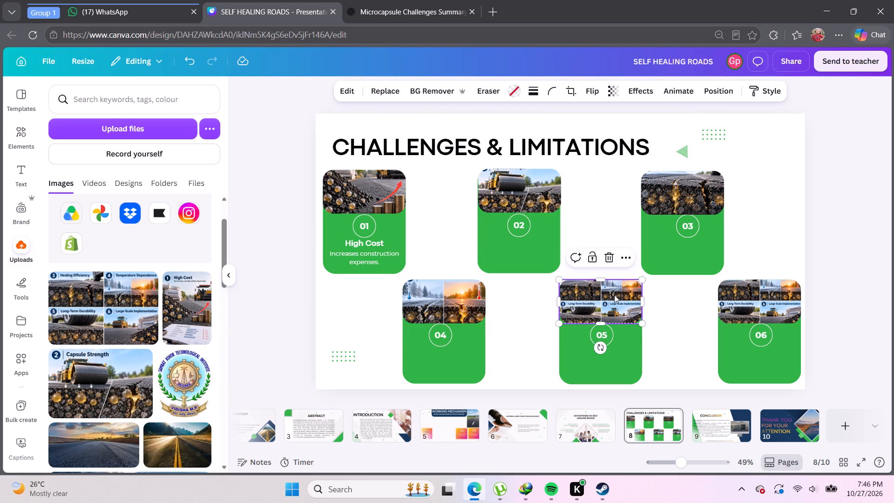
left_click_drag(643, 274, 731, 209)
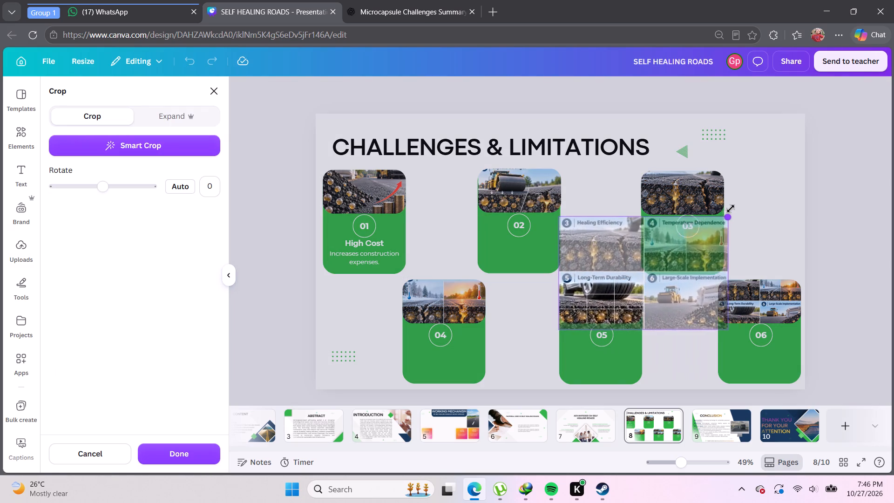
left_click_drag(731, 209, 746, 204)
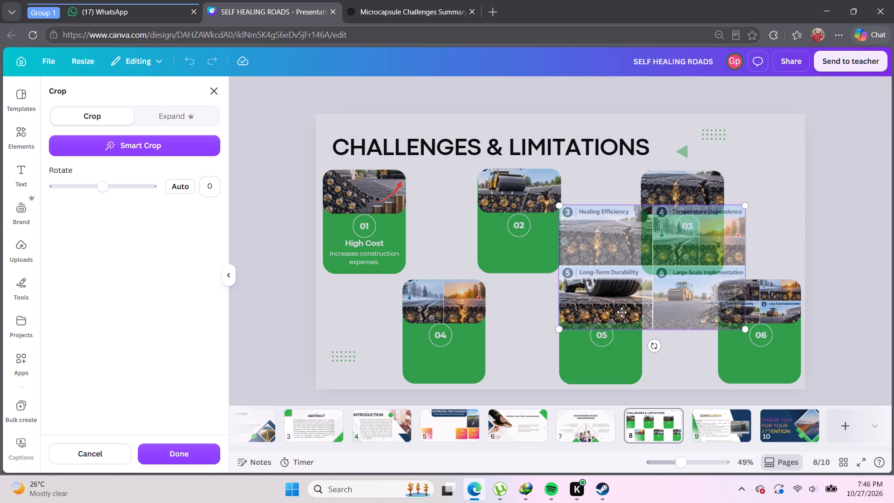
left_click_drag(622, 312, 607, 312)
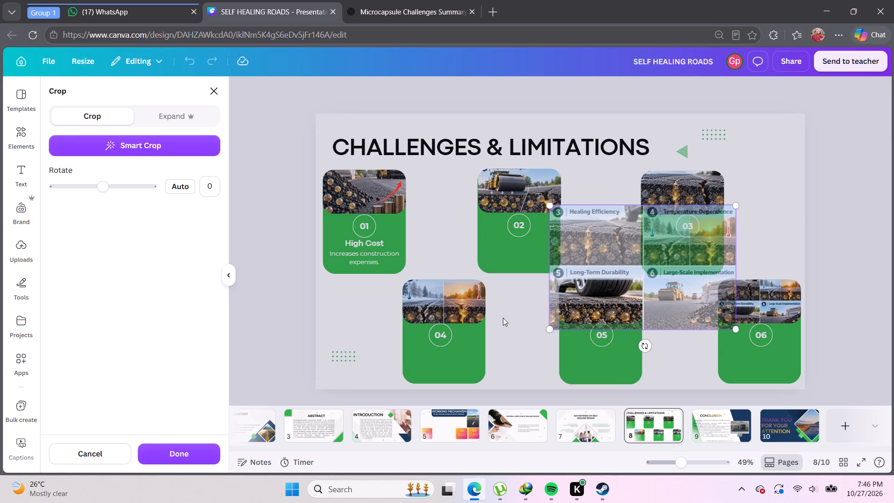
left_click(503, 318)
left_click(668, 306)
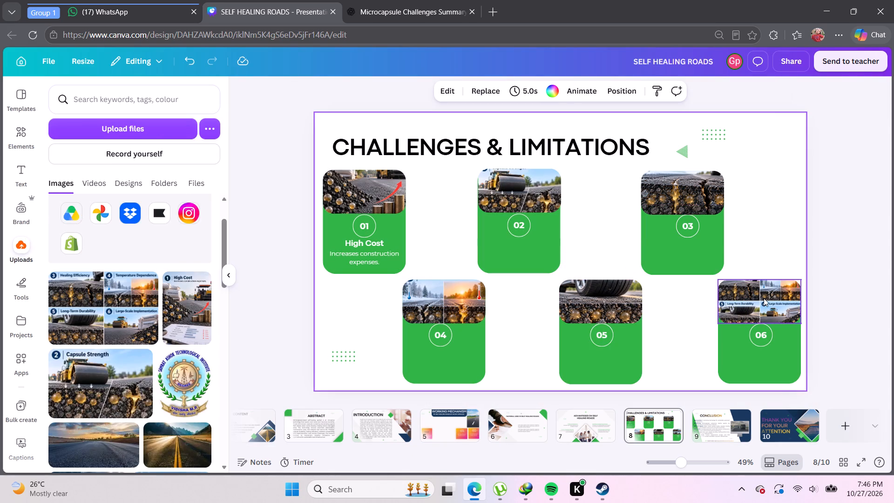
Crop and enlarge the photo on card 06 so it shows only the Large-Scale Implementation panel, without its caption.
left_click(768, 297)
double_click(757, 297)
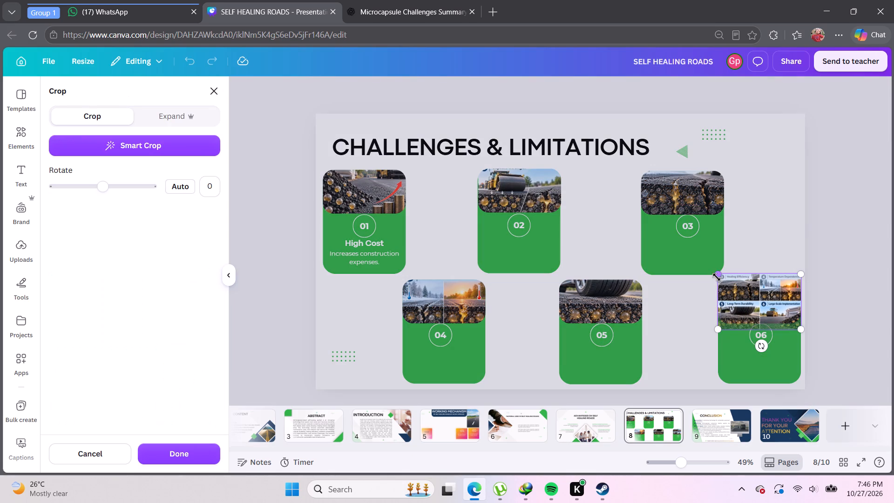
left_click_drag(720, 275, 595, 264)
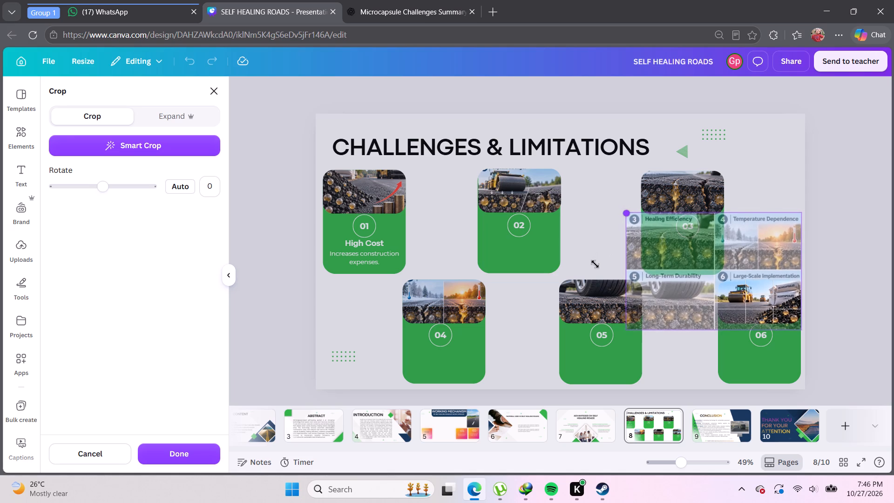
left_click_drag(595, 264, 589, 265)
left_click(764, 188)
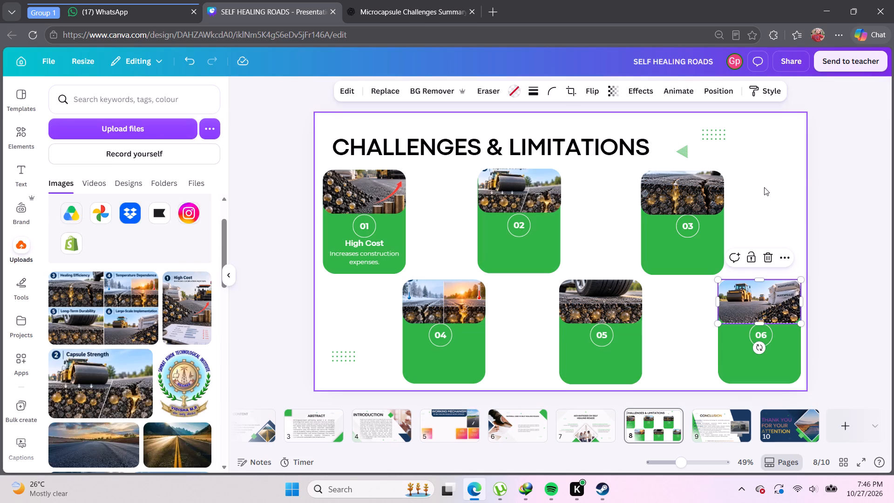
left_click(853, 184)
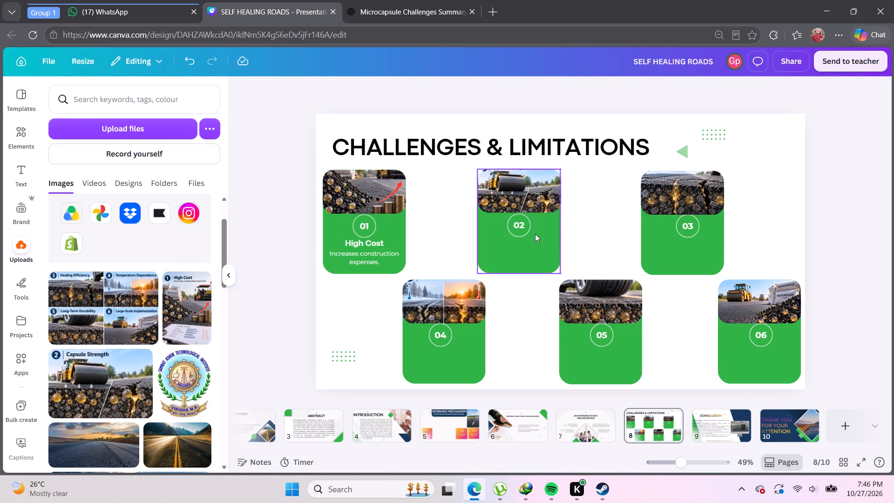
Make five copies of card 01's High Cost heading and place one beneath the number on each of cards 02 to 06.
left_click(369, 239)
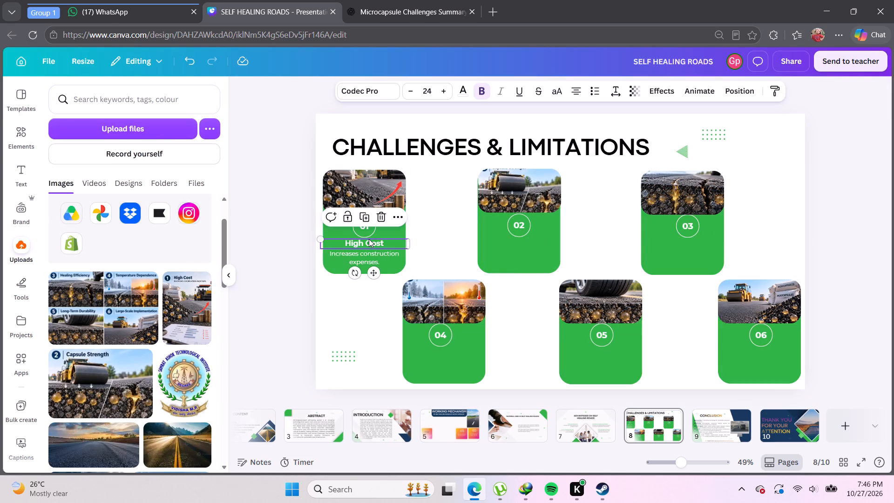
key("ctrl+c")
key("ctrl+v")
key("ctrl+v")
key("ctrl+v")
key("ctrl+v")
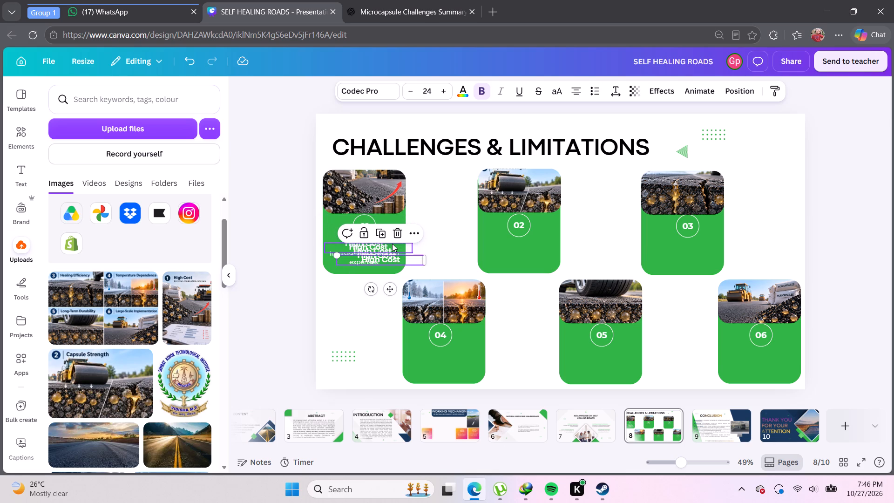
key("ctrl+v")
left_click_drag(384, 261, 515, 242)
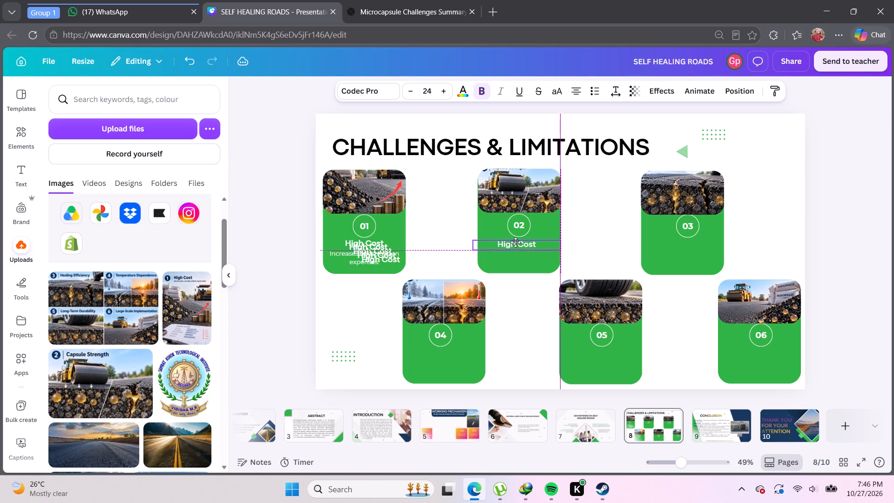
left_click_drag(515, 242, 517, 240)
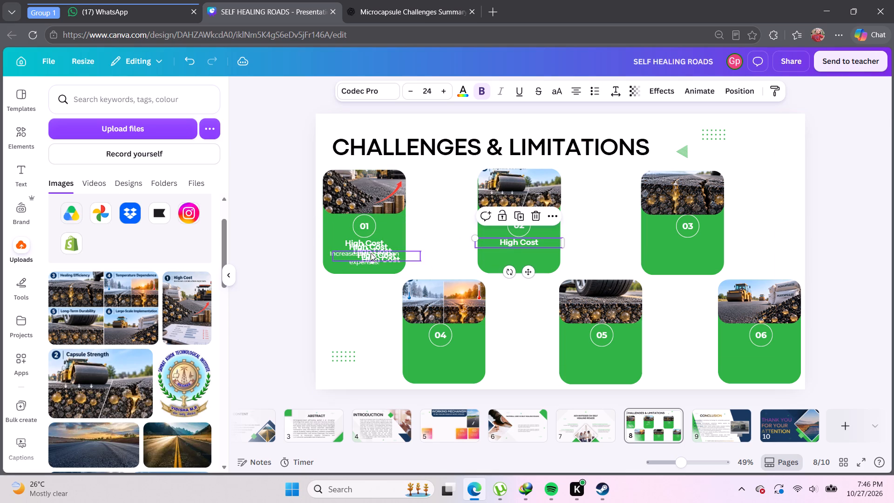
left_click_drag(374, 255, 677, 239)
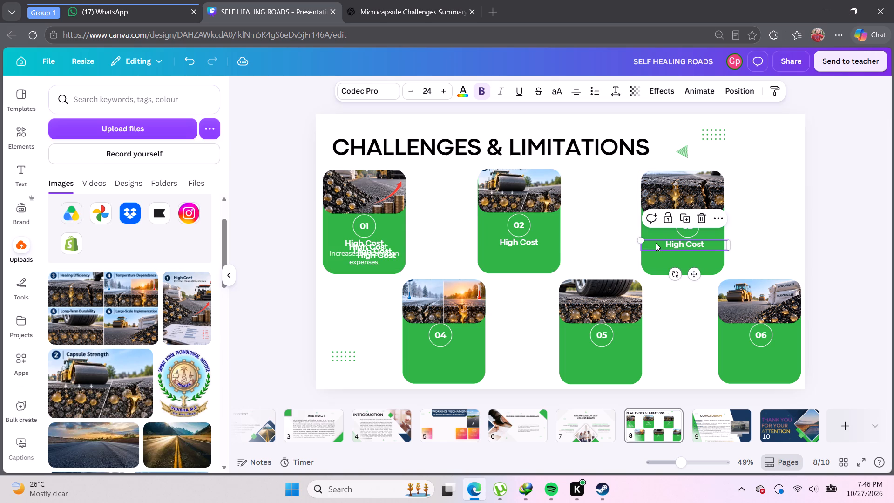
left_click_drag(379, 257, 448, 352)
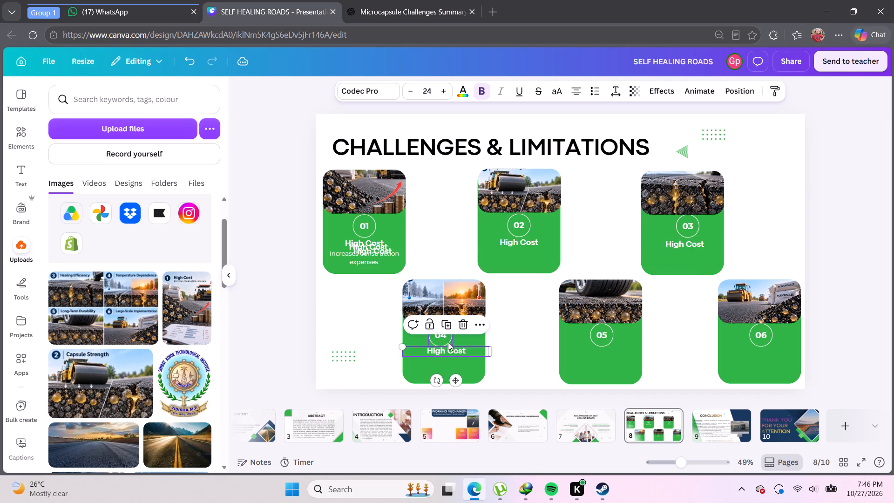
left_click_drag(369, 253, 601, 352)
left_click_drag(372, 245, 442, 258)
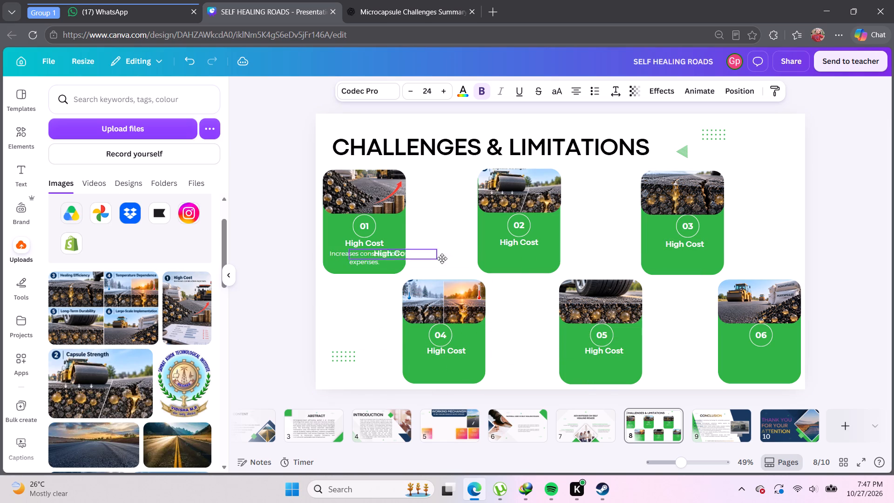
left_click_drag(442, 258, 762, 353)
left_click(764, 238)
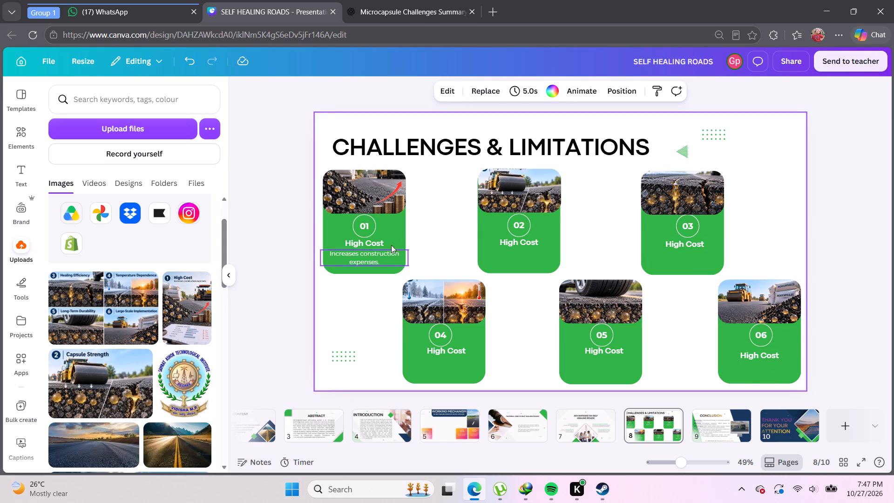
Make five copies of card 01's description text and place one beneath the heading on cards 02 and 03.
left_click(344, 254)
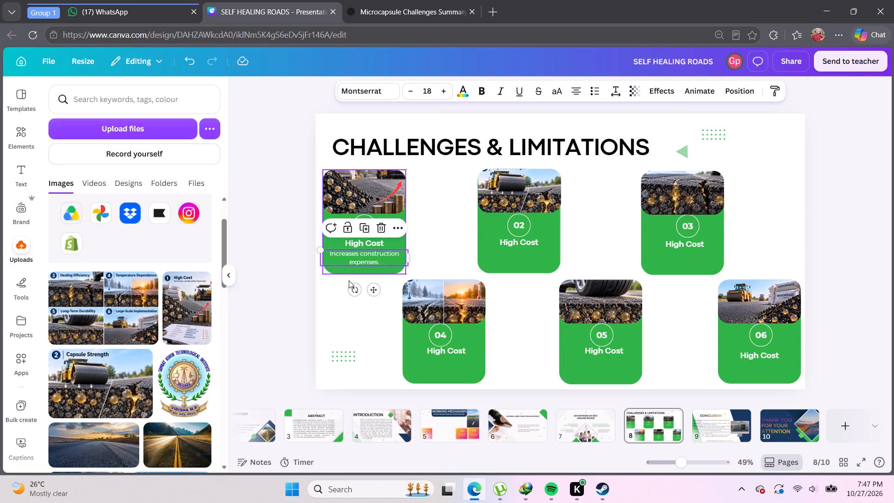
key("ctrl+c")
key("ctrl+v")
key("ctrl+v")
key("ctrl+v")
key("ctrl+v")
key("ctrl+v")
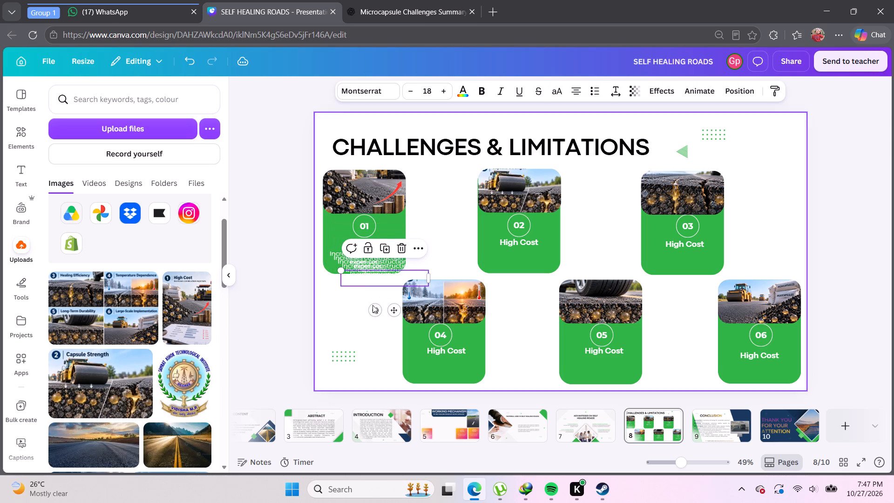
left_click_drag(396, 272, 550, 254)
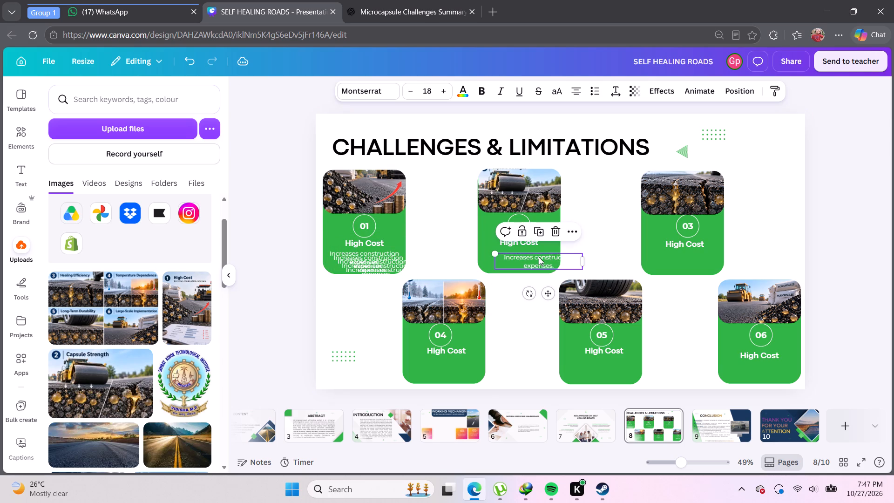
double_click(531, 256)
left_click(610, 242)
left_click_drag(558, 263, 542, 263)
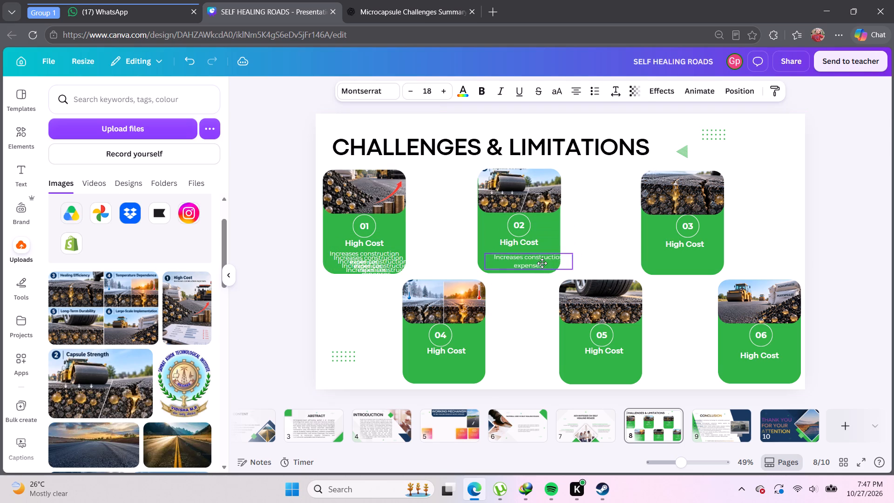
left_click_drag(542, 263, 540, 261)
left_click_drag(388, 267, 468, 267)
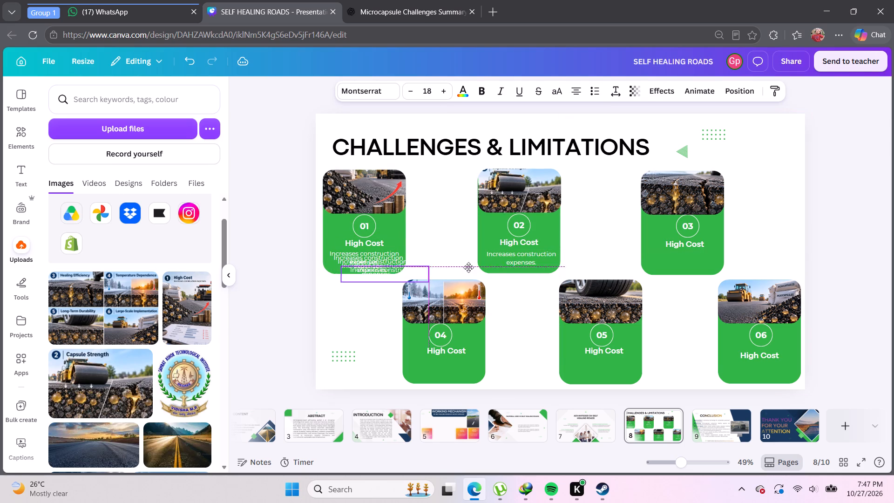
left_click_drag(468, 267, 689, 255)
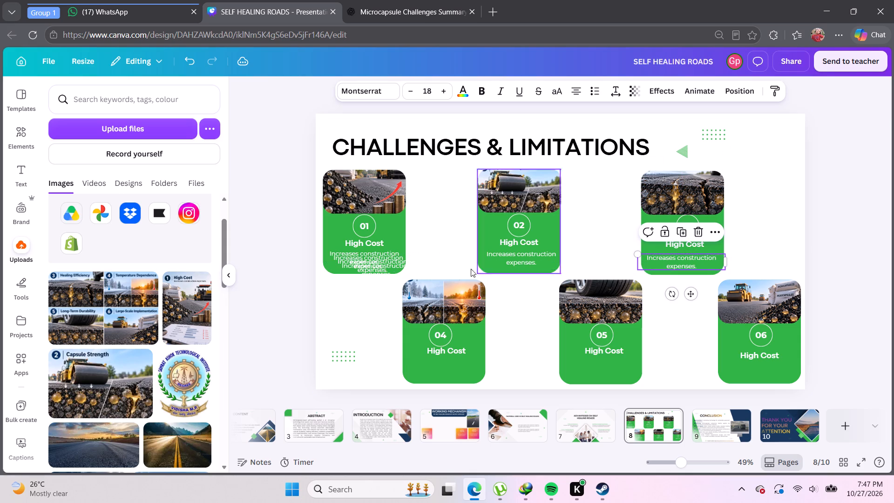
Place the three remaining copies of the description beneath the headings on cards 04, 05 and 06.
left_click_drag(388, 260, 458, 363)
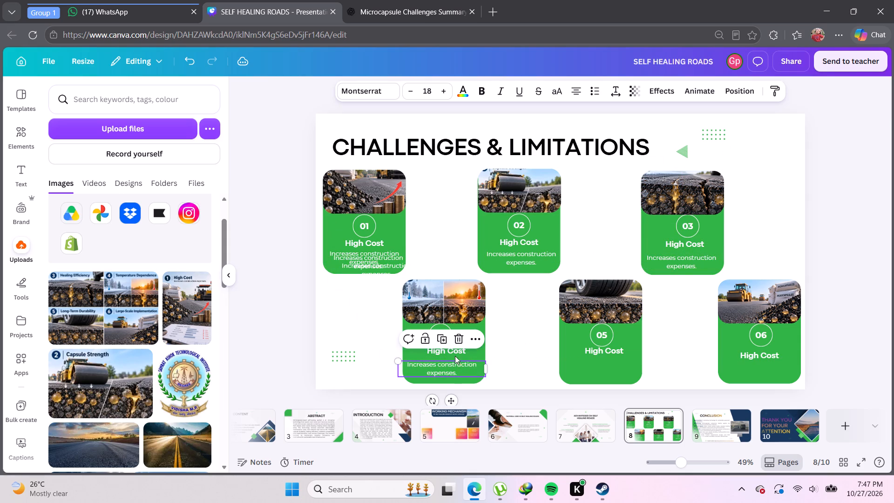
left_click_drag(379, 265, 607, 368)
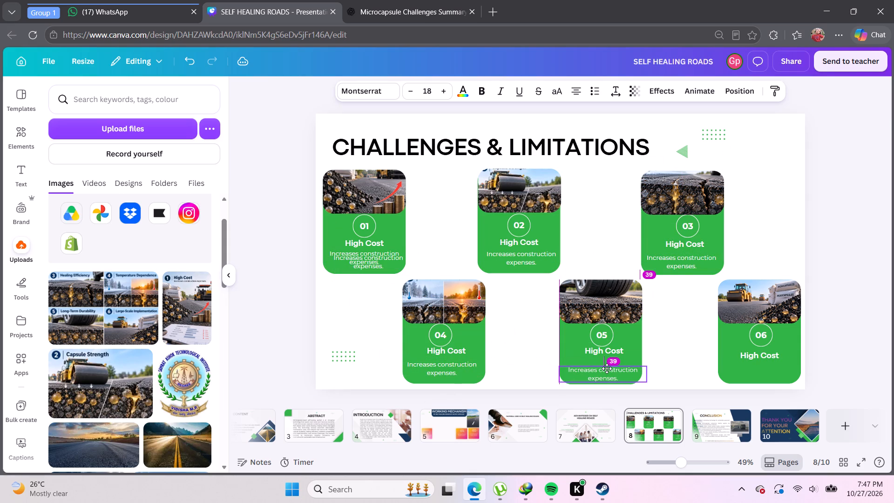
left_click_drag(607, 368, 606, 366)
left_click_drag(373, 265, 601, 324)
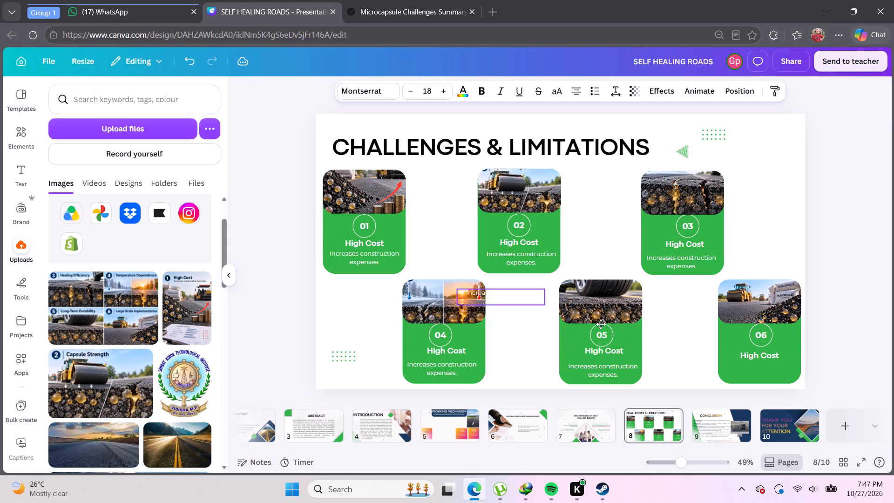
left_click_drag(601, 324, 763, 375)
left_click(679, 323)
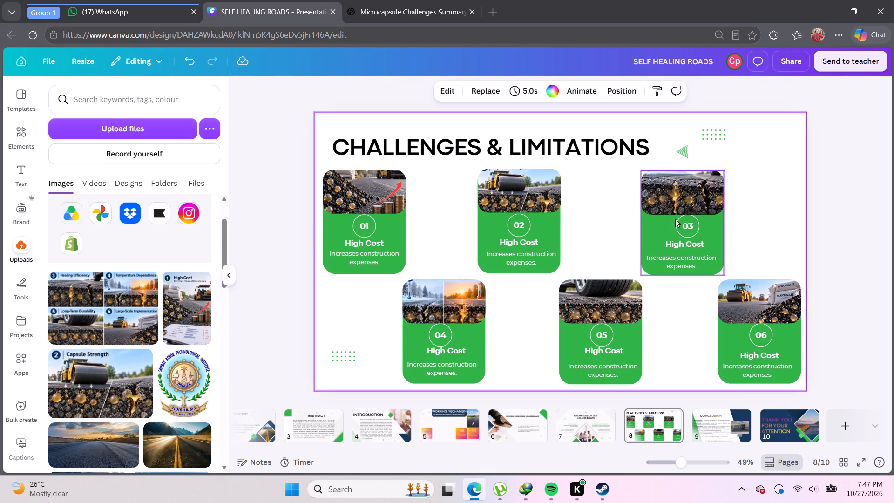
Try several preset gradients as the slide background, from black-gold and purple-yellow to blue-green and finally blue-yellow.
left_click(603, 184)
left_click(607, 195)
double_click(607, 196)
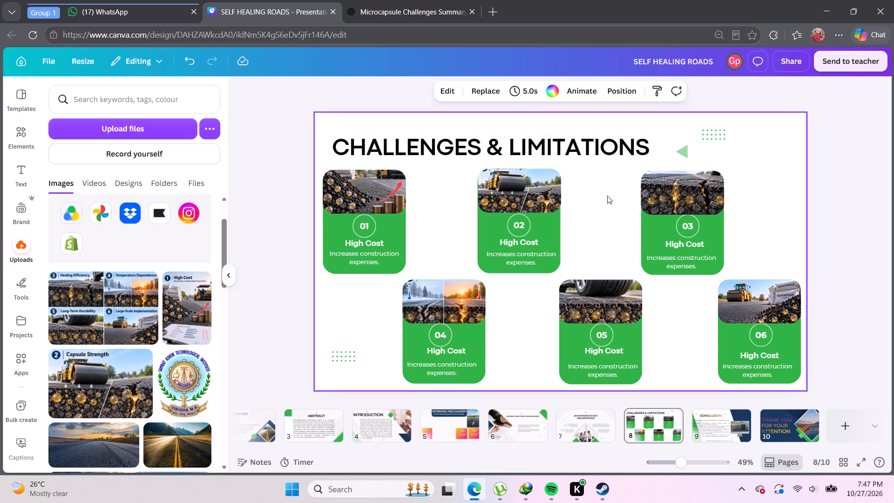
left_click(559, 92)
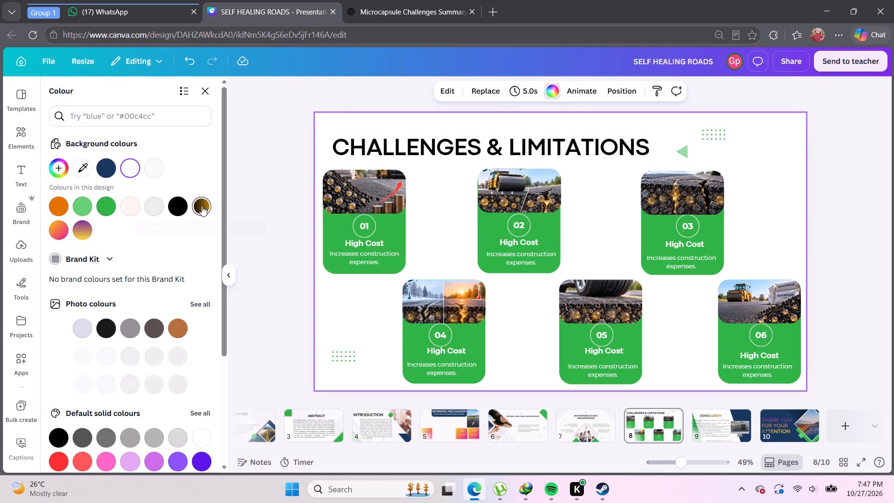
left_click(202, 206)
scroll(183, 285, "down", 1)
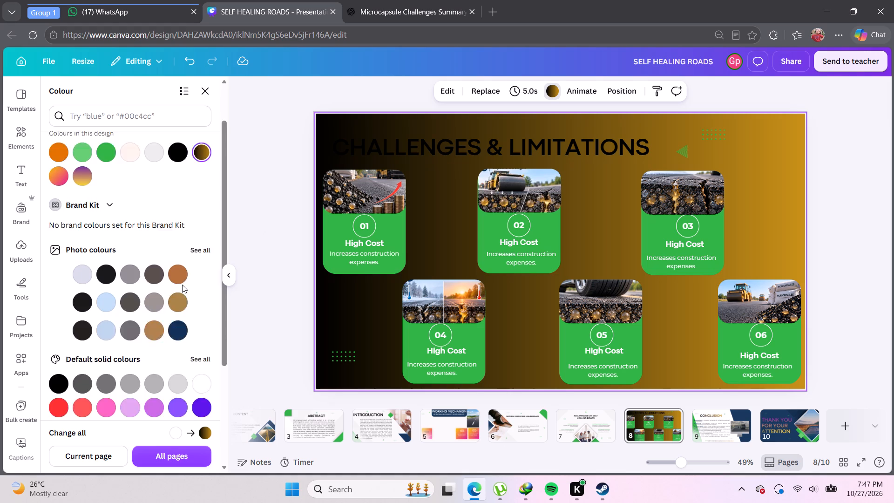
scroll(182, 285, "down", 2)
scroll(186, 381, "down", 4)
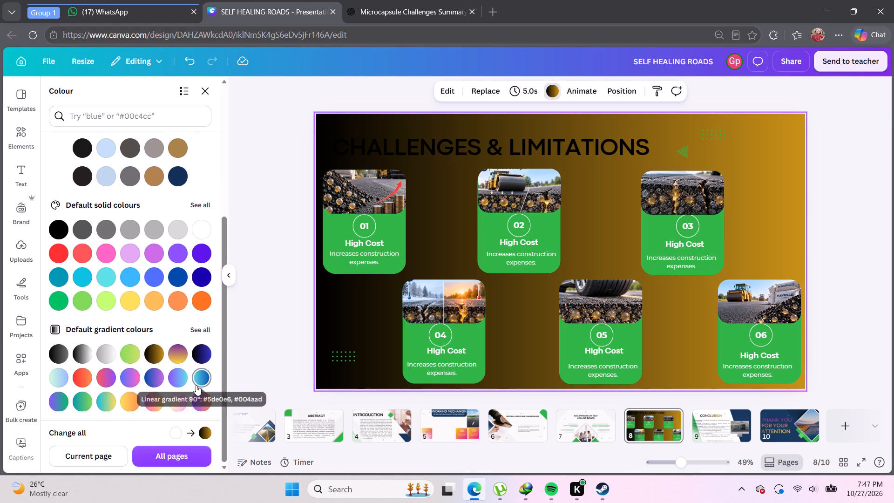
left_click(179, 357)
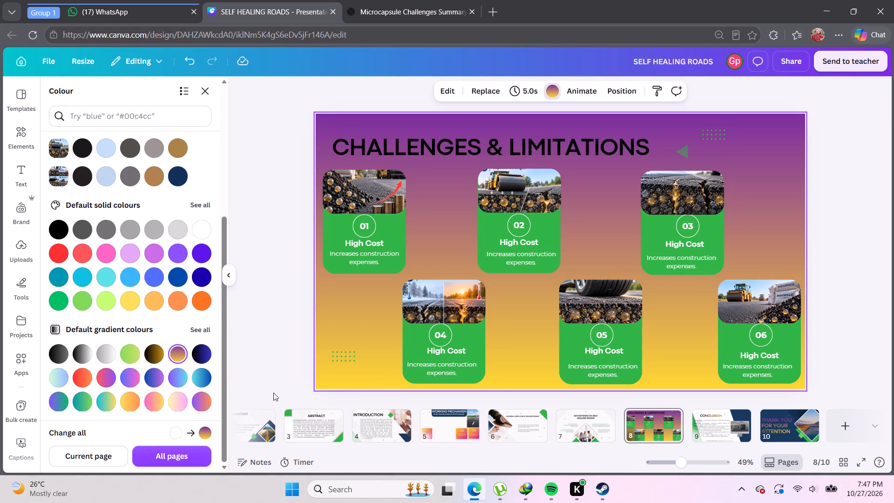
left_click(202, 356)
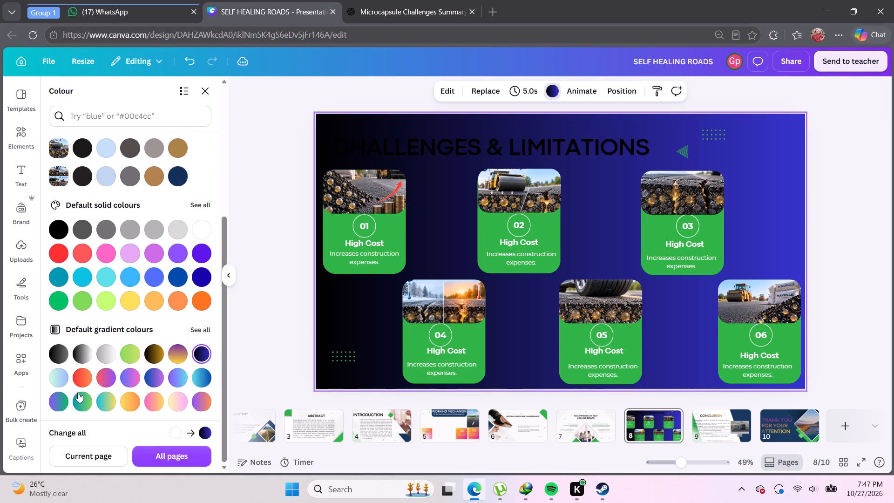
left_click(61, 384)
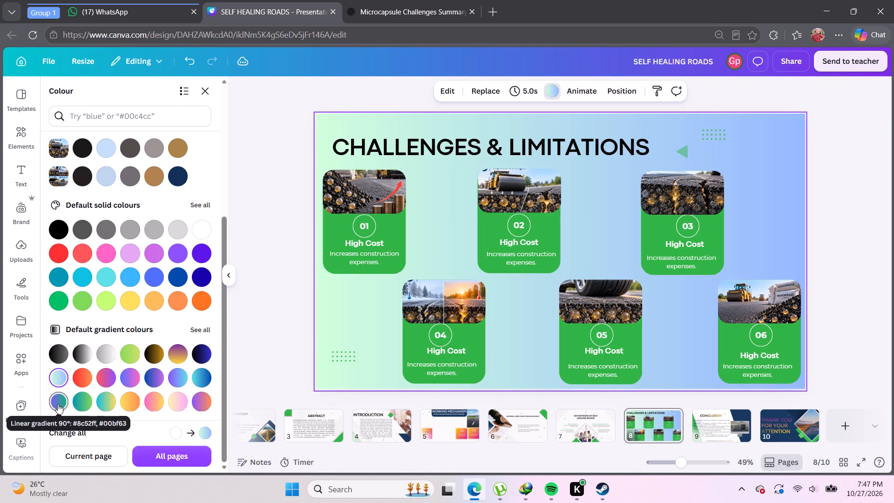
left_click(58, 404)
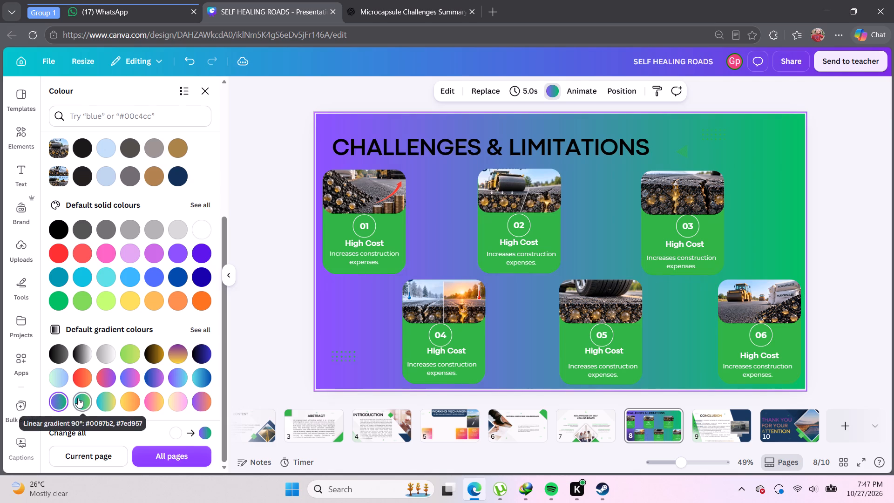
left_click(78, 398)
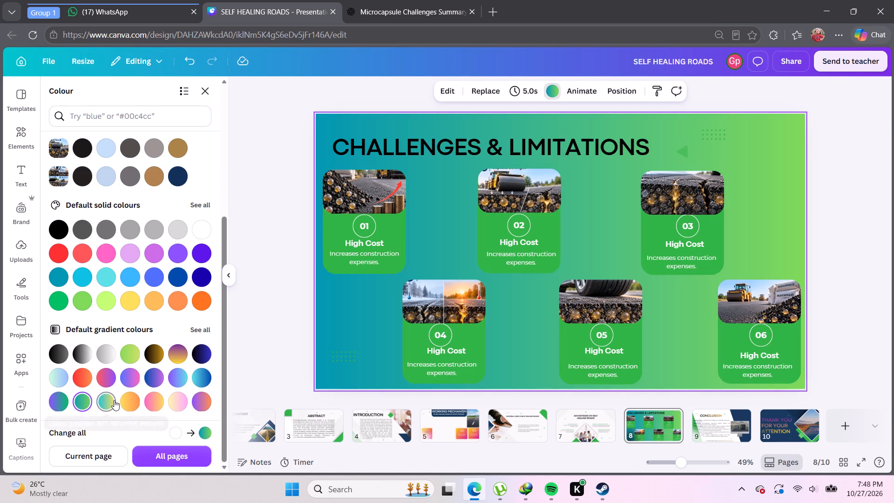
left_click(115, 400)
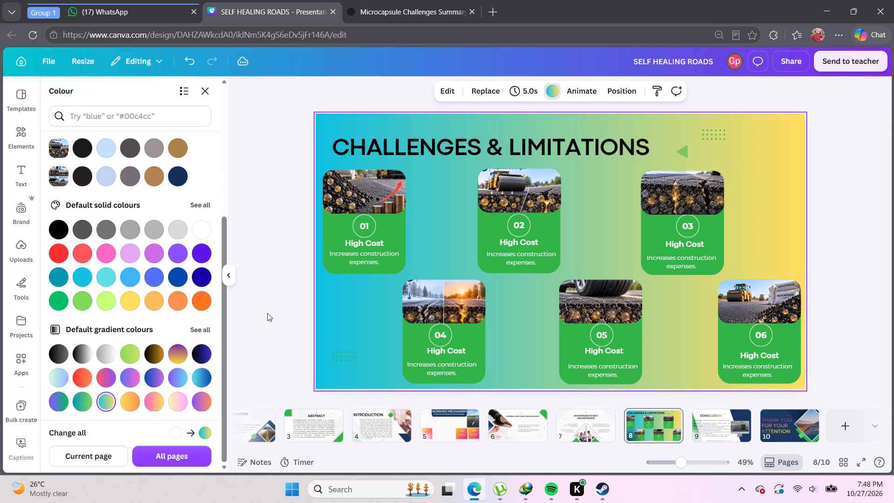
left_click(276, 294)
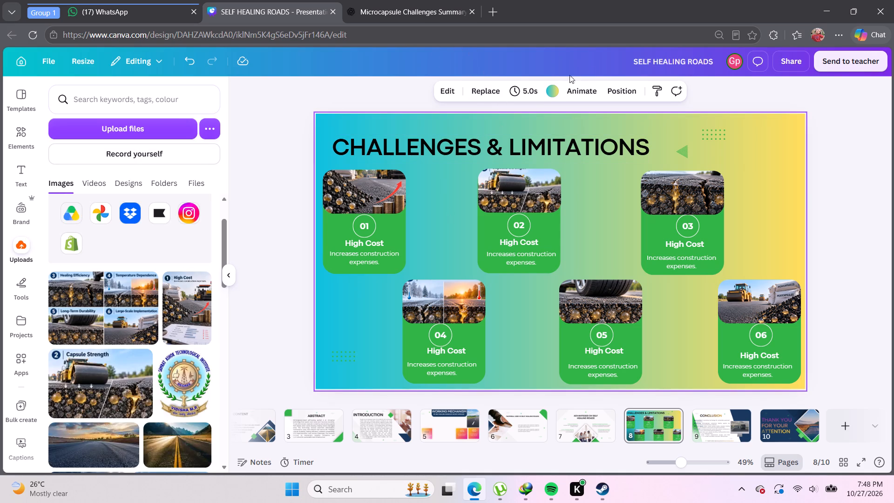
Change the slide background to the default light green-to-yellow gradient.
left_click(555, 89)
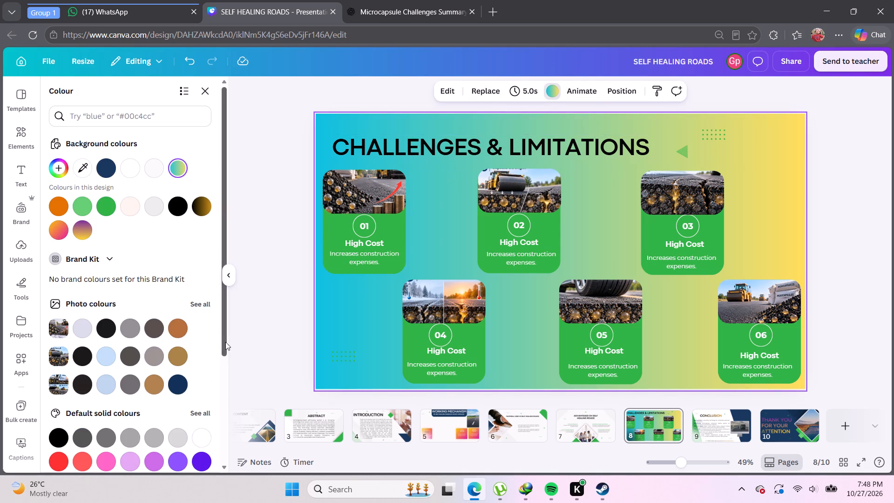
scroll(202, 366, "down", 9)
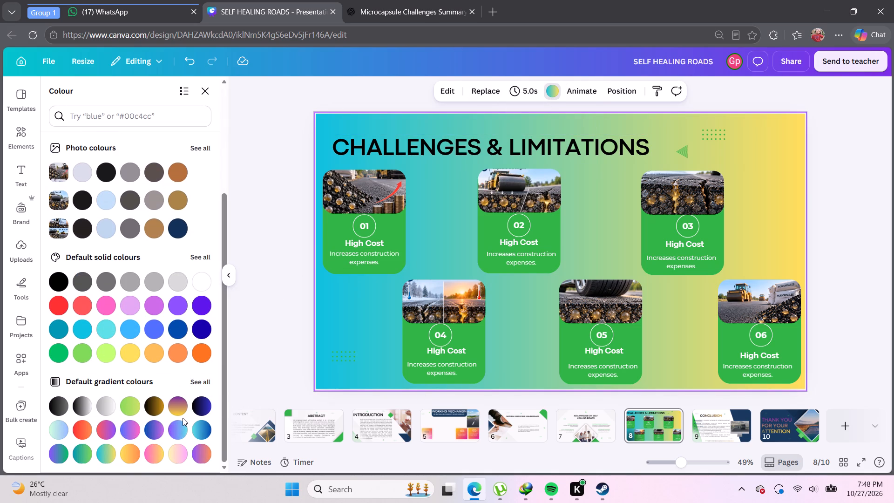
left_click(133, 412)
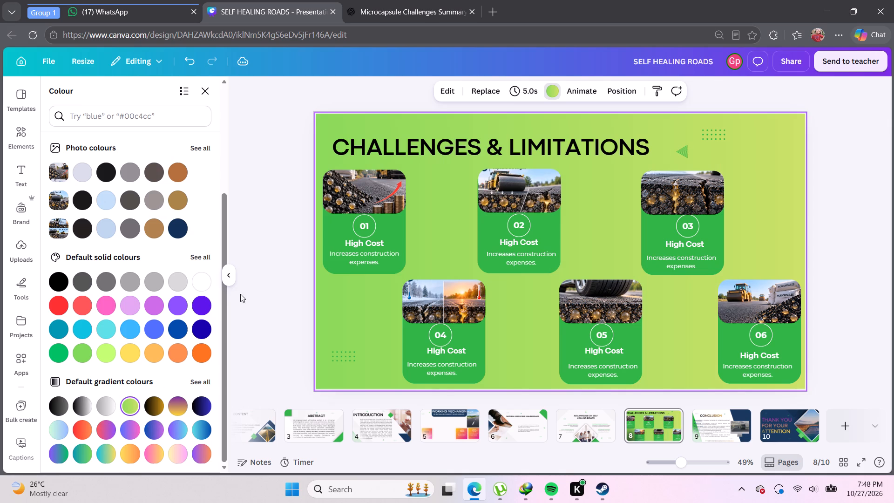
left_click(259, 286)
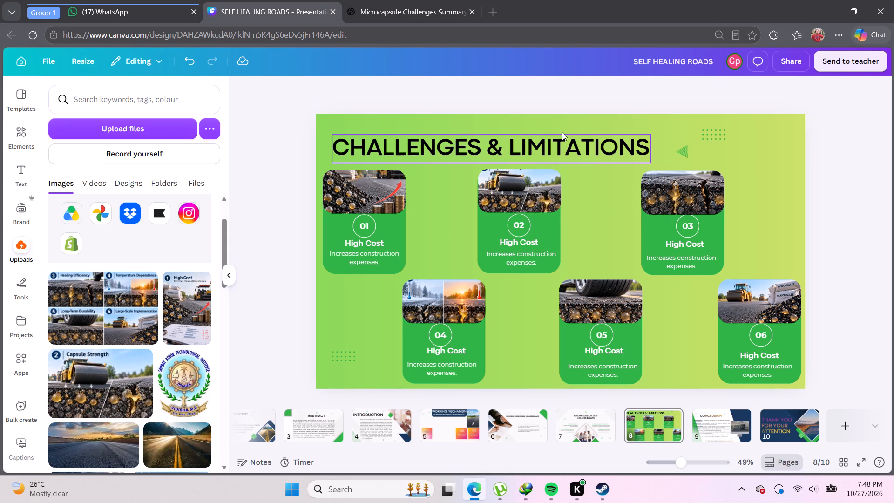
Shift the CHALLENGES & LIMITATIONS title slightly up and right, and move the green triangle to just before it.
left_click_drag(547, 148, 557, 143)
left_click(712, 158)
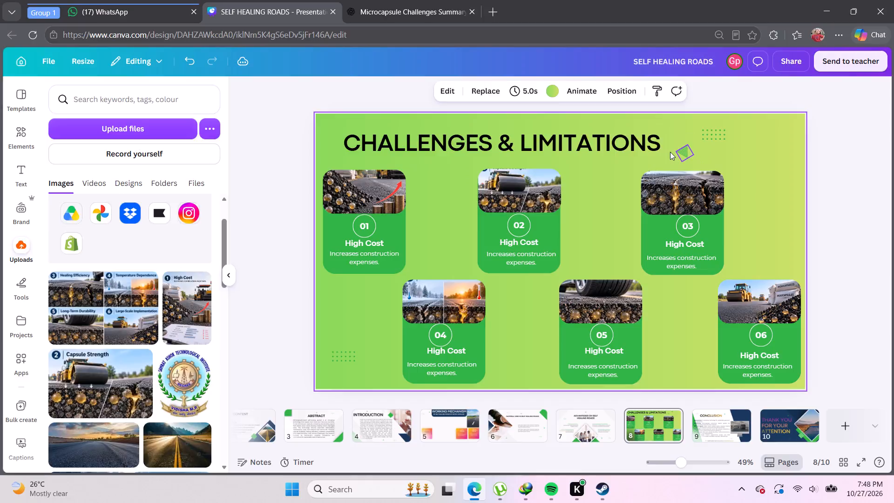
left_click_drag(687, 150, 338, 142)
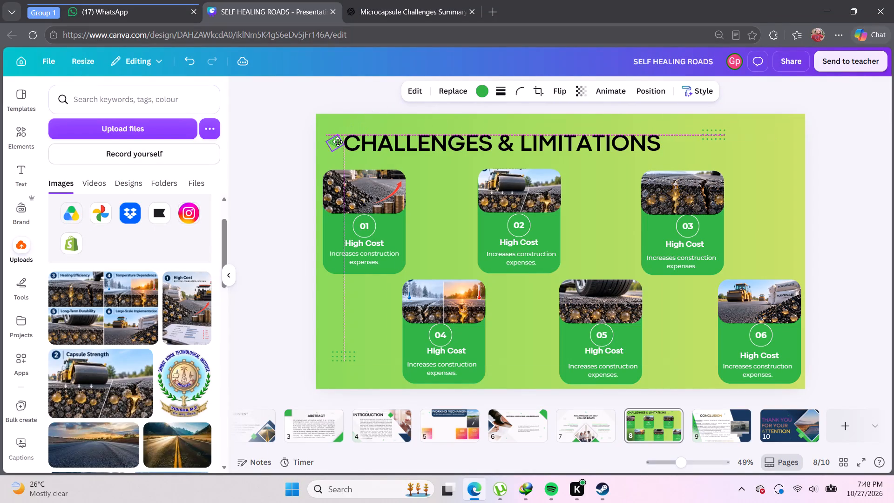
left_click_drag(338, 142, 337, 141)
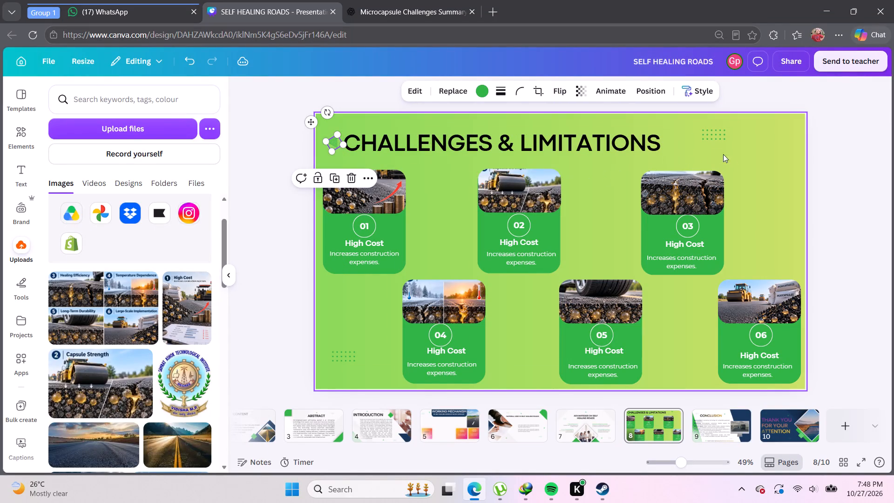
left_click(707, 151)
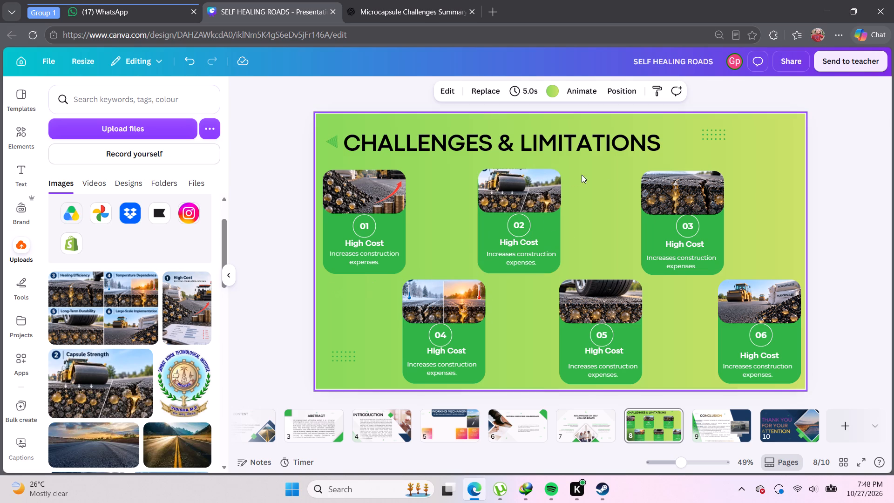
left_click(867, 179)
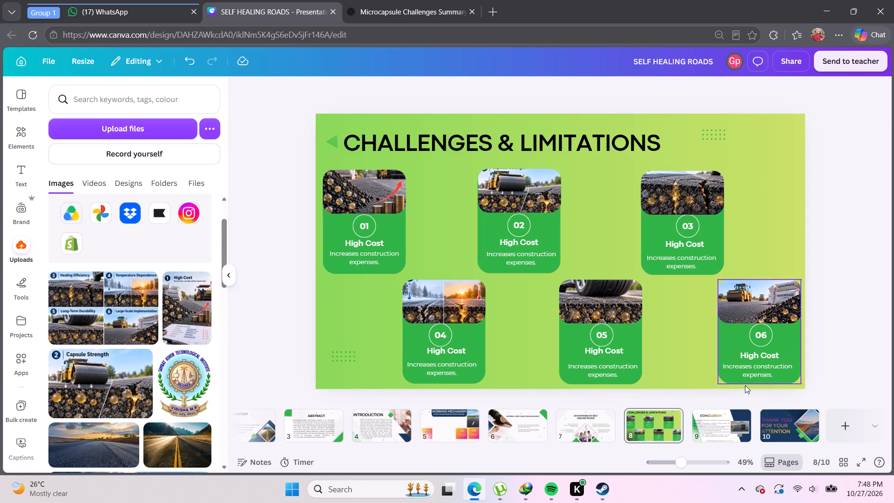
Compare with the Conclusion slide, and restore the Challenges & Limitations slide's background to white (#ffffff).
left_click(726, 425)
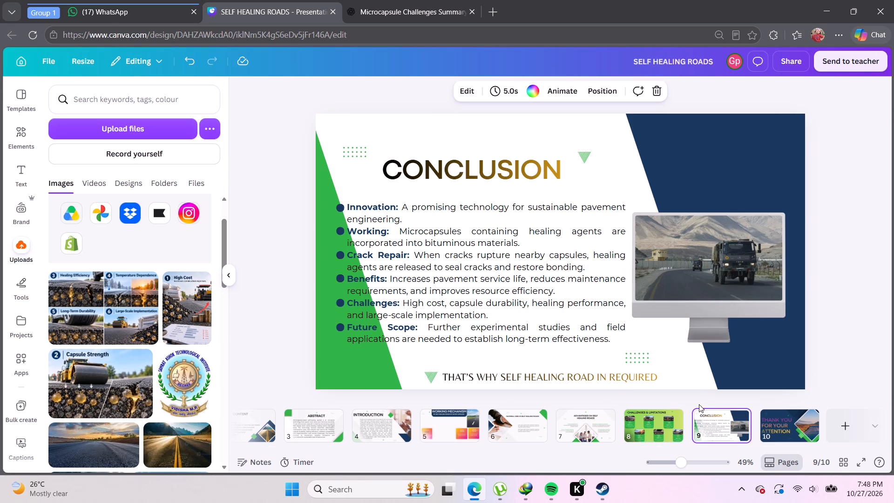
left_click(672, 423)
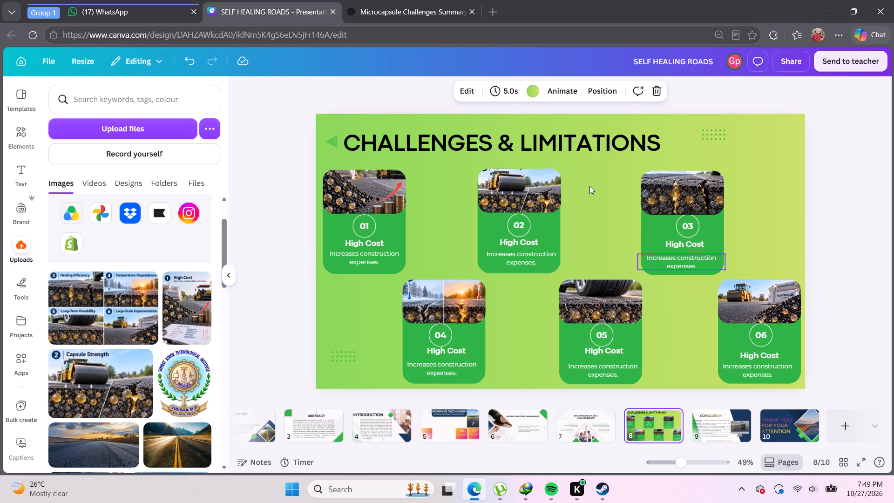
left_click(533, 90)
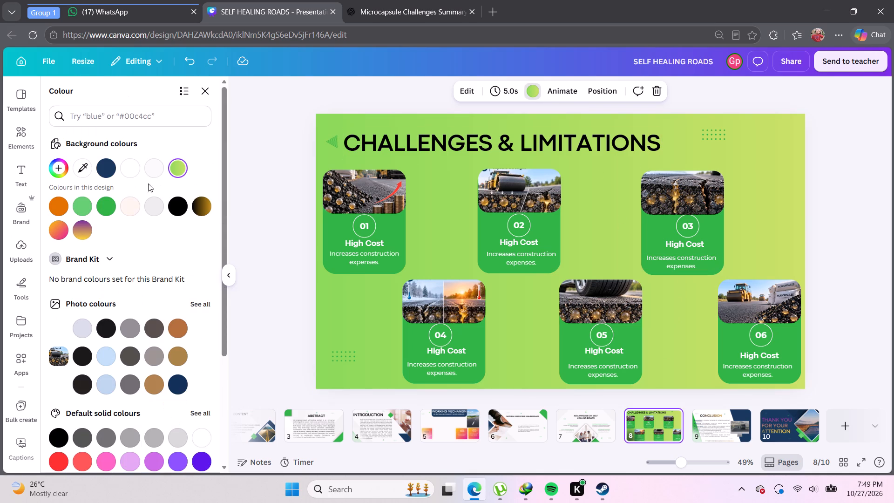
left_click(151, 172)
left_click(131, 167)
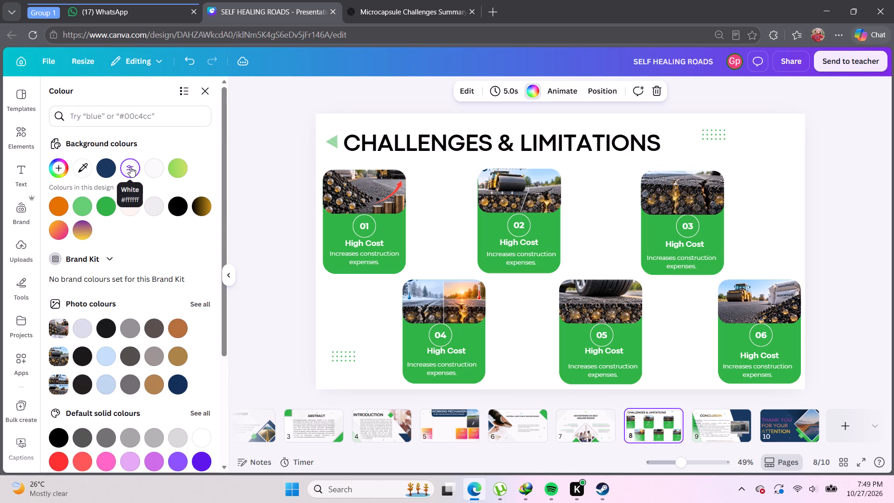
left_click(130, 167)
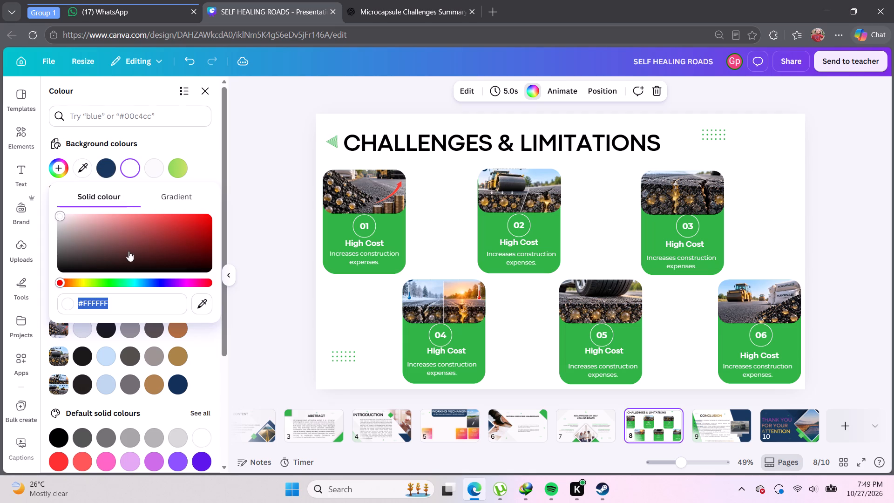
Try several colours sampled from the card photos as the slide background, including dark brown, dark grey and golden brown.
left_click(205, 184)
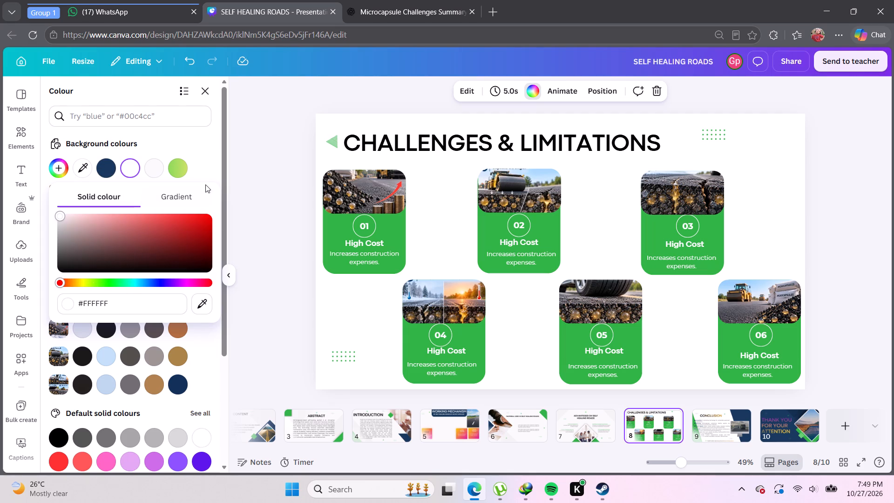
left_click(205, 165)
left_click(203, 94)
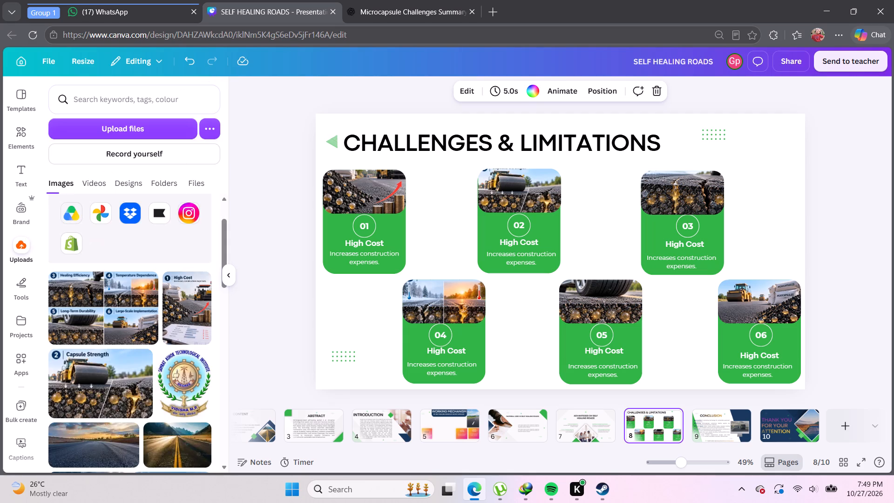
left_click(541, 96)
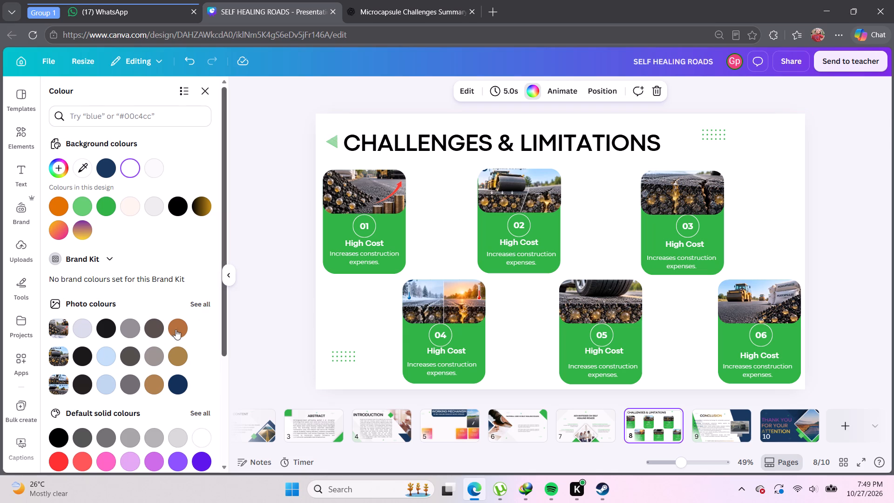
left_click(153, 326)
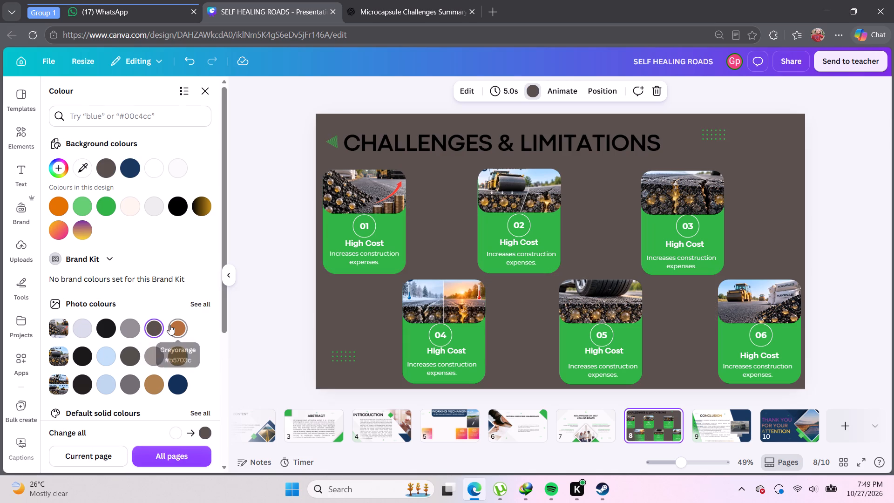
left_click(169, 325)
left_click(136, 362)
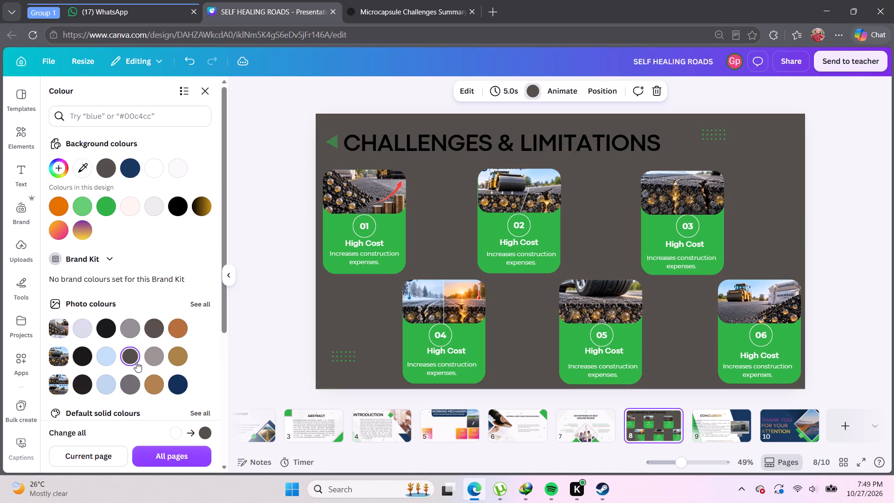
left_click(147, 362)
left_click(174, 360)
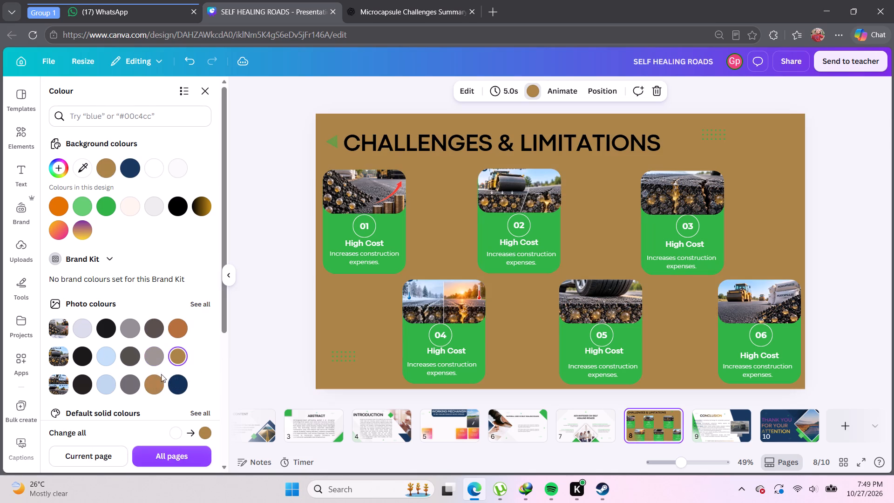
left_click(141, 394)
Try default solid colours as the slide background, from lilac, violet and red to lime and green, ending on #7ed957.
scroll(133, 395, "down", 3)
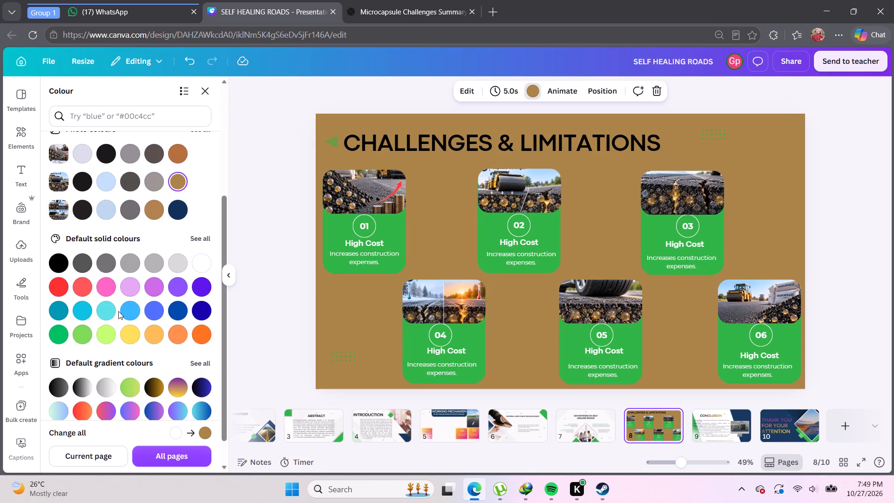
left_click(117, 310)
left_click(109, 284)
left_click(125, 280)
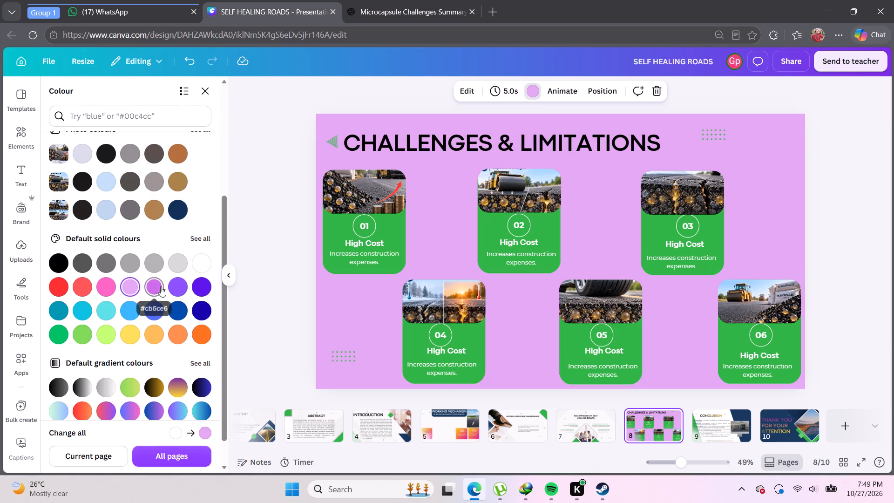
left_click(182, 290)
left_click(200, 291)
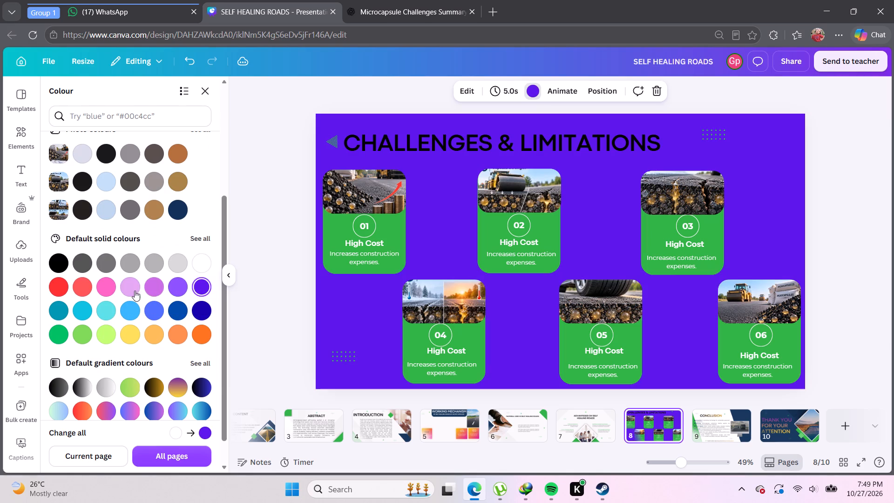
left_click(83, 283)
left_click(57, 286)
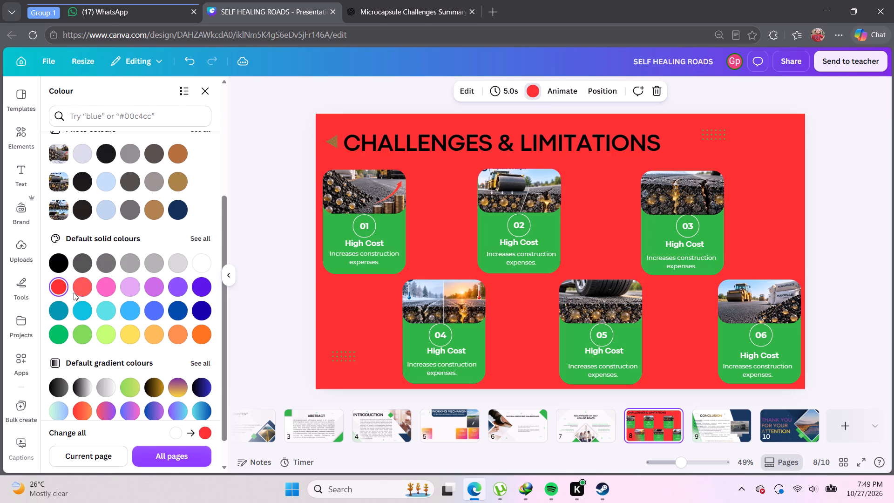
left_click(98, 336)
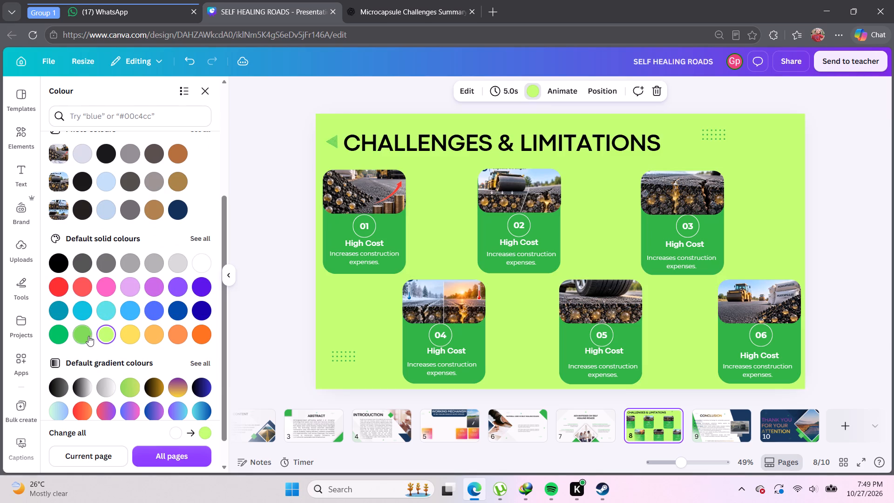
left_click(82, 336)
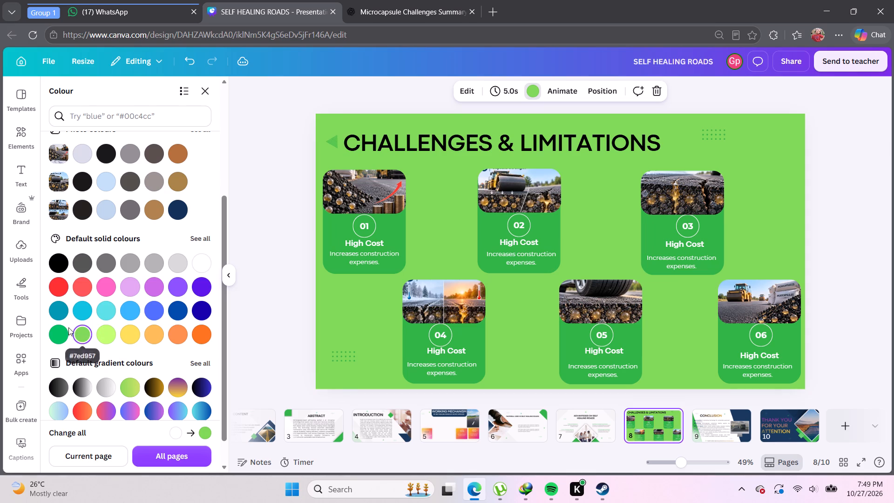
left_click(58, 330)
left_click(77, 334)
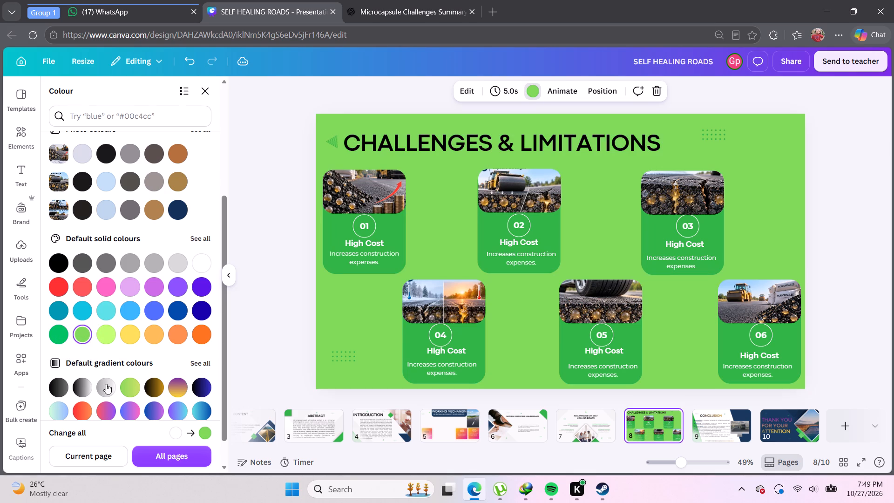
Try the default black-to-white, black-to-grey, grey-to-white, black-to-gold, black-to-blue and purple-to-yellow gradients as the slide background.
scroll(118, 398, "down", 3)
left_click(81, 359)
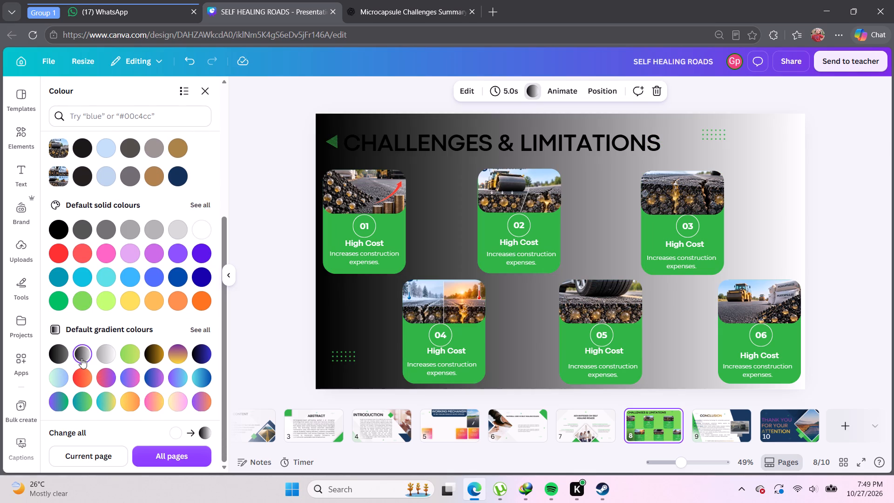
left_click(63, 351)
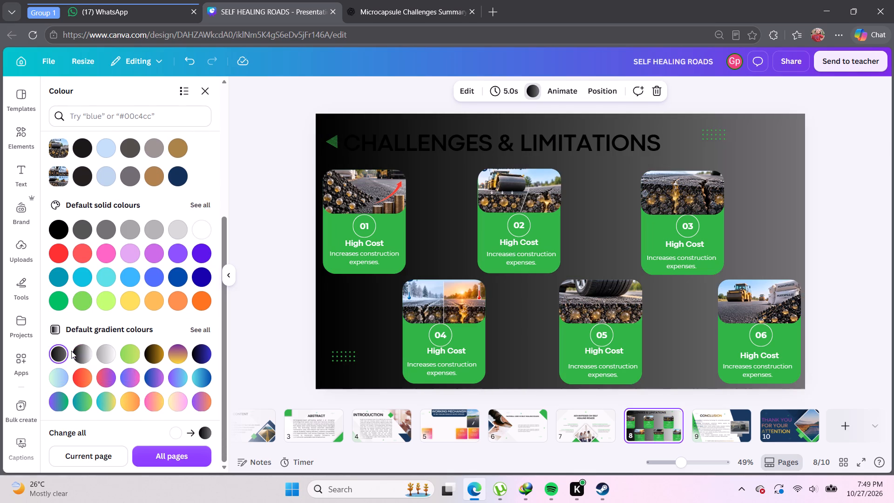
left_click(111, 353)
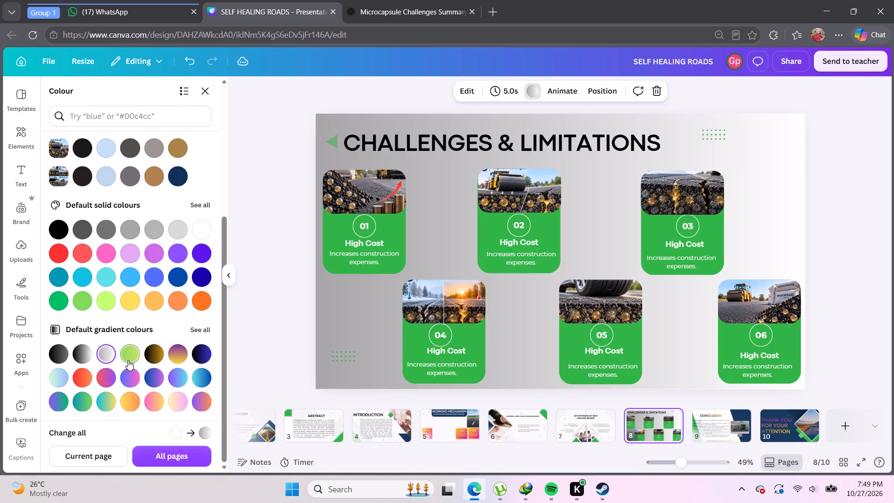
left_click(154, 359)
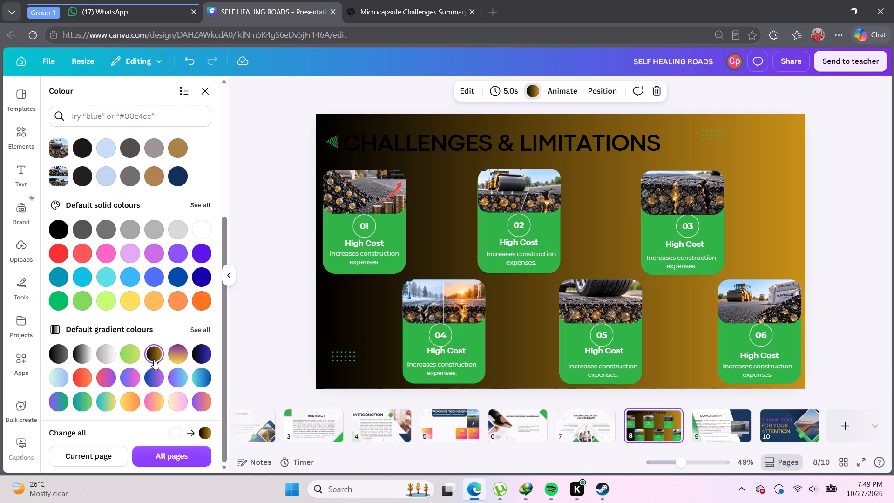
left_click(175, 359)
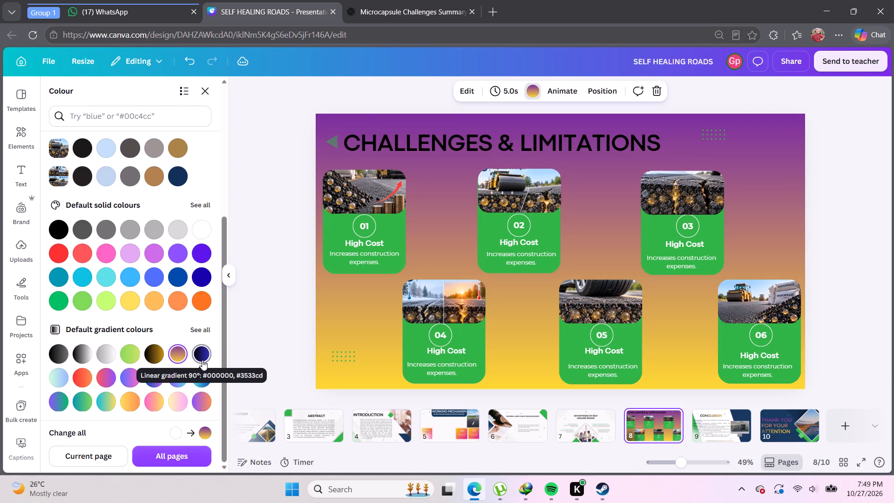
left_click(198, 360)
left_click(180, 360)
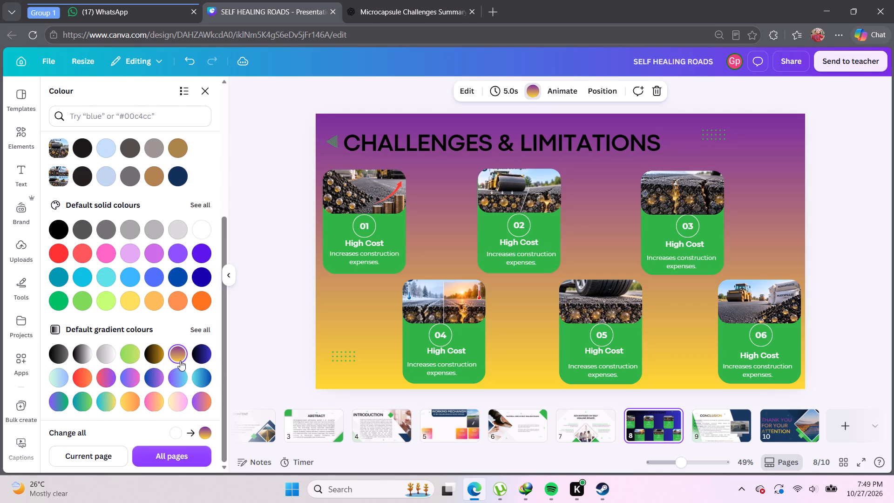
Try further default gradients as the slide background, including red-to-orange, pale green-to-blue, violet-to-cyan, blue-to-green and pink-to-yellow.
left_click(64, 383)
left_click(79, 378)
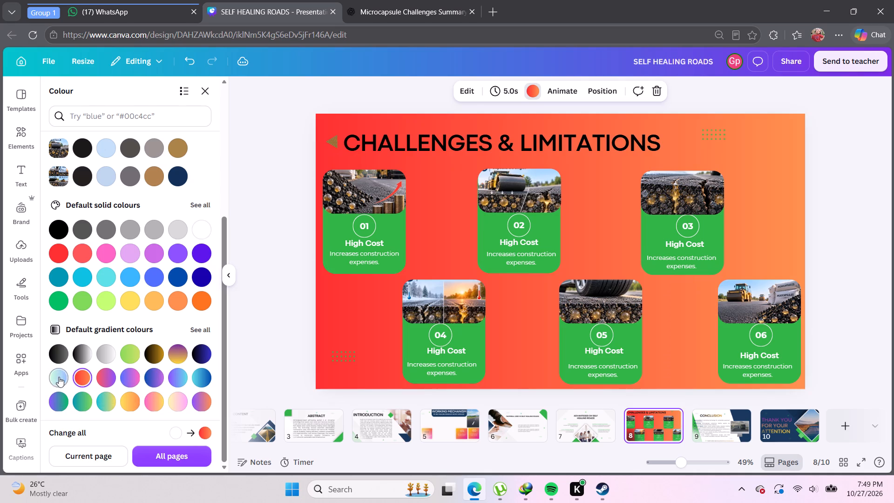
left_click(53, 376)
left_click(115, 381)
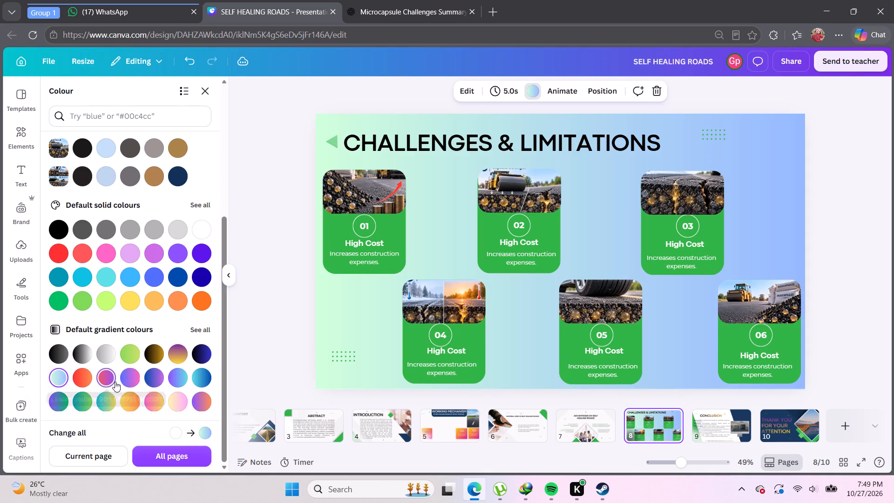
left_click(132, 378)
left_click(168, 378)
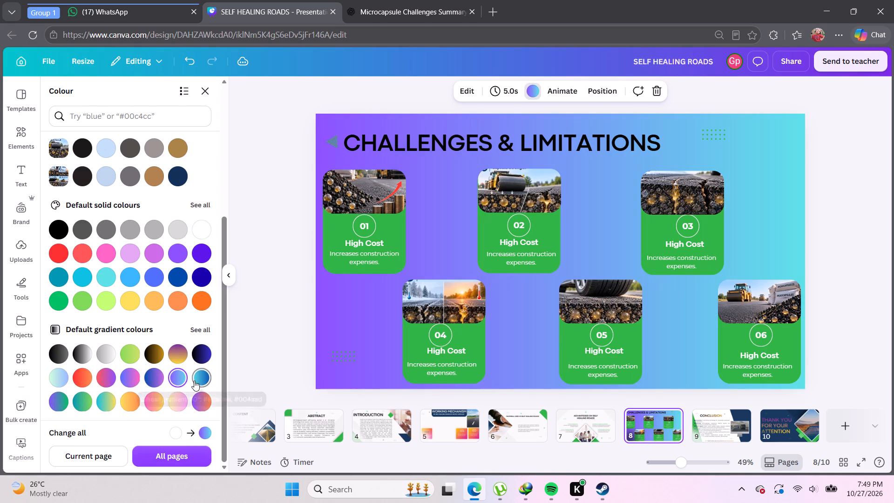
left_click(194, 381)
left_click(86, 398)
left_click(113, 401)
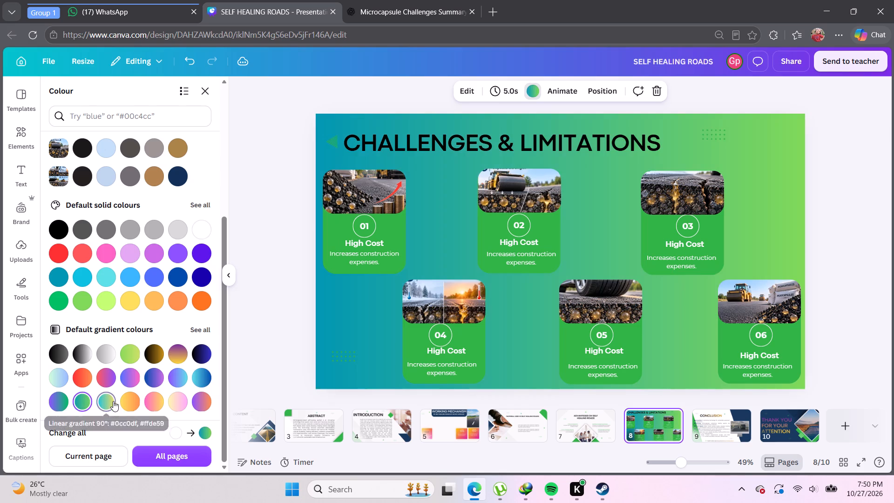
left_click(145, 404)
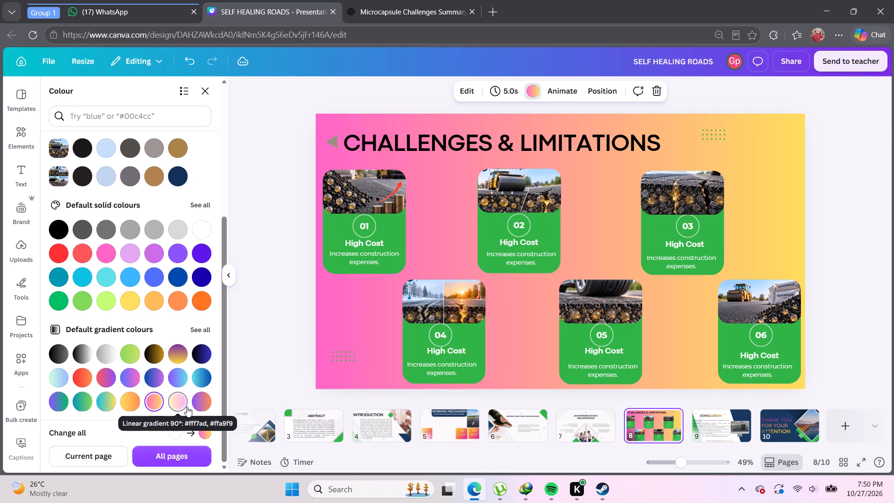
Set the slide background to the default purple-to-orange gradient.
left_click(192, 401)
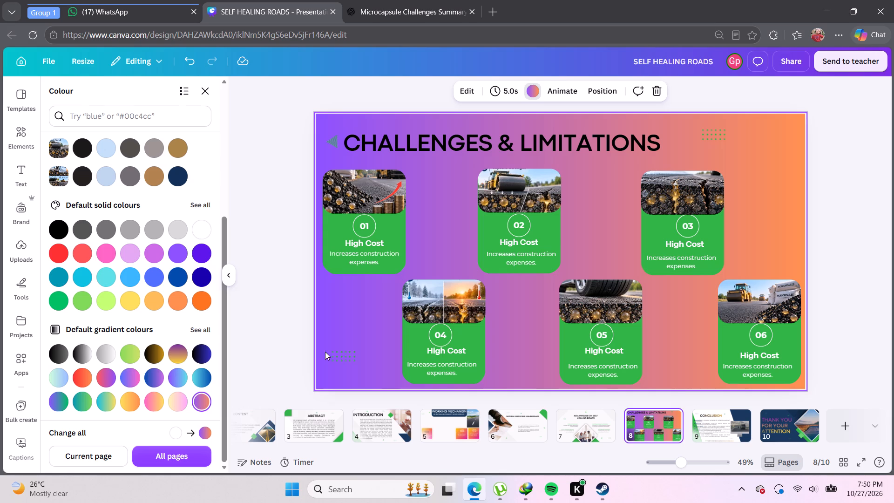
left_click(293, 339)
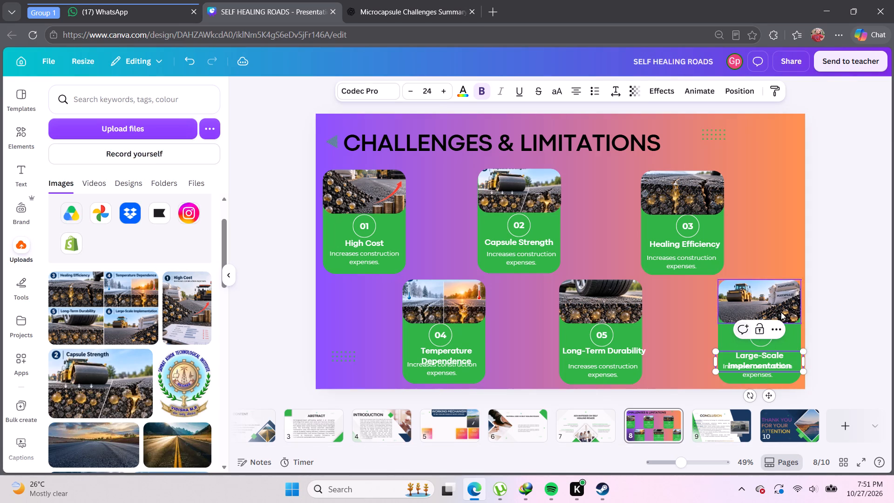
left_click(752, 156)
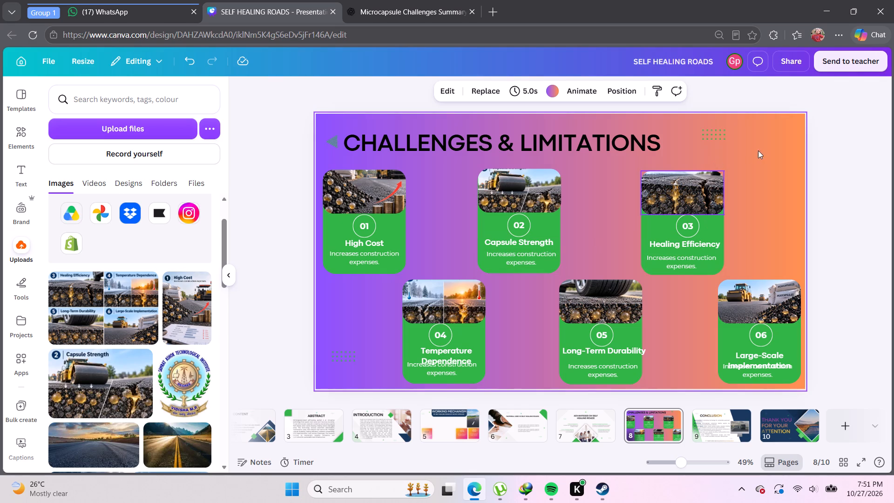
left_click(843, 167)
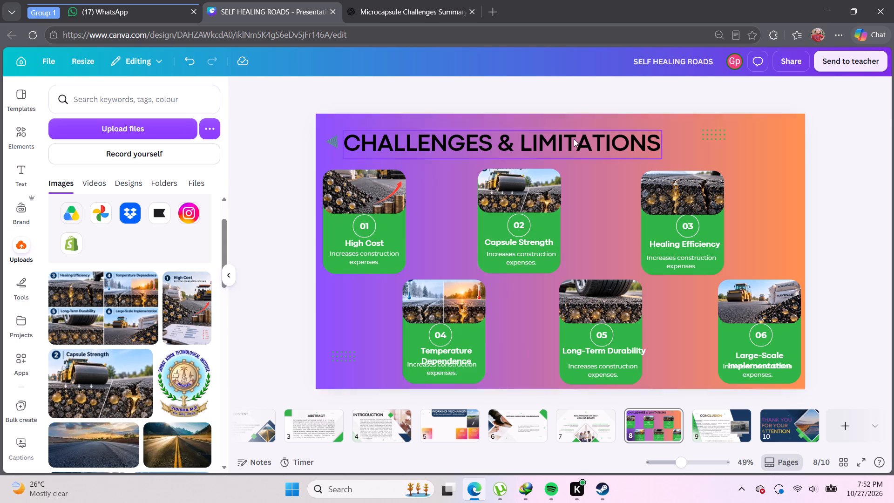
Change the slide background from the gradient to the solid off-white among the background colours.
left_click(756, 181)
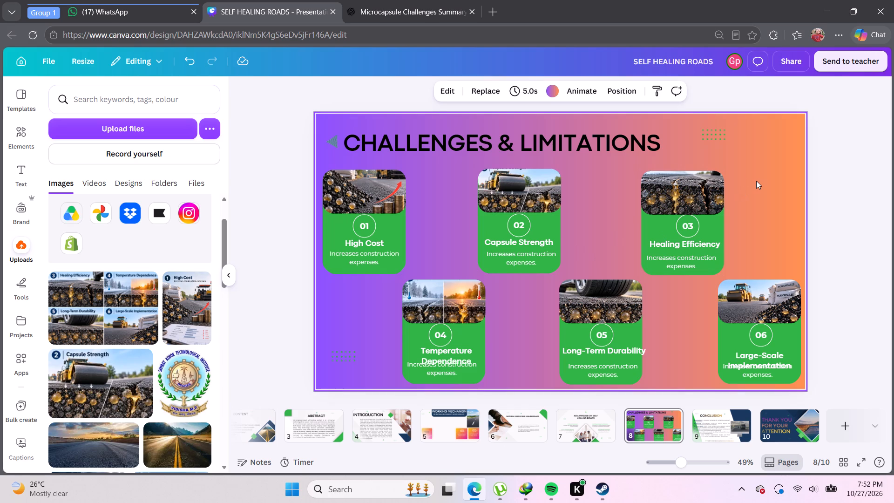
left_click(551, 86)
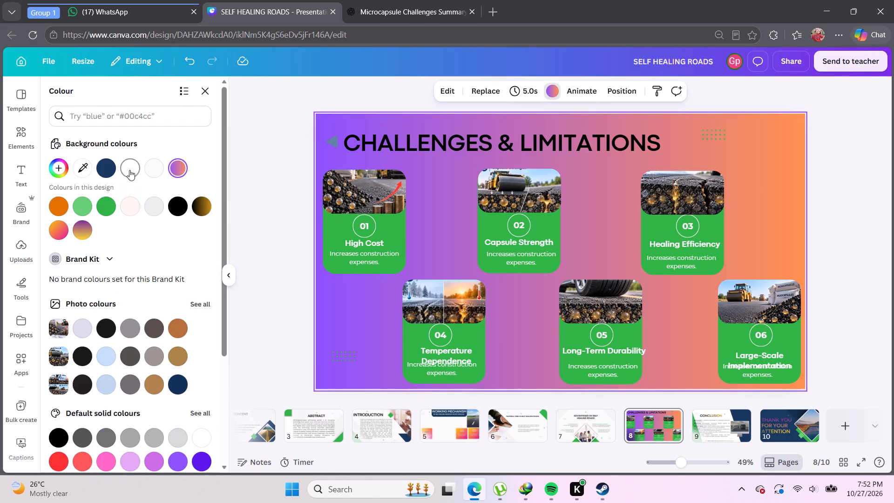
left_click(156, 170)
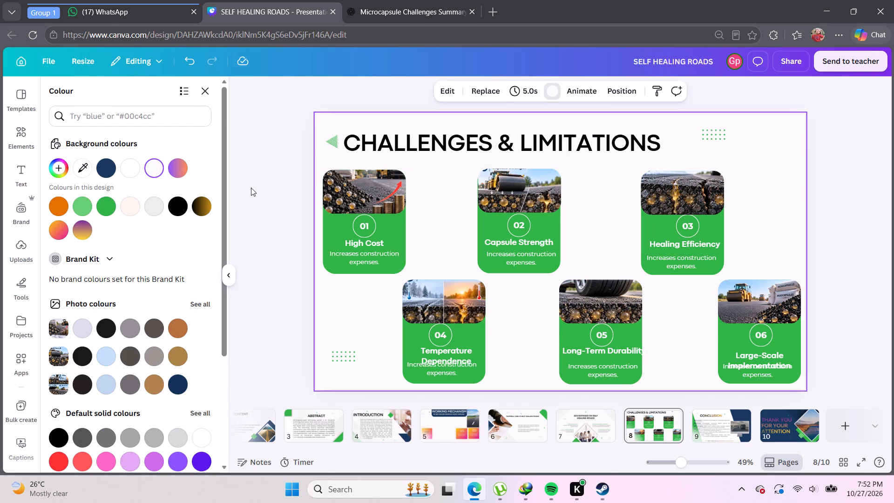
left_click(262, 188)
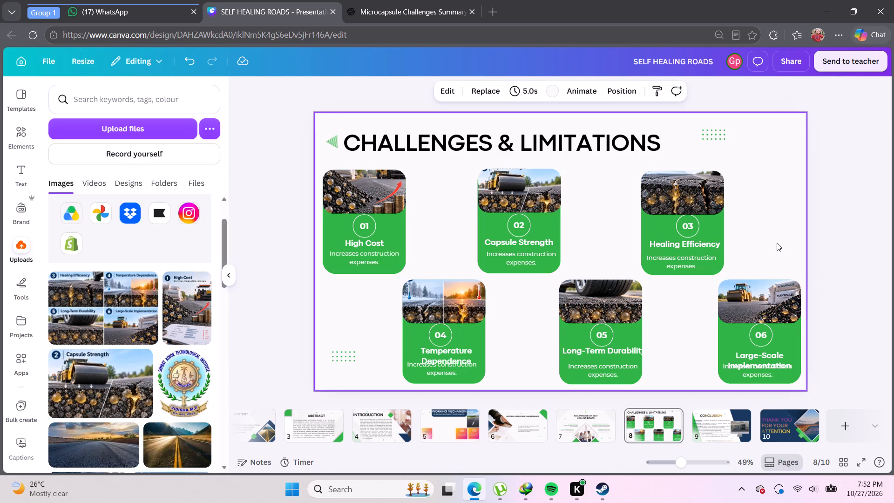
left_click(777, 243)
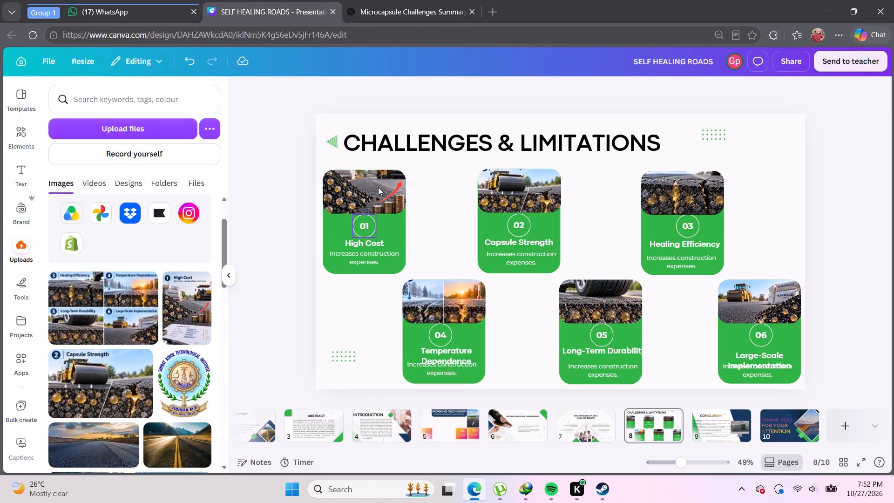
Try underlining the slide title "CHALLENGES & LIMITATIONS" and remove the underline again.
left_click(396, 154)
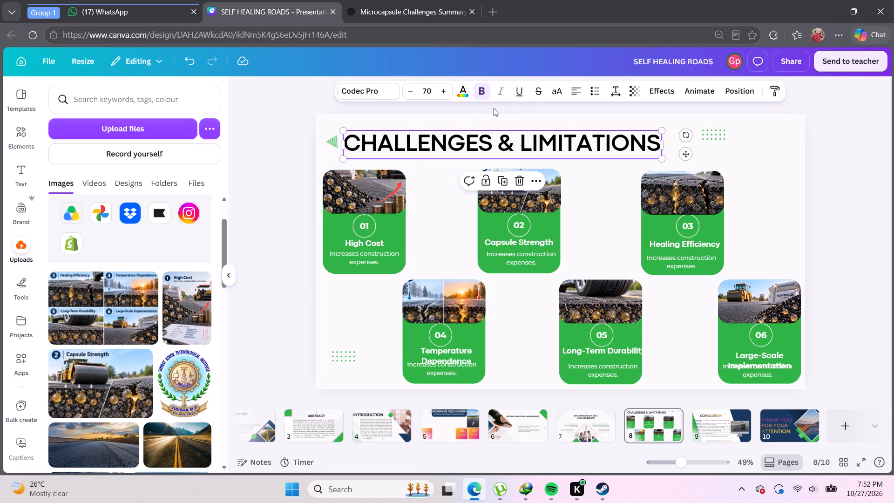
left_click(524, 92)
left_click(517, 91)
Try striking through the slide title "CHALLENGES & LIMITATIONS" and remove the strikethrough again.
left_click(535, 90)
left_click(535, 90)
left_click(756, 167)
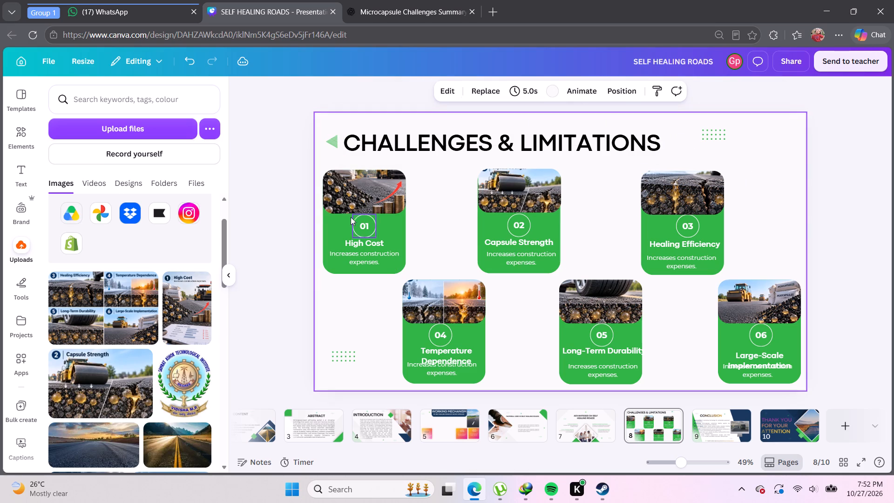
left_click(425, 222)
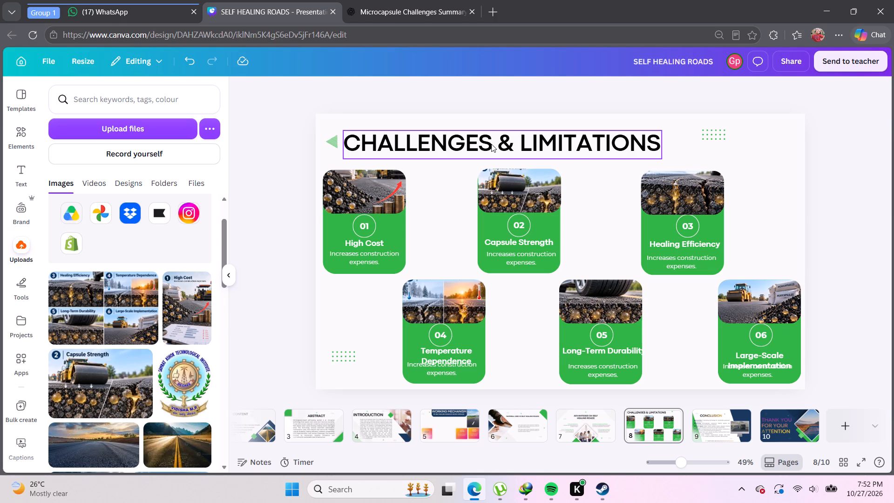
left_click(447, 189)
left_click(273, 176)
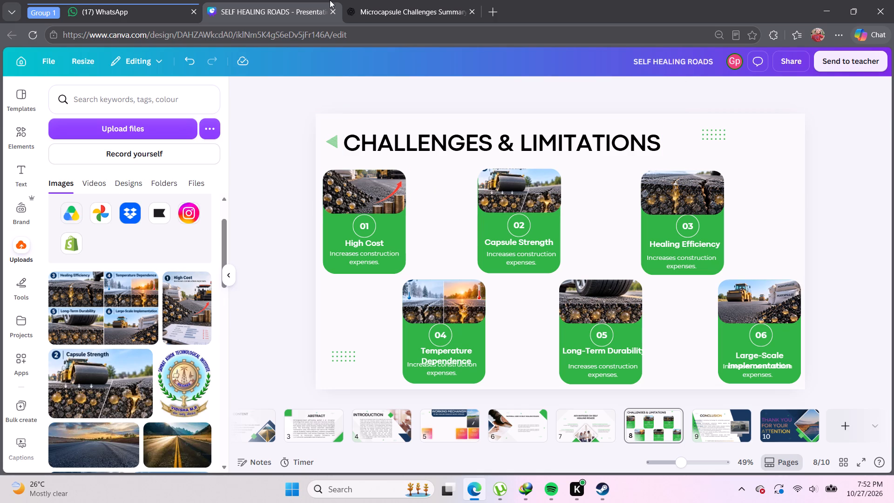
Apply the Background text effect to the slide title "CHALLENGES & LIMITATIONS" and browse the colours offered for the effect.
left_click(565, 156)
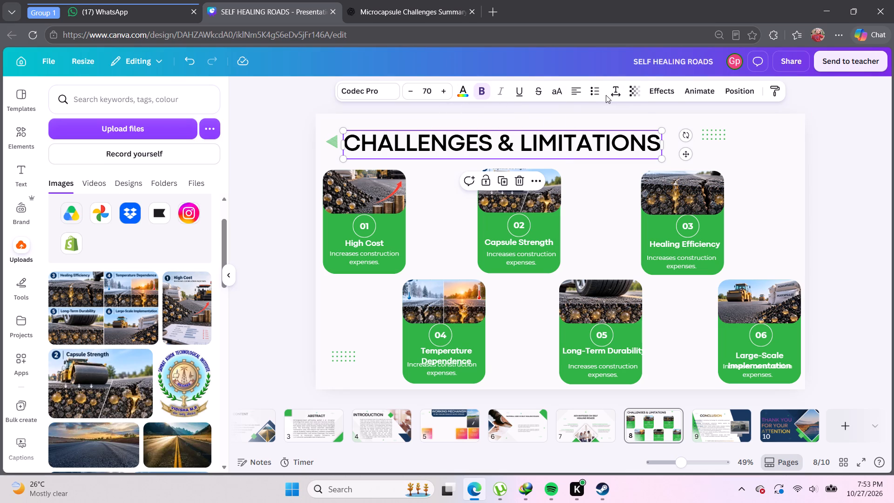
left_click(665, 95)
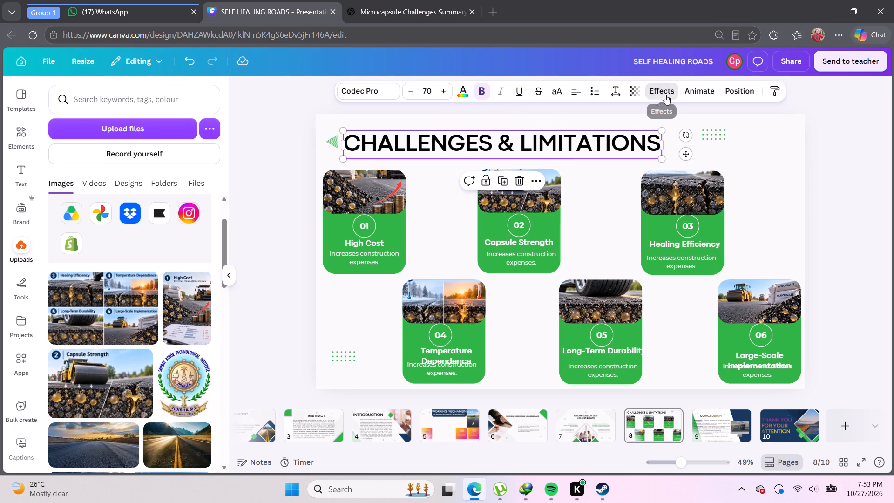
left_click(124, 207)
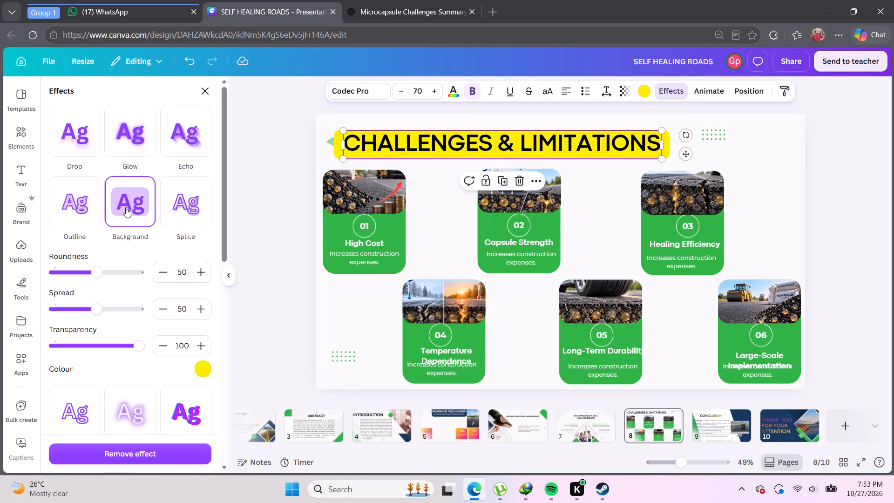
left_click(199, 372)
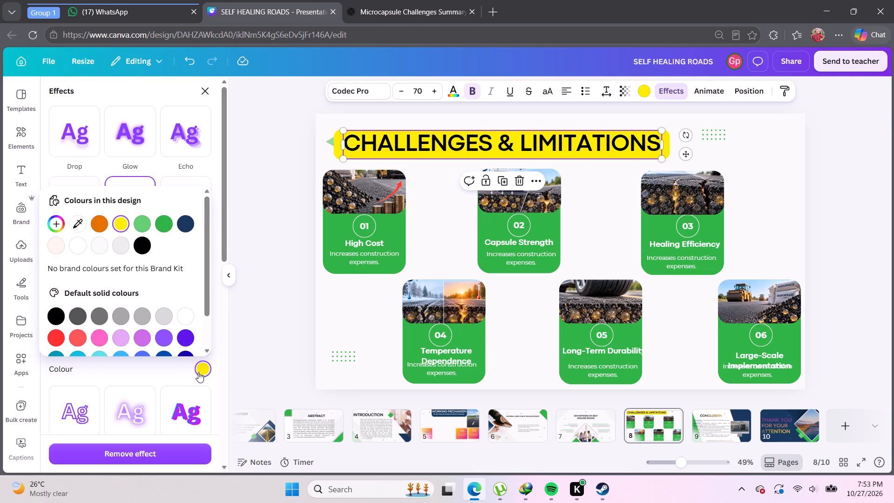
scroll(151, 321, "down", 7)
scroll(151, 321, "up", 5)
scroll(151, 326, "down", 4)
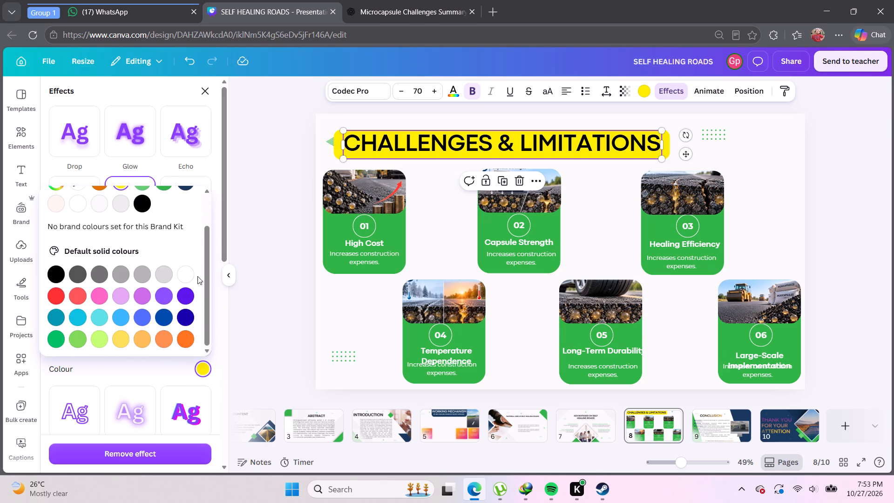
Colour the title text with the black-to-blue linear gradient (#000000, #3533cd), after trying a purple-to-orange gradient.
left_click(456, 91)
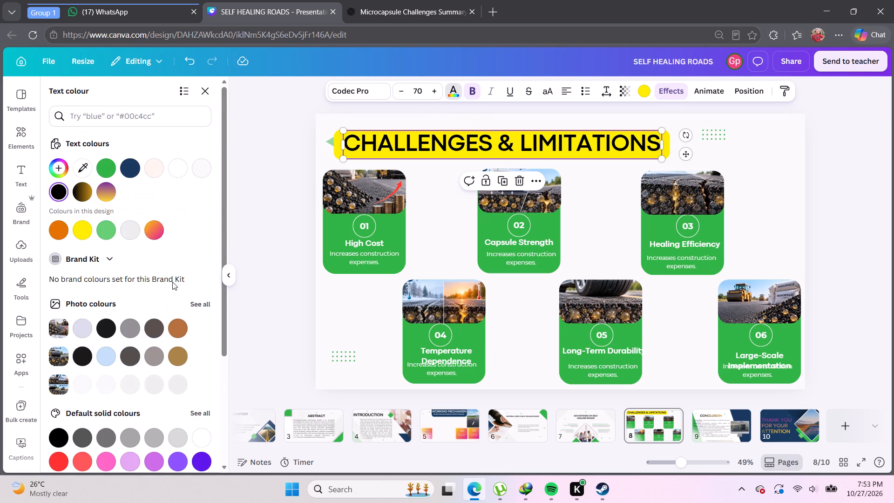
scroll(136, 287, "down", 7)
left_click(196, 455)
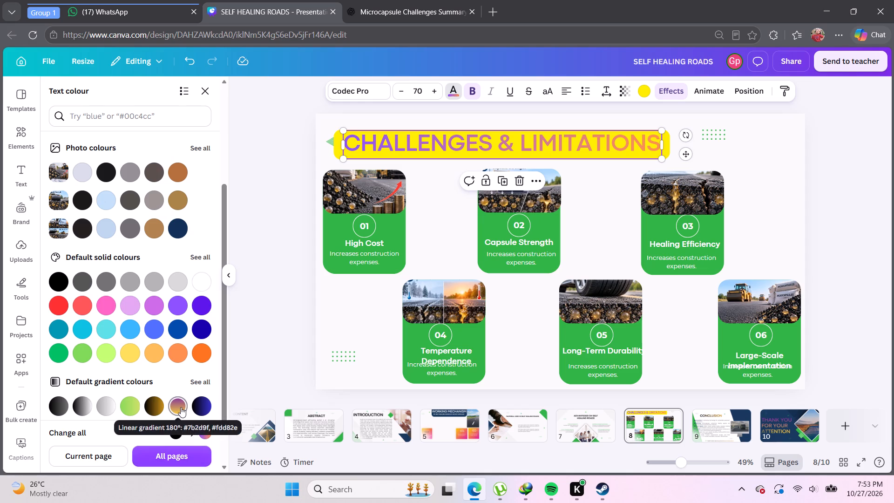
scroll(164, 398, "down", 5)
left_click(203, 351)
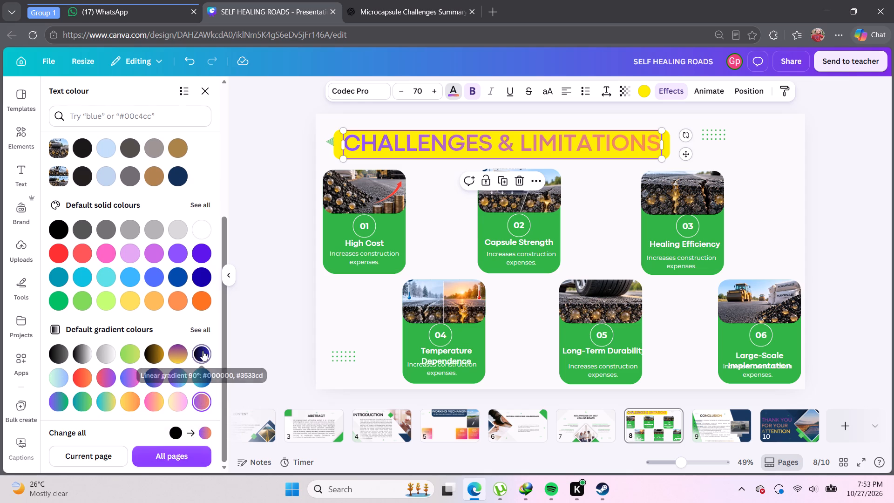
left_click(291, 315)
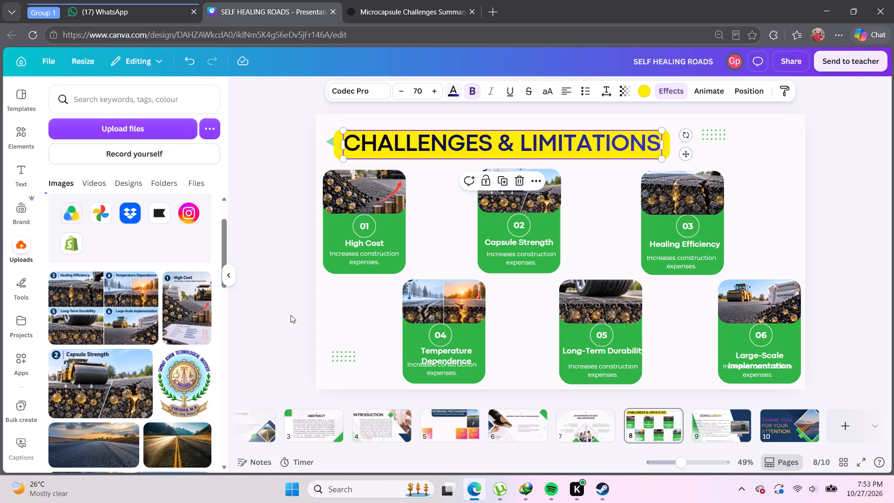
left_click(367, 305)
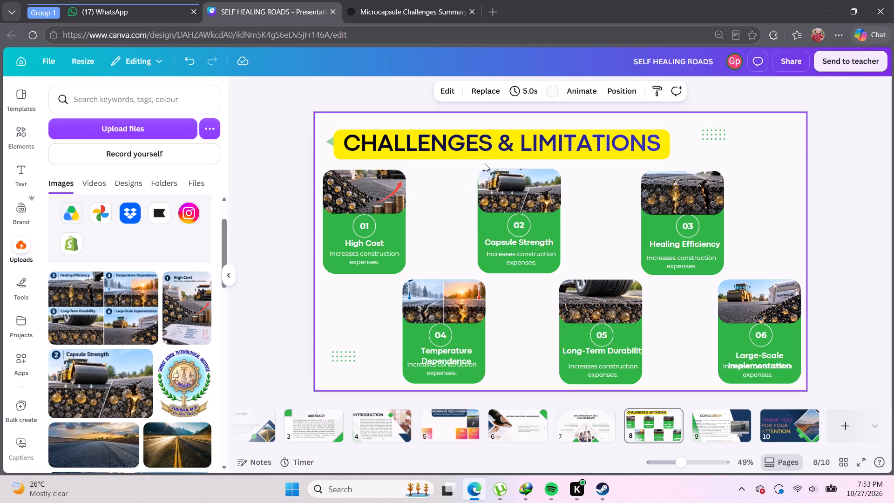
left_click(446, 213)
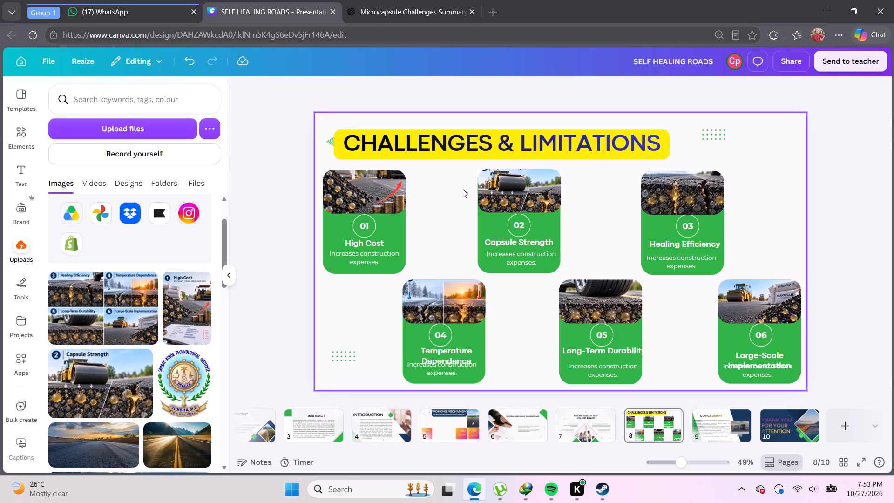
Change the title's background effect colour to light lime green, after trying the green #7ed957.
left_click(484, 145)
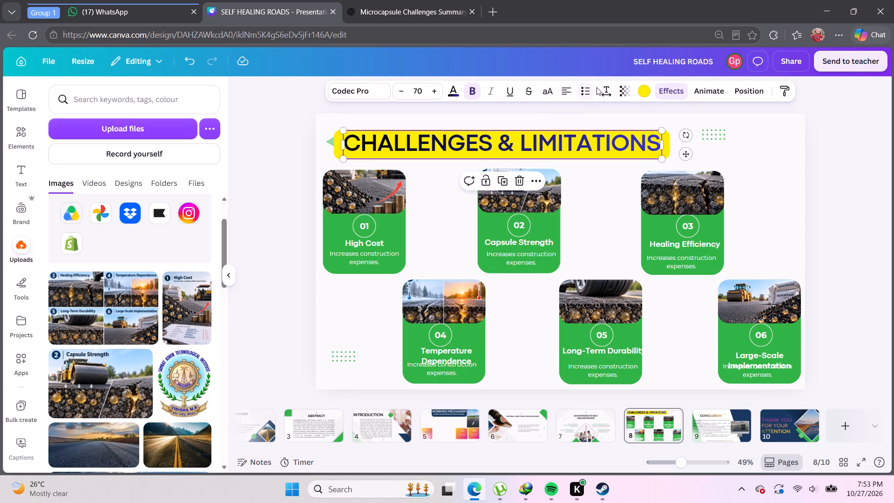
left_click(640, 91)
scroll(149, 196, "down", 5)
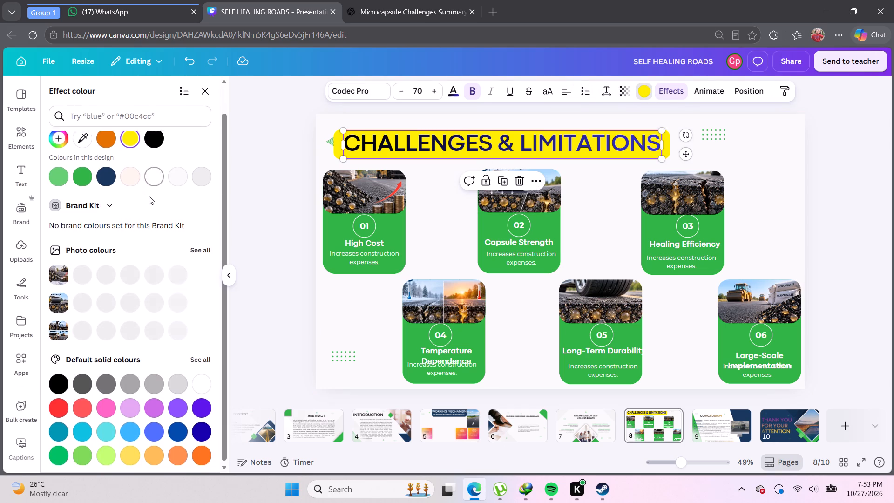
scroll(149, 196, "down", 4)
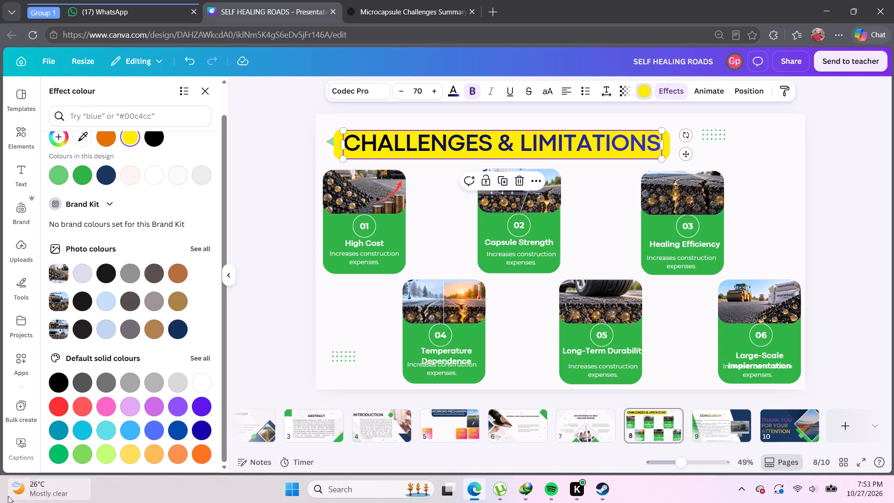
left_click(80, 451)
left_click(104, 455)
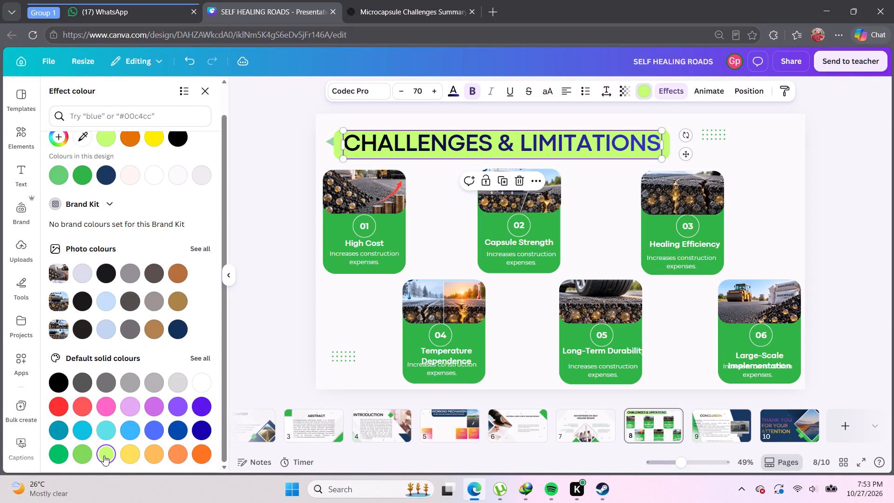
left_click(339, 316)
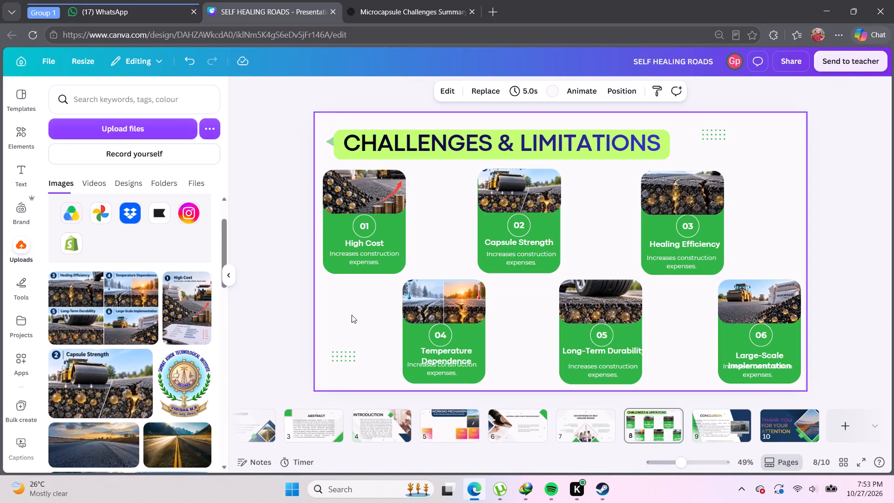
Try coral, blue and purple shades for the title's background effect and settle on the light orange #ffbd59.
left_click(464, 152)
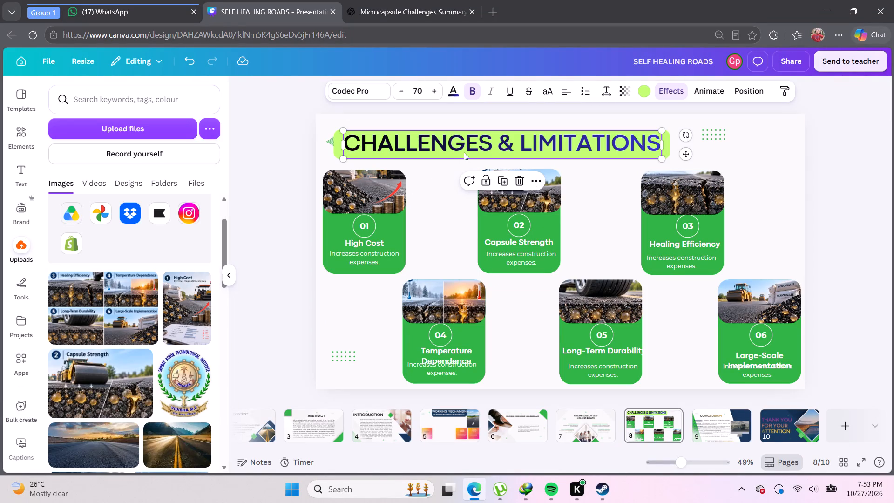
left_click(637, 88)
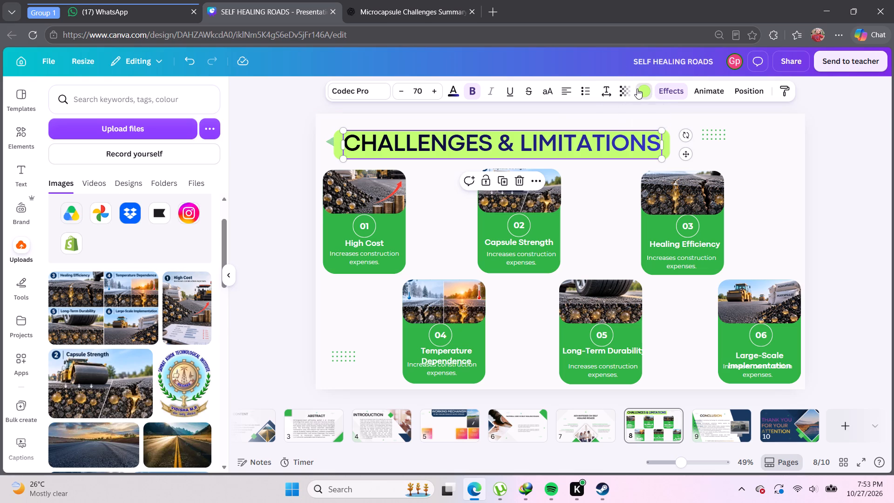
scroll(131, 301, "down", 7)
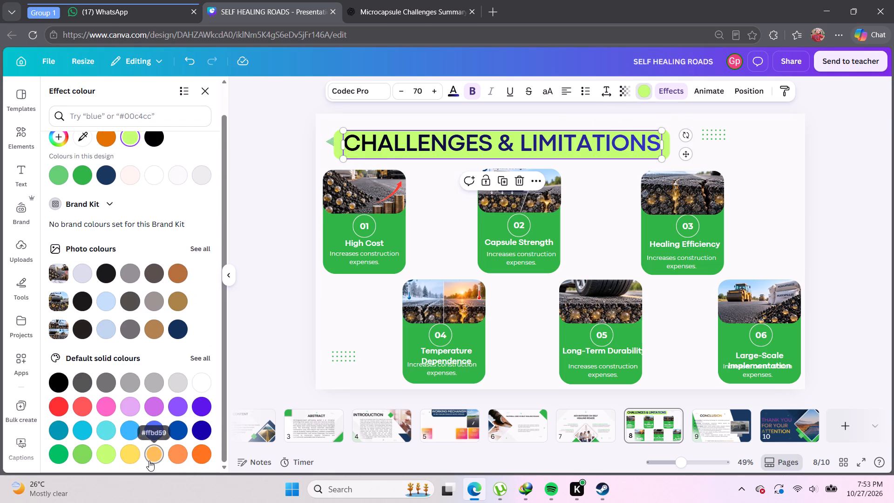
left_click(173, 455)
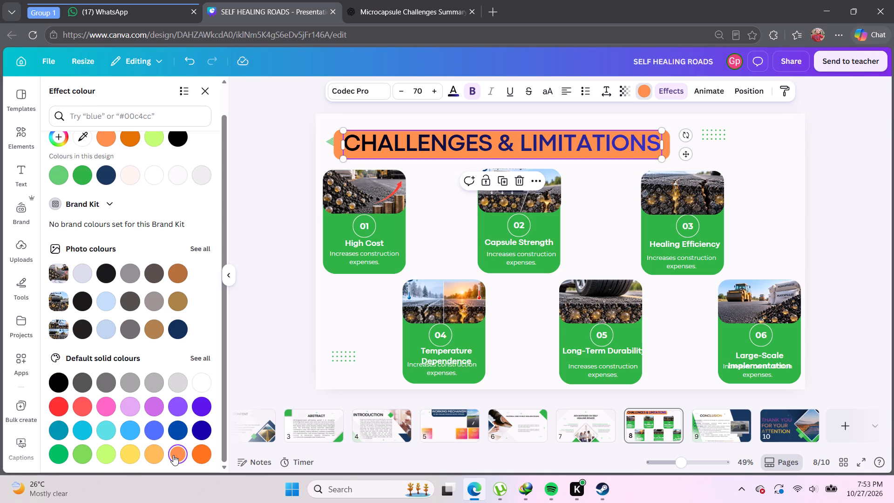
left_click(178, 426)
left_click(200, 431)
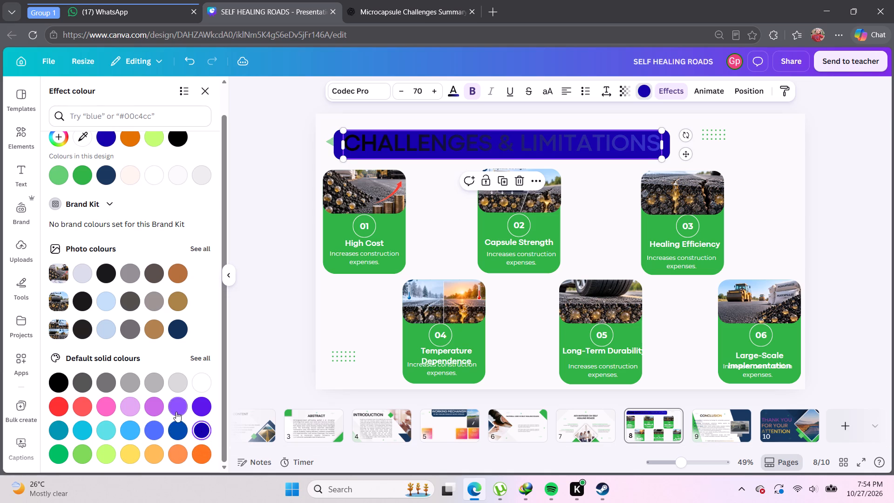
left_click(175, 411)
left_click(155, 428)
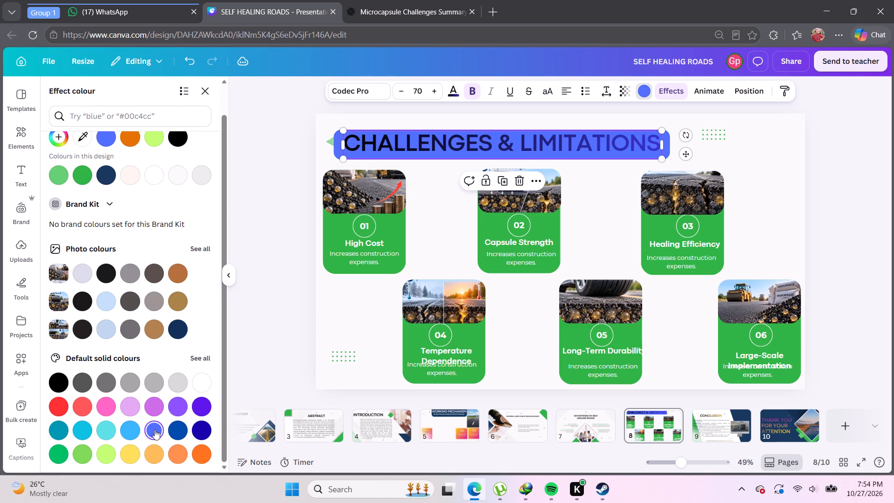
left_click(136, 452)
left_click(149, 455)
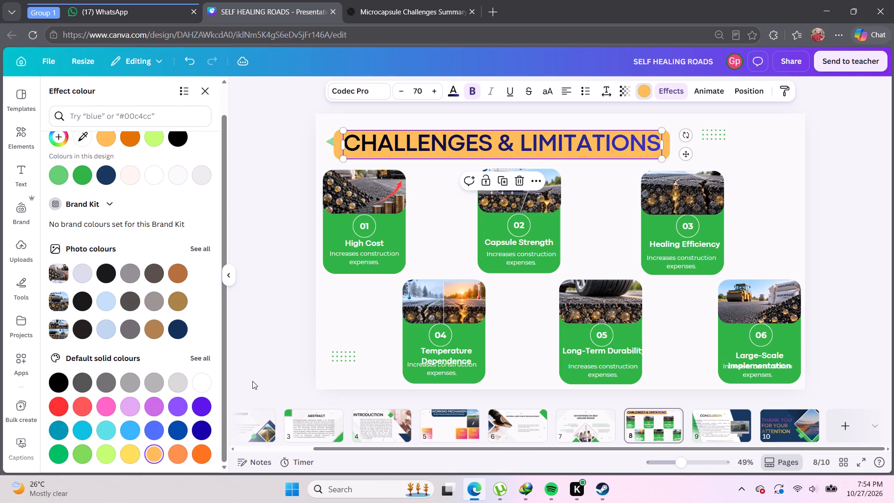
left_click(261, 371)
left_click(367, 311)
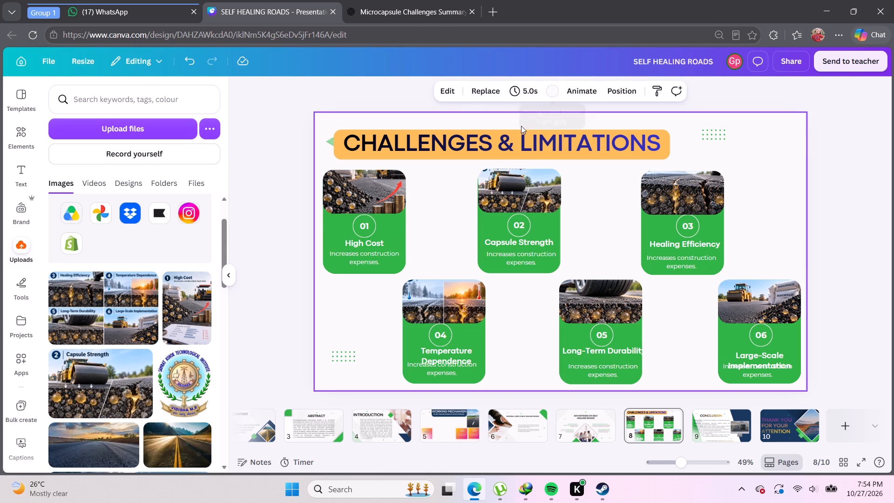
Reduce the spread of the title's background effect to 0.
left_click(513, 139)
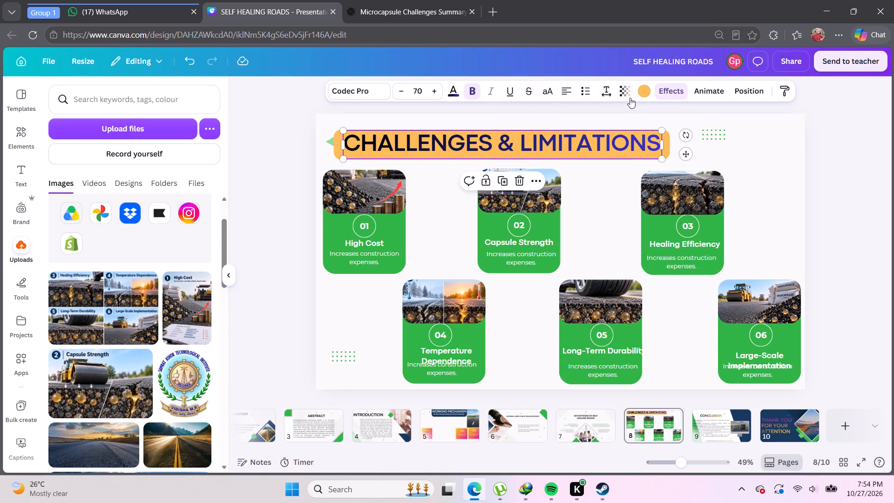
left_click(641, 86)
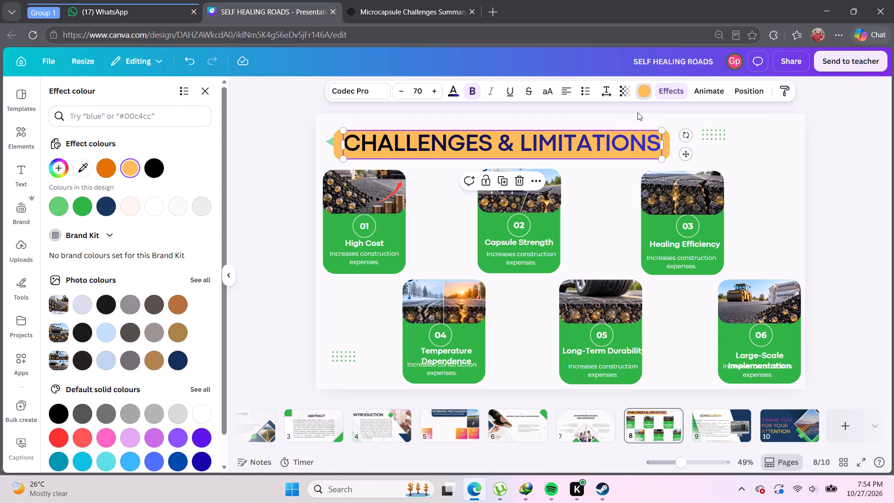
left_click(669, 93)
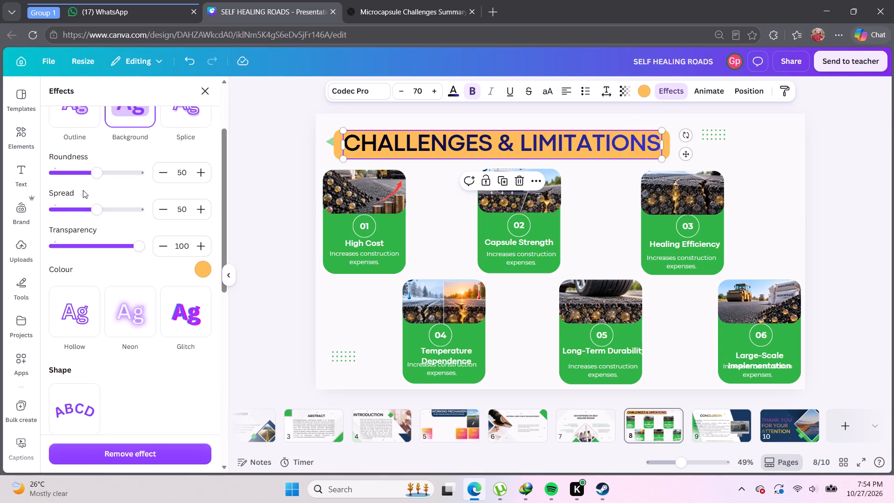
left_click_drag(95, 212, 36, 218)
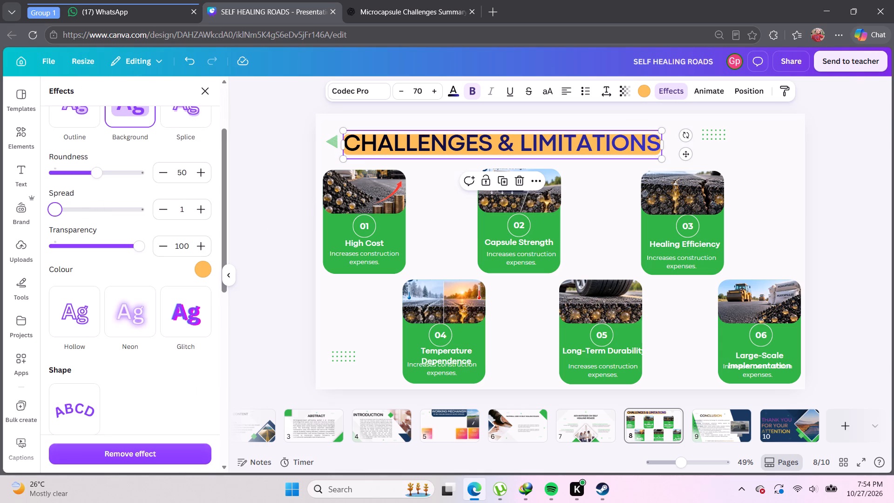
left_click_drag(36, 218, 42, 224)
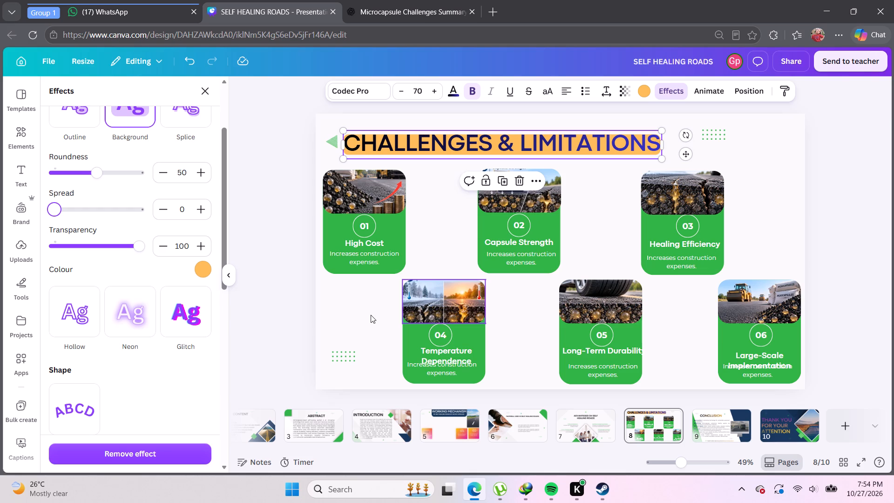
left_click(446, 207)
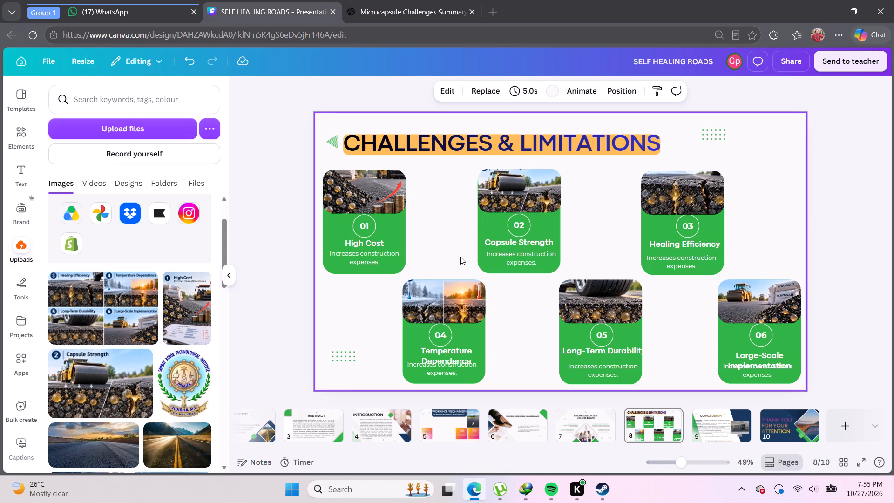
left_click(463, 205)
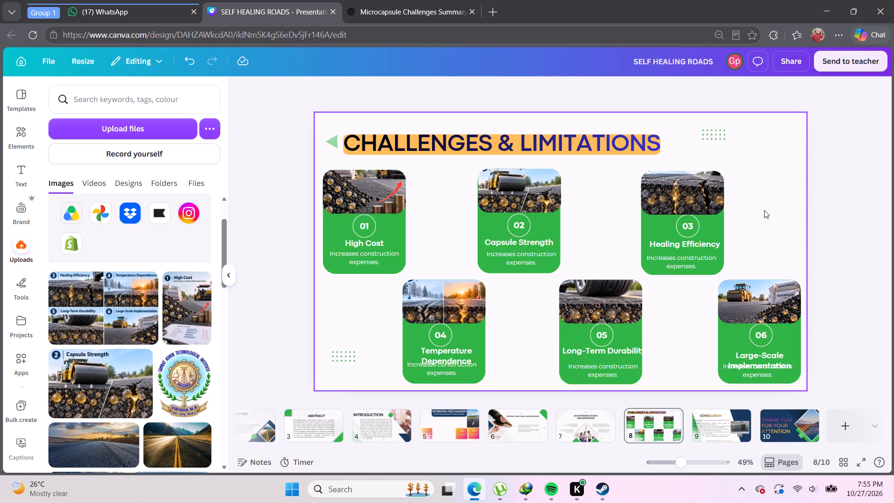
Set the roundness of the title's background effect to 63 and its transparency to 73.
left_click(611, 153)
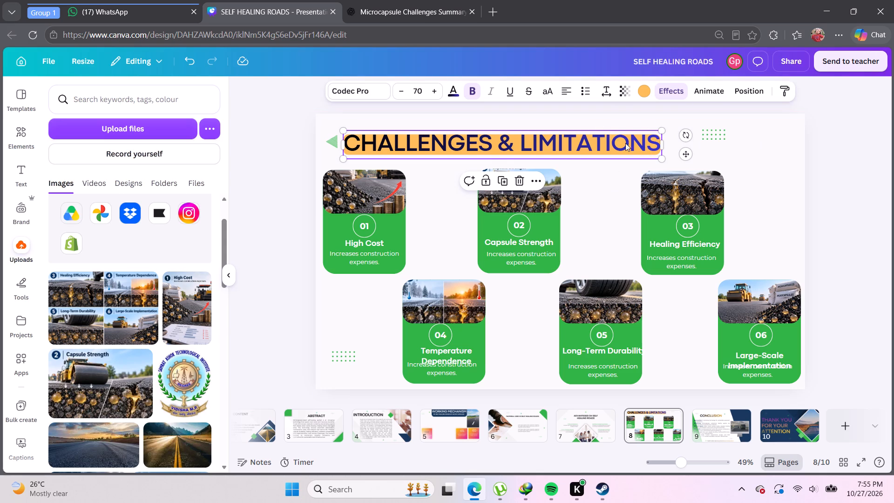
left_click(664, 87)
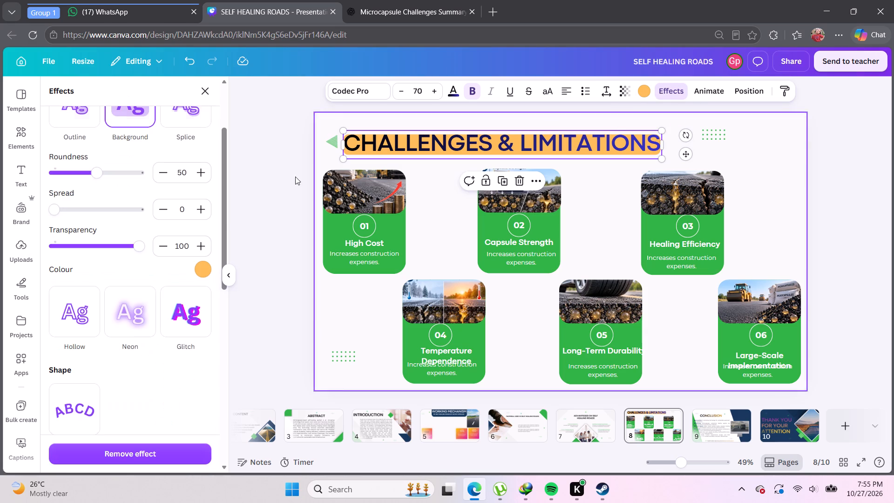
left_click_drag(101, 177, 139, 177)
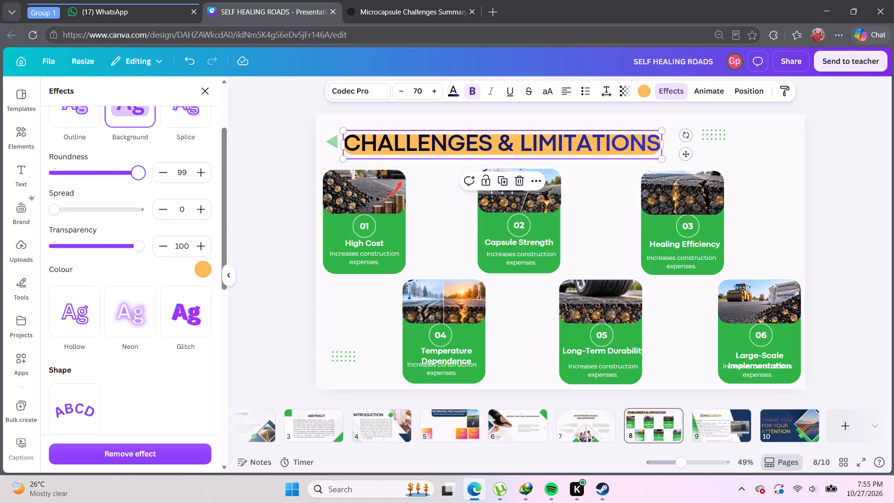
left_click_drag(139, 177, 108, 180)
left_click_drag(139, 249, 112, 252)
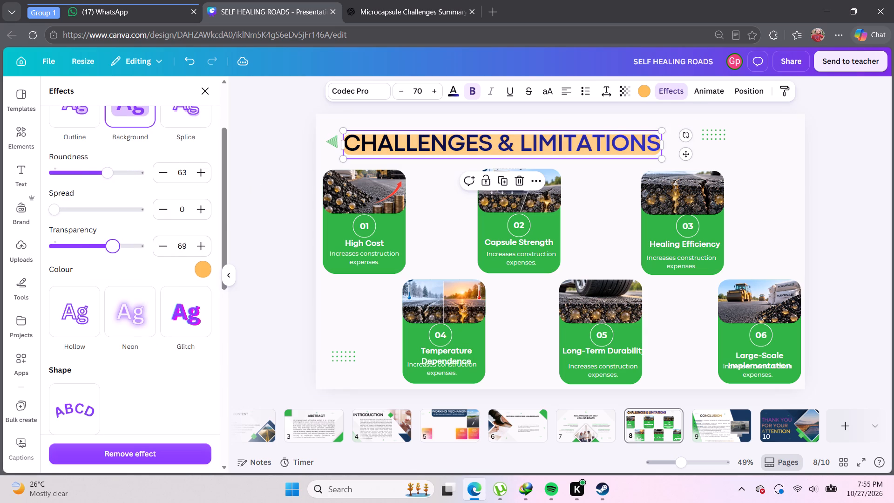
left_click_drag(112, 252, 117, 254)
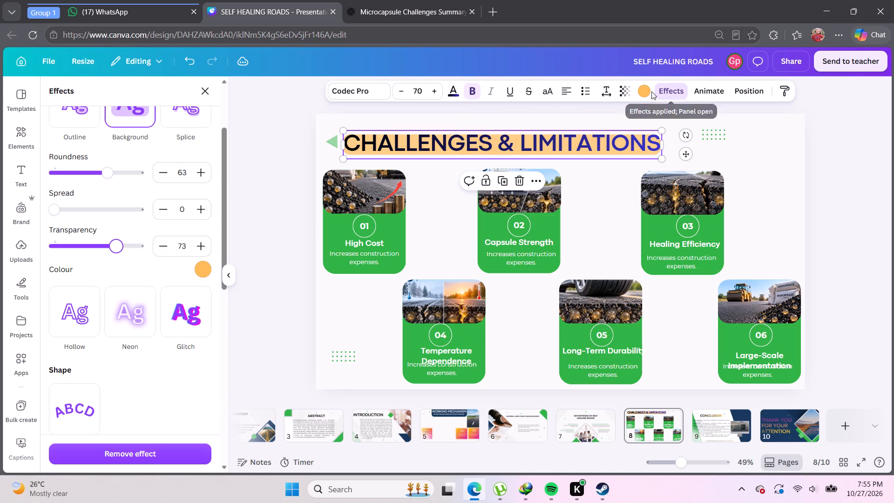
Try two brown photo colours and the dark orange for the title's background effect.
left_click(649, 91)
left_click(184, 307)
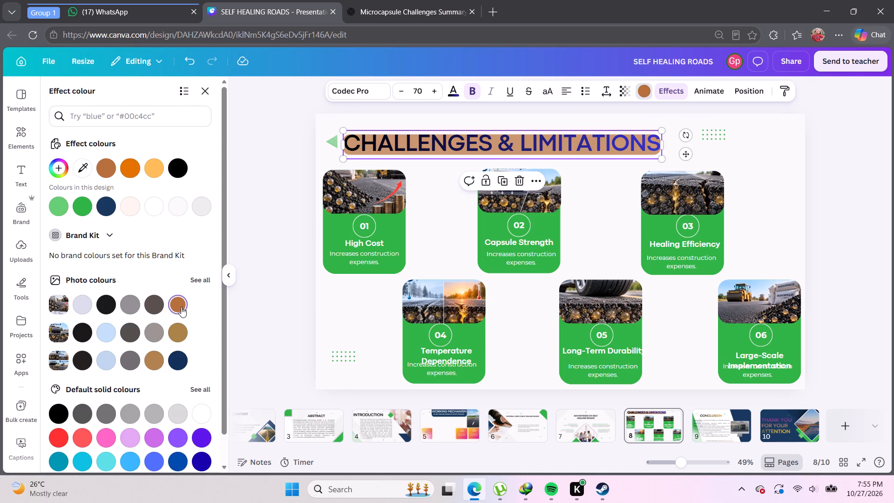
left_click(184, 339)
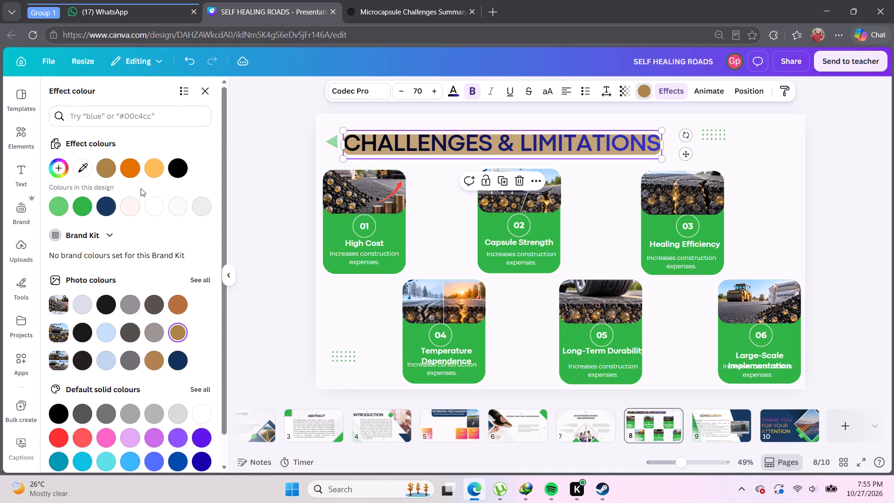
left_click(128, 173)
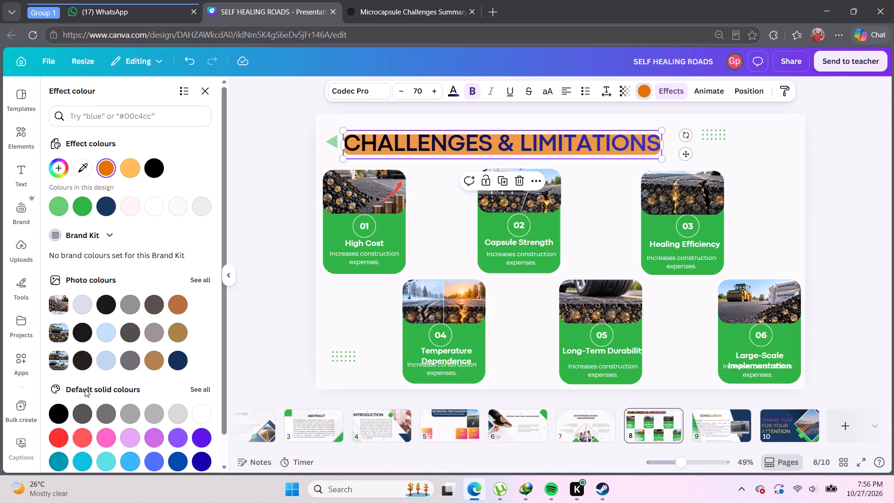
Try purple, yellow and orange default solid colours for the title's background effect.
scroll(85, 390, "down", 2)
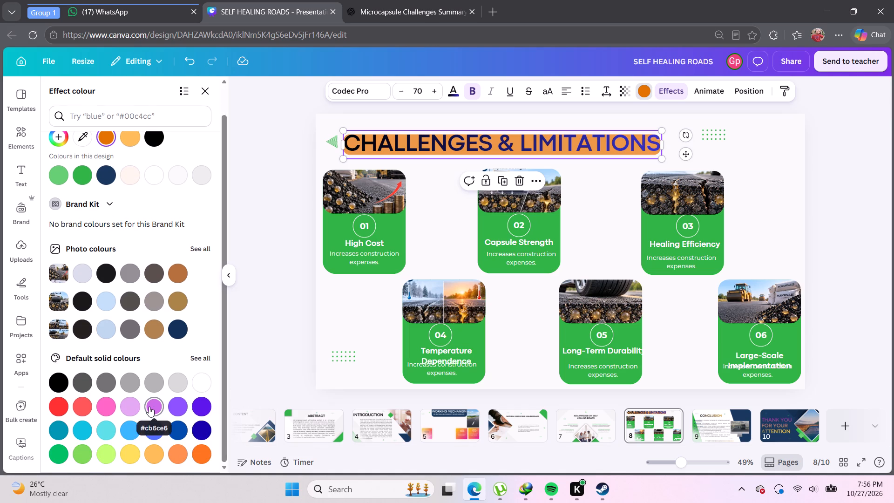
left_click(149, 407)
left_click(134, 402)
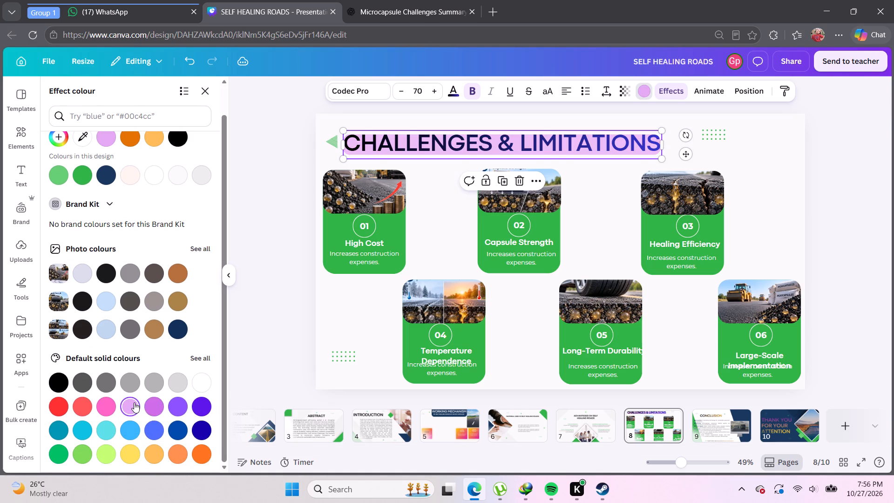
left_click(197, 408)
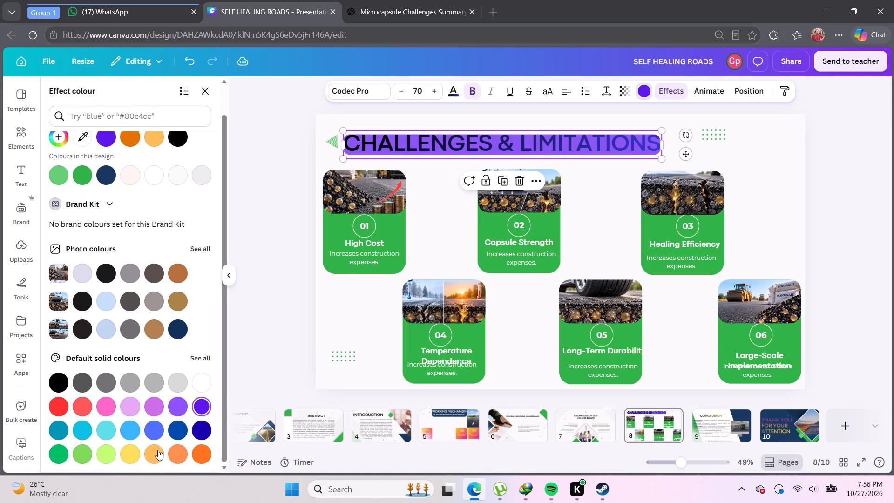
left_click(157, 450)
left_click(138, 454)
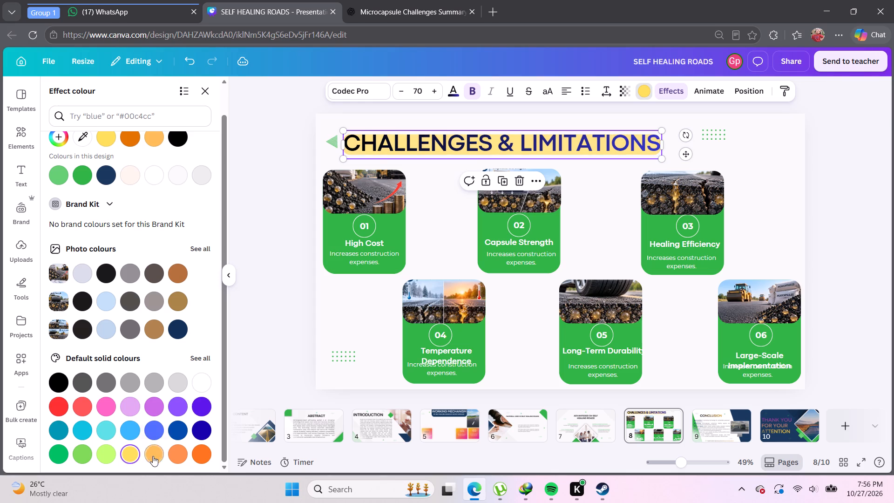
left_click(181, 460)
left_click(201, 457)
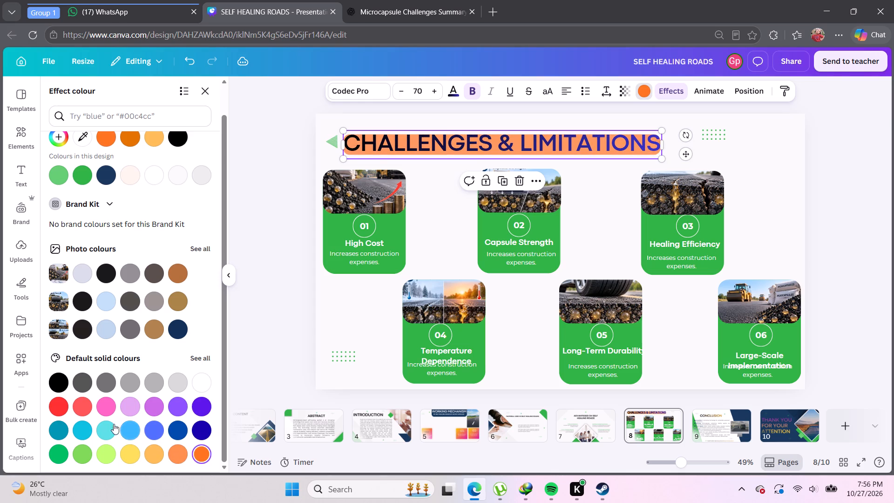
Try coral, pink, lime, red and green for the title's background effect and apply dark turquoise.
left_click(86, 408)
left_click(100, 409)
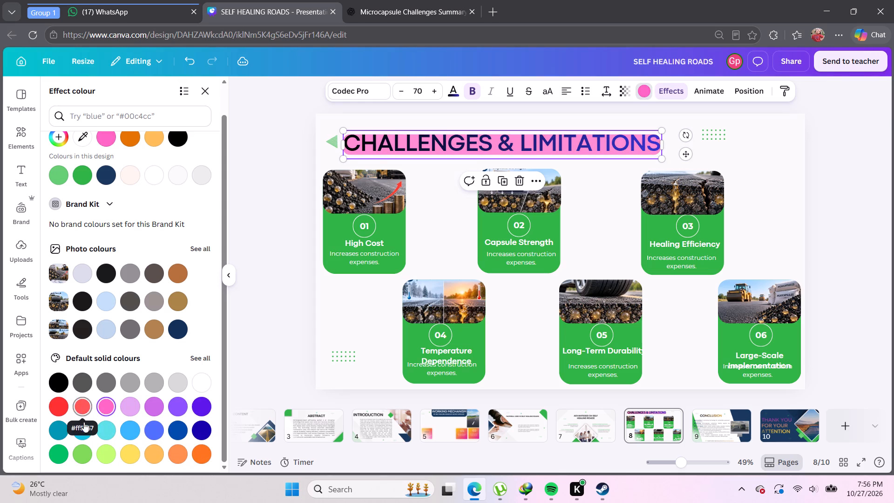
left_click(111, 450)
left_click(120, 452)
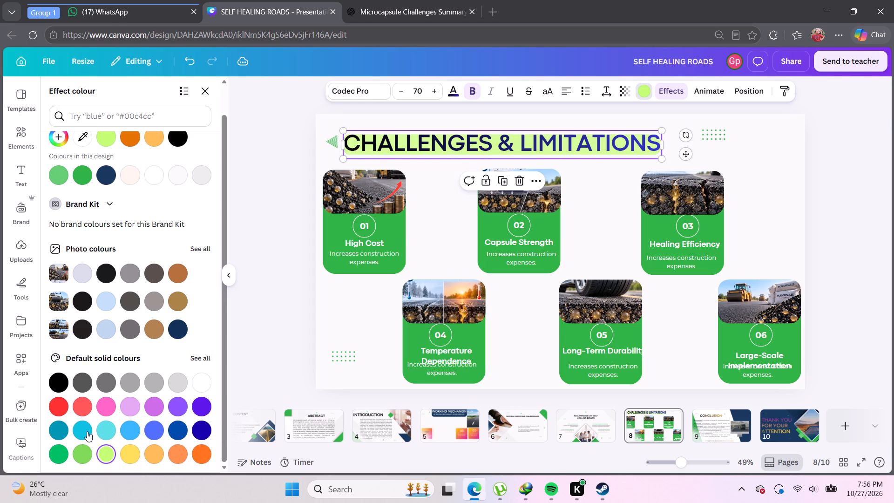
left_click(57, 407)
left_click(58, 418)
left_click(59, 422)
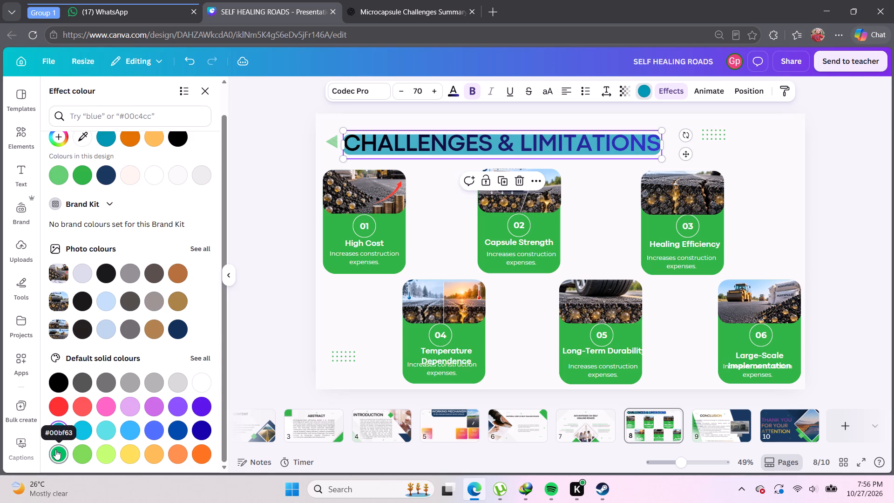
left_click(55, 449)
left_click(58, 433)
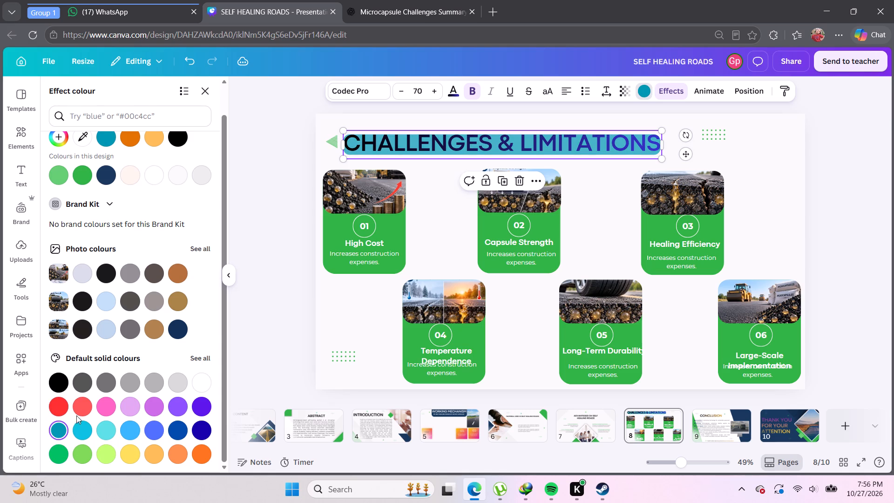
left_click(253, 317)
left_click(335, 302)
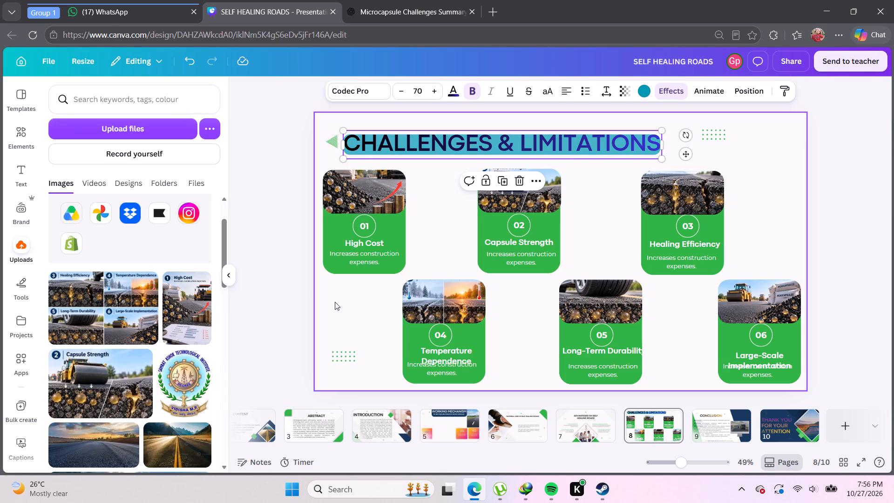
Change the title's background effect colour to the dark orange already used in the effect colours, after trying pale pink.
left_click(481, 147)
left_click(636, 88)
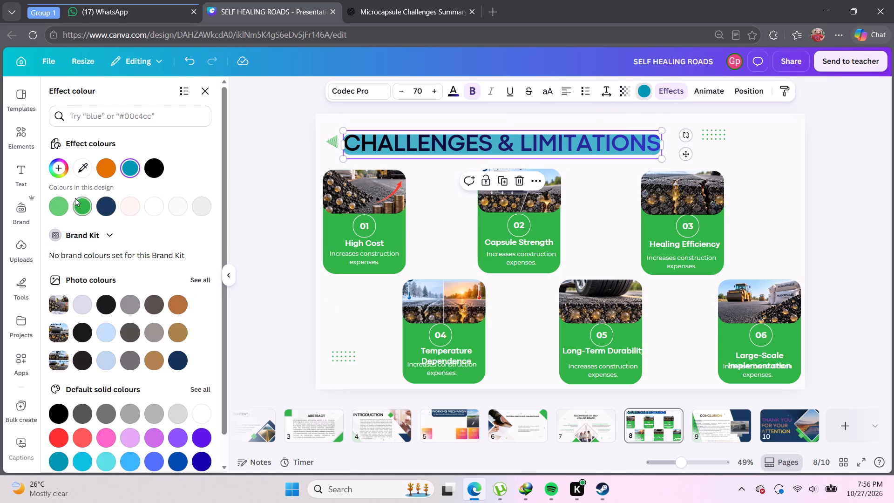
left_click(130, 201)
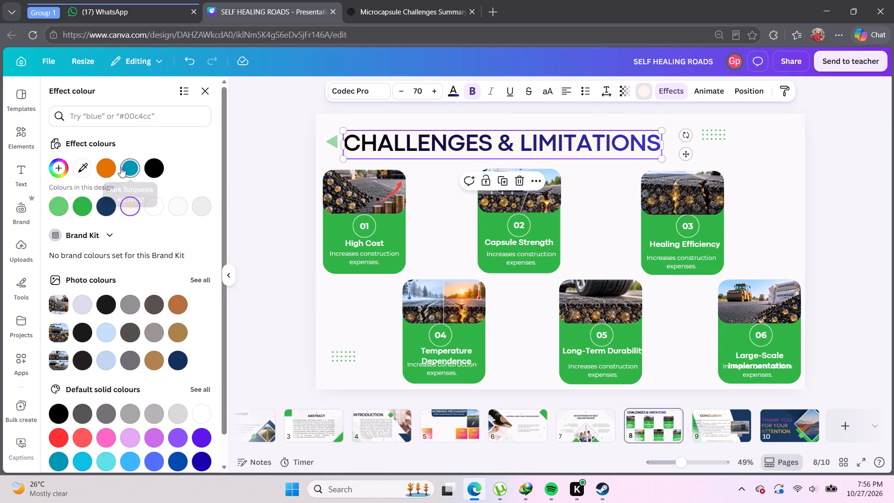
left_click(112, 164)
left_click(127, 164)
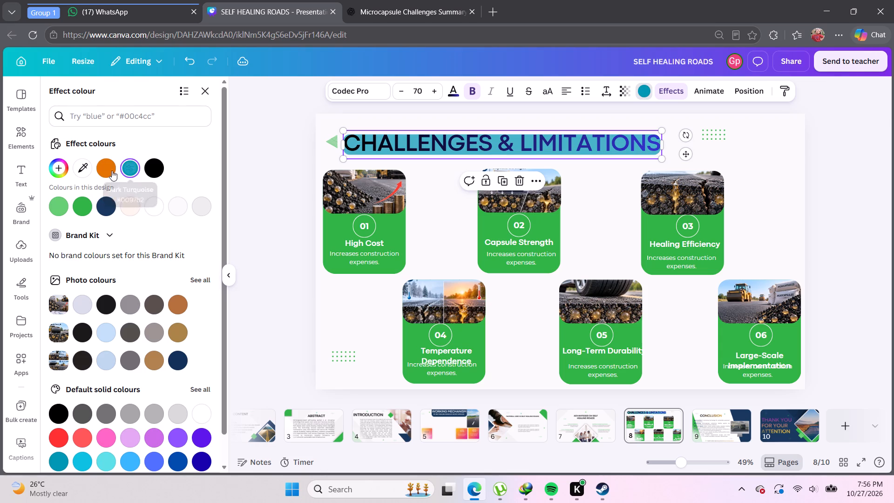
left_click(108, 171)
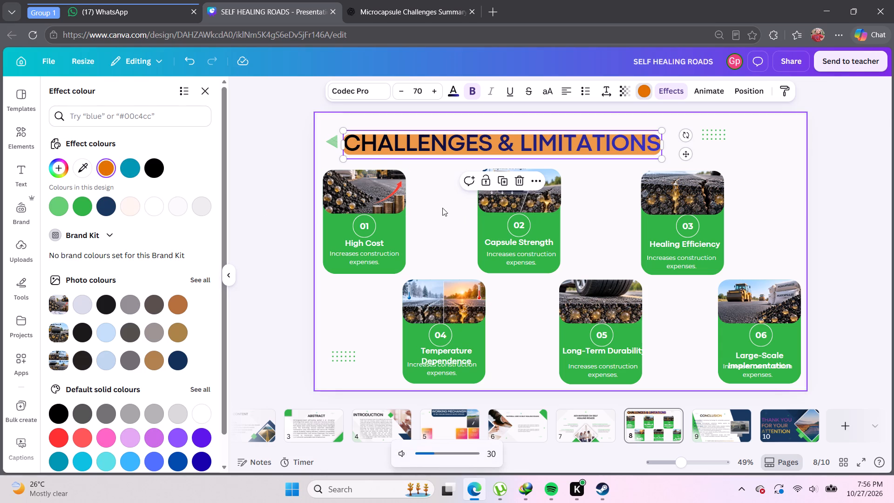
left_click(427, 183)
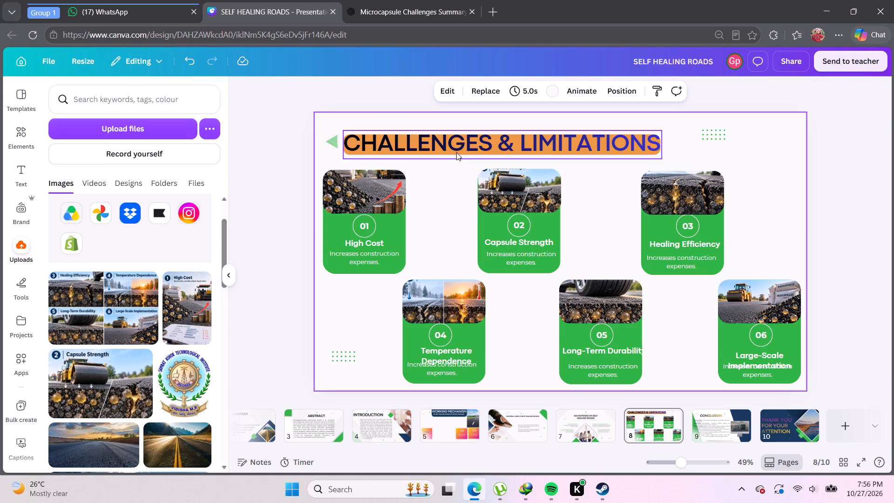
Set the spread of the title's background effect to 27.
left_click(453, 145)
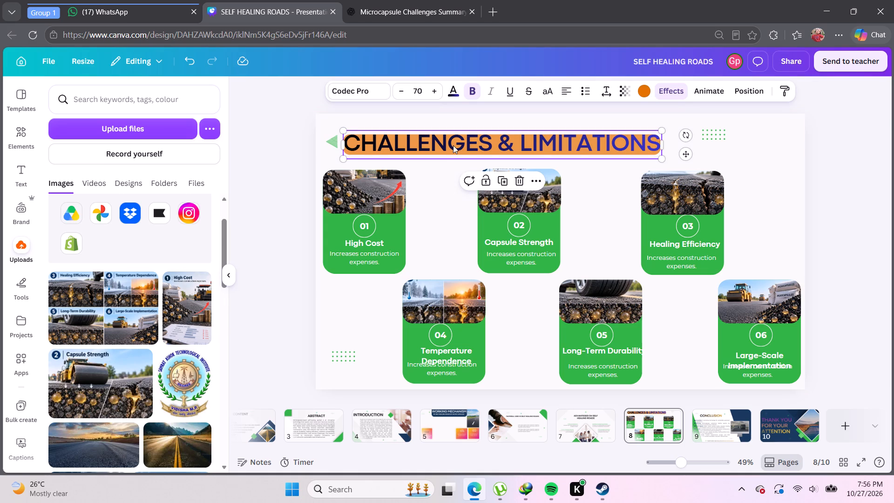
left_click(677, 88)
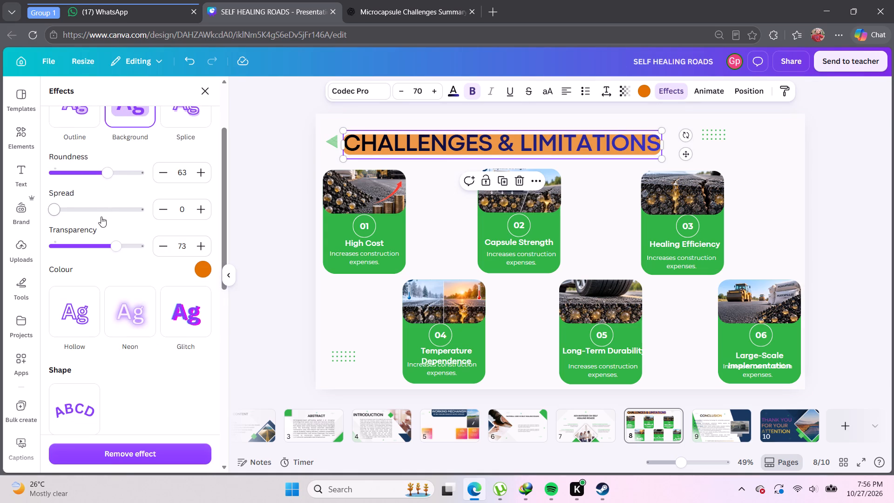
left_click_drag(55, 206, 79, 214)
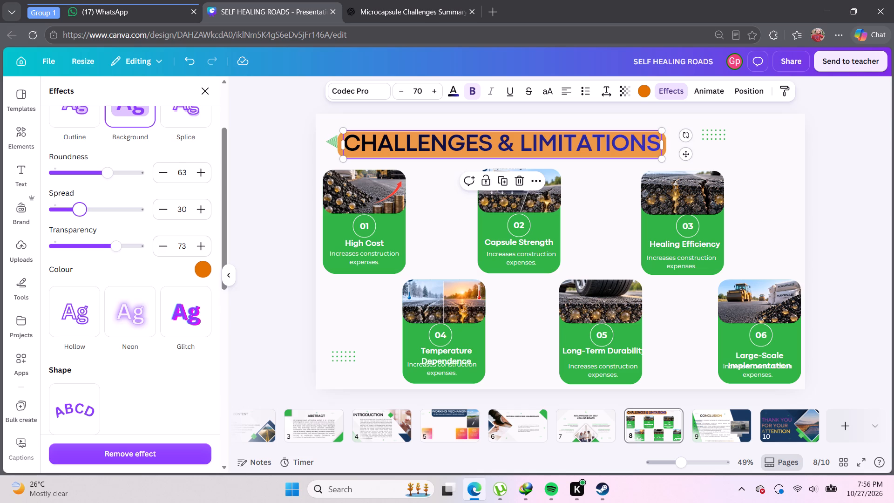
left_click_drag(79, 214, 77, 215)
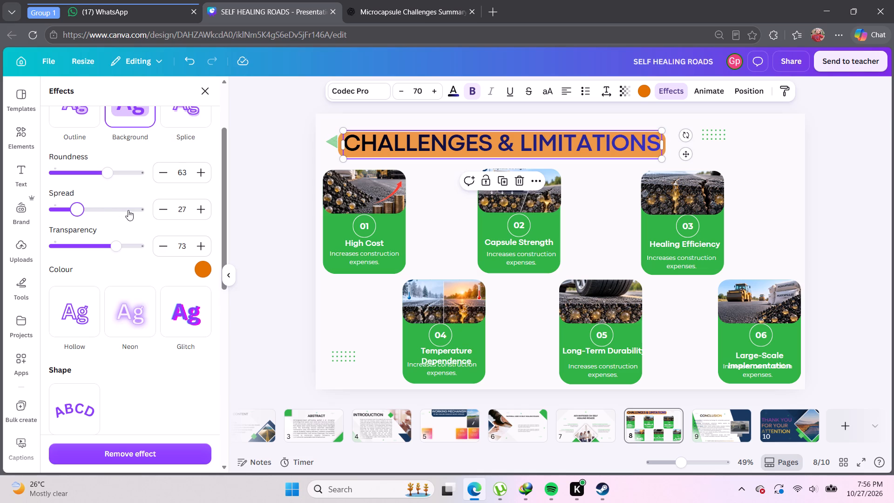
left_click(248, 187)
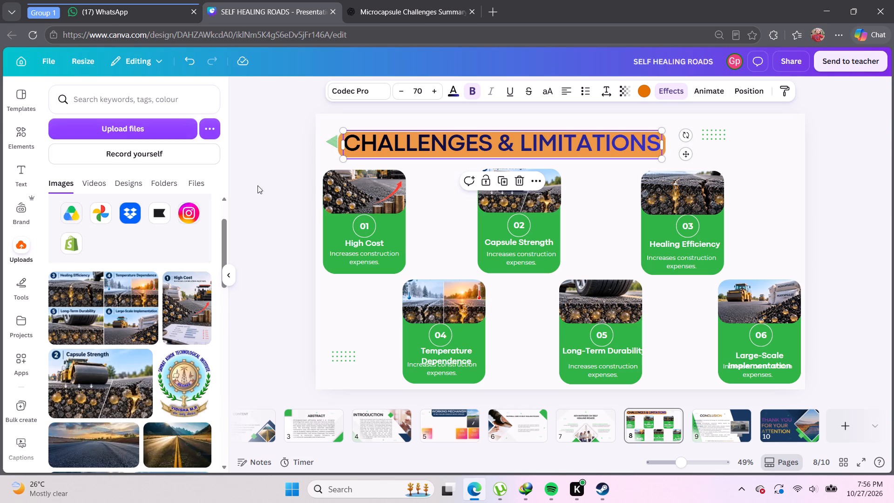
left_click(421, 188)
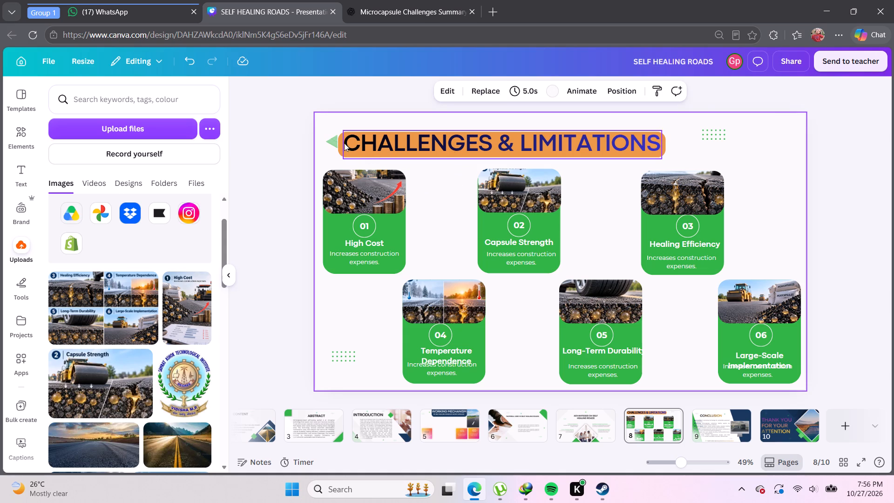
Move the small green triangle beside the title outward to the slide's left edge.
left_click_drag(334, 138, 325, 143)
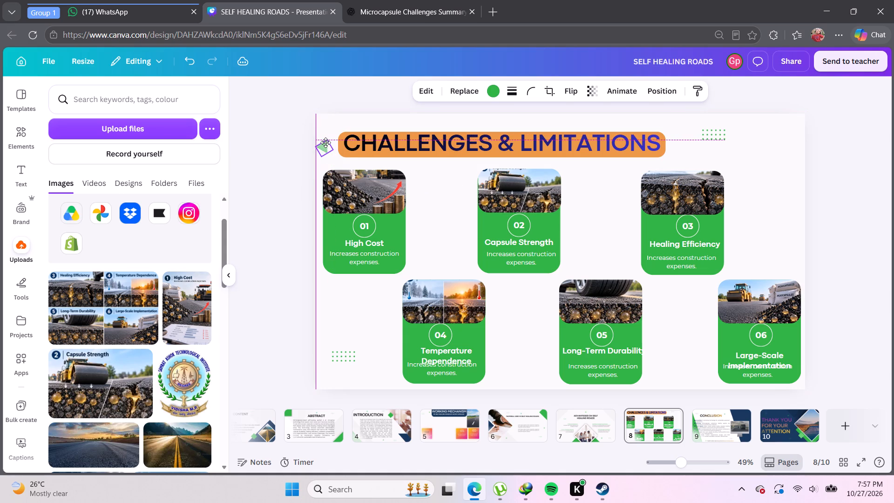
left_click_drag(325, 143, 326, 143)
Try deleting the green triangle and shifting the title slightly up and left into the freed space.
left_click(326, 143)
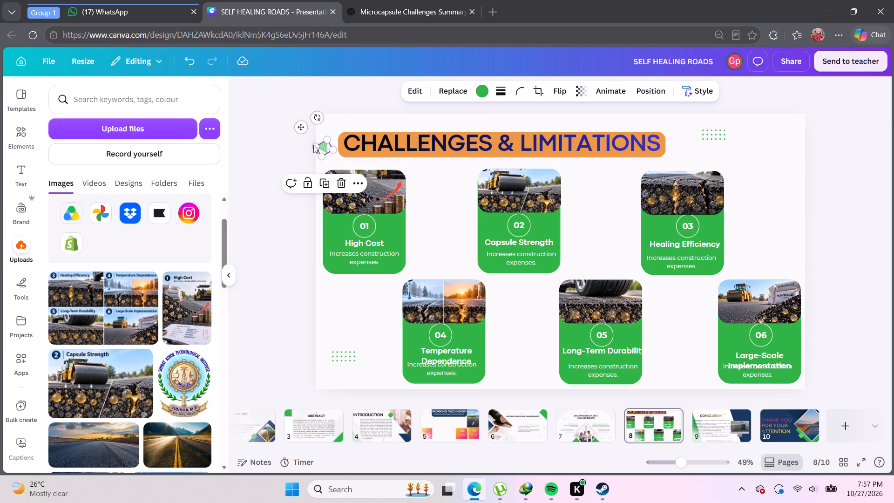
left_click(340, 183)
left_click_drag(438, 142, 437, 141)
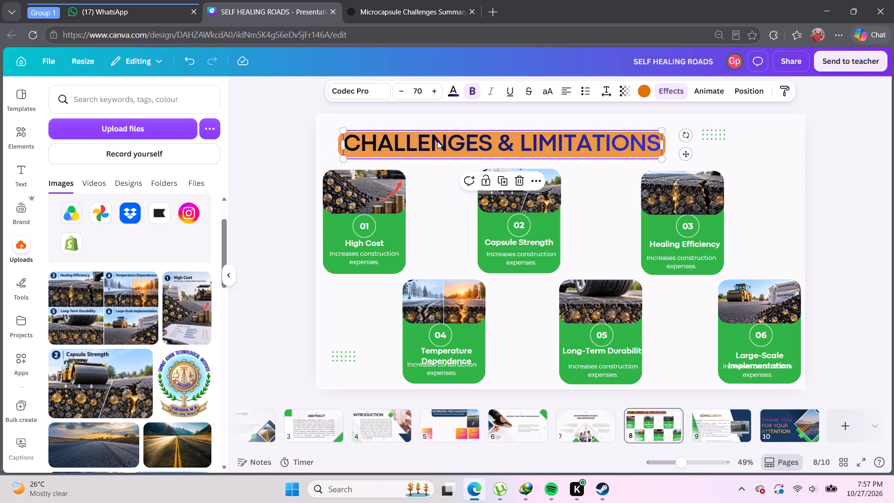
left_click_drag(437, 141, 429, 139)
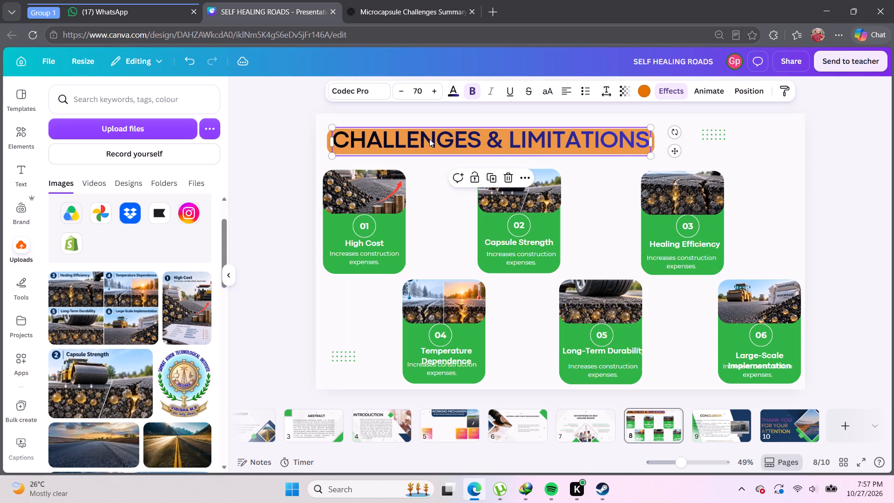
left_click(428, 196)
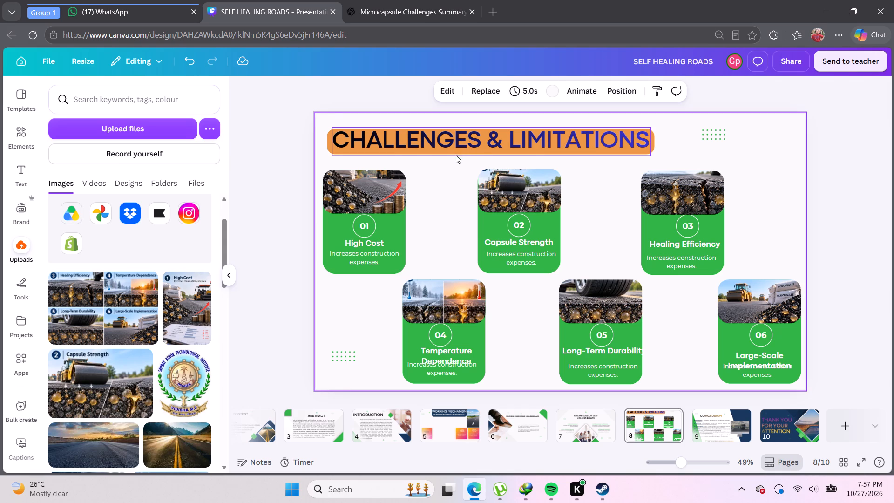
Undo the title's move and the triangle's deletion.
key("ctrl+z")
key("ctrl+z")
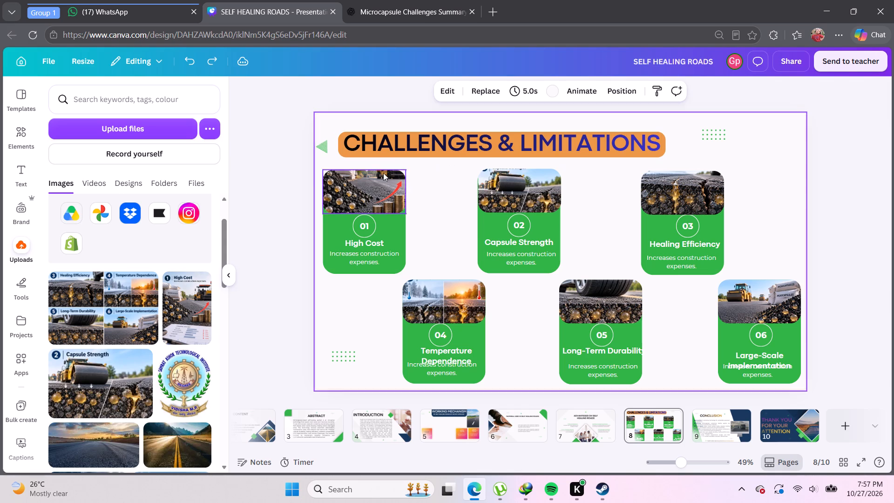
Move the green triangle clear of the title and shift the title into the slide's upper-left corner.
left_click_drag(325, 148, 424, 213)
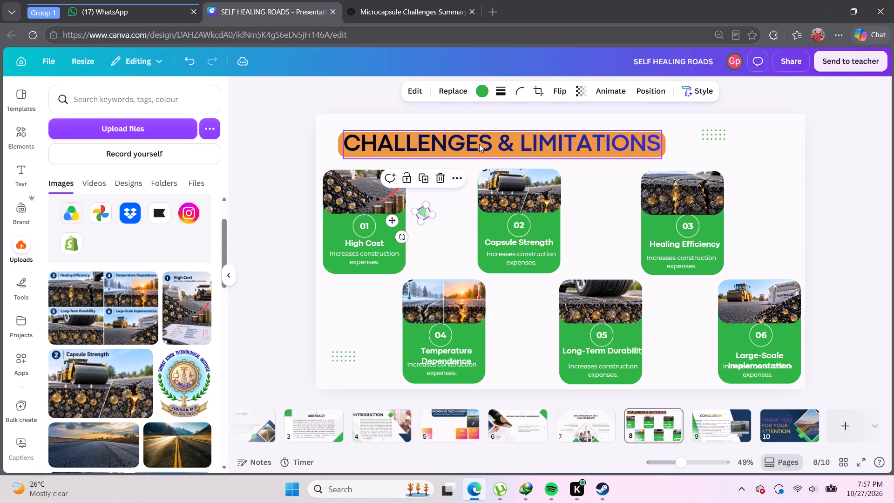
left_click_drag(479, 144, 474, 145)
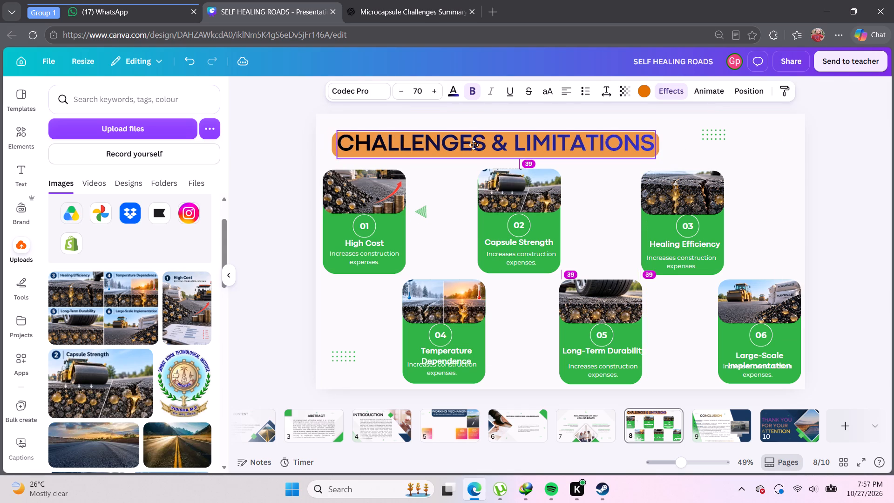
left_click_drag(474, 145, 450, 132)
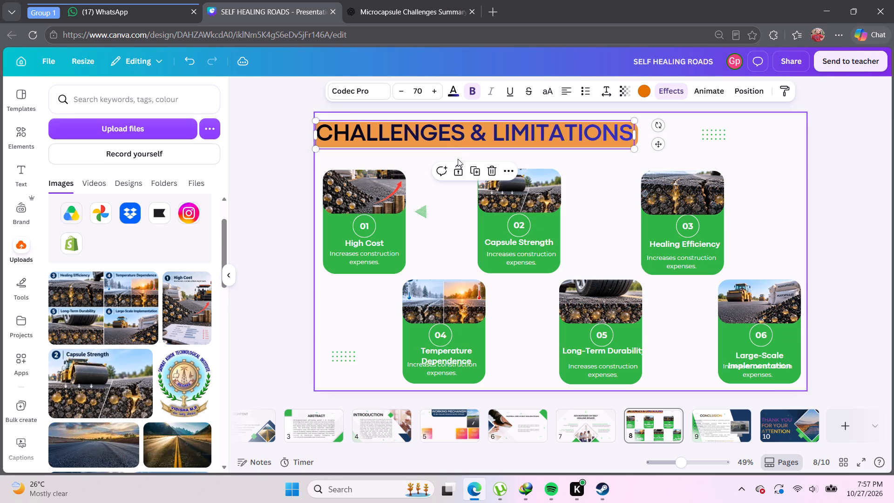
left_click(439, 200)
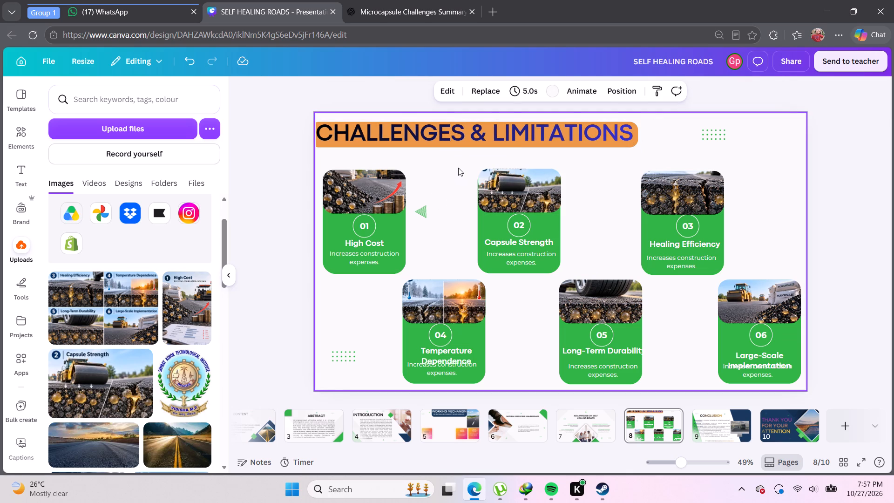
left_click(458, 168)
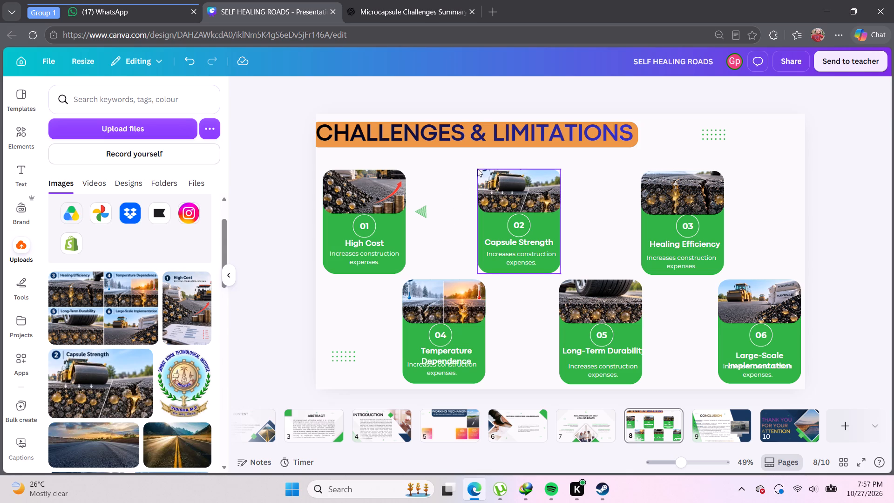
Place the green triangle just beyond the title's right end, at the title's mid-height.
left_click_drag(419, 211, 628, 145)
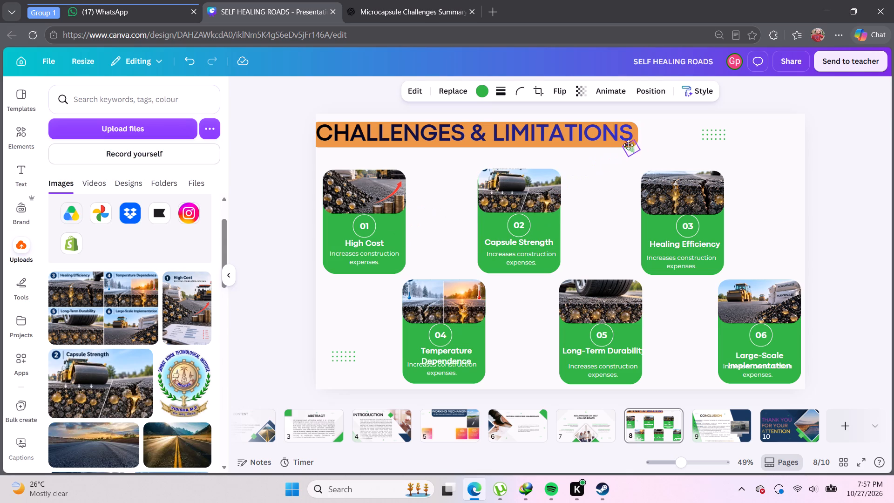
left_click_drag(628, 145, 650, 138)
left_click(598, 192)
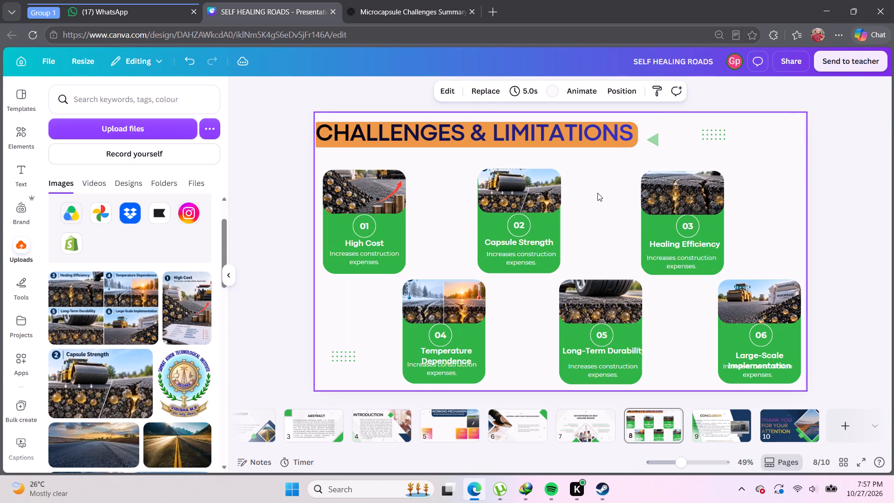
left_click_drag(652, 138, 652, 134)
left_click(605, 187)
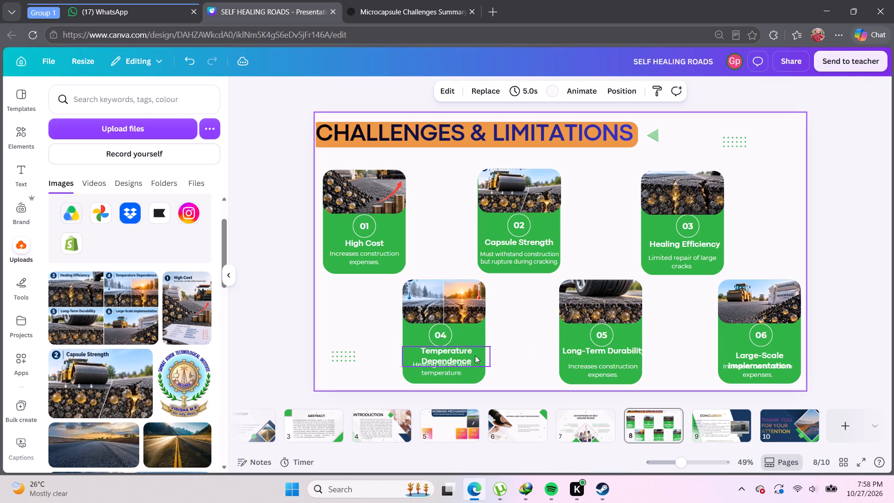
Move card 04's description slightly down so it clears the Temperature Dependence heading.
left_click_drag(459, 370, 461, 375)
left_click(517, 360)
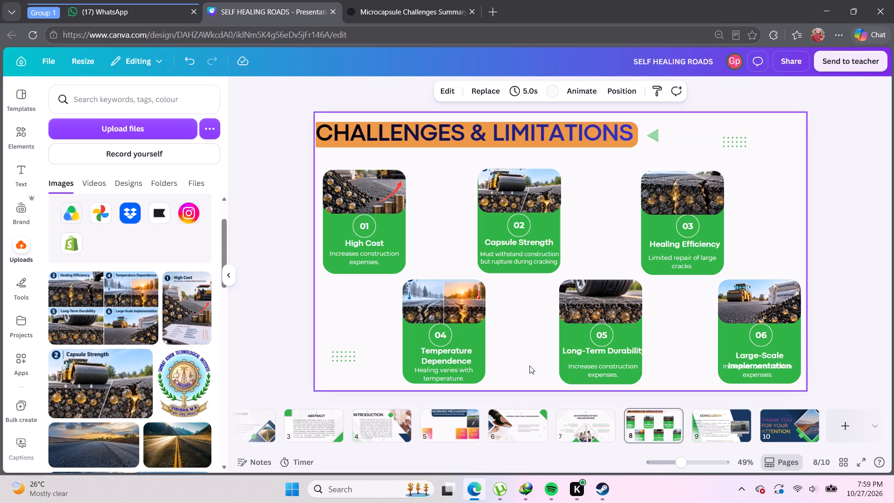
left_click(461, 374)
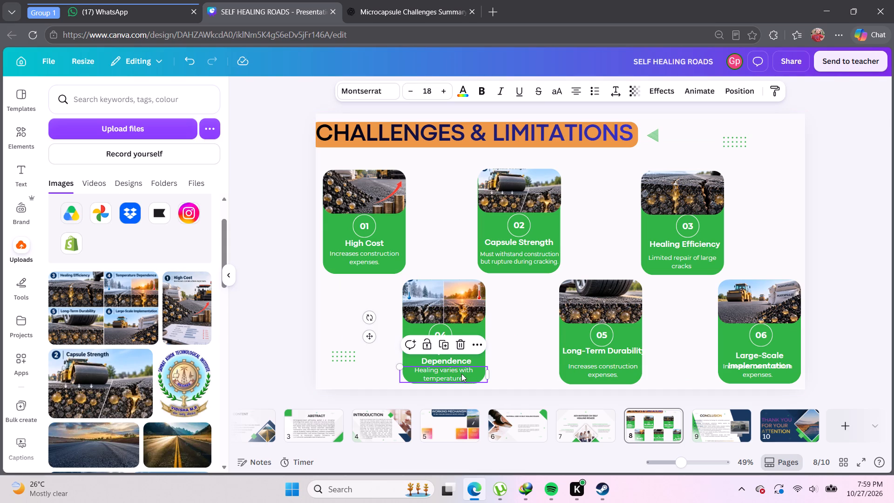
left_click(461, 374)
left_click(529, 350)
Shift card 04's Temperature Dependence heading slightly left and down to centre it on the card beneath the number circle.
left_click(466, 353)
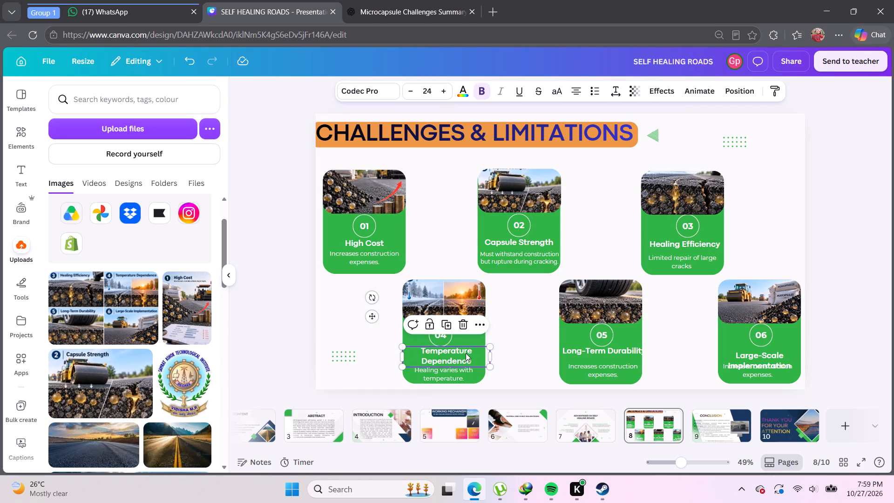
left_click(466, 353)
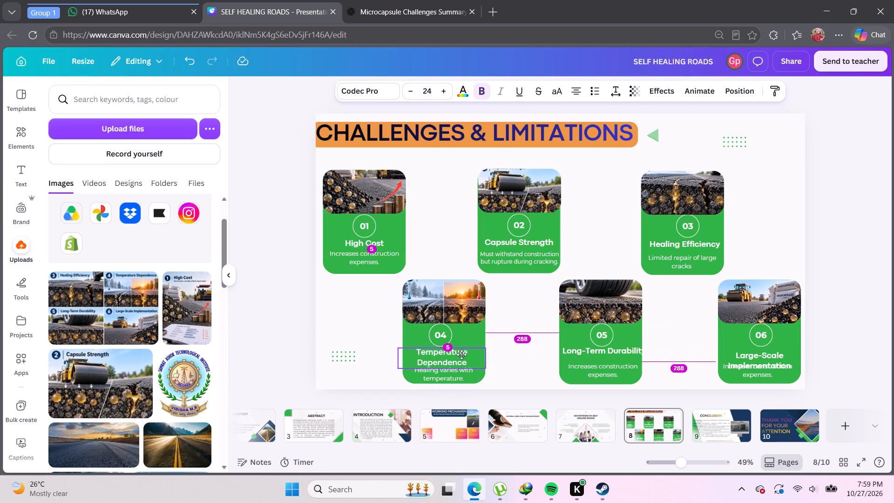
left_click(539, 347)
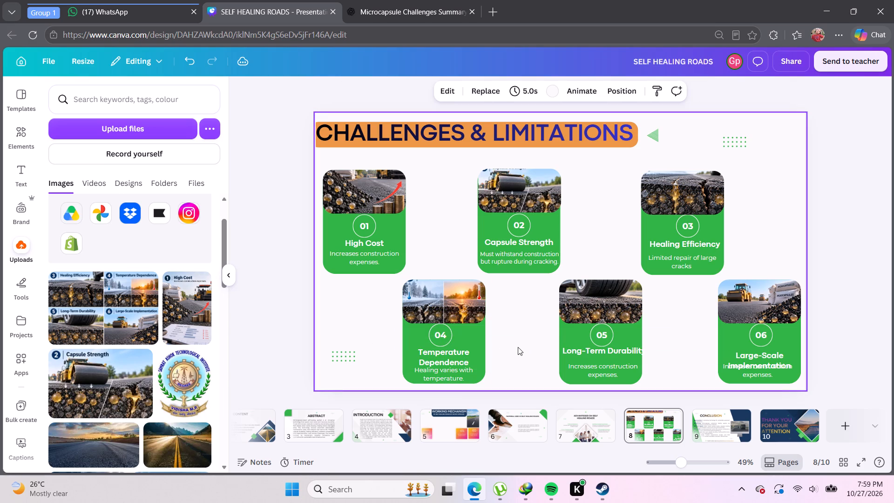
left_click(454, 354)
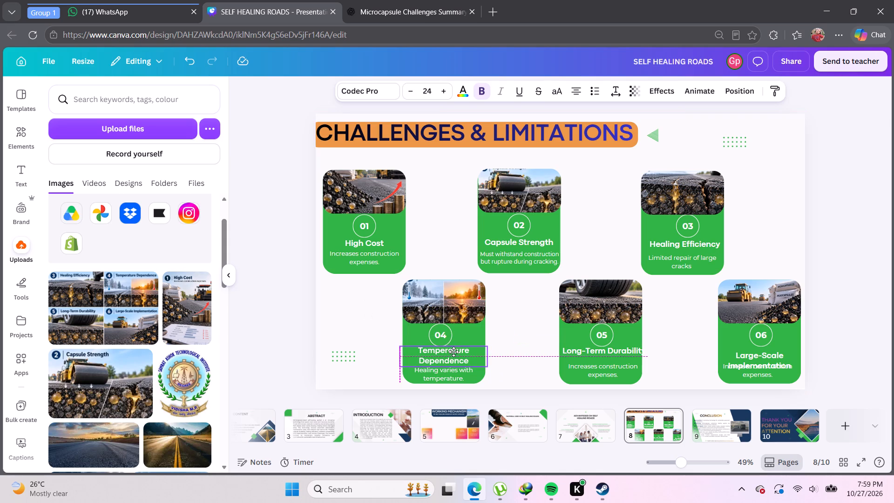
left_click(454, 352)
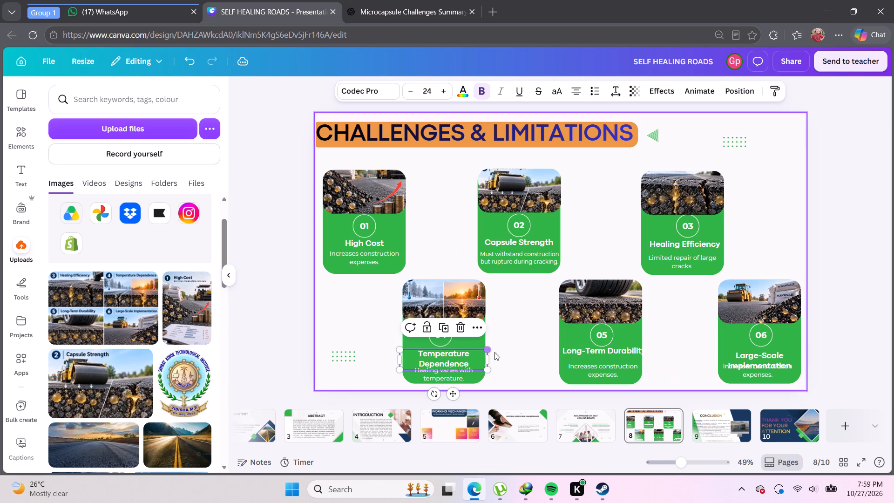
left_click(513, 350)
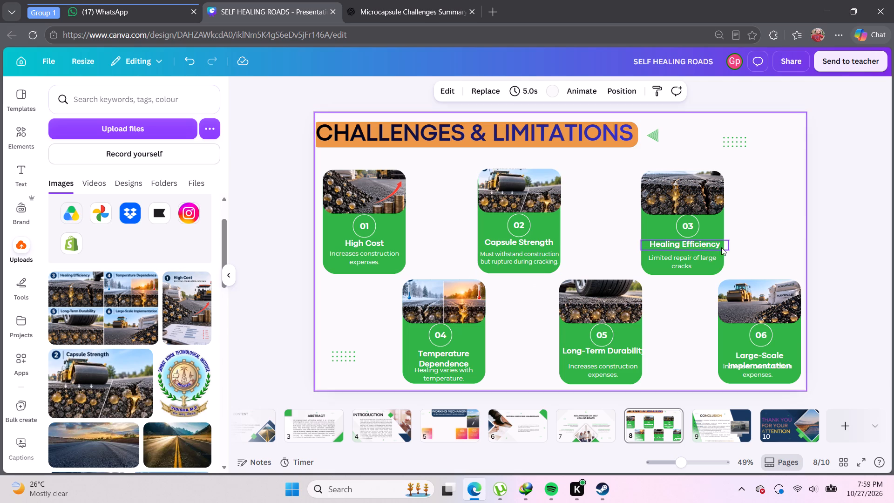
Centre the 03 number circle horizontally on its card and align the 02 number circle with its card's centre.
left_click_drag(692, 227, 689, 225)
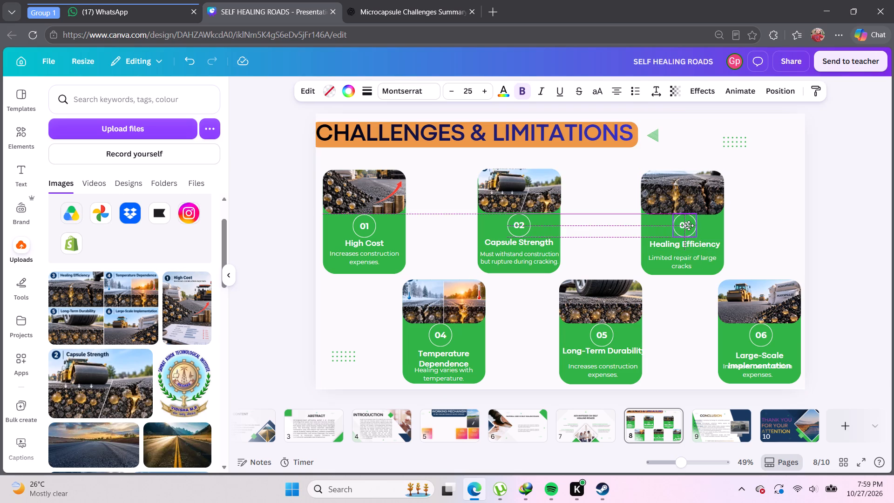
left_click_drag(689, 225, 687, 228)
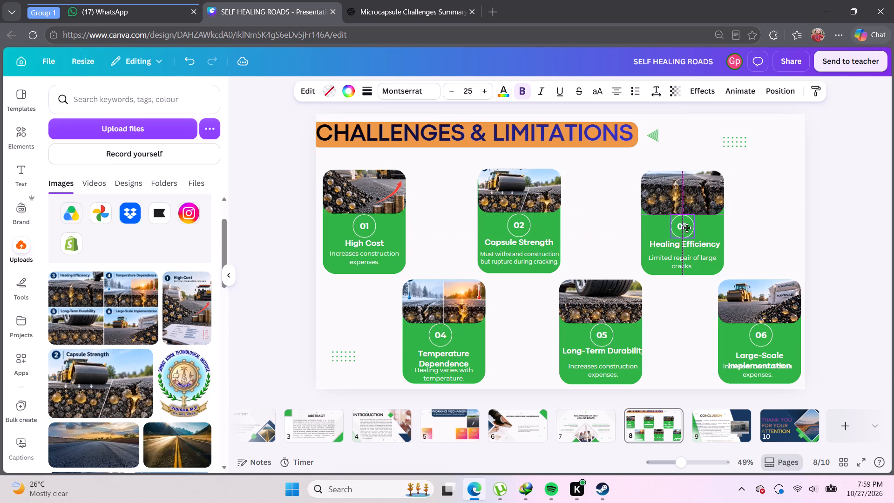
left_click_drag(687, 228, 687, 230)
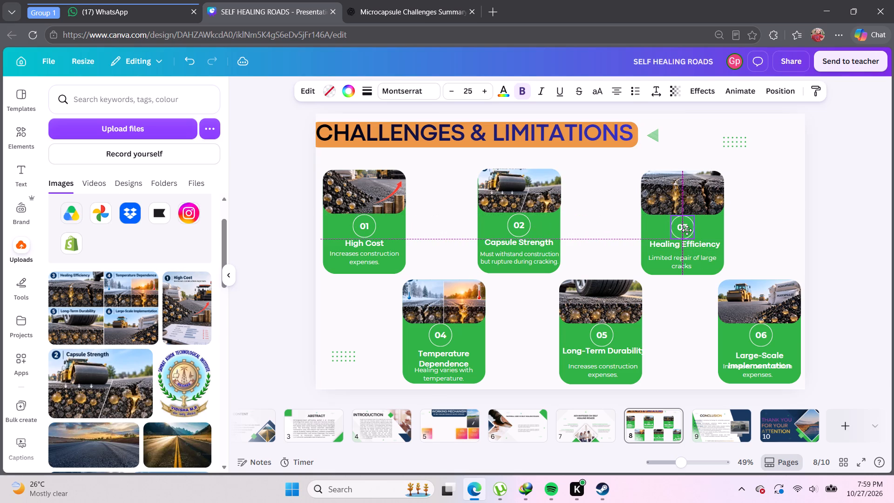
left_click_drag(687, 230, 687, 229)
left_click(739, 219)
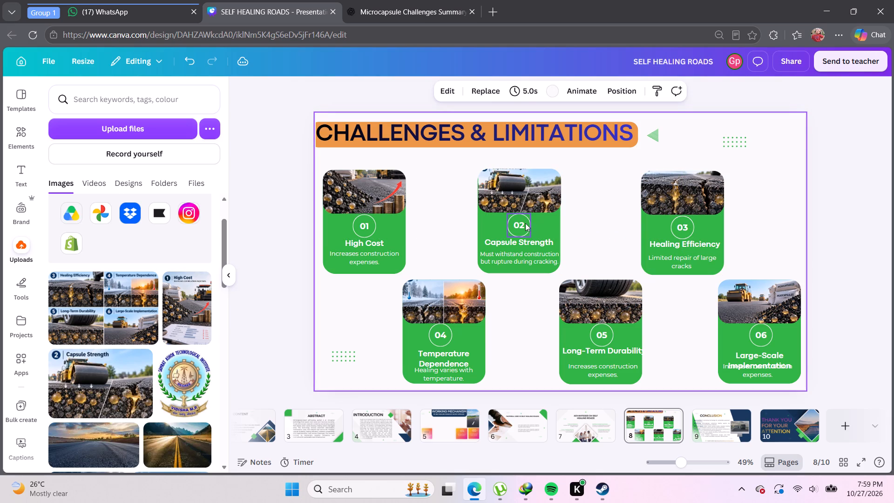
left_click(522, 224)
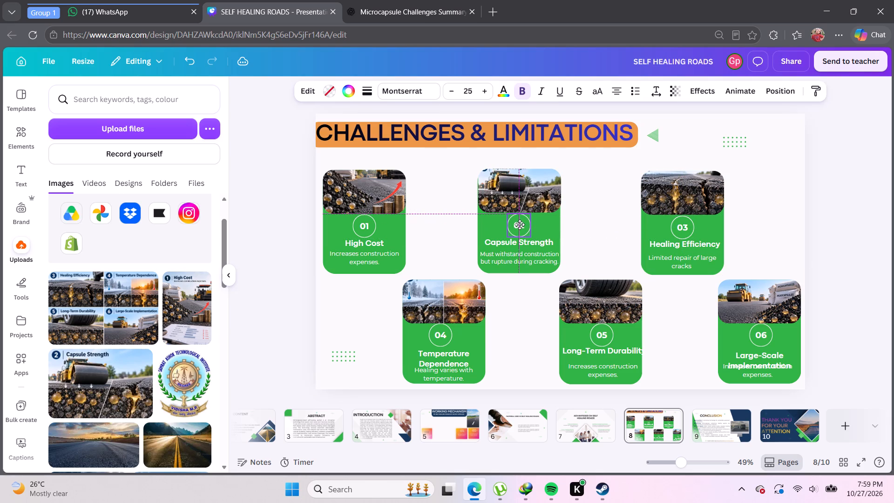
left_click(590, 221)
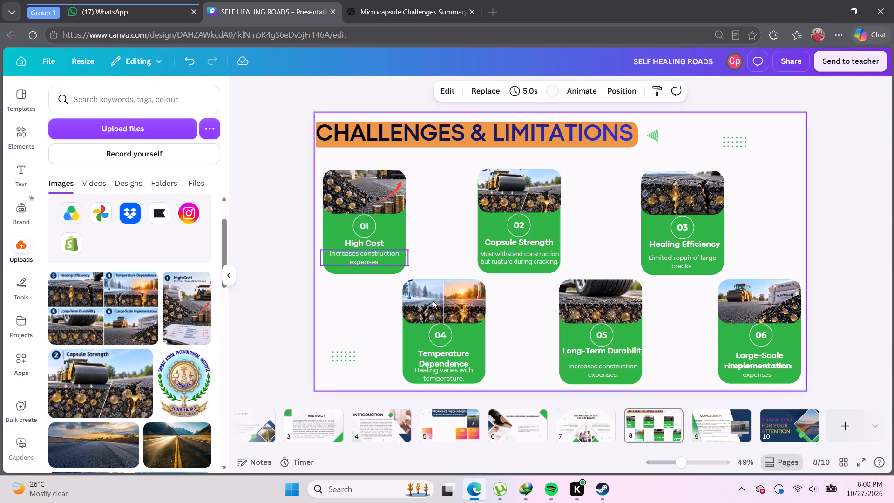
Centre the 04, 05 and 06 number circles on their cards and line them up at the same height.
left_click(443, 333)
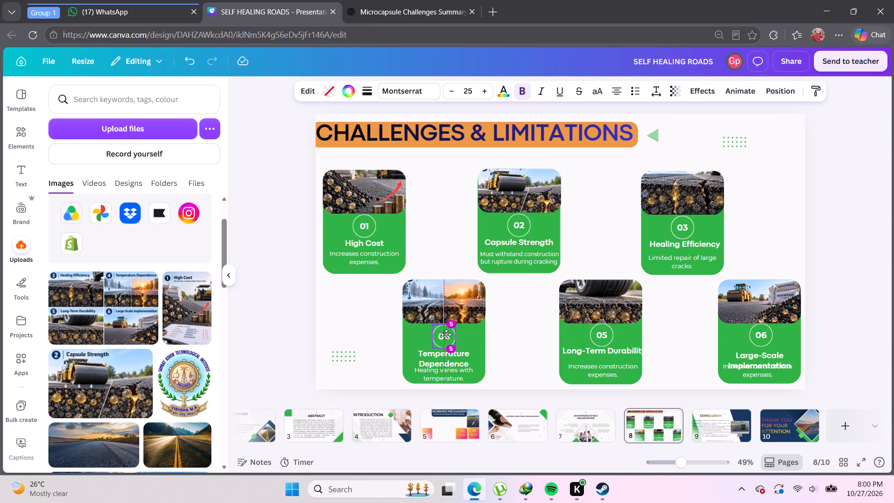
left_click(508, 336)
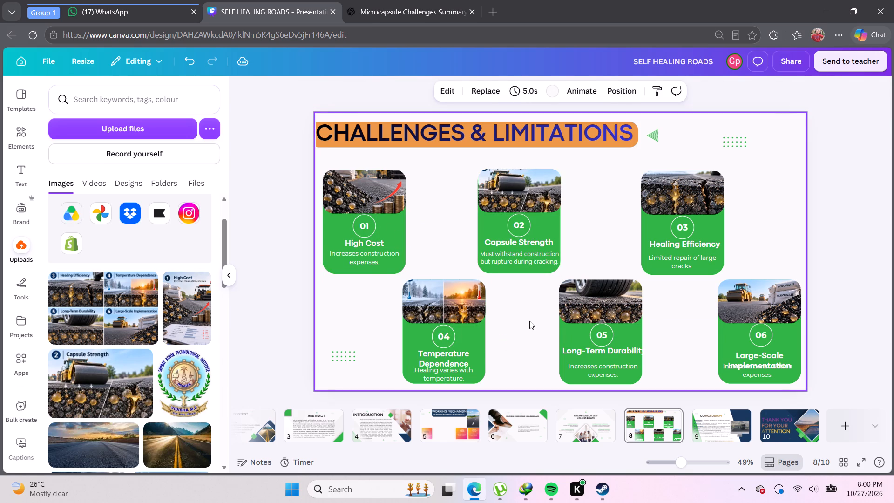
left_click(600, 333)
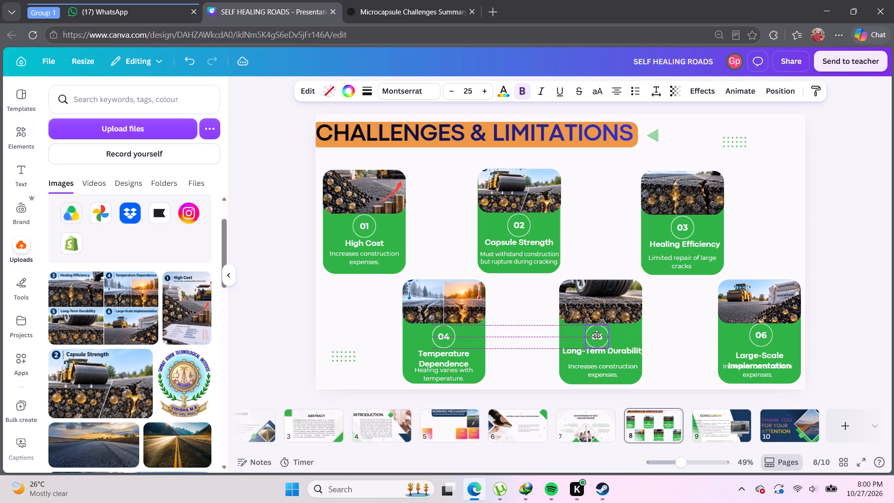
left_click(663, 329)
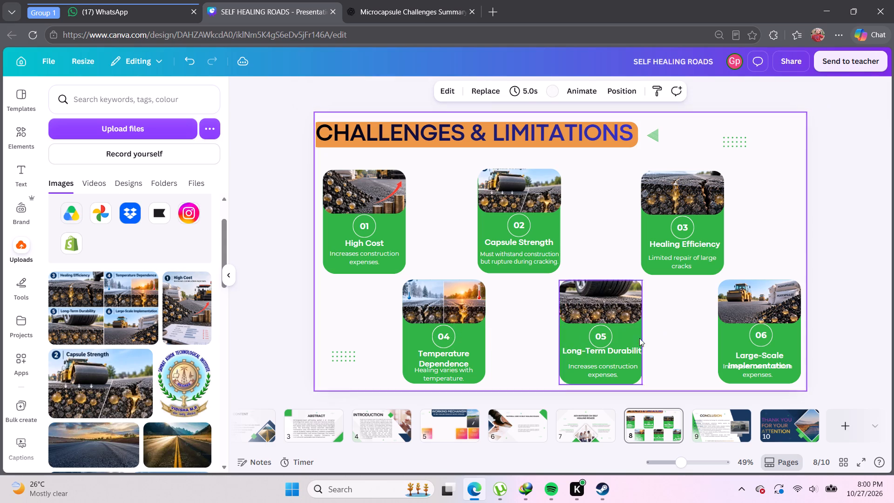
left_click(763, 335)
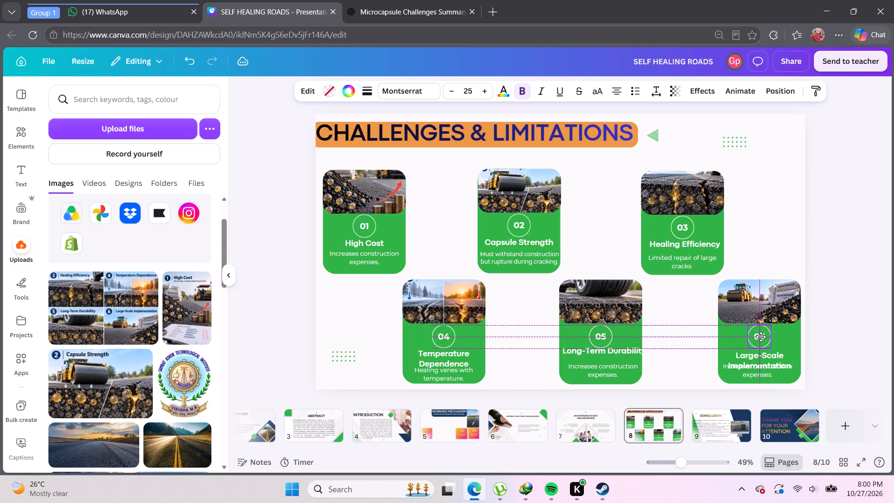
left_click(744, 212)
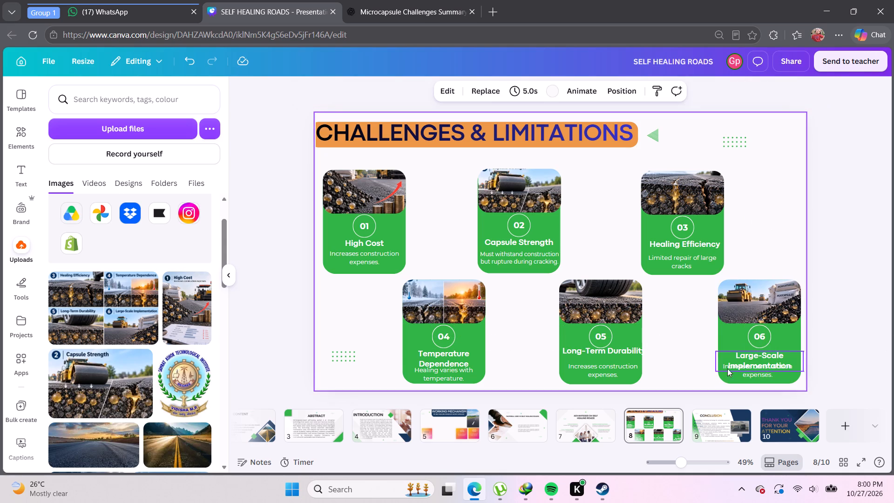
Reduce card 05's Long-Term Durability heading to font size 22 and reposition it centred beneath the number circle.
left_click(610, 355)
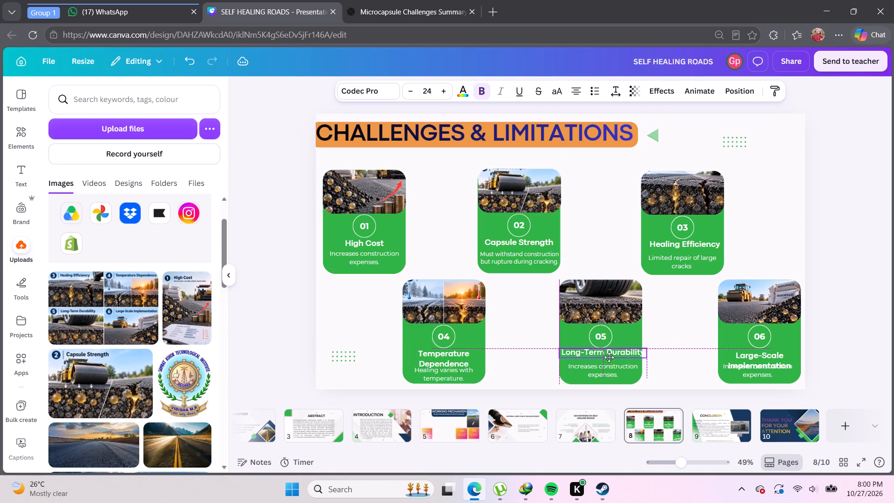
left_click(668, 330)
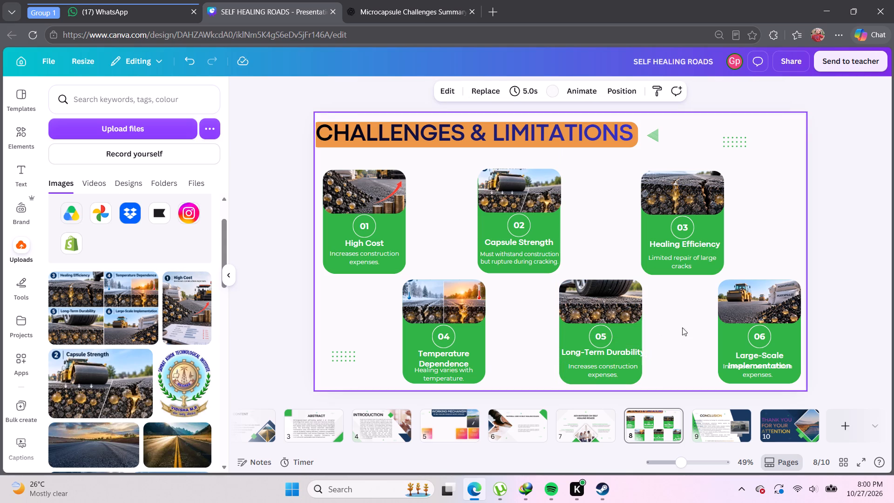
left_click(632, 357)
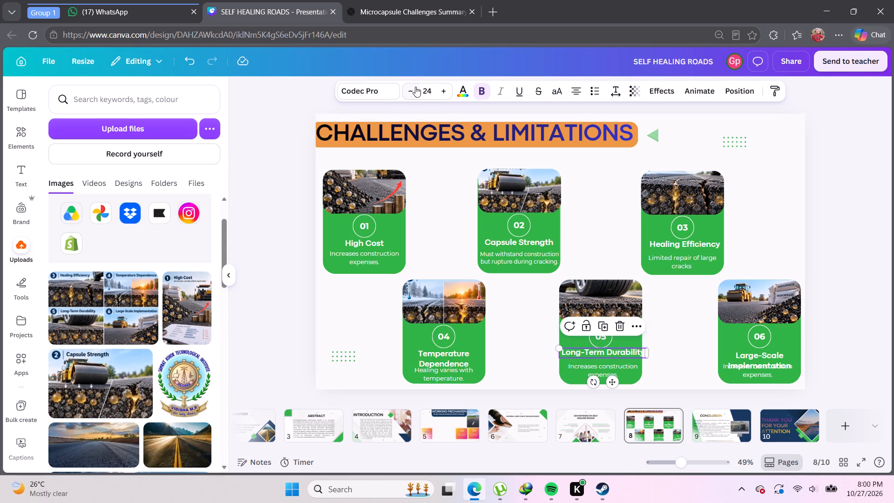
left_click(410, 91)
left_click(410, 91)
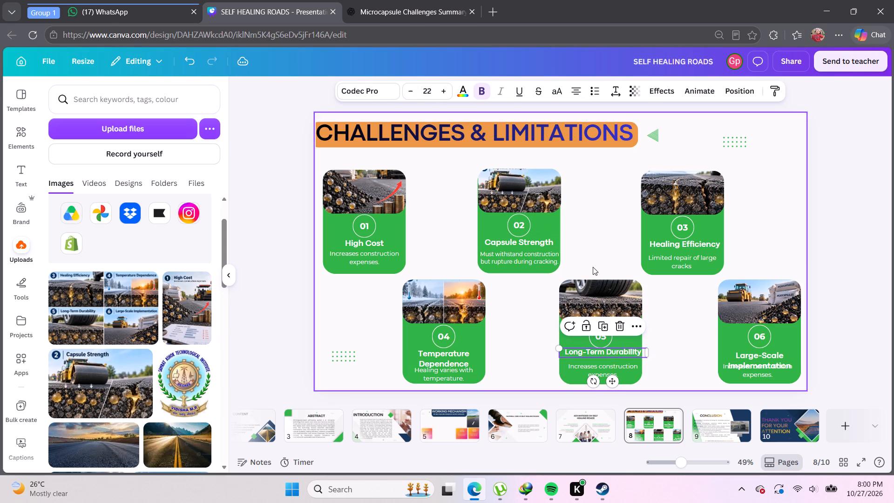
left_click(673, 308)
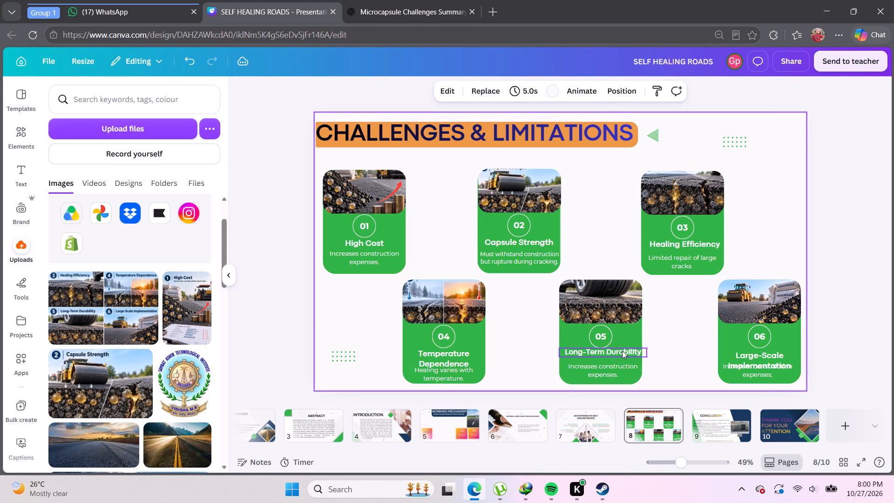
left_click(622, 351)
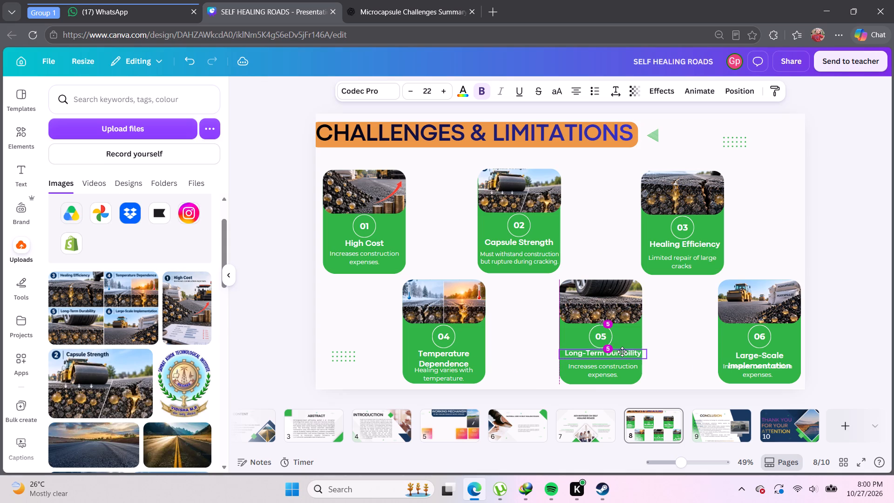
left_click(685, 341)
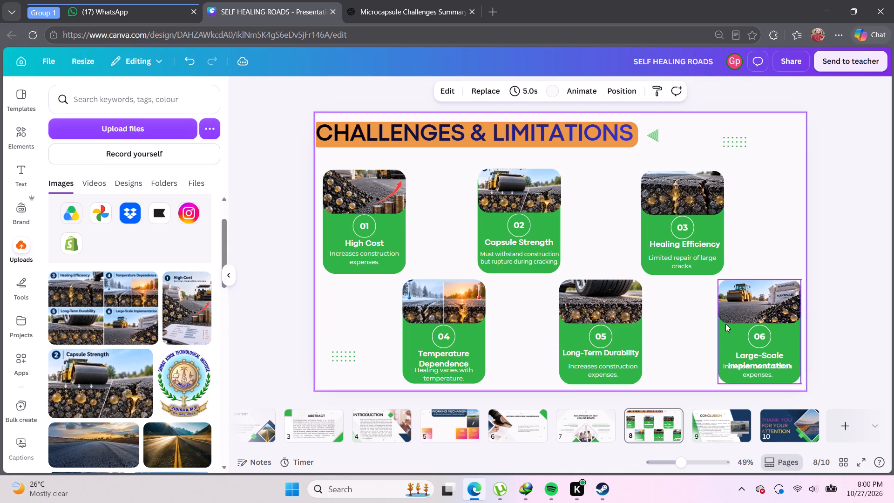
Reduce card 06's Large-Scale Implementation heading to font size 20 and move it slightly up towards the number circle.
left_click(766, 356)
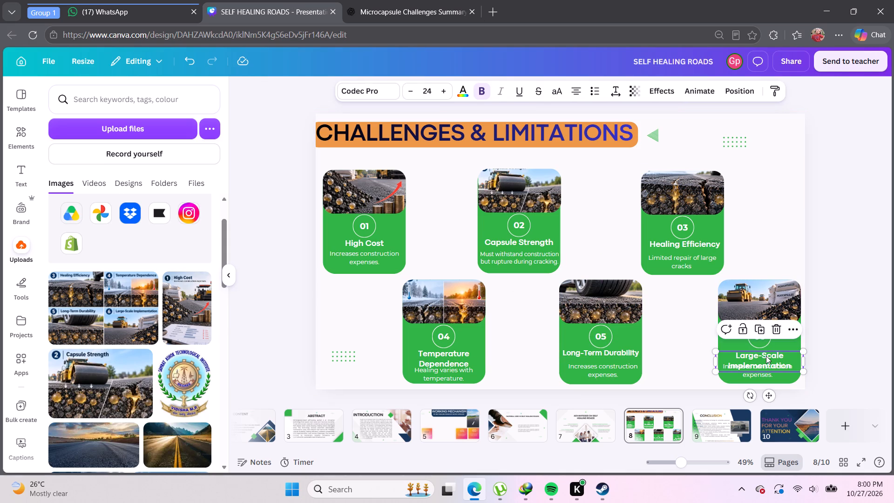
triple_click(414, 90)
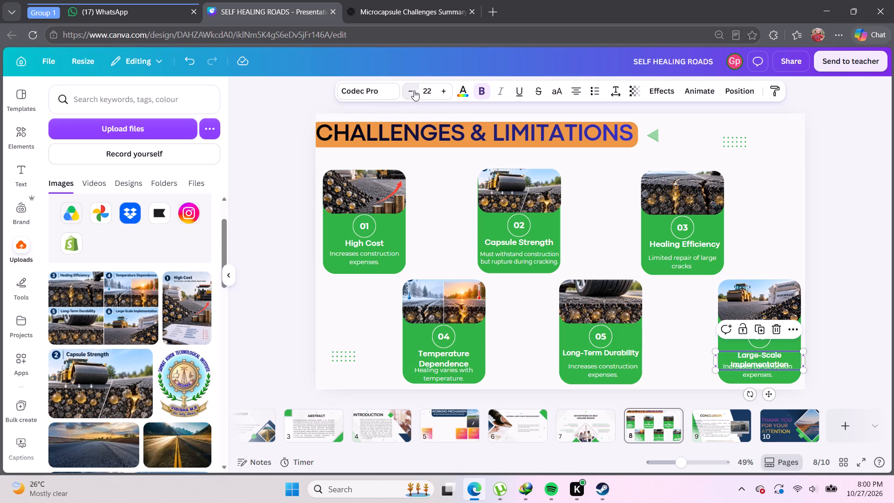
left_click(414, 90)
left_click(674, 343)
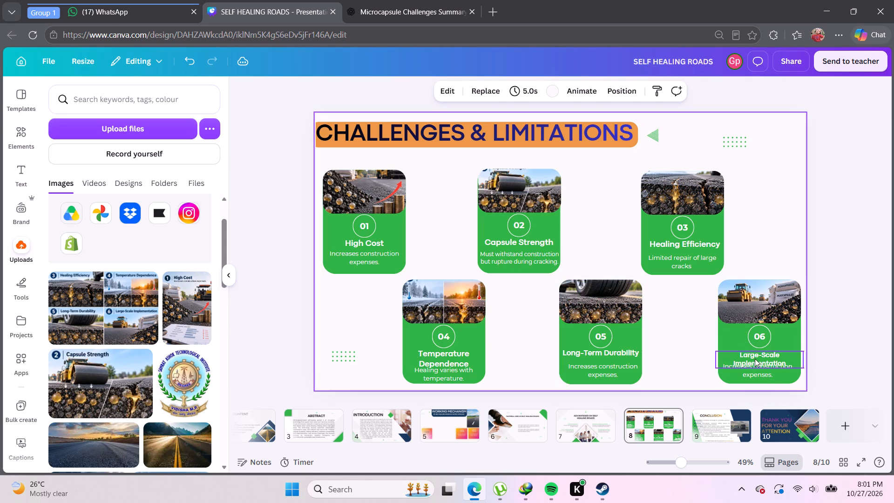
left_click(756, 359)
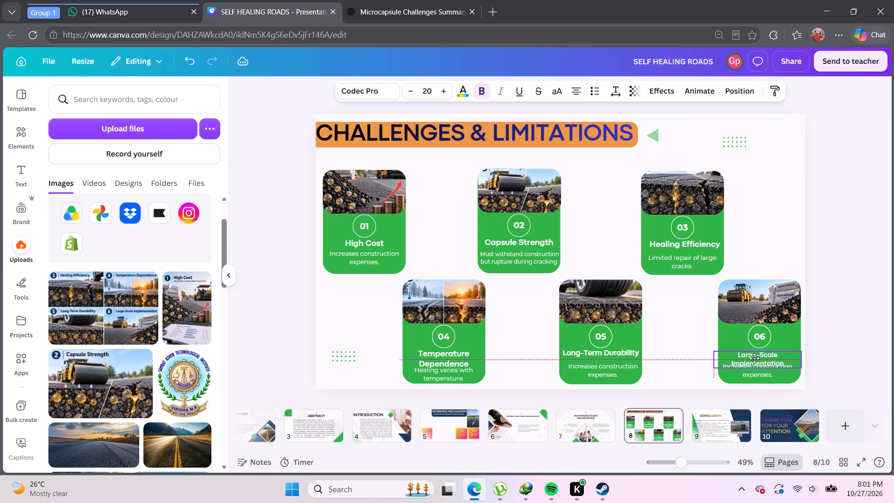
left_click(681, 327)
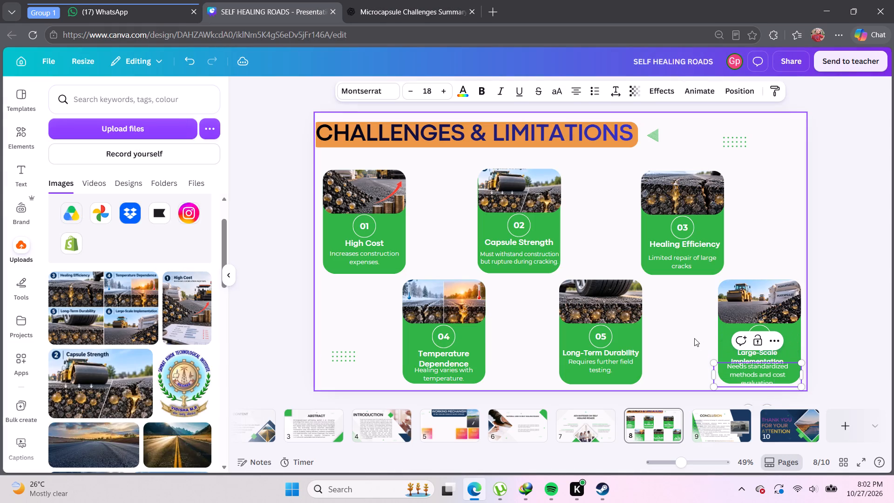
Reduce card 06's description to font size 16 and move it down, centred on the card below the heading.
left_click(780, 374)
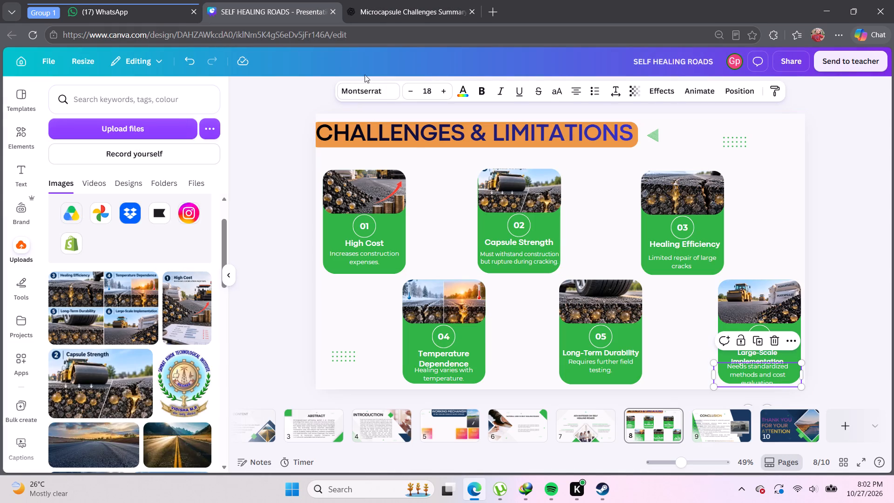
double_click(412, 94)
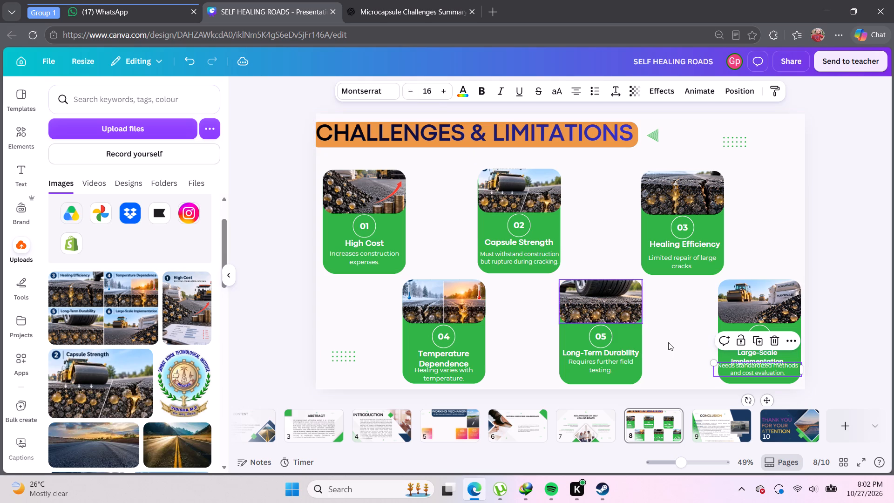
left_click(670, 343)
left_click(777, 366)
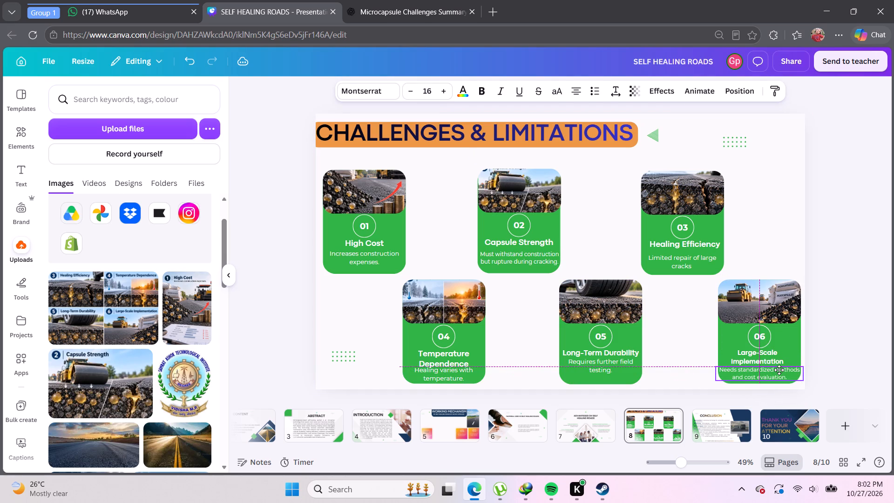
left_click(691, 332)
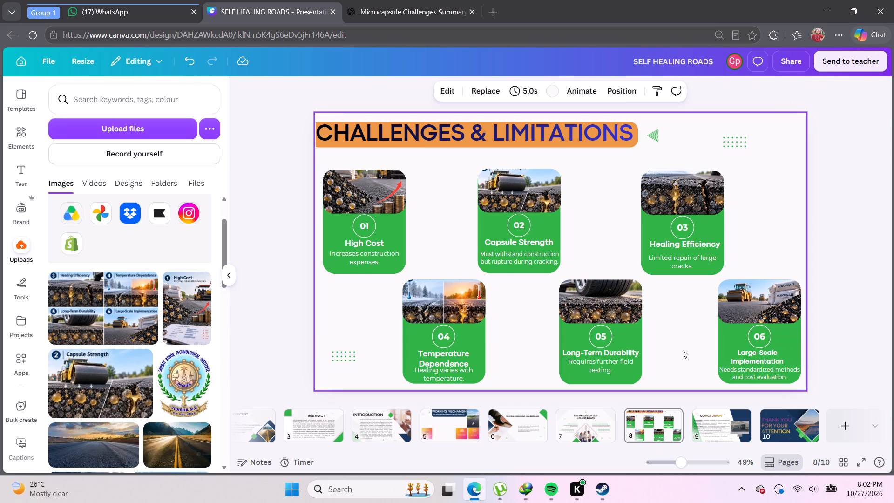
Shift card 06's Large-Scale Implementation heading slightly right to centre it beneath the number circle.
left_click(731, 359)
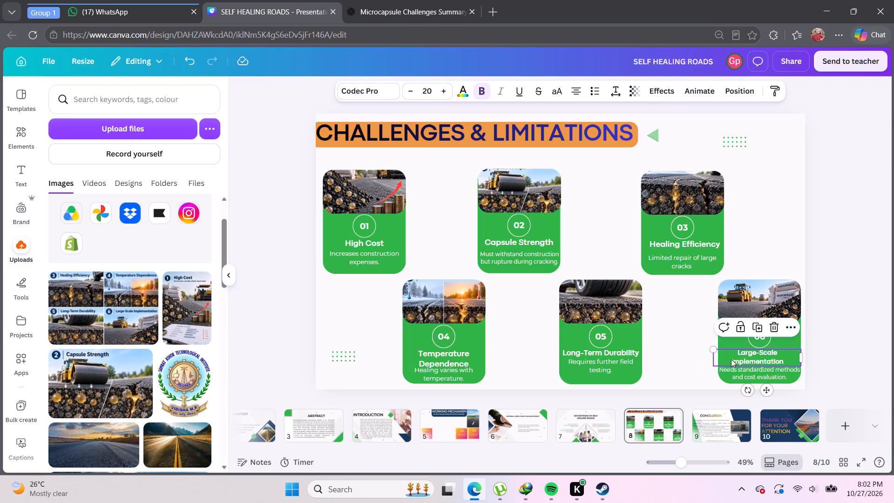
left_click_drag(758, 358, 765, 358)
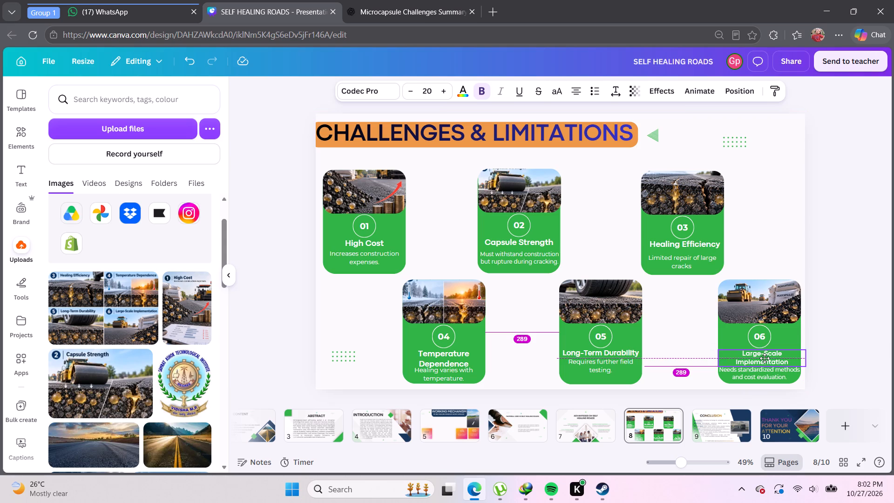
left_click_drag(765, 358, 764, 358)
left_click(686, 342)
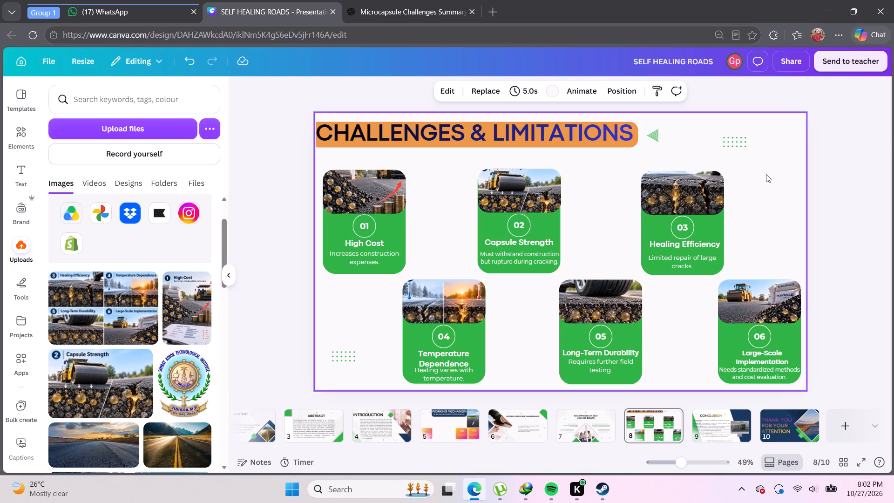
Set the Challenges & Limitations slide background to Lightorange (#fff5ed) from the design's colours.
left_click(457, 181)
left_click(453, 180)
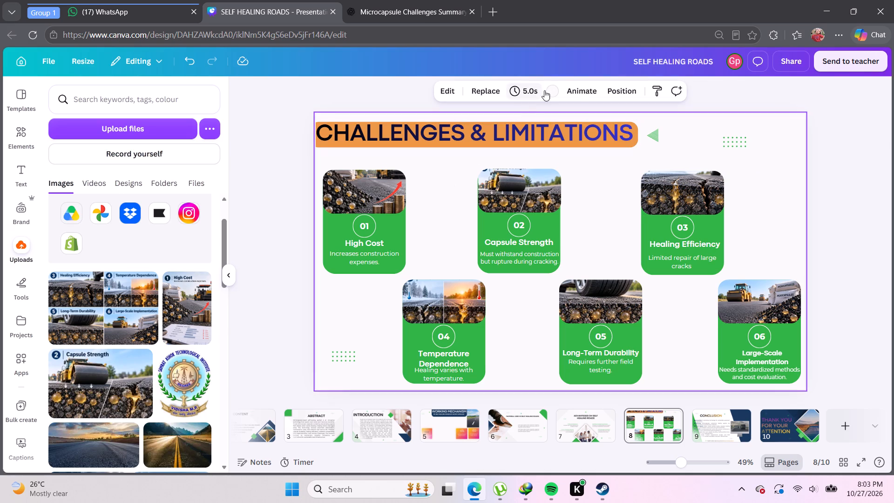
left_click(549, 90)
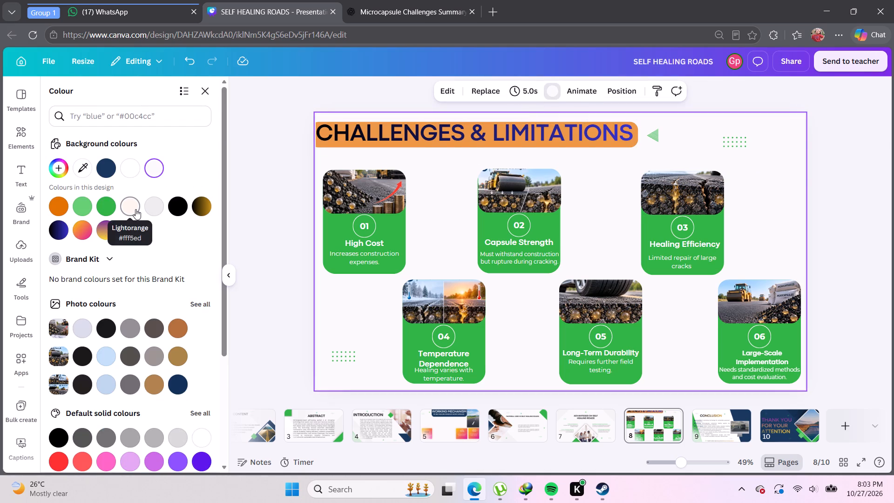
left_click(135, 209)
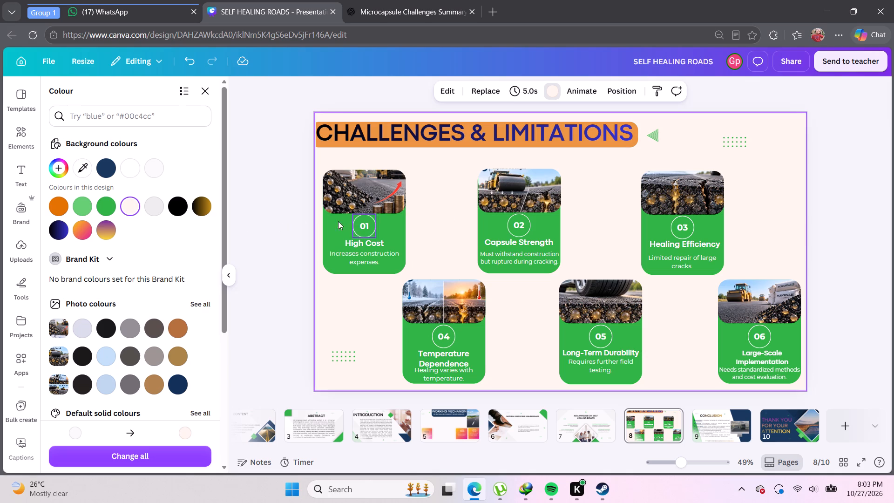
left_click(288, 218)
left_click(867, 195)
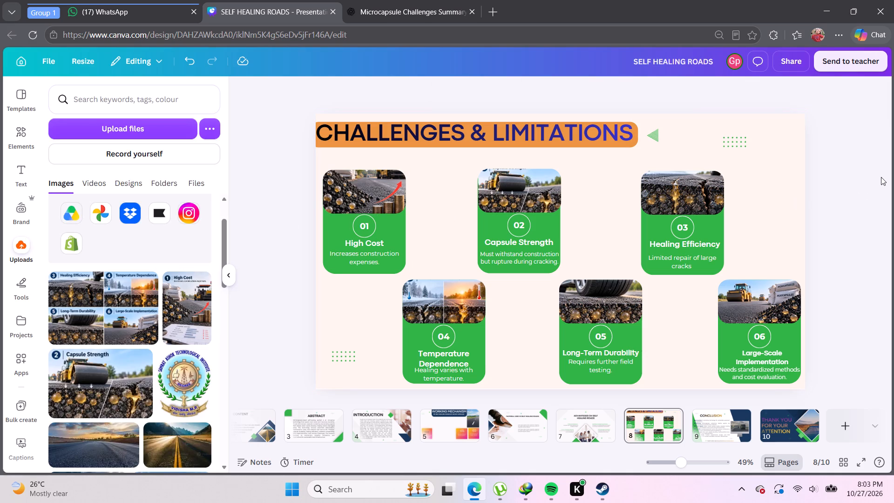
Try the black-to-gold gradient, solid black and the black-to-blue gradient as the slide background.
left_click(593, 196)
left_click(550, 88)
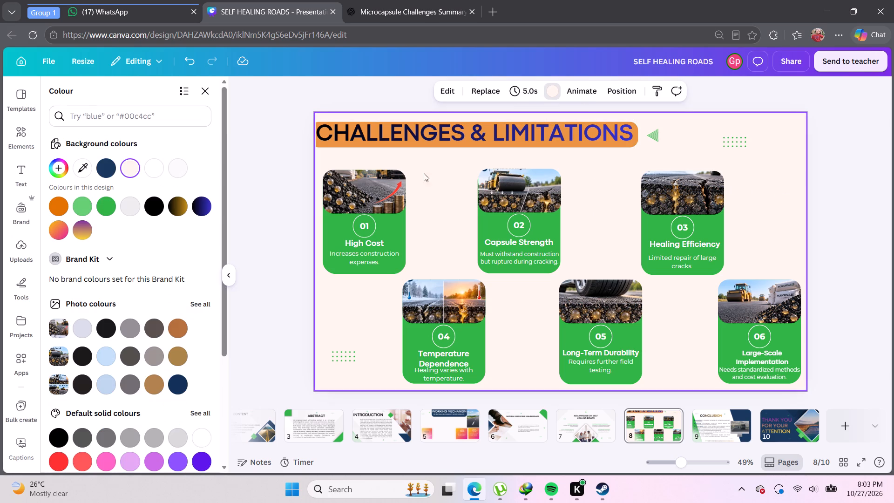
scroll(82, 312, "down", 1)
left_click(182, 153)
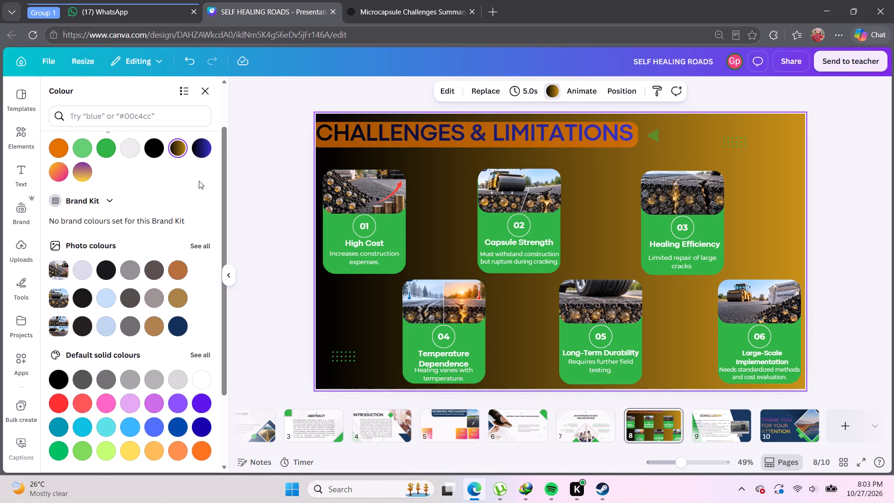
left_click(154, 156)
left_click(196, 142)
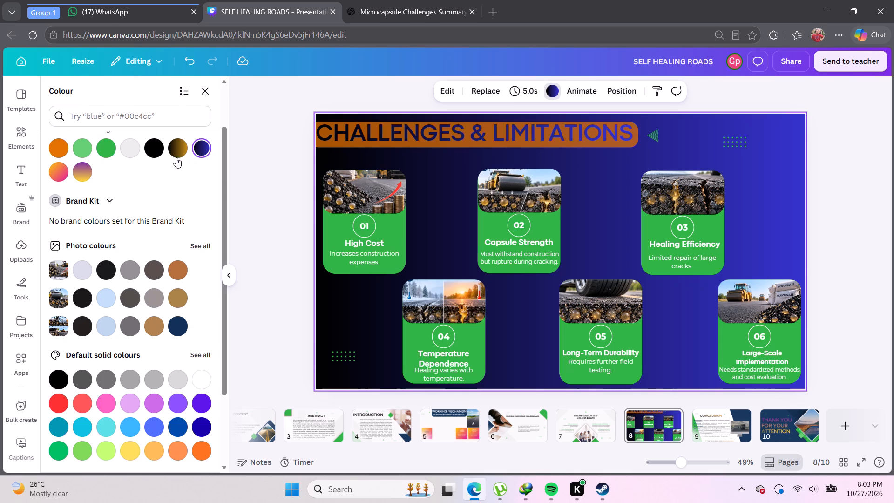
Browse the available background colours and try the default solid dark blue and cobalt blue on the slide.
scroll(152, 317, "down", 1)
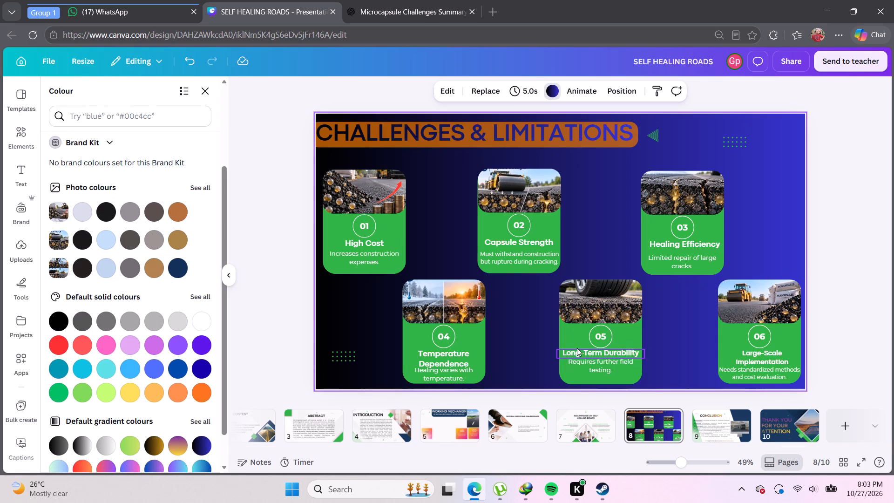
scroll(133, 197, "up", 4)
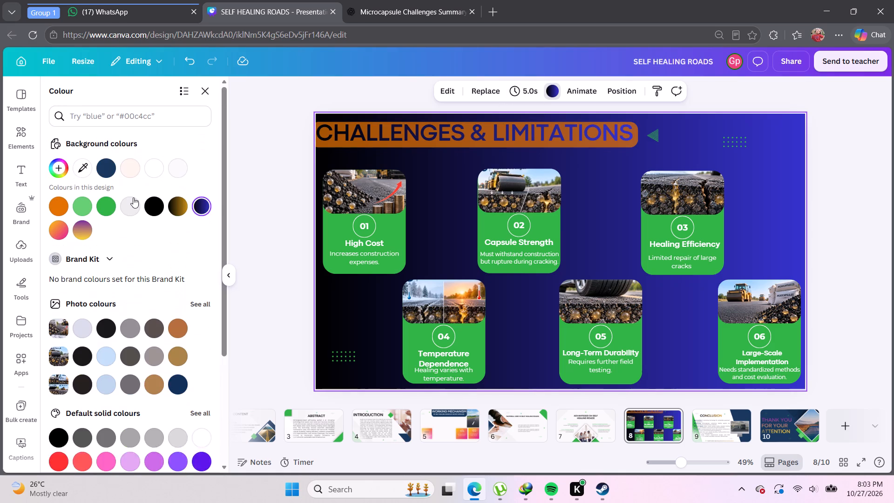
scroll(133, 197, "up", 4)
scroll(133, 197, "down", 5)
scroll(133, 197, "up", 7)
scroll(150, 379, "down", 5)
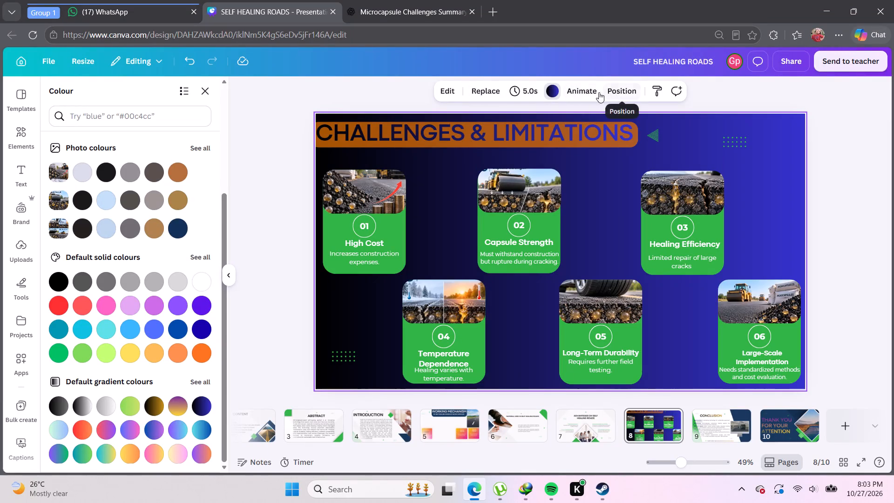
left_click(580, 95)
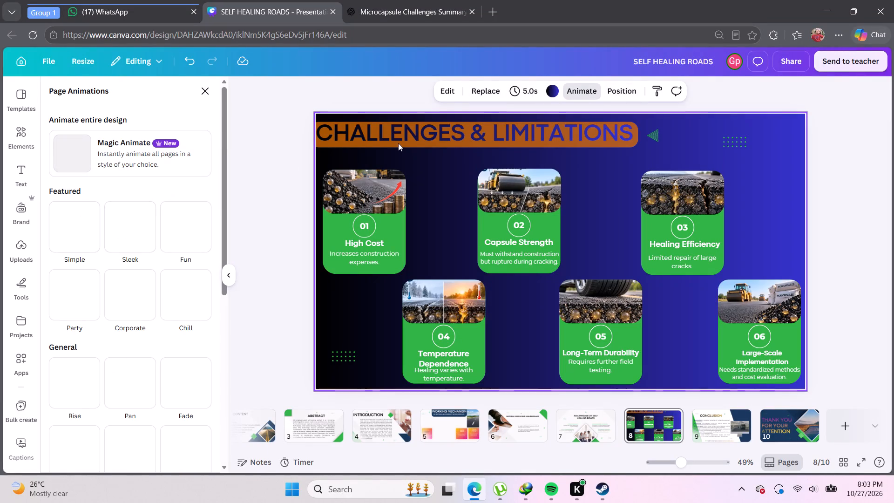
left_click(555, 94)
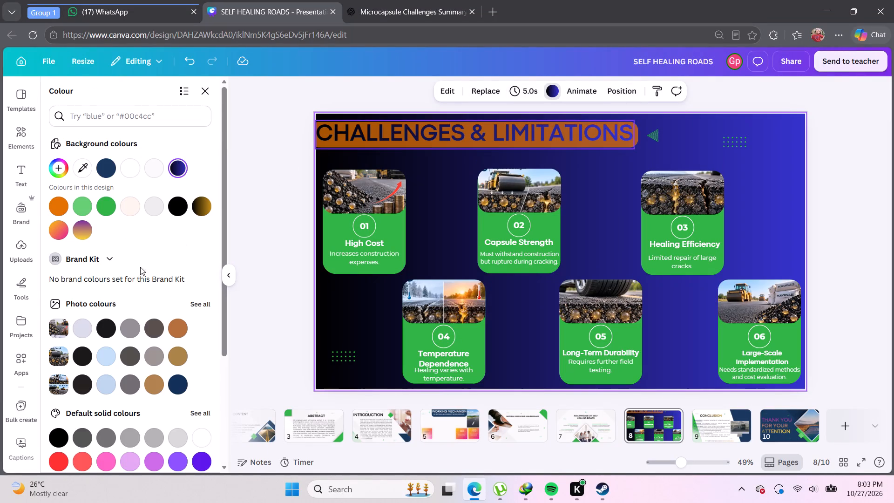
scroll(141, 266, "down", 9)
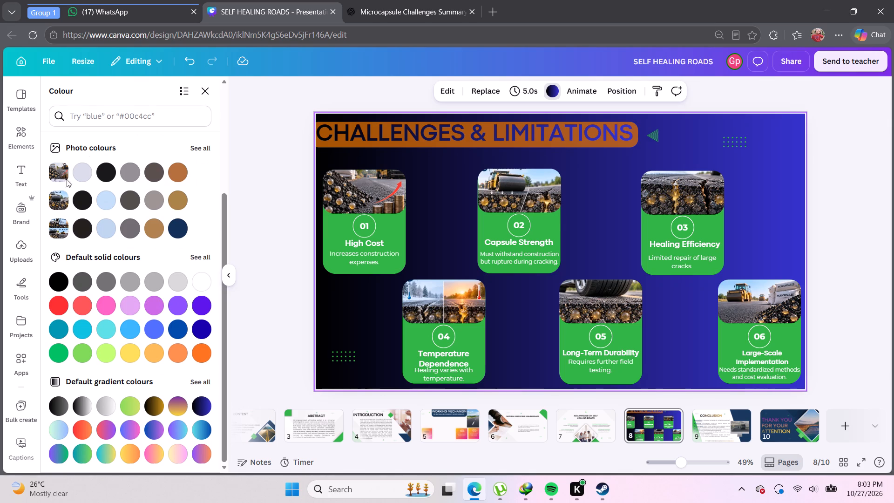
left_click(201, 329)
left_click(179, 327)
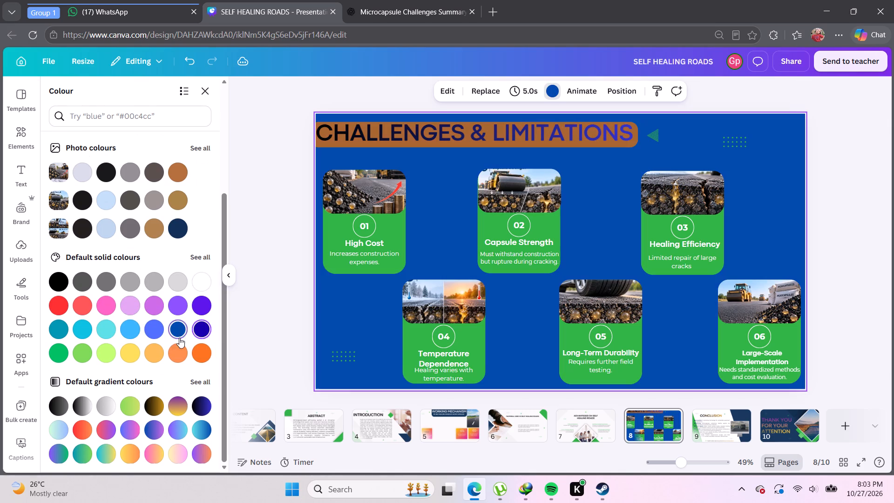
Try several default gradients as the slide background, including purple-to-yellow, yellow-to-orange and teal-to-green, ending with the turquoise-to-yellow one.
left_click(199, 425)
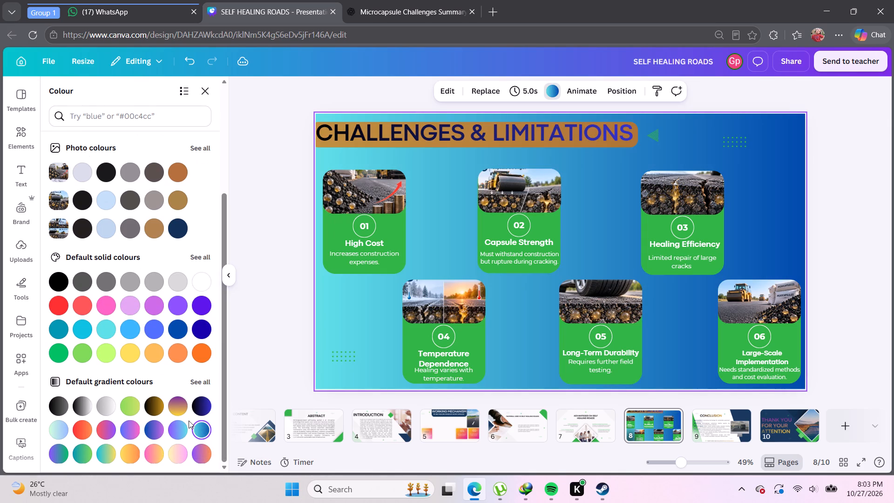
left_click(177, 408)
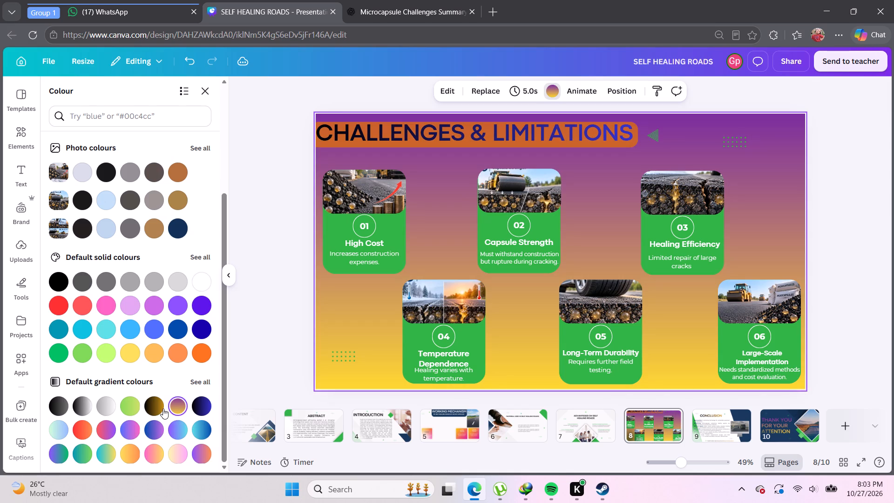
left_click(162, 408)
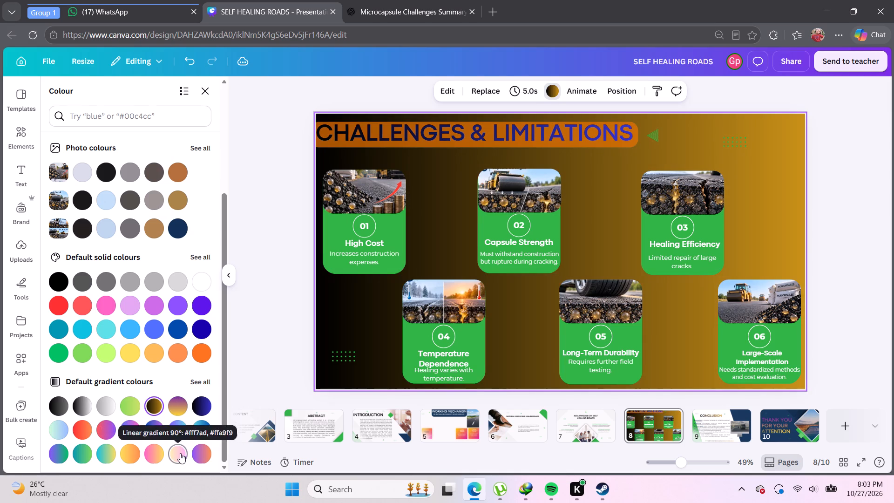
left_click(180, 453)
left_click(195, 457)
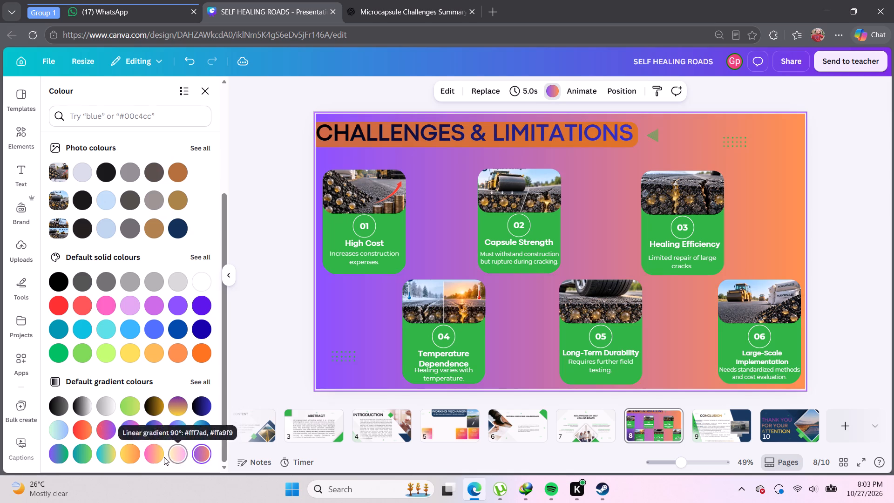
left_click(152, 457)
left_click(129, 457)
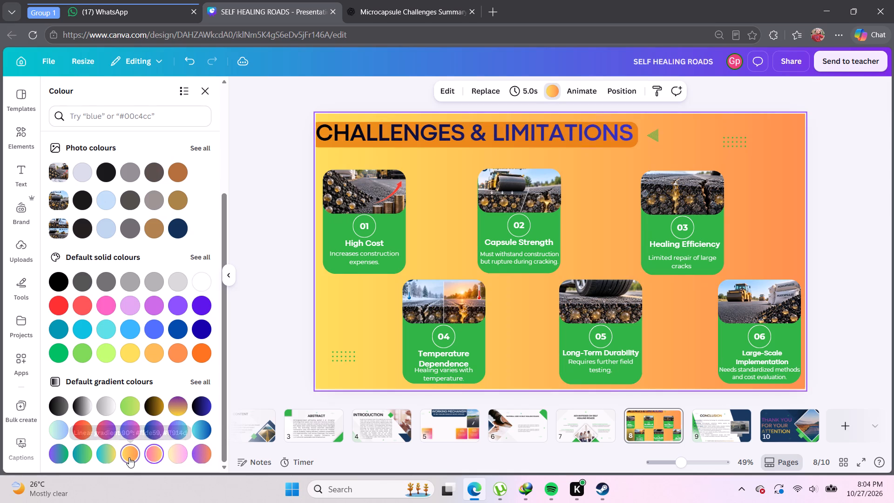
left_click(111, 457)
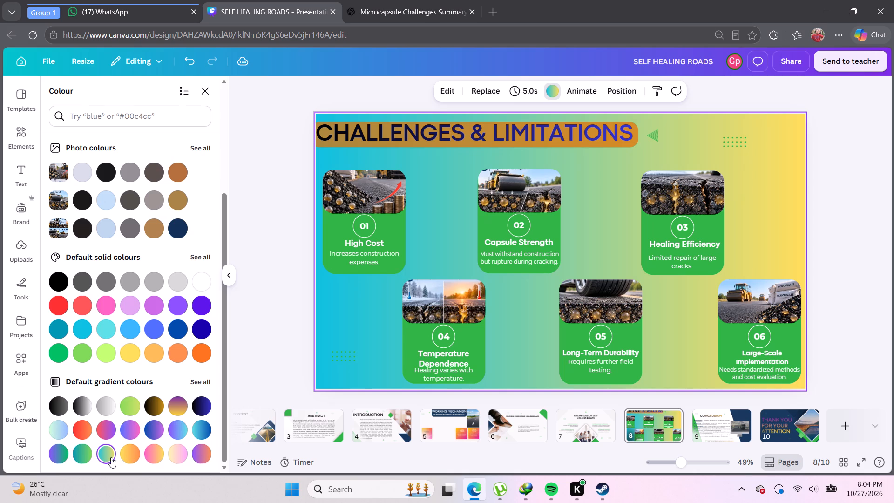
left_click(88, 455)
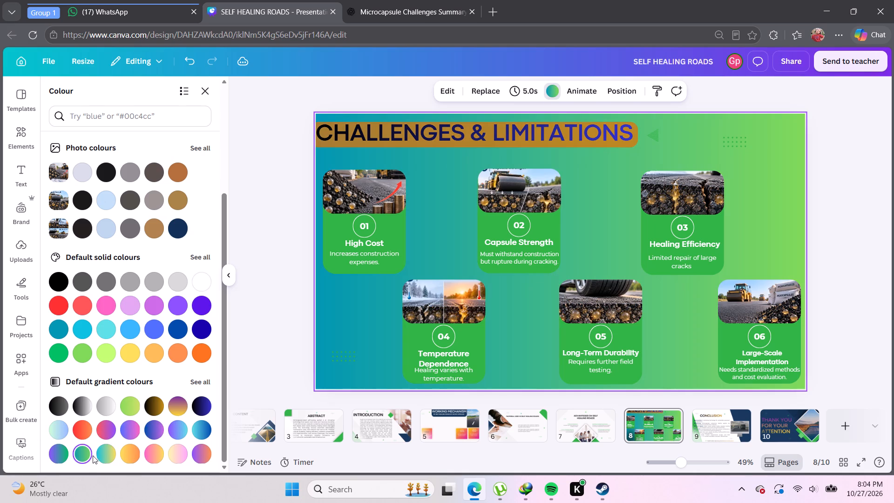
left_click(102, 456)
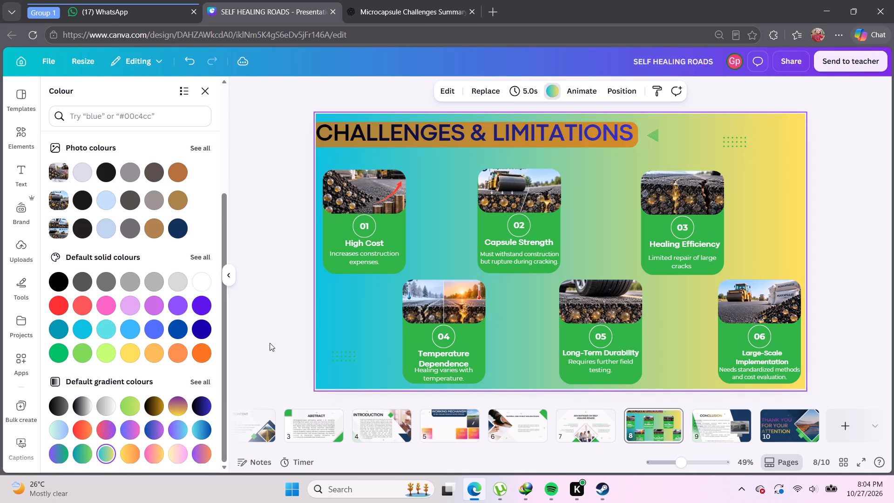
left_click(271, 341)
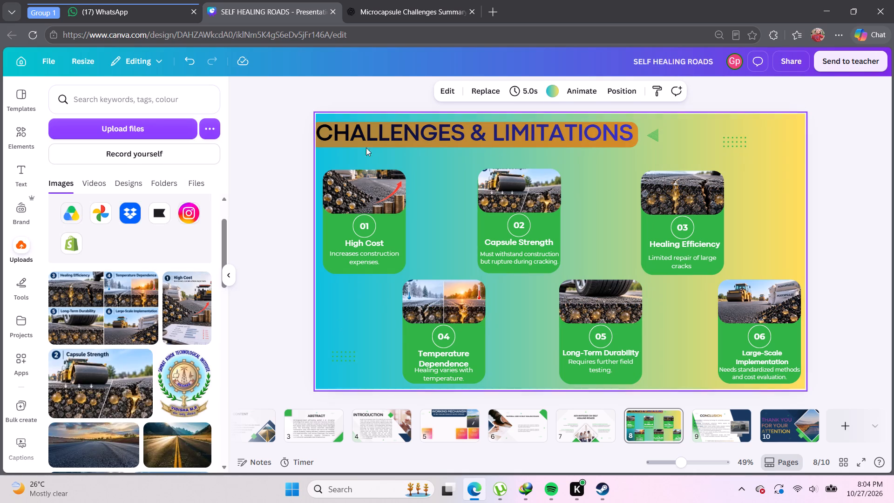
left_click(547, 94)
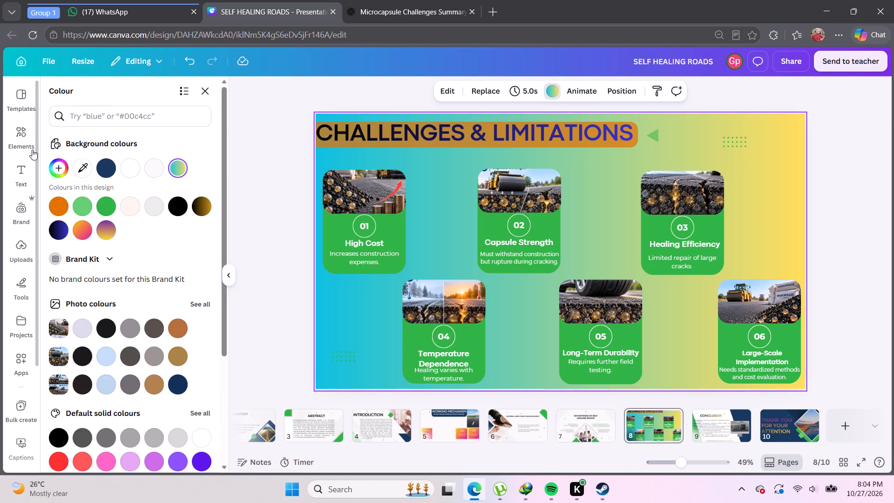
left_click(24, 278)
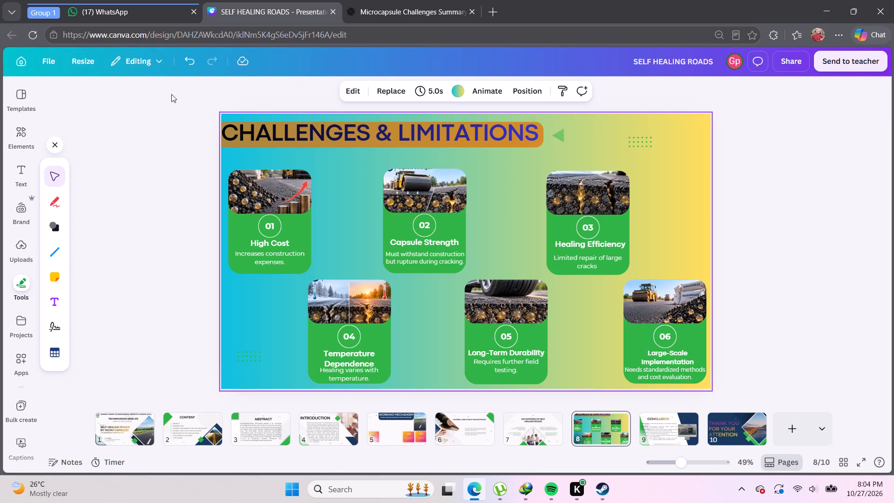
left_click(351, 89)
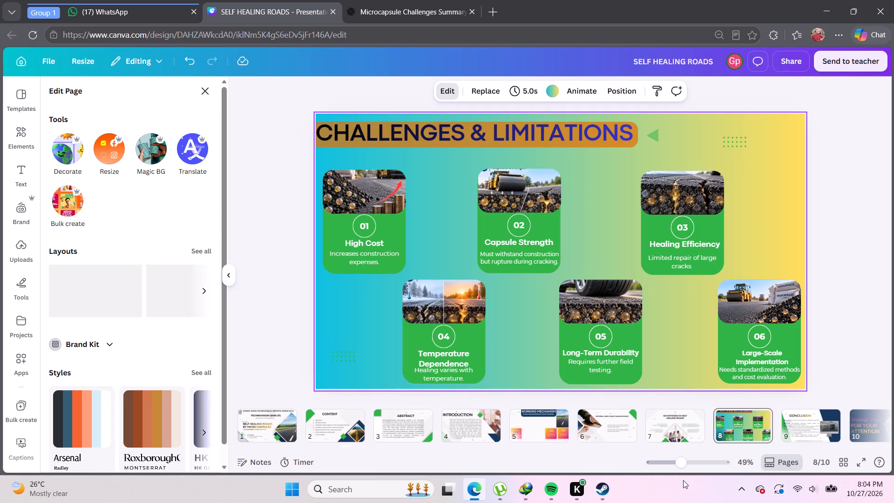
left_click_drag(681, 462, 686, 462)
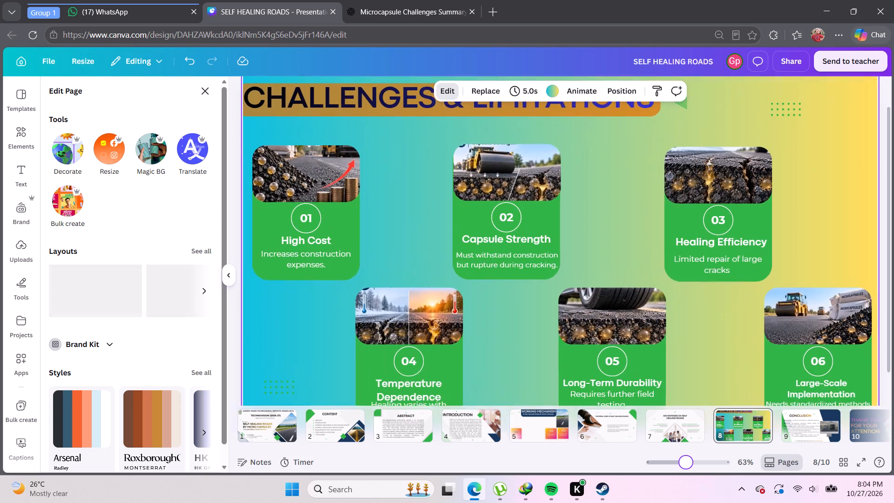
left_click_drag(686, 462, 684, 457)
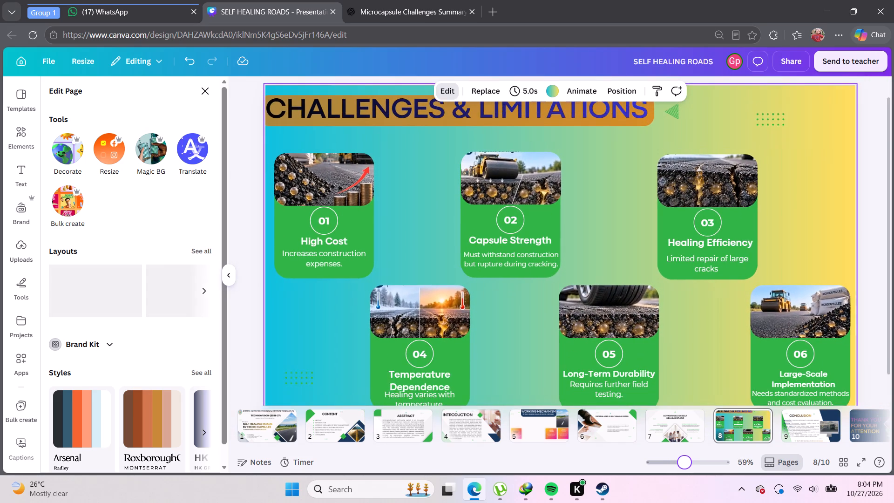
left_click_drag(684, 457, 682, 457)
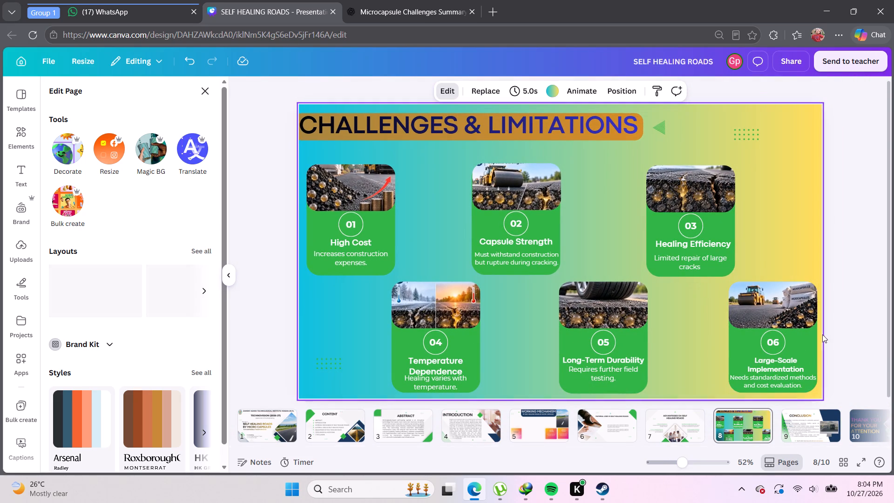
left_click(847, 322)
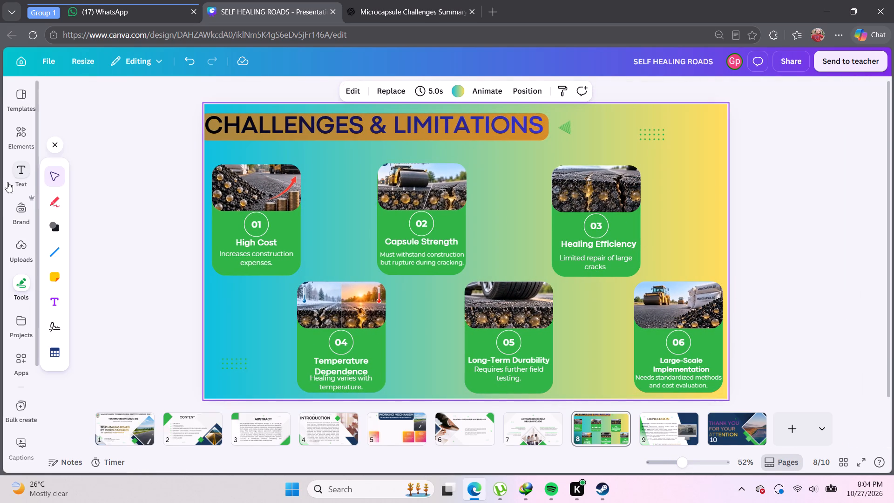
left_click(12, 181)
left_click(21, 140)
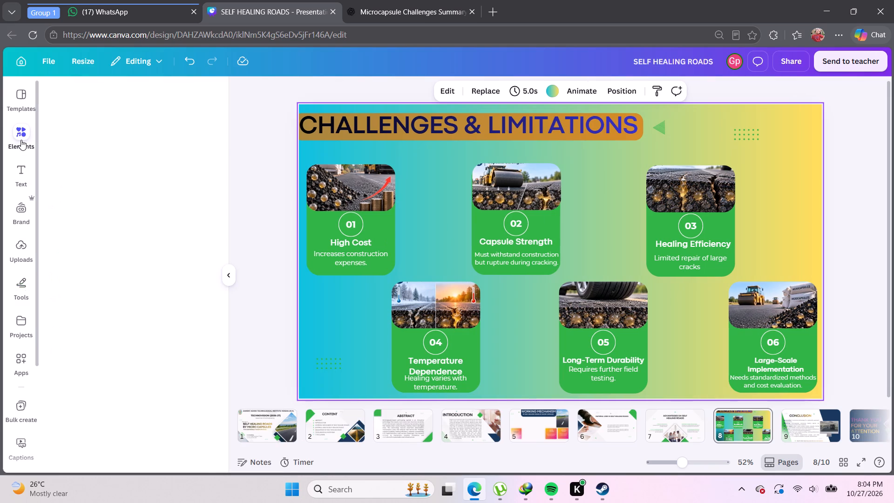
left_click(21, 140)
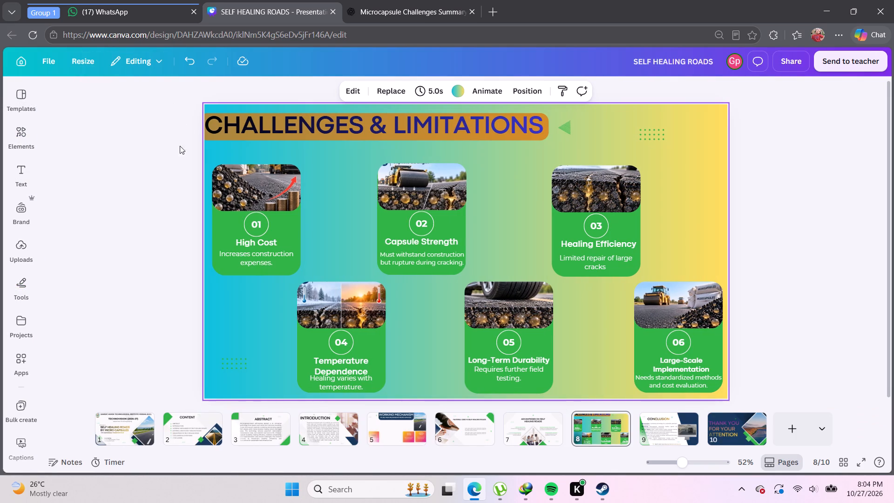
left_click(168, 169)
Change the slide background to Lightorange (#fff5ed) from the colours used in the design.
left_click(332, 197)
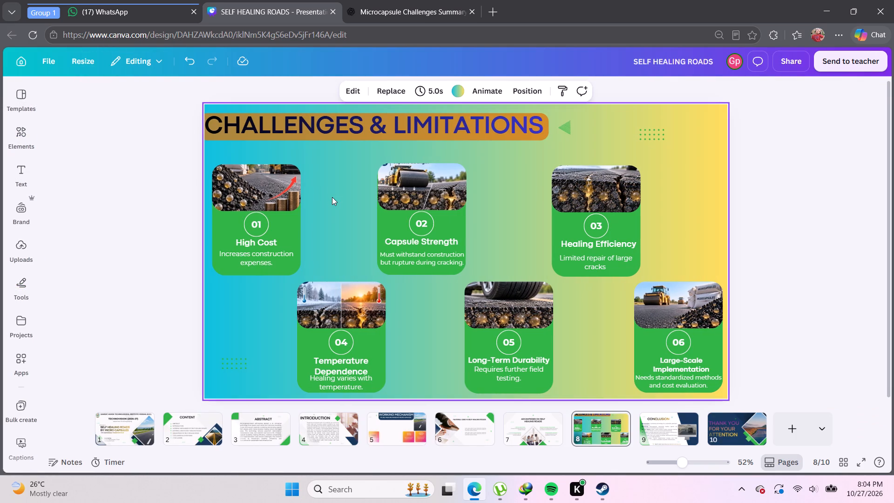
left_click(454, 95)
left_click(129, 207)
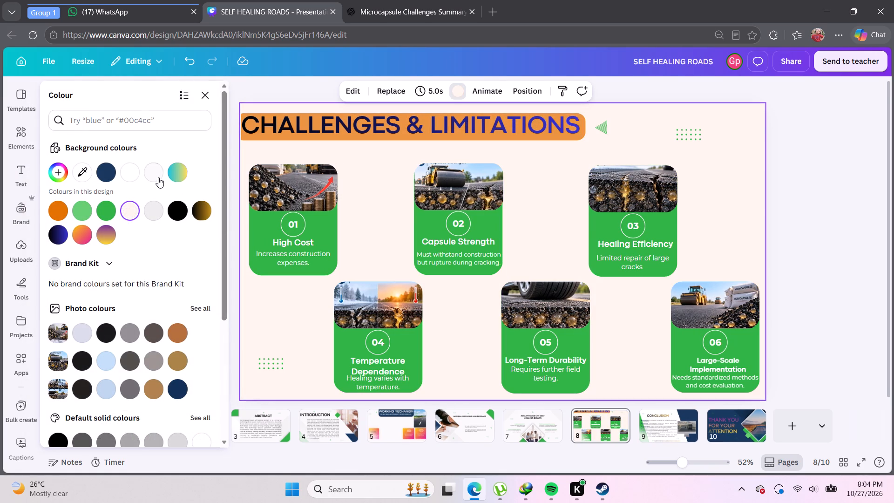
Change the slide background to the light grey from the colours used in the design.
left_click(154, 175)
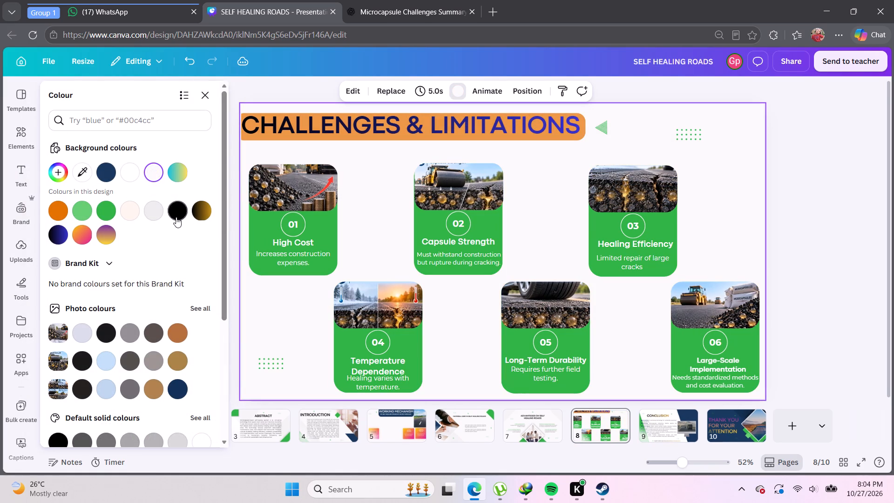
left_click(176, 217)
left_click(150, 174)
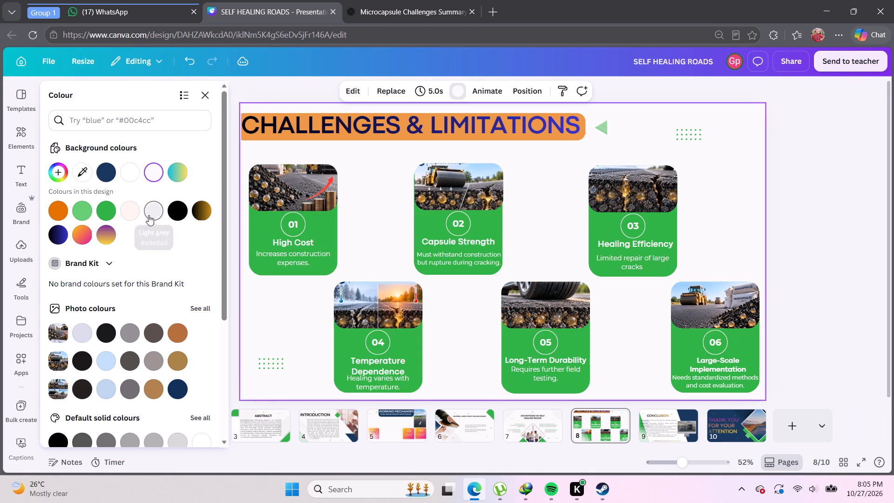
left_click(149, 215)
left_click(842, 176)
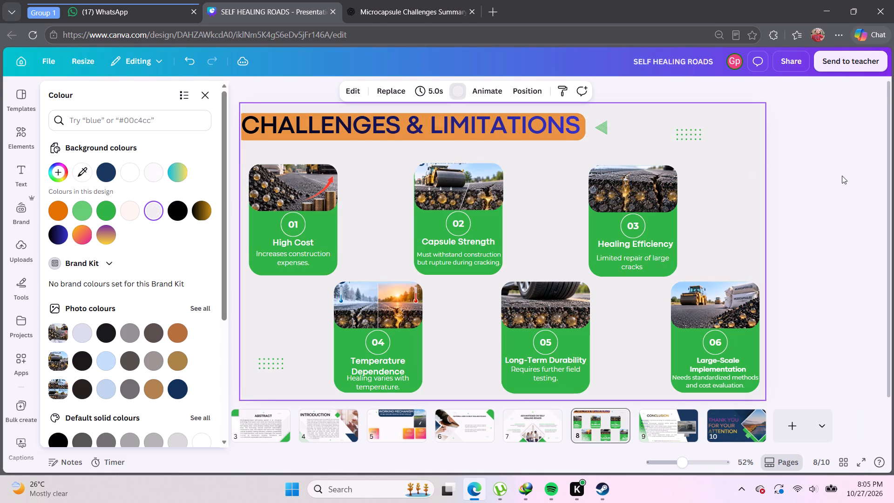
Compare the look of the Challenges & Limitations slide with the neighbouring Advantages and Conclusion slides.
left_click(544, 422)
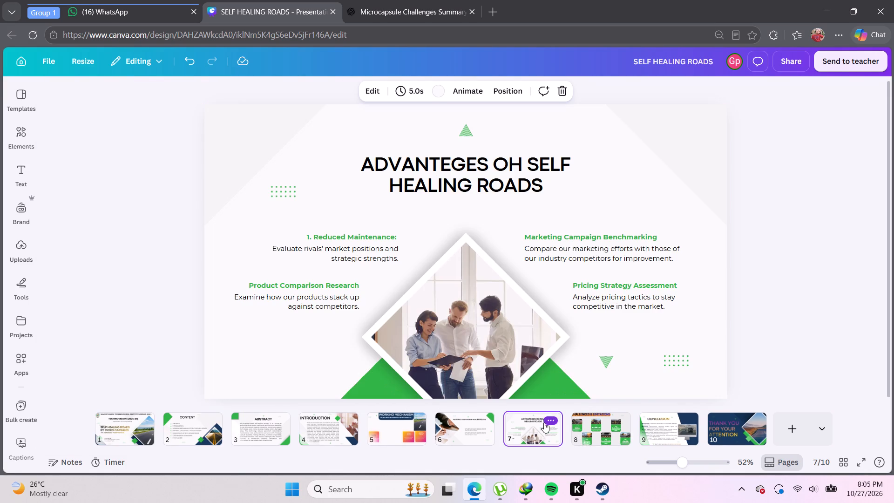
left_click(581, 433)
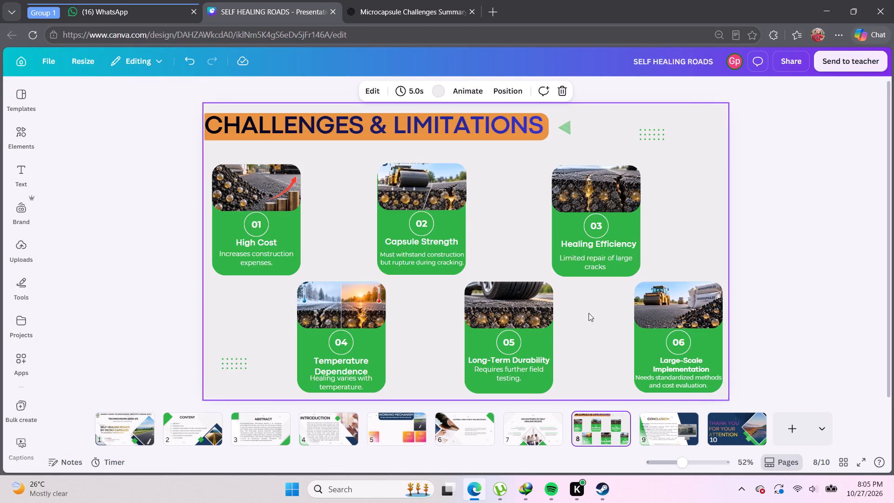
left_click(776, 269)
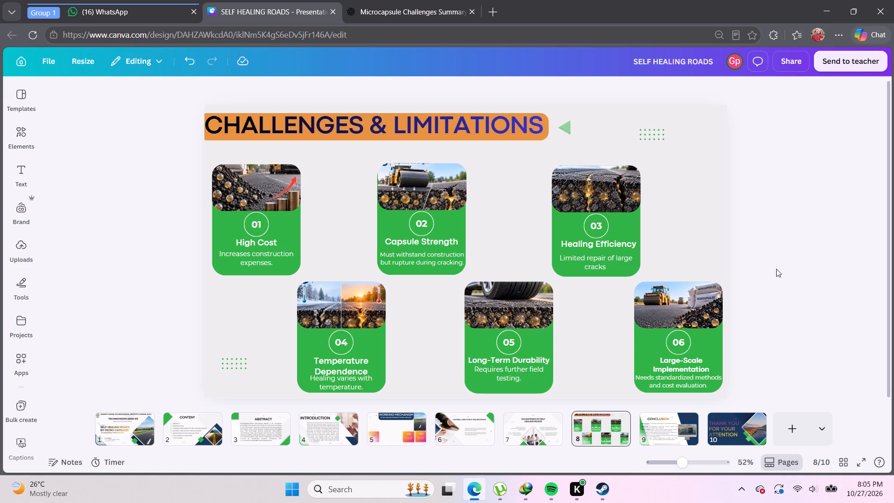
left_click(658, 421)
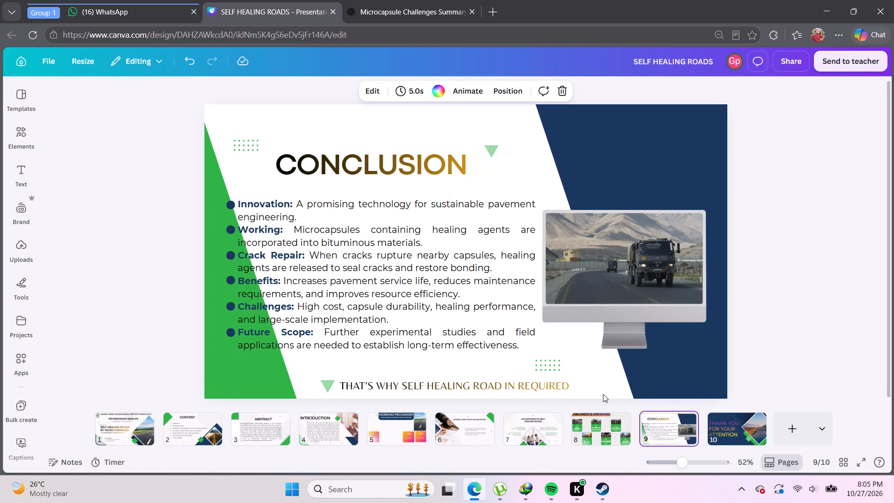
left_click(616, 435)
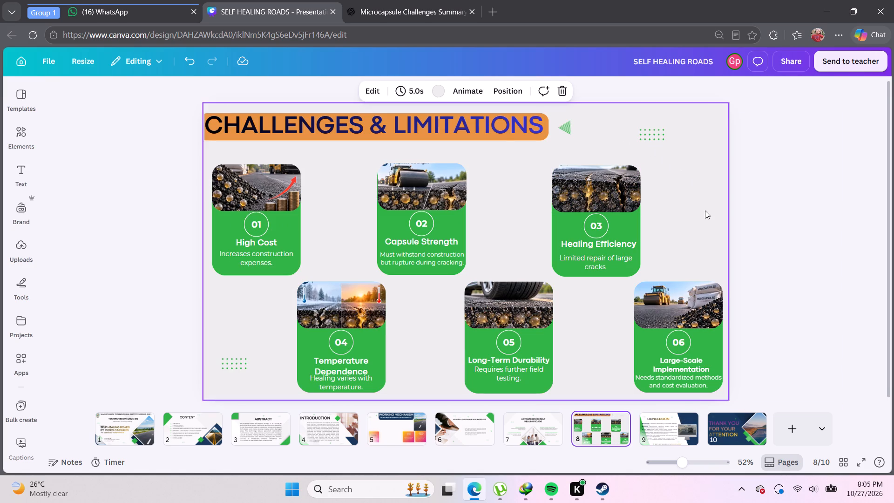
Add a basic triangle shape, rotate it about -55° and place it over the slide's upper-right corner.
left_click(15, 130)
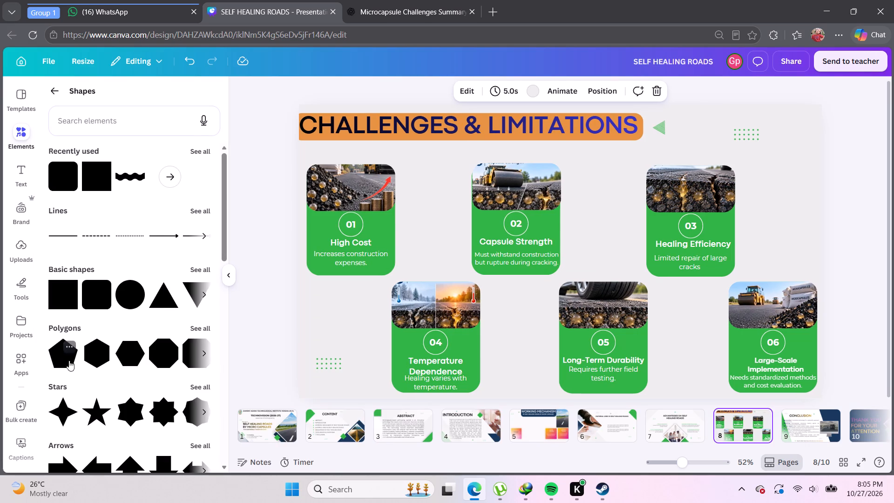
left_click(167, 301)
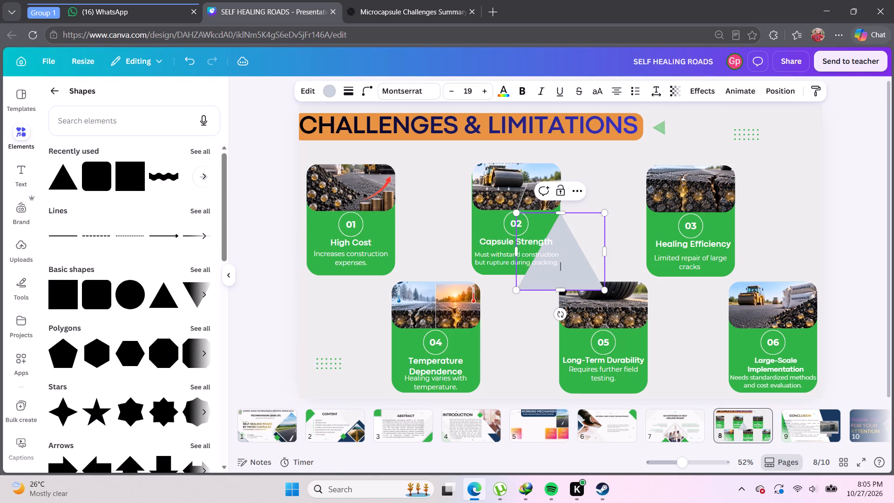
left_click_drag(577, 263, 640, 204)
left_click_drag(597, 235, 893, 109)
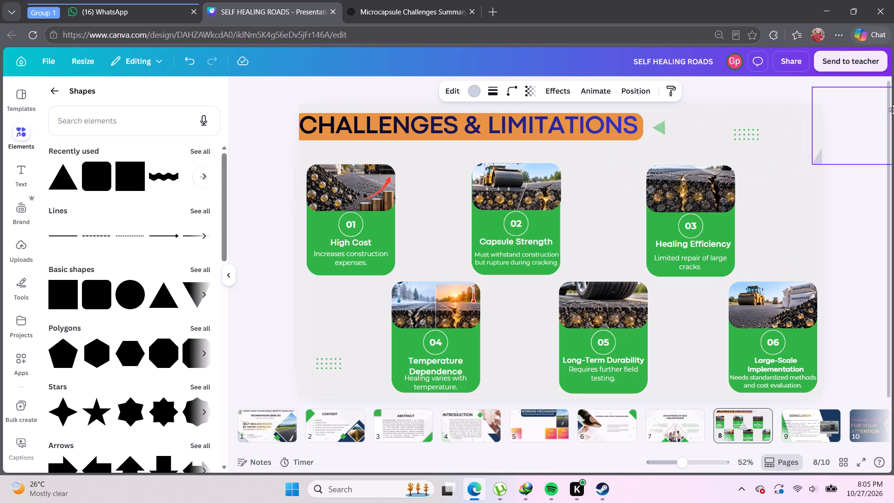
left_click_drag(893, 109, 812, 124)
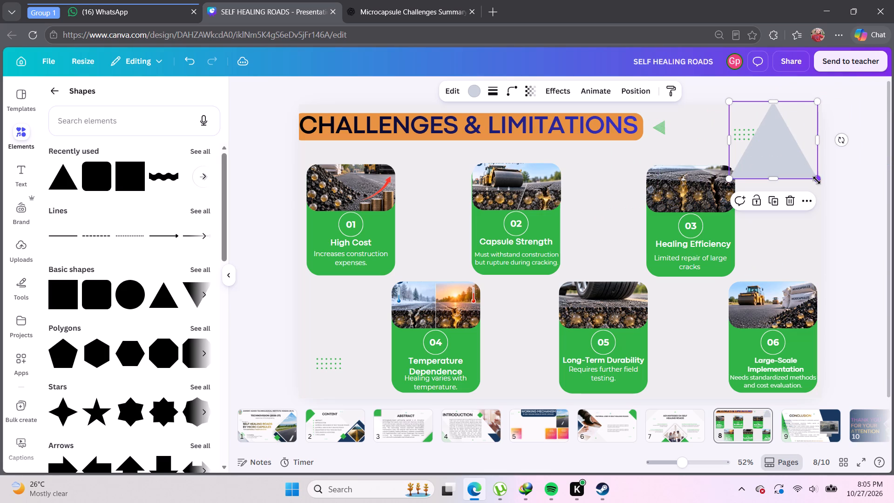
left_click_drag(843, 136, 799, 94)
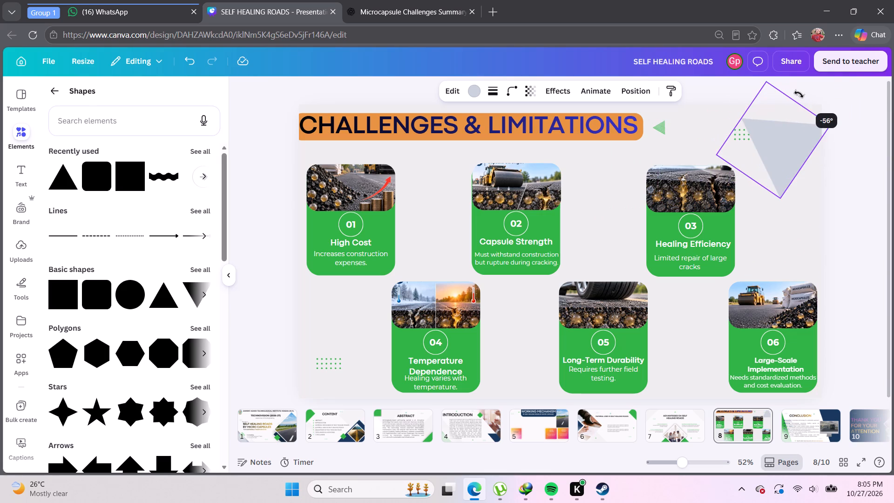
left_click_drag(799, 94, 803, 94)
left_click_drag(769, 141, 786, 111)
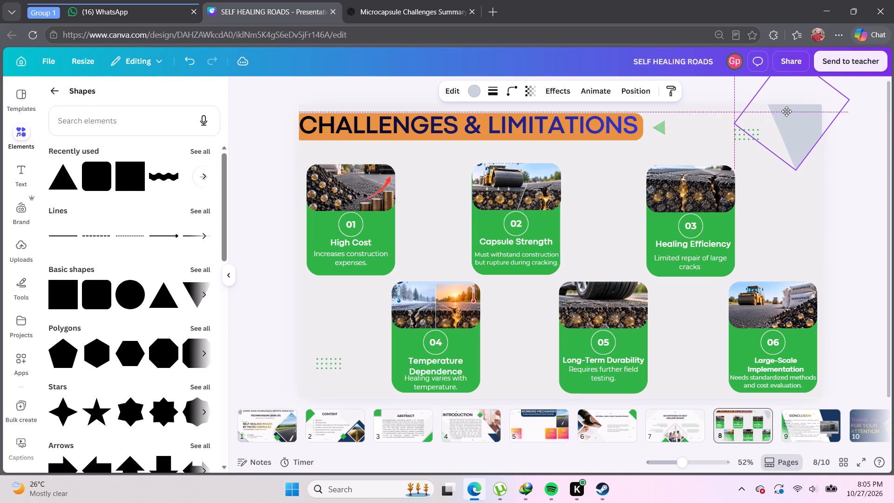
left_click_drag(786, 111, 787, 120)
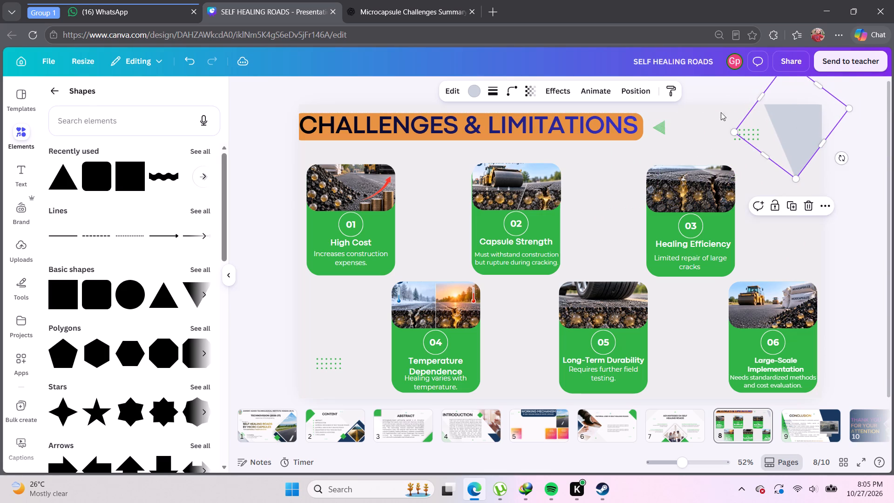
Fill the corner triangle with the same green as the cards.
left_click(473, 92)
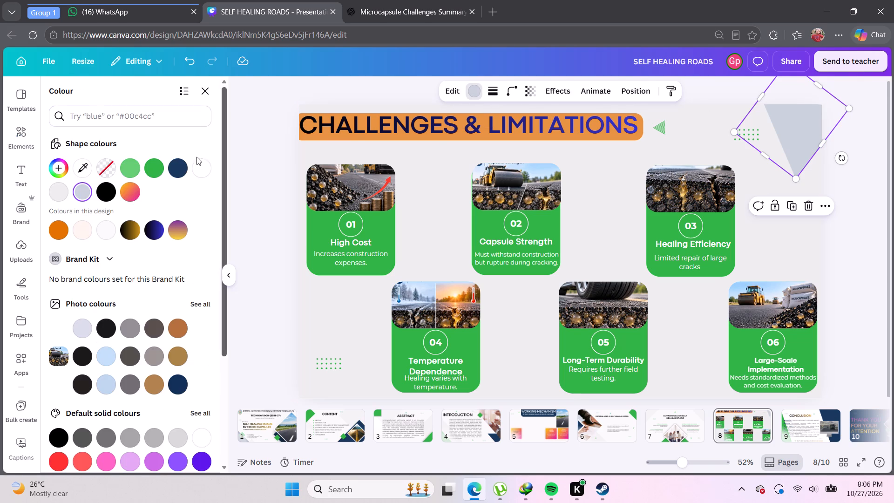
left_click(152, 166)
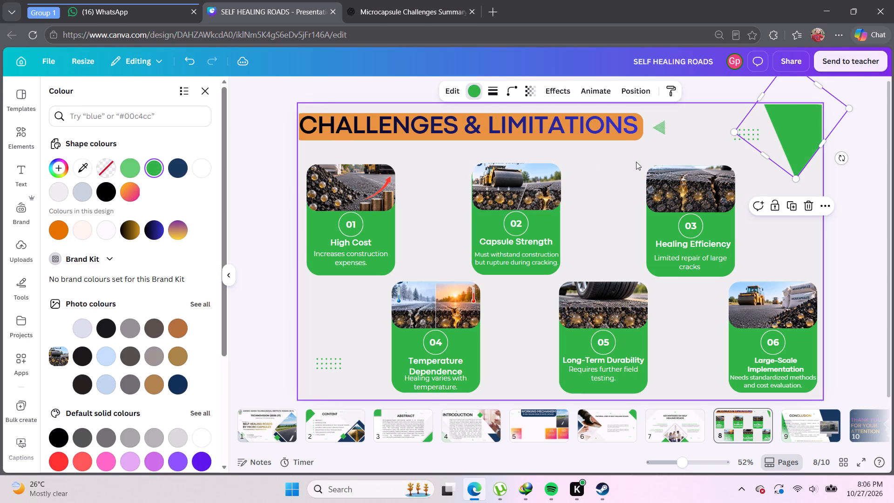
Enlarge the green triangle to about 412 wide and rotate it further counterclockwise so its lower tip meets the slide's right edge.
left_click_drag(794, 177, 820, 201)
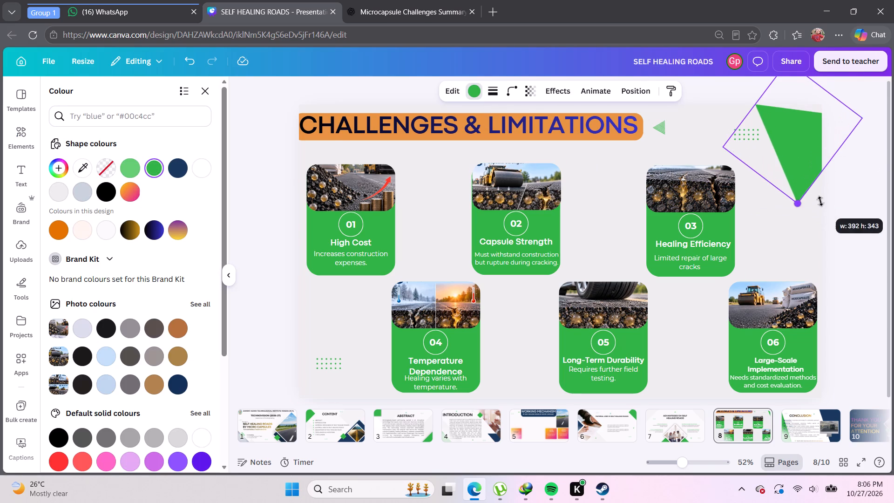
left_click_drag(820, 201, 831, 206)
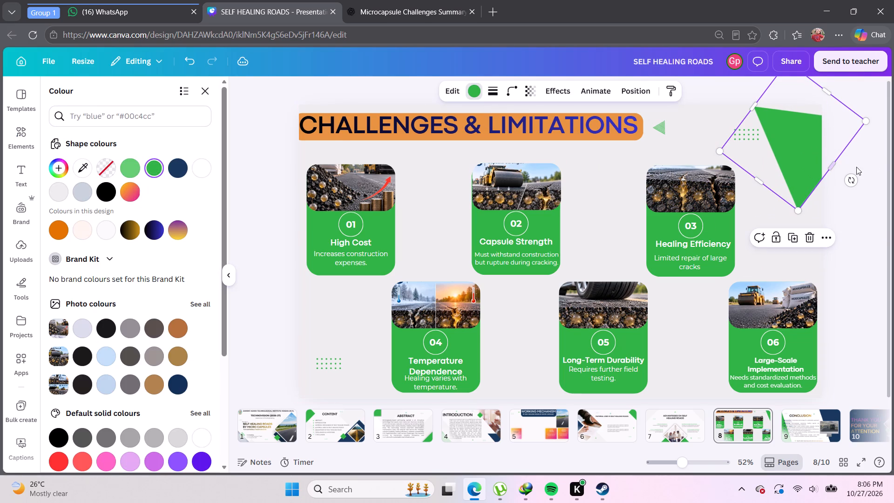
left_click_drag(849, 178, 865, 167)
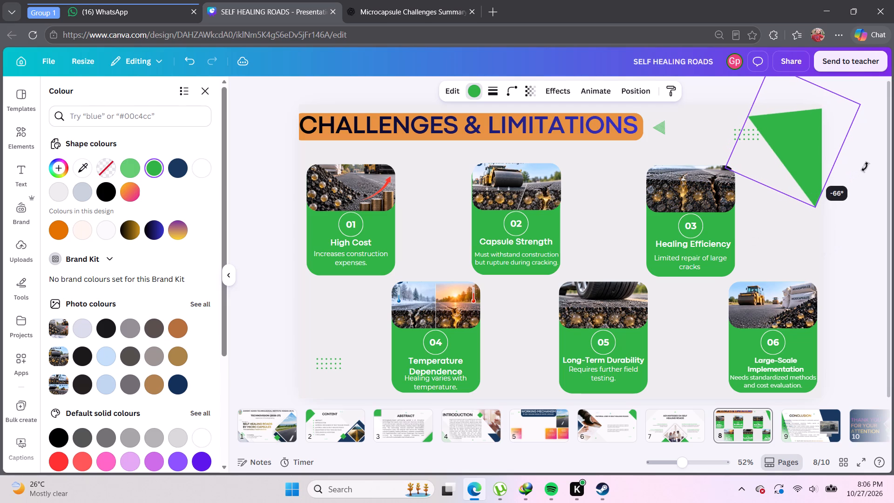
left_click_drag(865, 167, 868, 164)
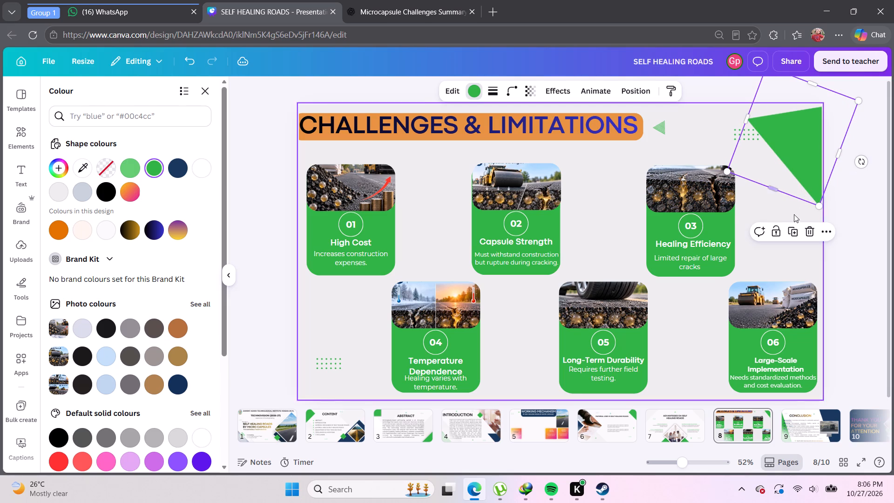
left_click(701, 136)
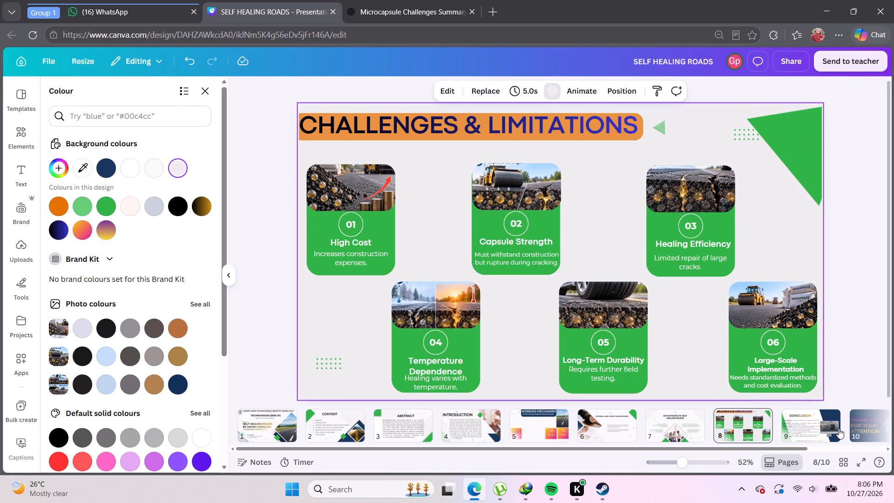
Stretch the green triangle to a height of about 488 and nudge it up so it fills the slide's upper-right corner.
left_click(801, 170)
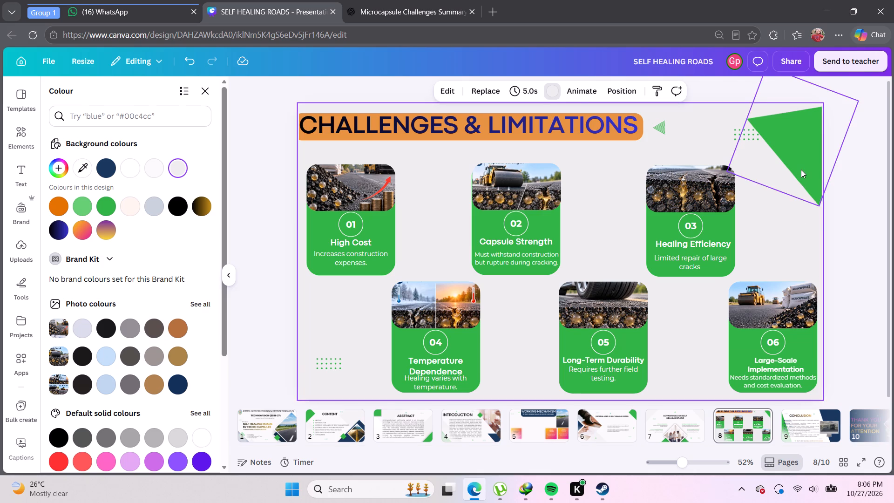
left_click_drag(747, 121, 721, 91)
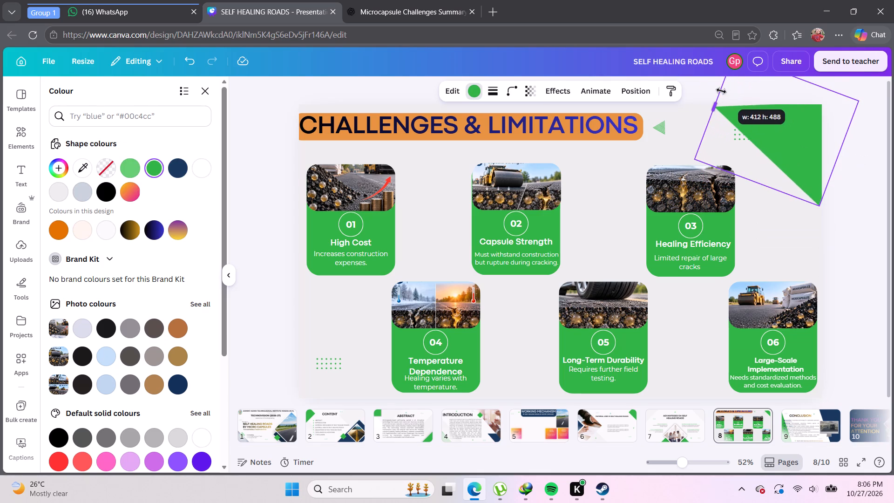
left_click_drag(721, 91, 719, 89)
left_click(860, 244)
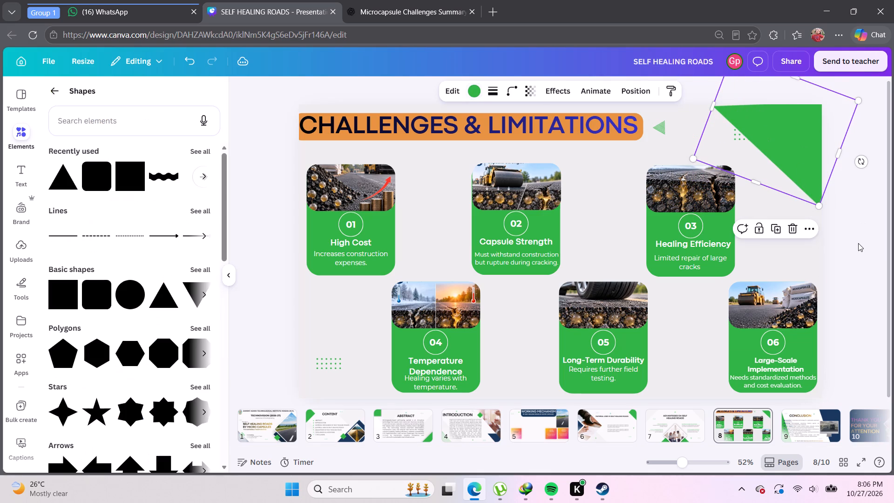
left_click(742, 129)
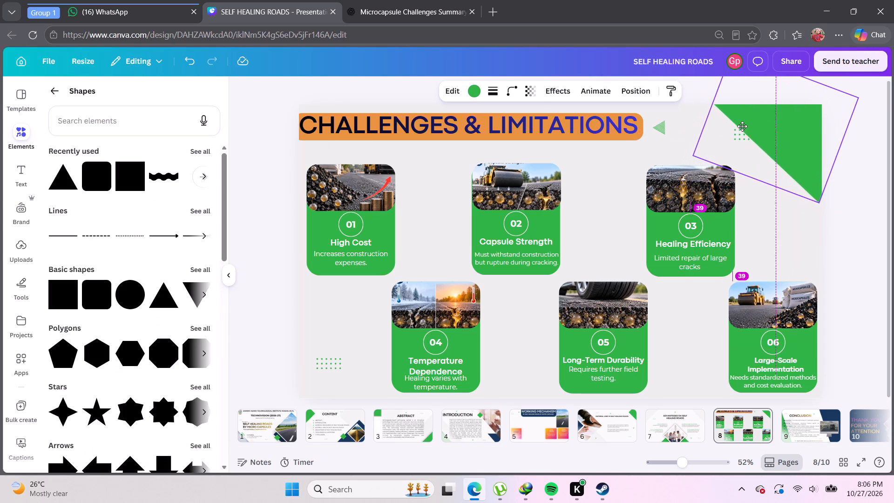
left_click(628, 156)
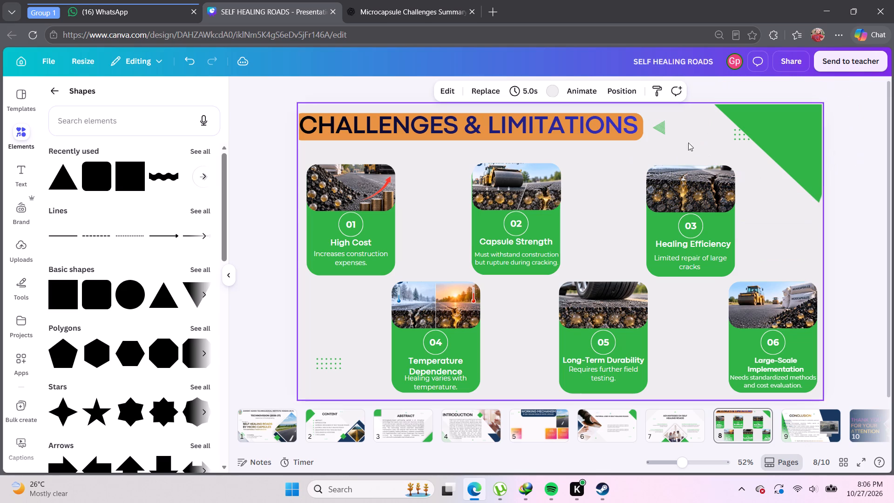
Shift the triangle off the dot pattern and move the pattern into the gap between the Capsule Strength and Healing Efficiency cards.
left_click(742, 135)
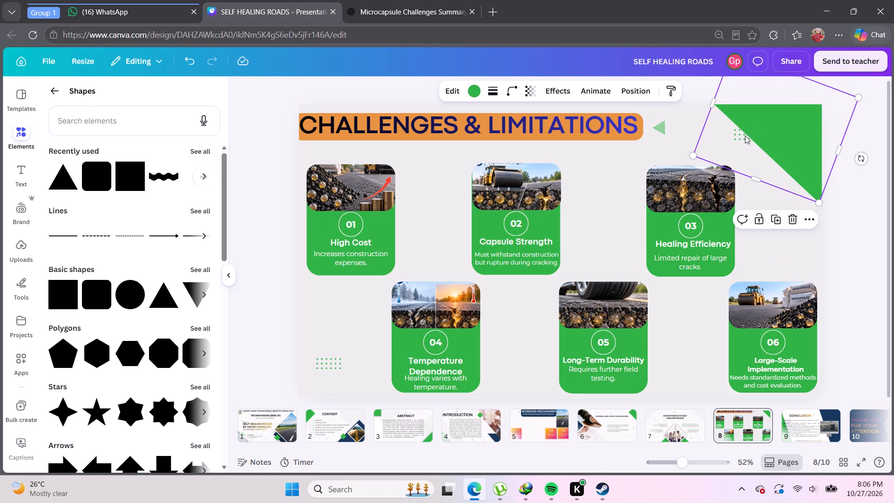
left_click_drag(757, 134, 775, 134)
left_click_drag(773, 134, 781, 133)
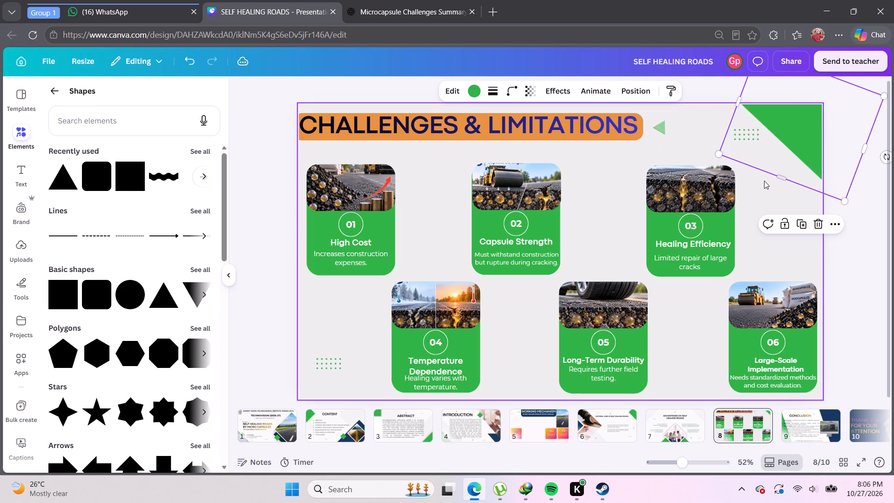
left_click(758, 195)
left_click_drag(750, 137, 743, 135)
left_click_drag(775, 135, 780, 135)
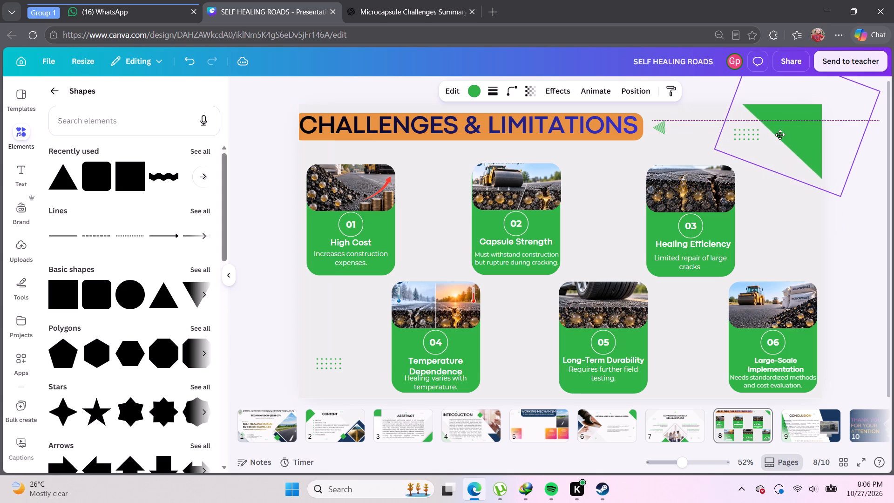
left_click_drag(780, 135, 814, 138)
left_click_drag(741, 134, 606, 177)
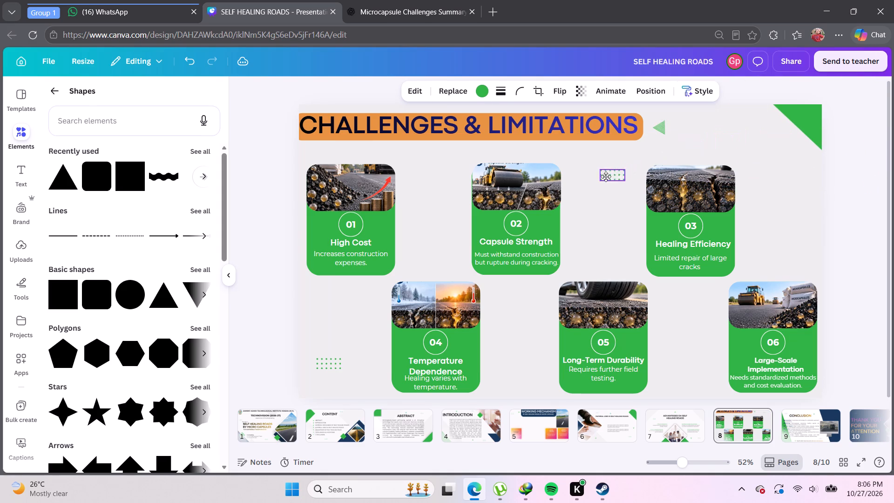
left_click_drag(606, 177, 596, 186)
Move the green triangle back inward so it covers more of the slide's upper-right corner.
left_click_drag(809, 113, 769, 122)
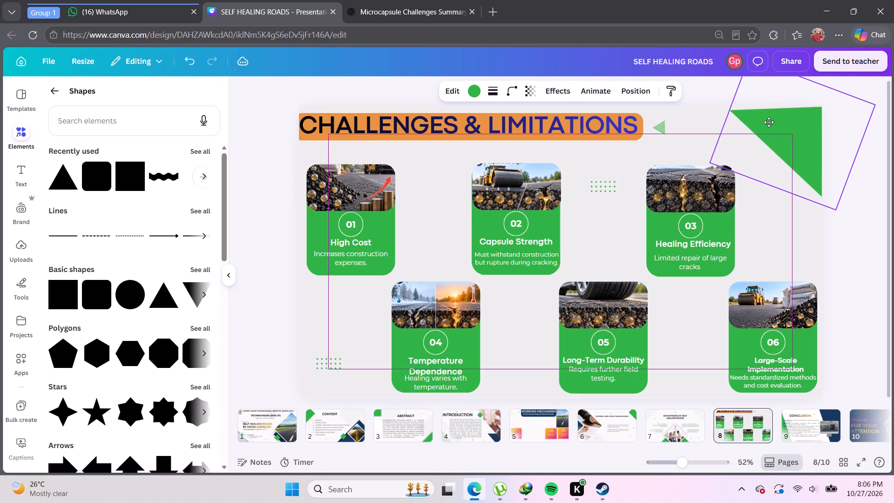
left_click_drag(769, 122, 768, 122)
left_click(855, 210)
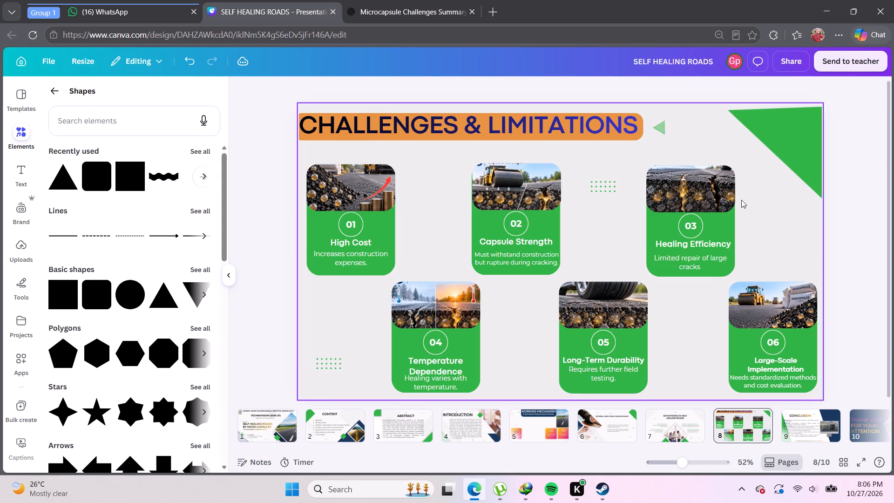
Lower the dot pattern to about mid-height between the Capsule Strength and Healing Efficiency cards.
left_click_drag(609, 187, 611, 214)
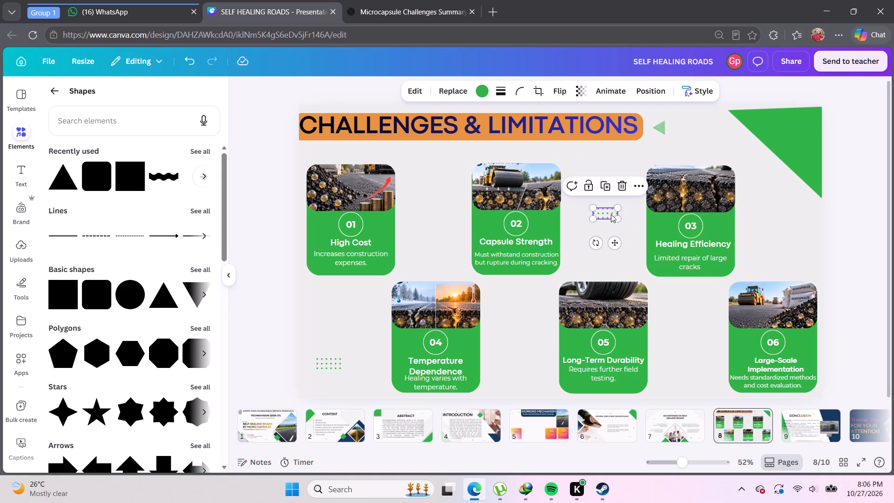
left_click(640, 157)
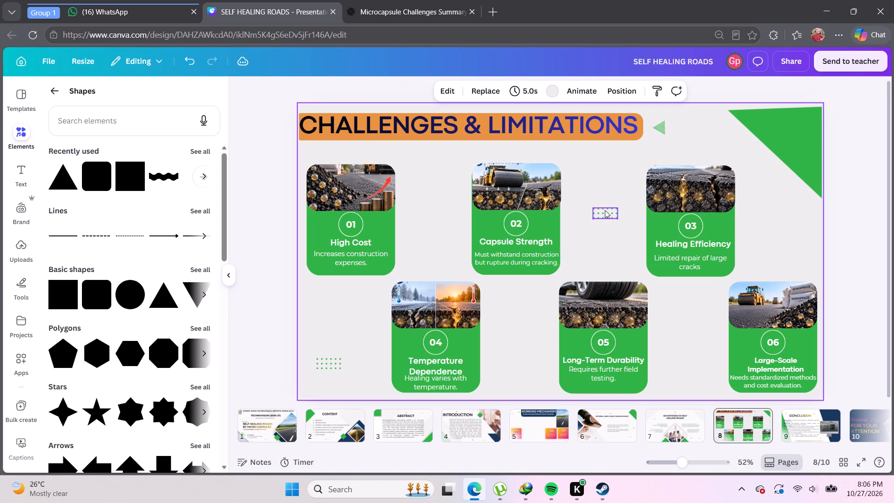
Duplicate the dot pattern beside the Capsule Strength card and place the copy between the High Cost and Capsule Strength cards.
left_click(605, 210)
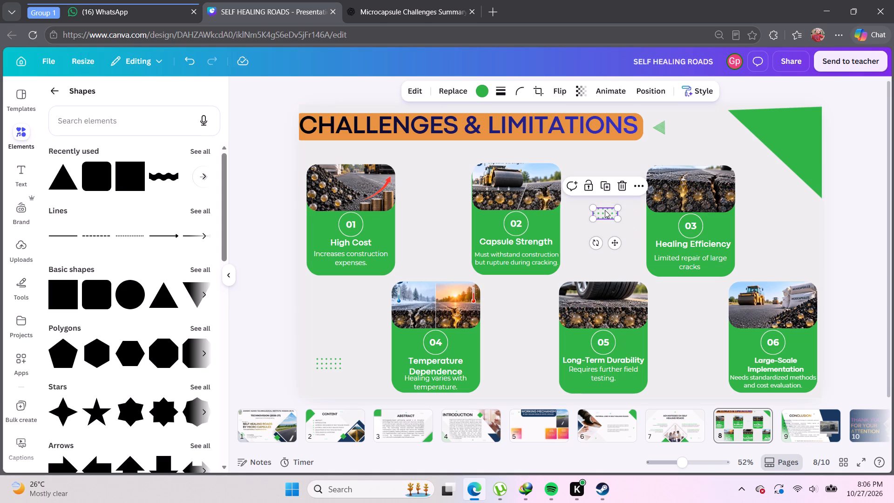
key("ctrl+c")
key("ctrl+v")
left_click_drag(605, 218, 499, 217)
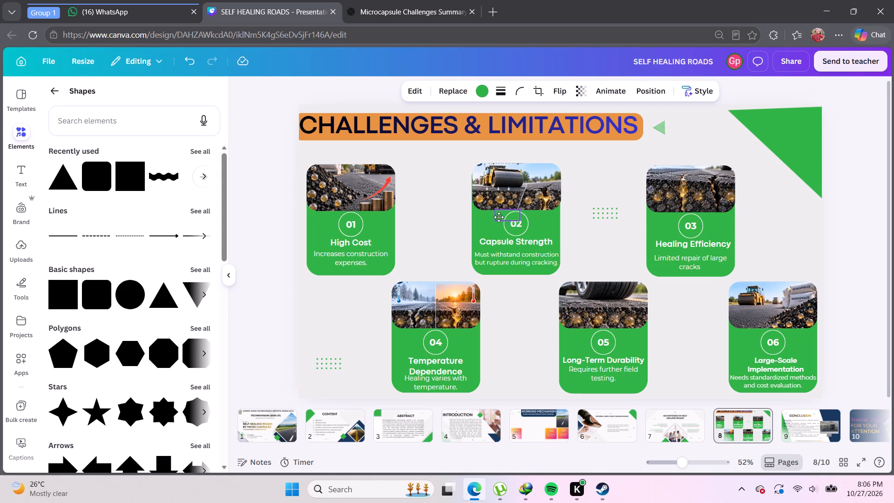
left_click_drag(499, 217, 433, 218)
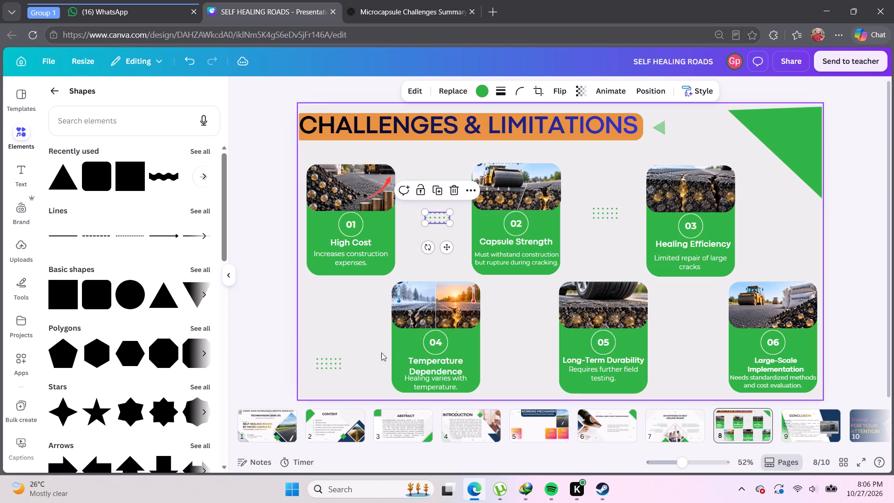
Move the lower-left dot pattern between cards 04 and 05, and paste another copy between cards 05 and 06.
left_click_drag(332, 361, 525, 348)
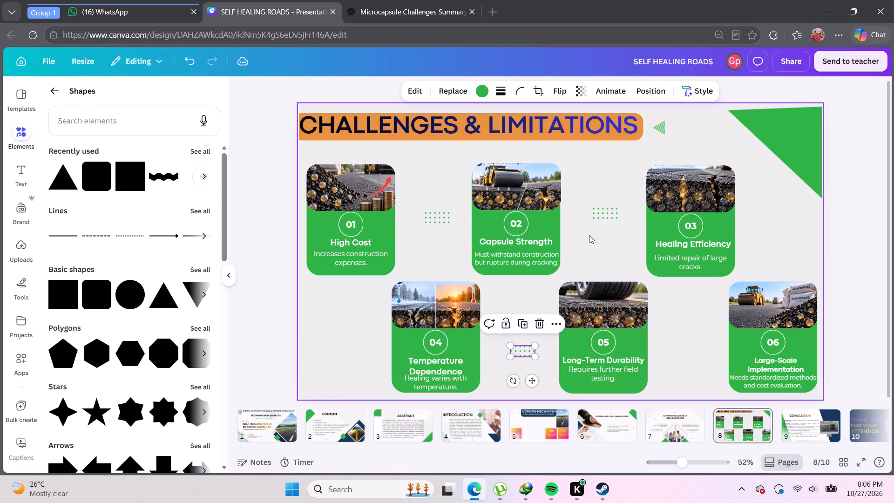
key("ctrl+v")
left_click_drag(616, 216, 692, 343)
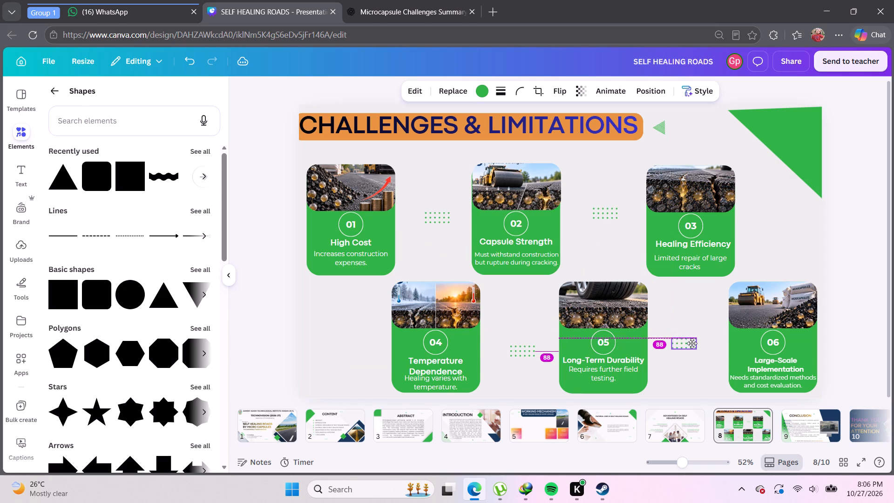
left_click_drag(692, 343, 692, 344)
left_click(756, 231)
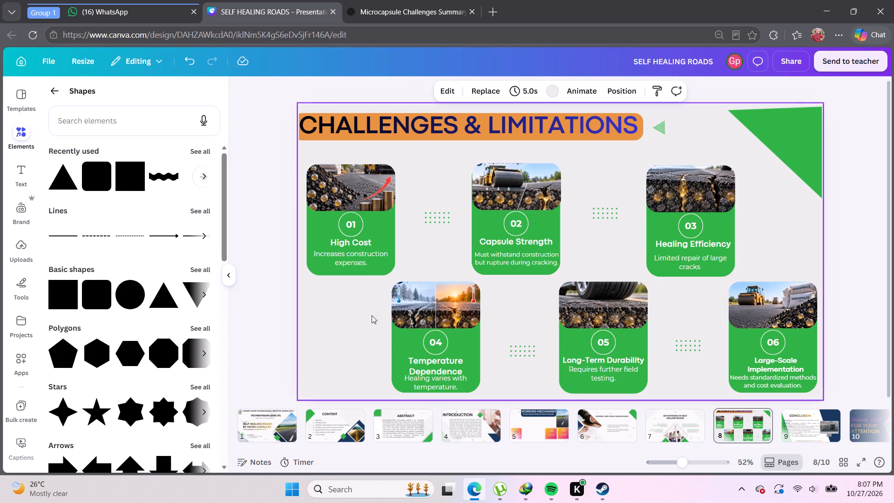
Add a parallelogram at the slide's lower-left corner and fill it with the design's dark blue.
left_click(207, 293)
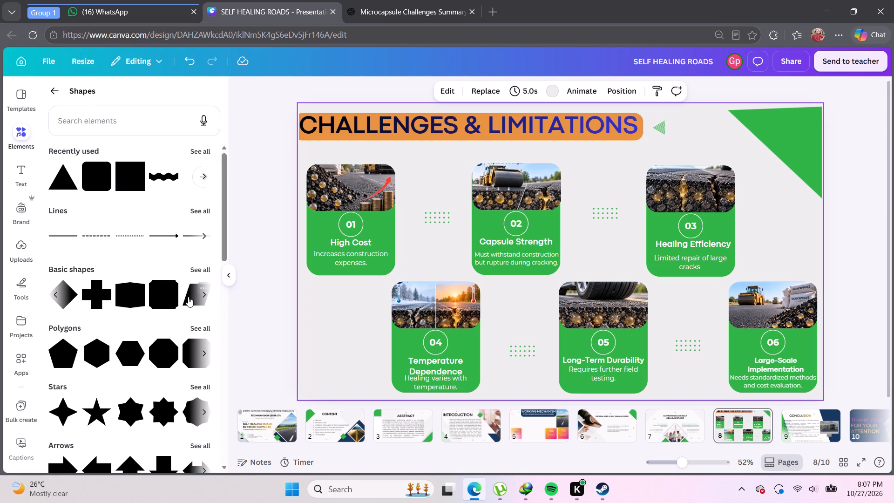
left_click(188, 300)
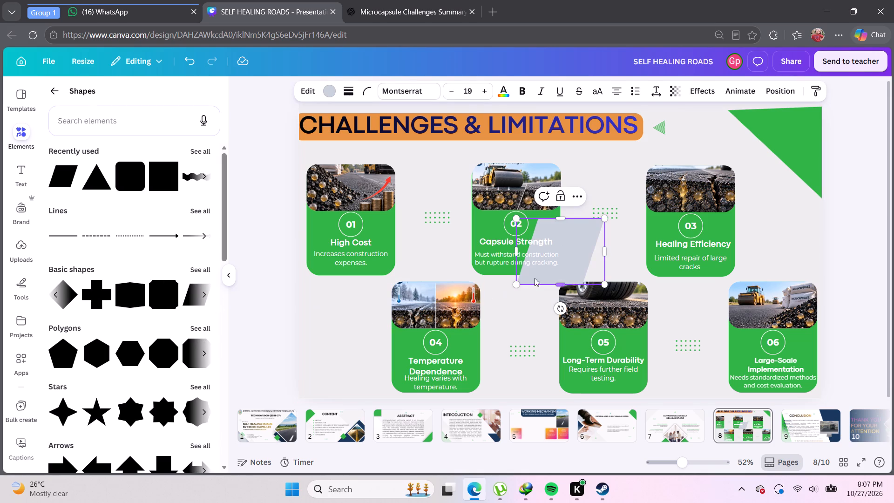
left_click_drag(577, 260, 344, 373)
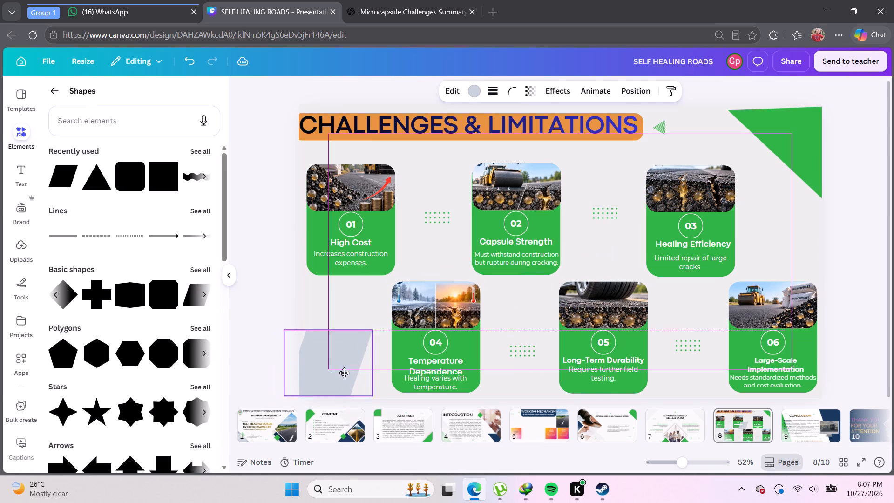
left_click_drag(344, 373, 328, 374)
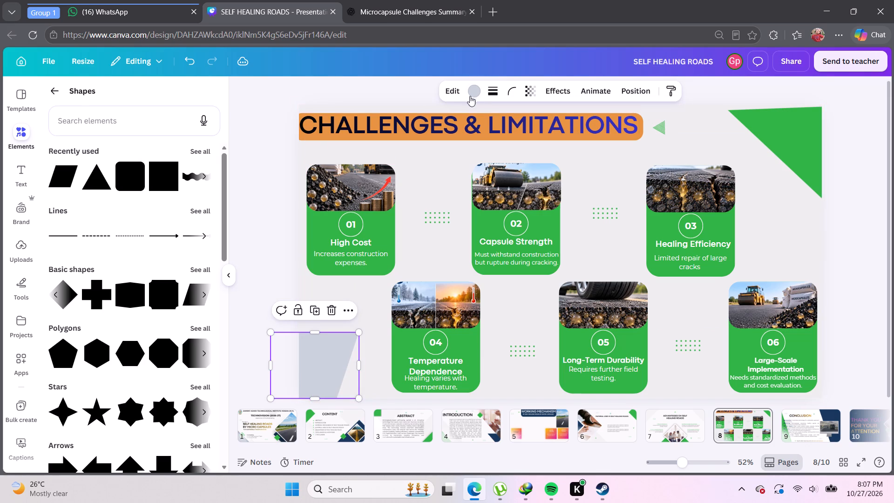
left_click(473, 94)
left_click(181, 164)
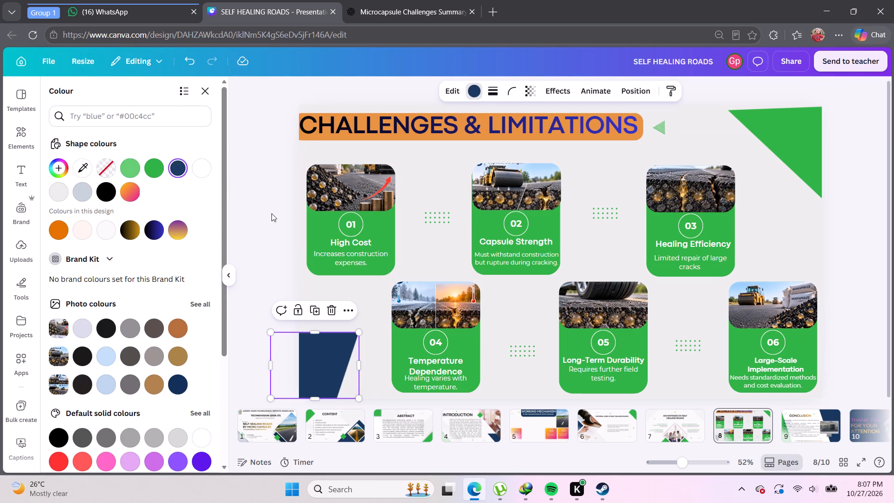
left_click(275, 216)
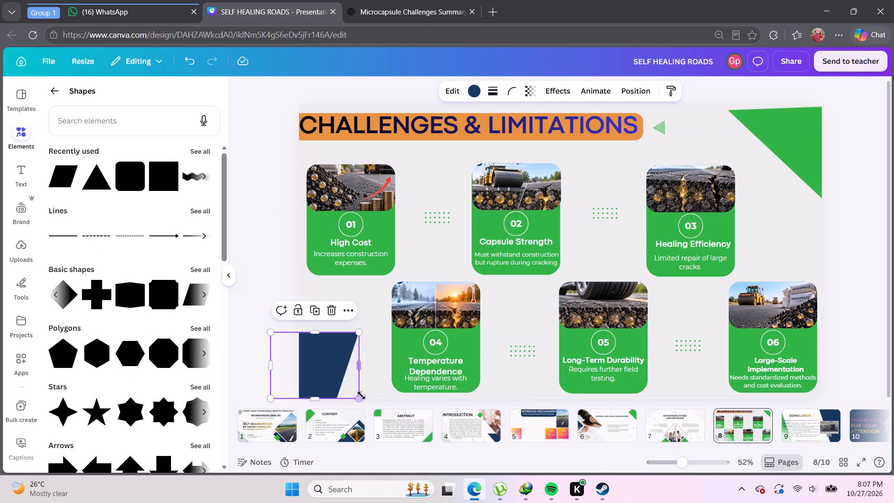
Rotate the dark blue parallelogram counterclockwise and tuck it partly off the slide's lower-left corner.
left_click(325, 354)
left_click_drag(336, 377, 382, 362)
left_click(382, 362)
left_click_drag(383, 361, 366, 352)
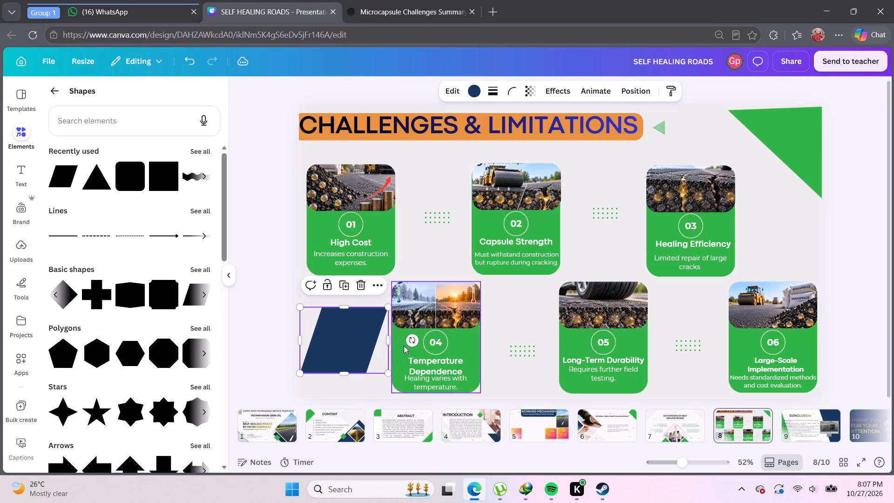
left_click_drag(414, 339, 406, 319)
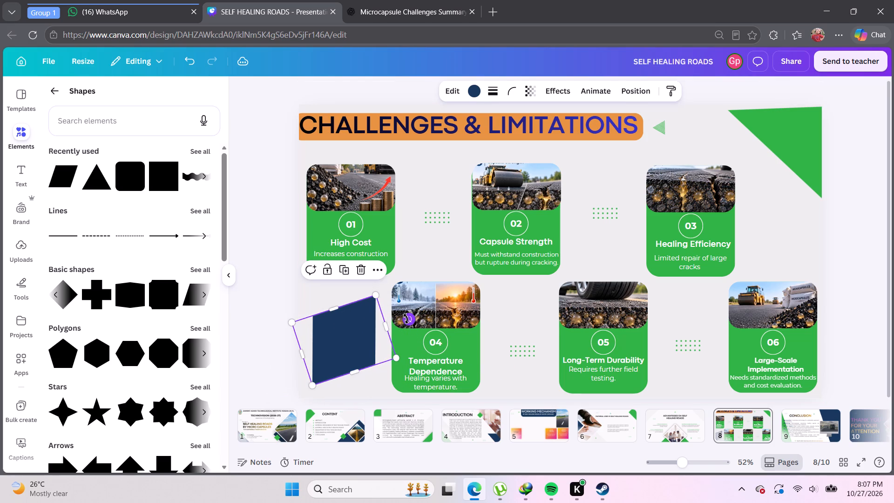
left_click_drag(406, 319, 402, 312)
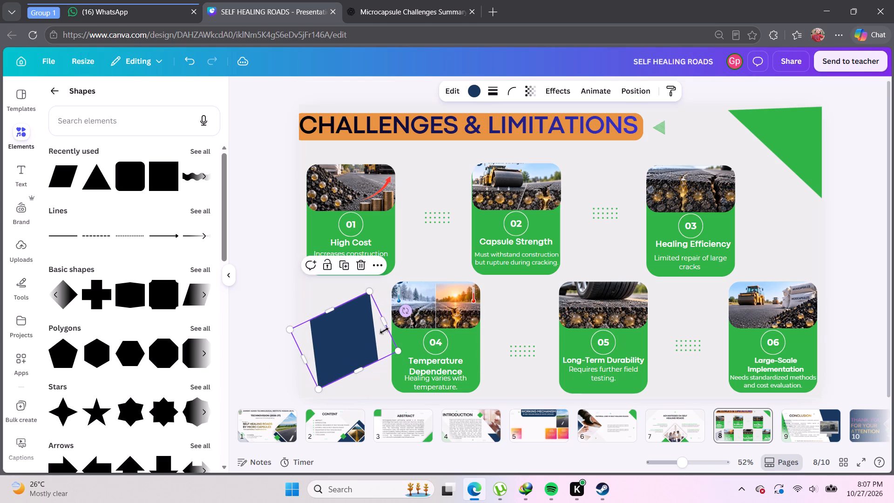
left_click_drag(352, 336, 319, 365)
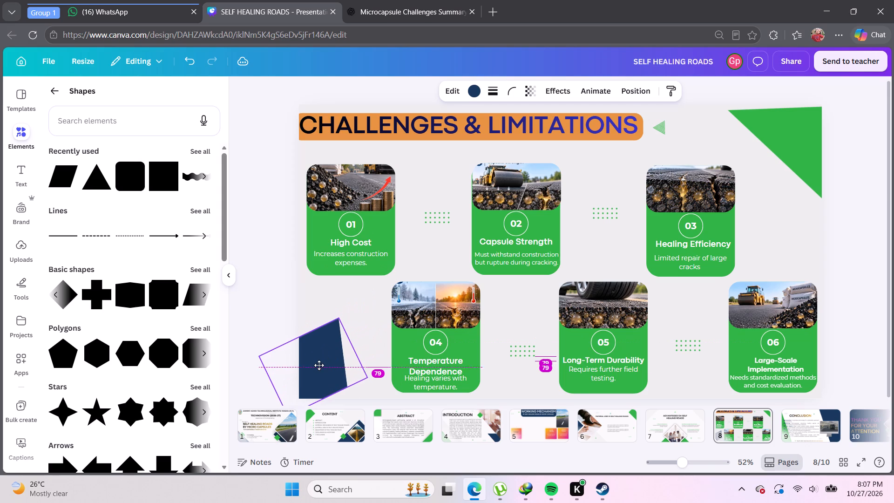
left_click_drag(319, 365, 322, 376)
left_click(274, 254)
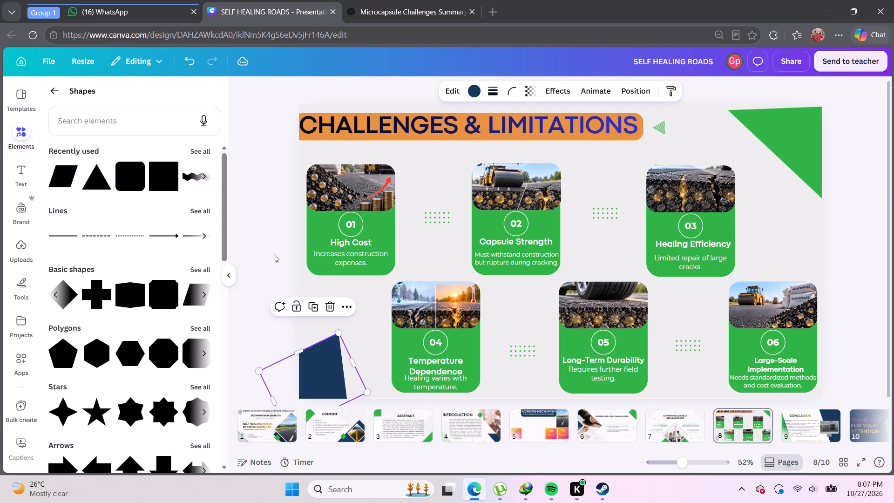
left_click(846, 247)
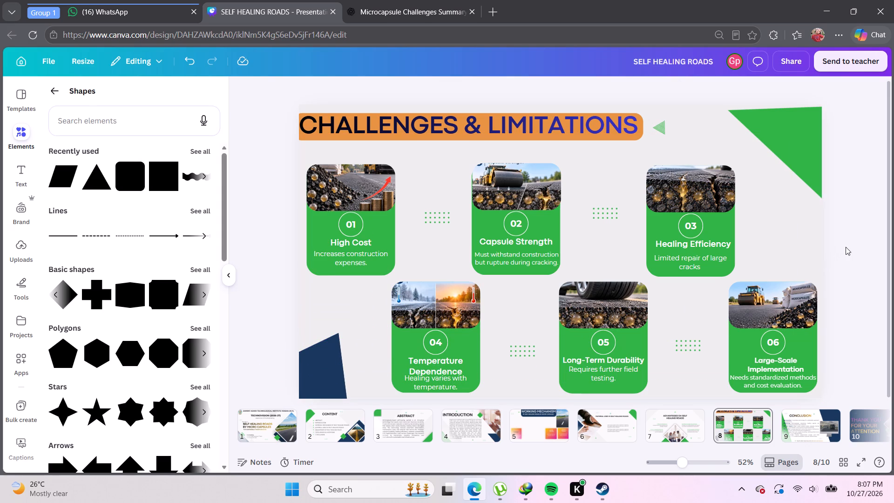
Enlarge the dark blue parallelogram and stretch it to a height of about 761 along the slide's left edge.
left_click(314, 373)
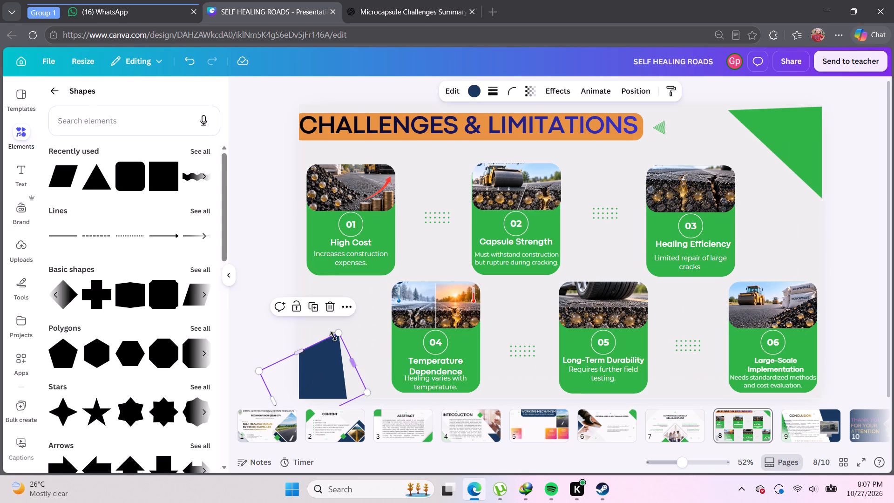
left_click_drag(339, 332, 331, 302)
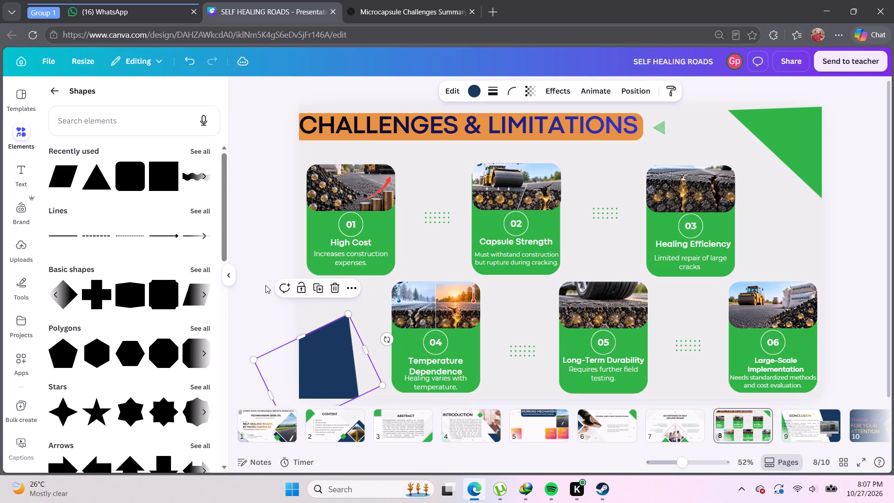
left_click(265, 285)
left_click(339, 347)
left_click_drag(299, 333, 265, 308)
left_click(265, 308)
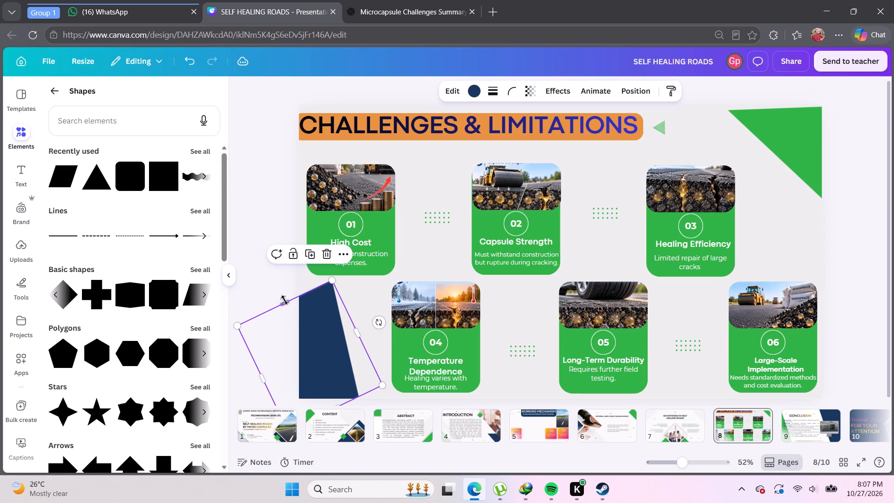
left_click_drag(282, 303, 257, 213)
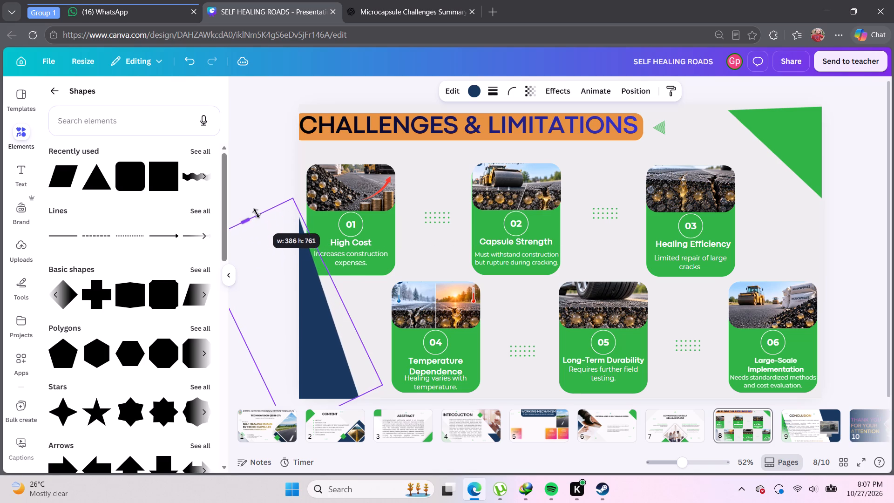
left_click_drag(257, 213, 260, 209)
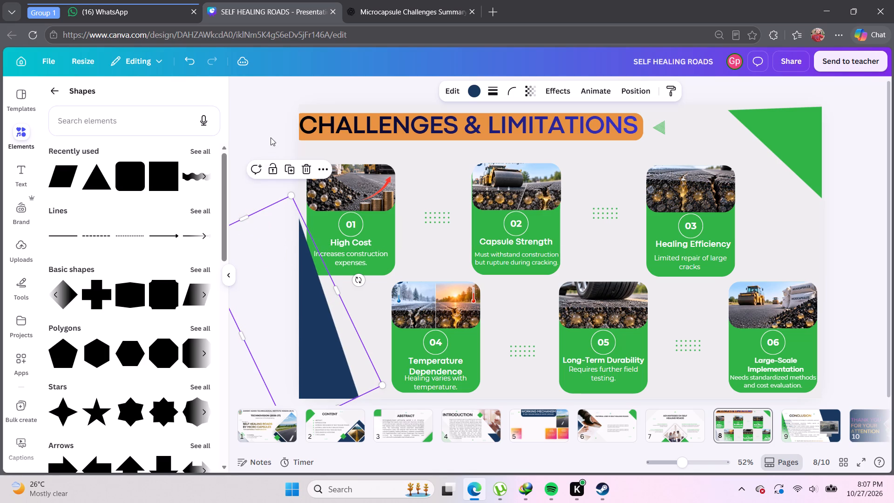
left_click(271, 137)
Scale the dark blue shape up to about 402 by 805 and nudge it slightly down and outward.
left_click(346, 384)
left_click_drag(383, 384, 380, 403)
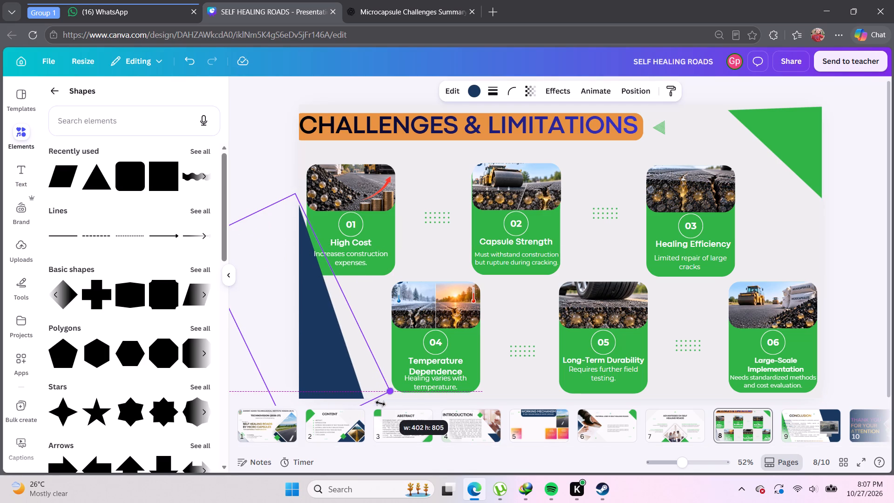
left_click_drag(380, 403, 376, 410)
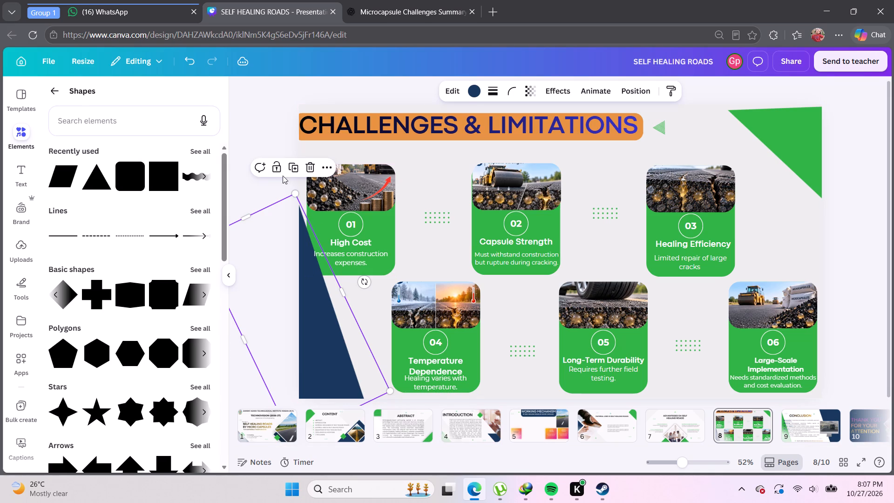
left_click(251, 180)
left_click_drag(314, 328, 311, 332)
left_click(251, 193)
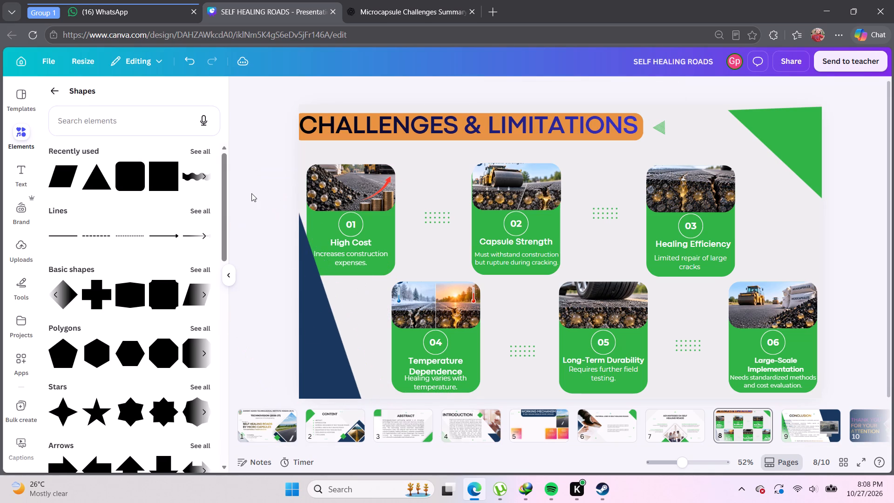
Move the green triangle inward, enlarge it, and reposition it against the slide's upper-right corner.
left_click(811, 159)
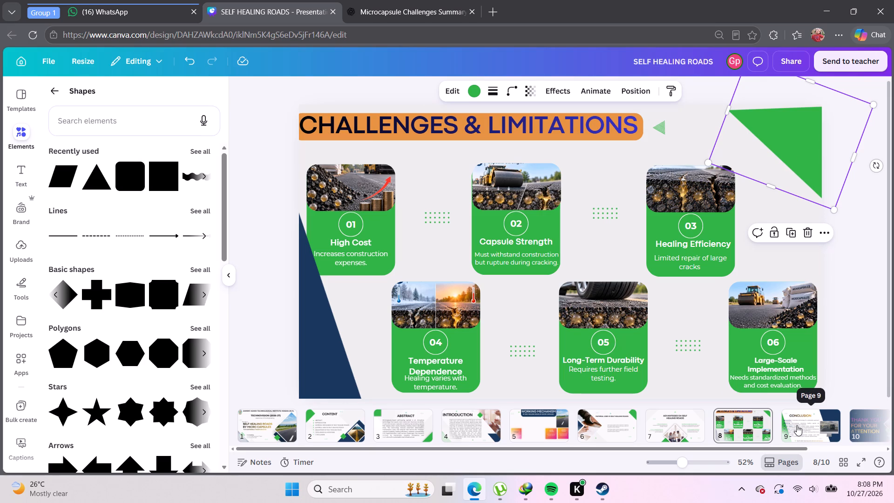
left_click_drag(792, 146, 773, 154)
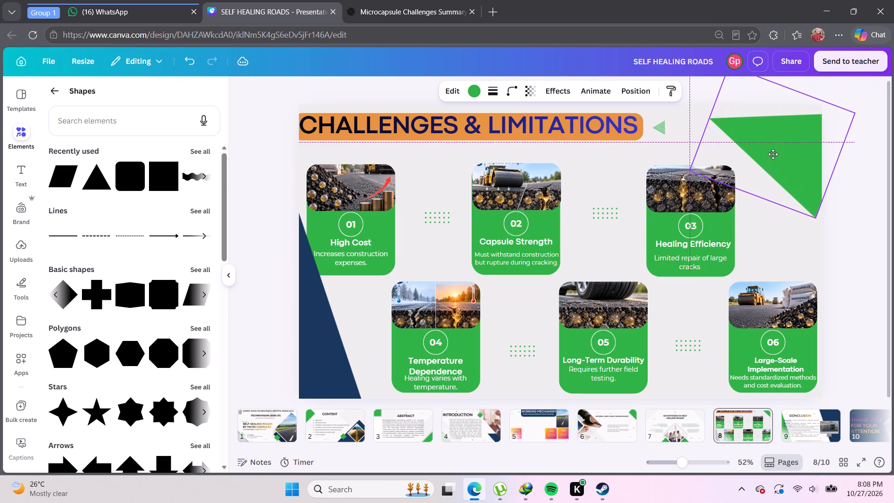
left_click_drag(773, 154, 772, 153)
left_click_drag(814, 218, 816, 227)
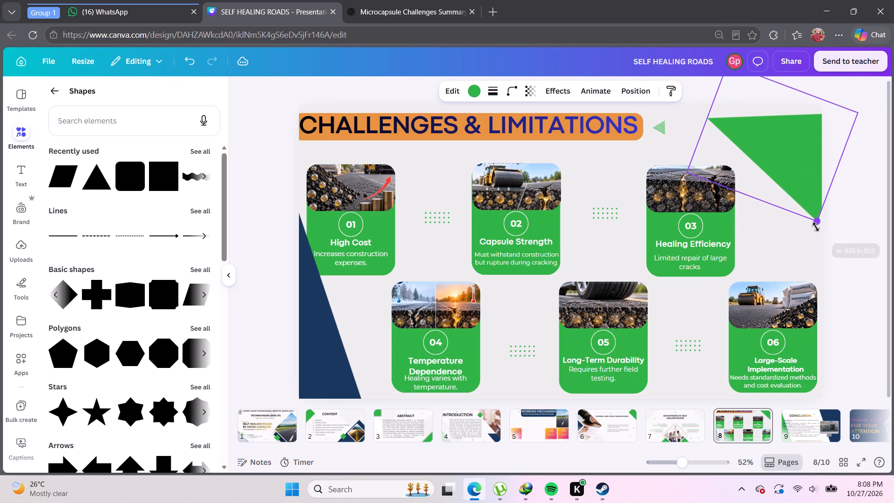
left_click_drag(816, 227, 815, 261)
left_click_drag(782, 186, 779, 170)
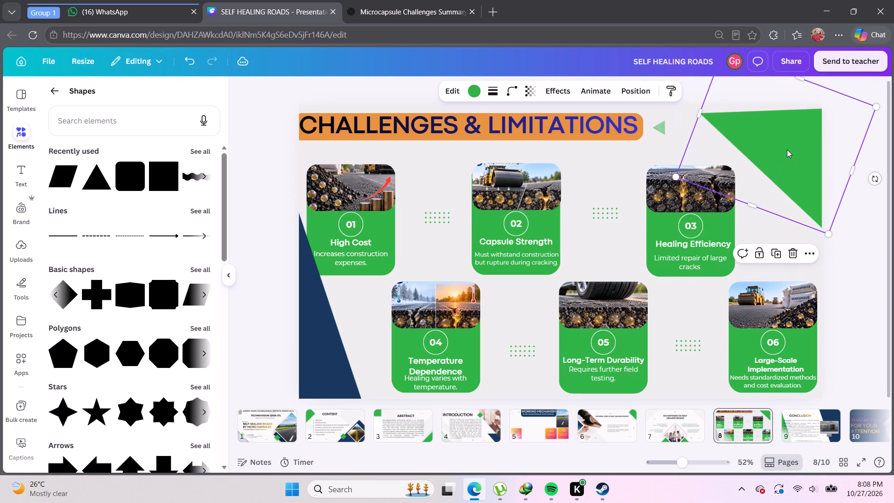
Rotate the green triangle further clockwise and shift it outward so it fills the slide's upper-right corner.
left_click(787, 150)
left_click_drag(878, 180, 882, 196)
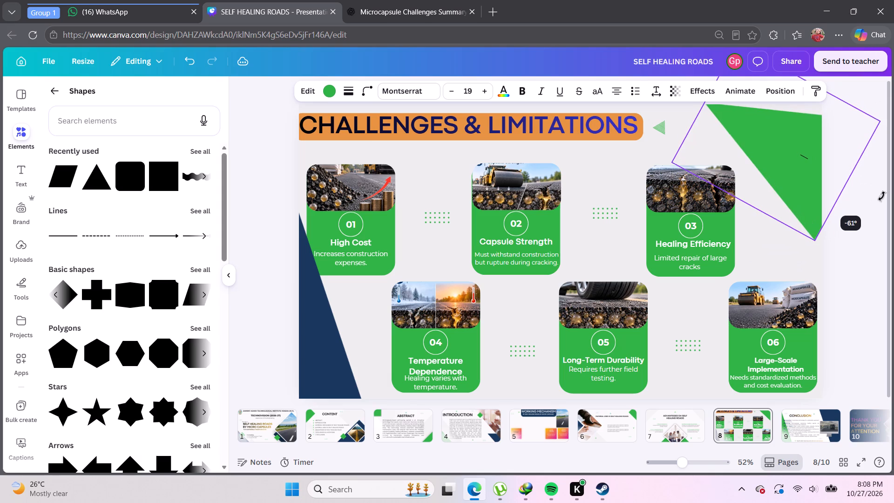
left_click_drag(882, 196, 884, 195)
left_click_drag(798, 160, 804, 163)
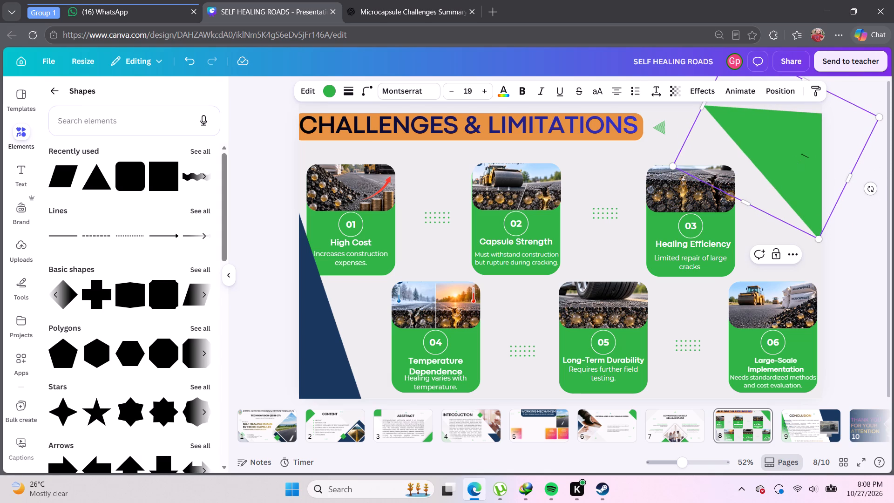
left_click_drag(871, 194, 866, 204)
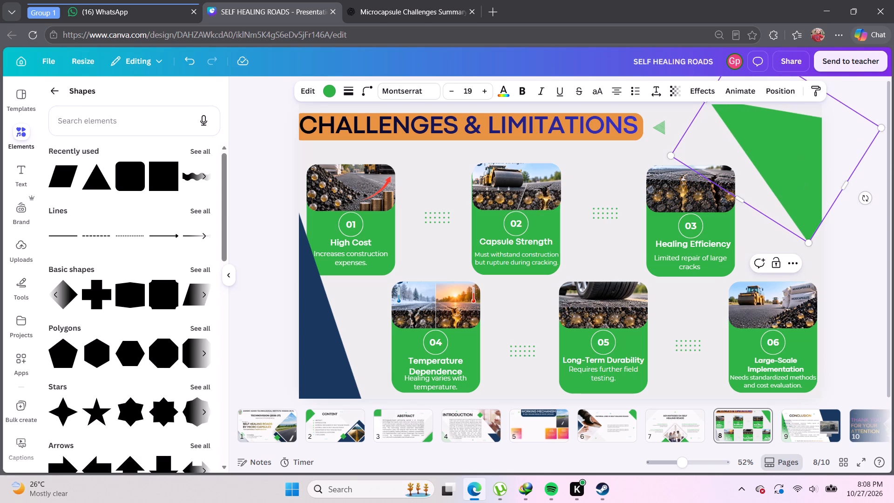
left_click(642, 154)
left_click_drag(738, 145, 755, 147)
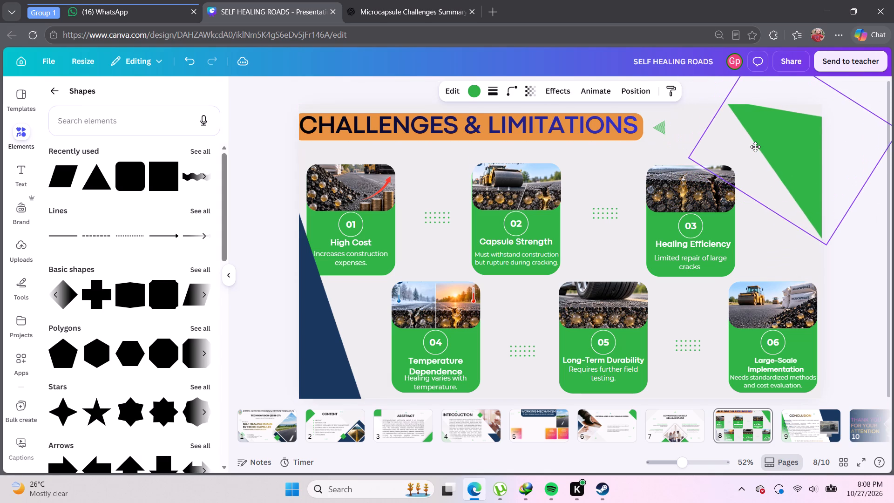
left_click_drag(755, 147, 765, 143)
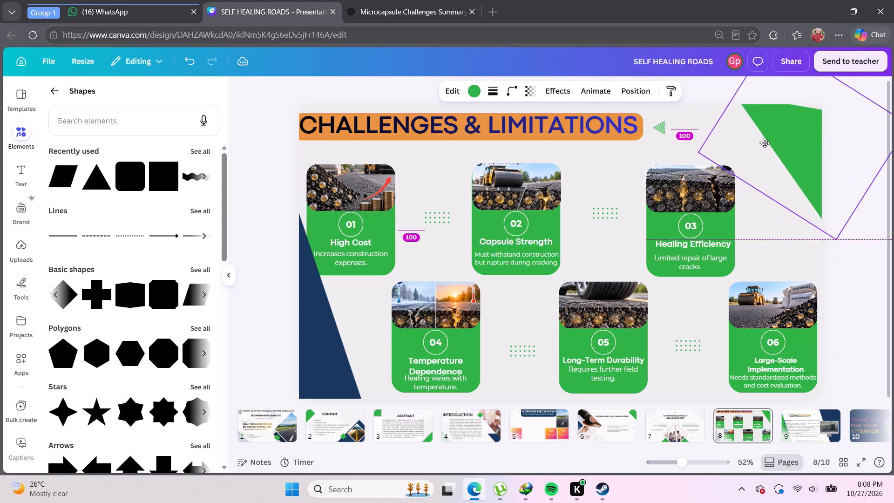
left_click_drag(765, 143, 766, 135)
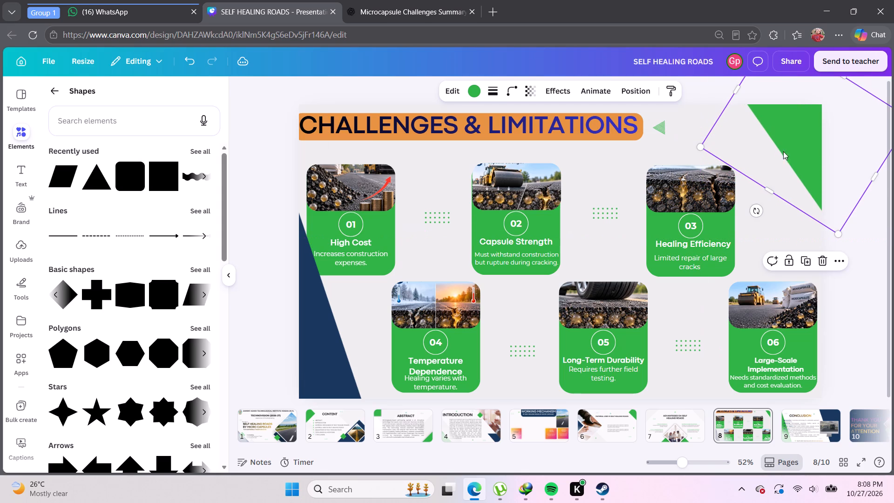
left_click(867, 246)
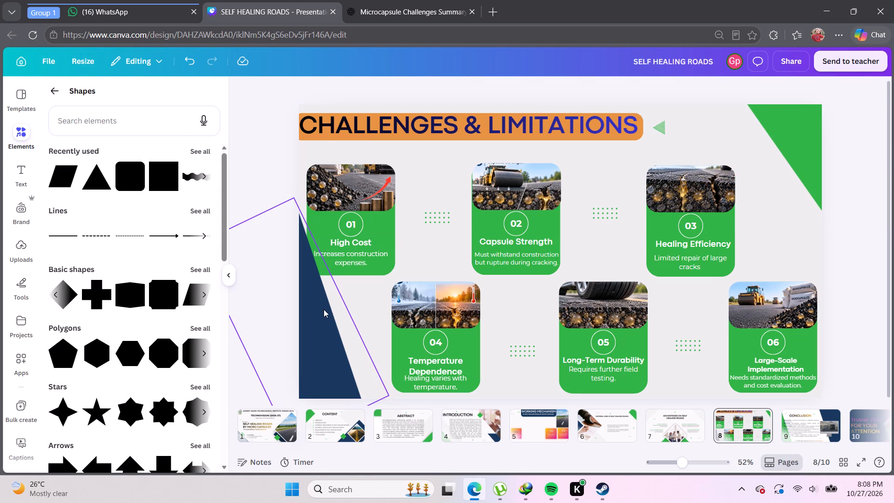
Shift the dark blue shape down and slightly outward at the slide's lower-left corner, clear of the High Cost card.
left_click_drag(324, 310, 318, 343)
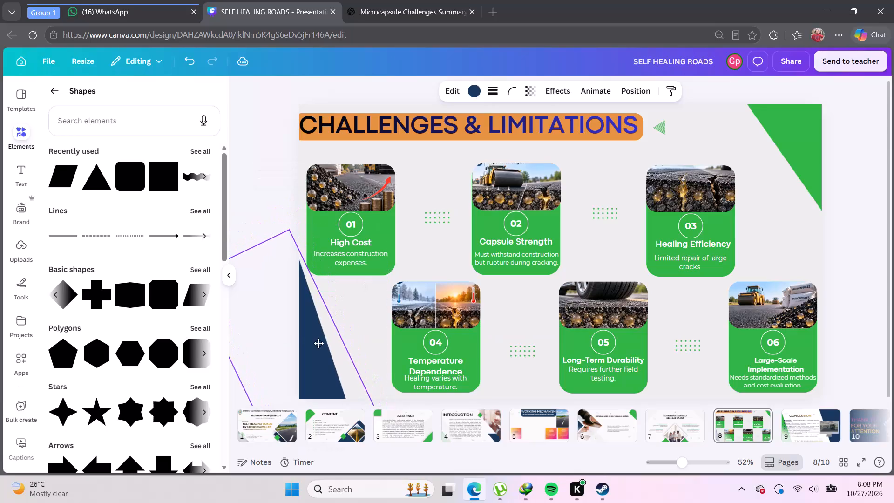
left_click_drag(318, 343, 326, 343)
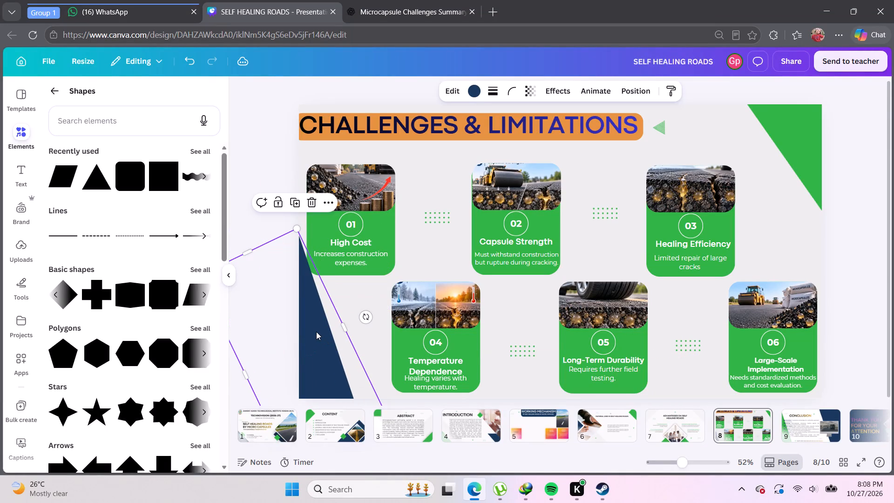
left_click_drag(316, 332, 313, 337)
left_click(258, 165)
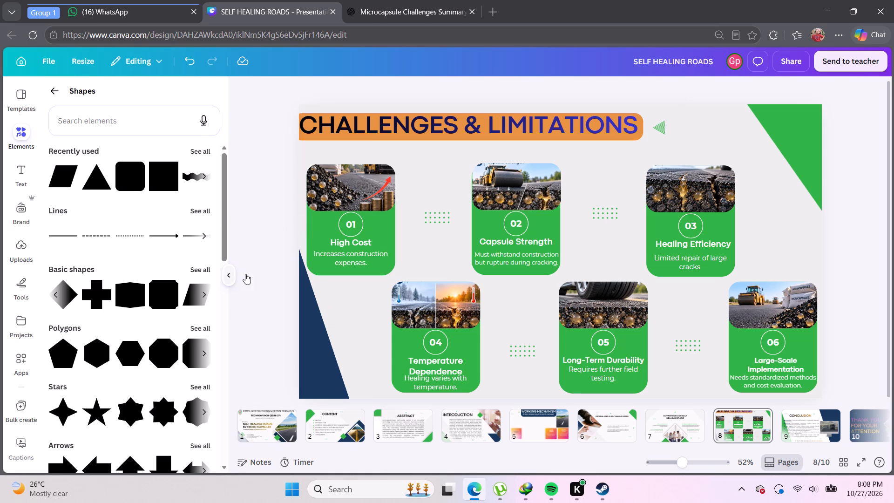
Add another copy of the green dot pattern in the gap beside card 03, above card 06.
left_click(613, 218)
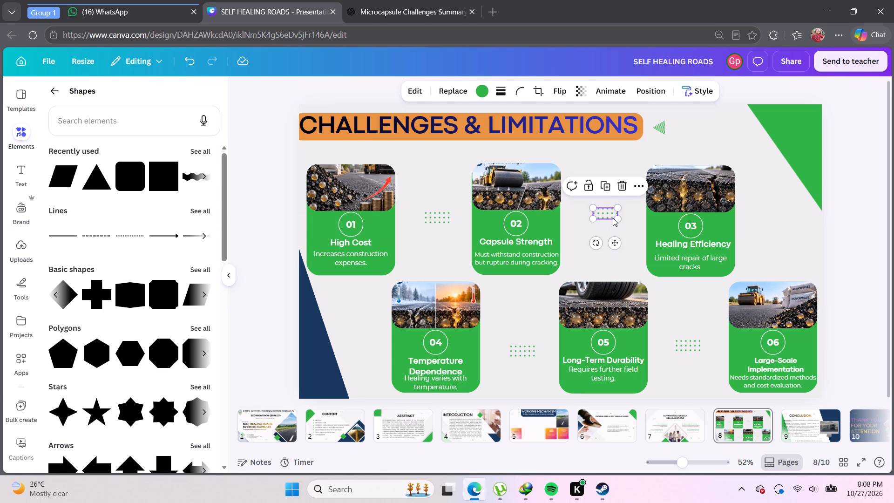
key("ctrl+v")
left_click_drag(613, 218, 785, 237)
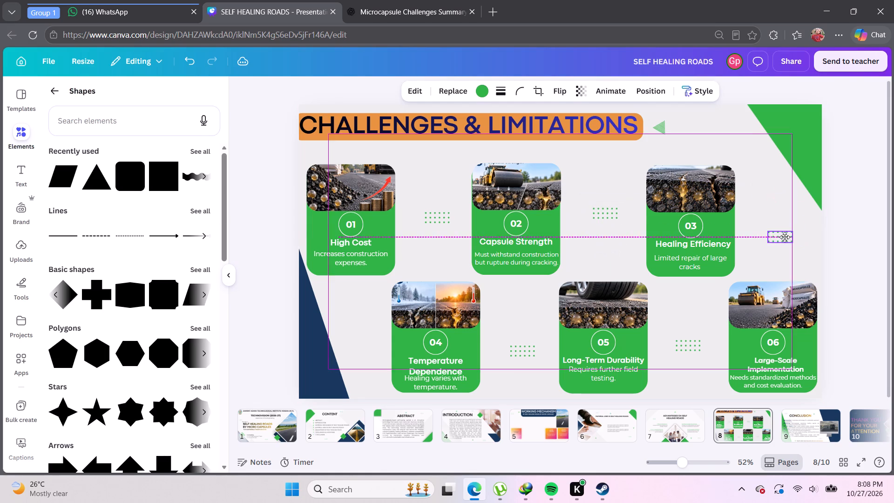
left_click_drag(785, 237, 779, 238)
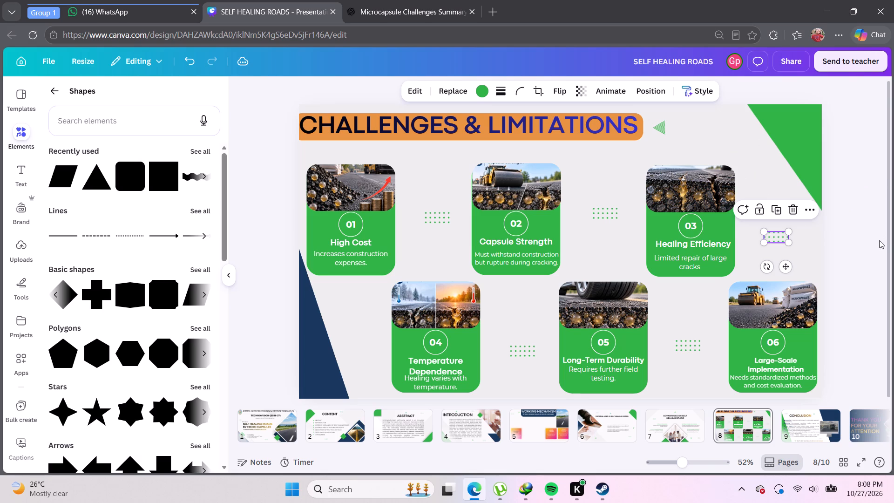
left_click(878, 238)
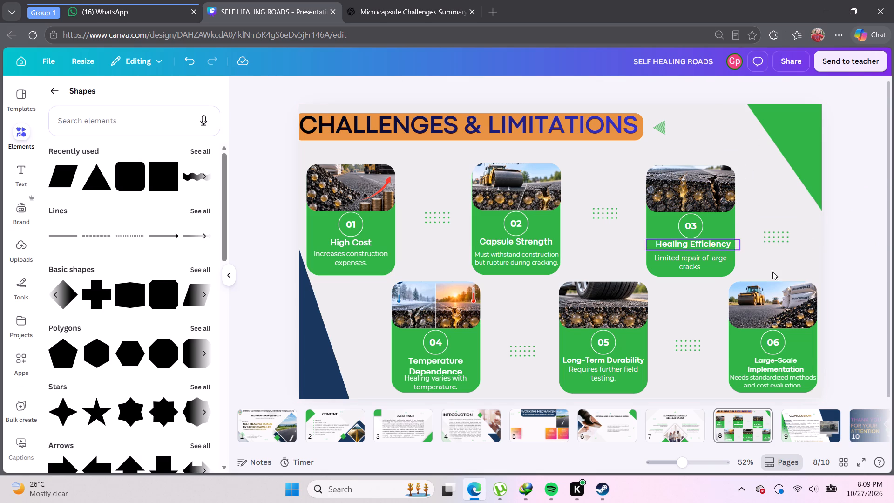
Go to slide 9, the Conclusion slide.
left_click(763, 426)
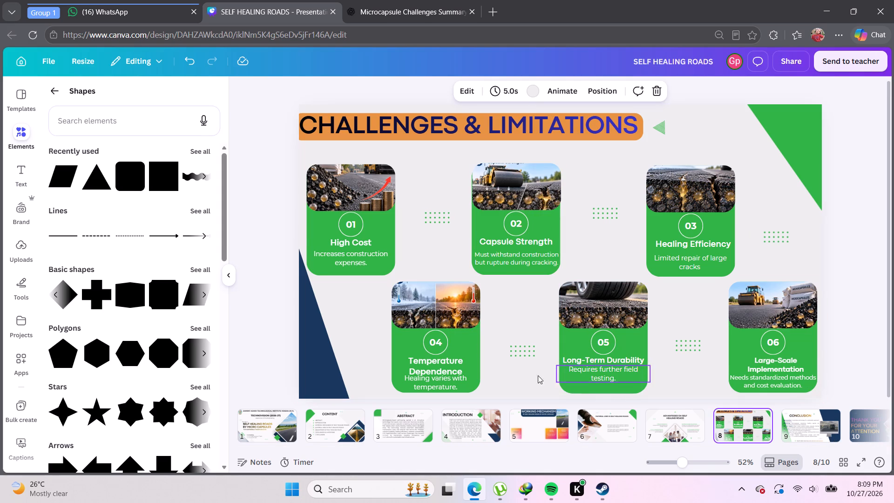
left_click(813, 430)
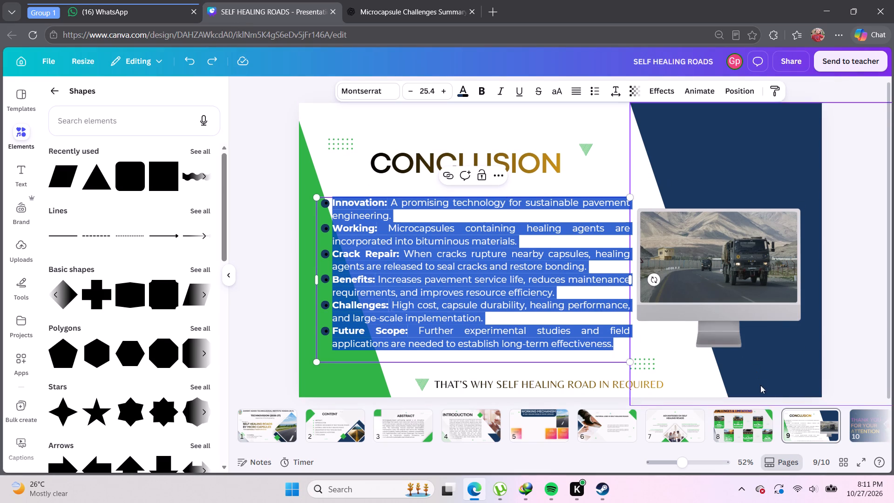
scroll(842, 427, "down", 2)
left_click(796, 432)
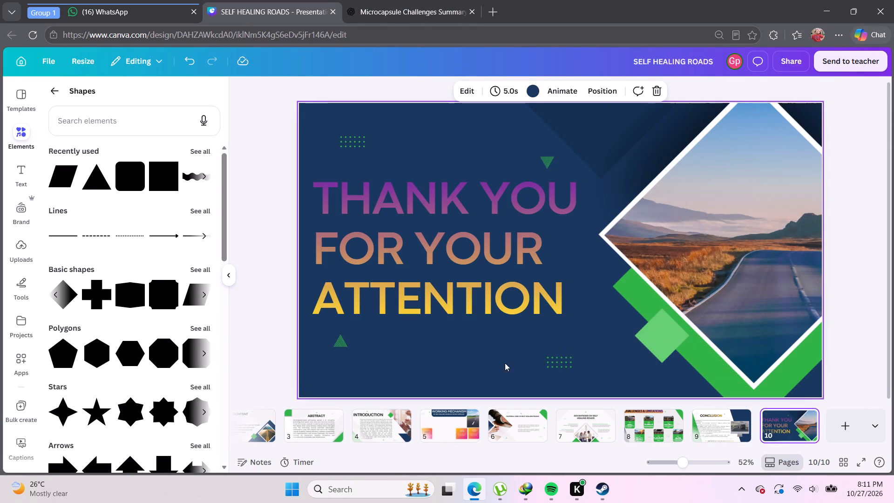
left_click(704, 426)
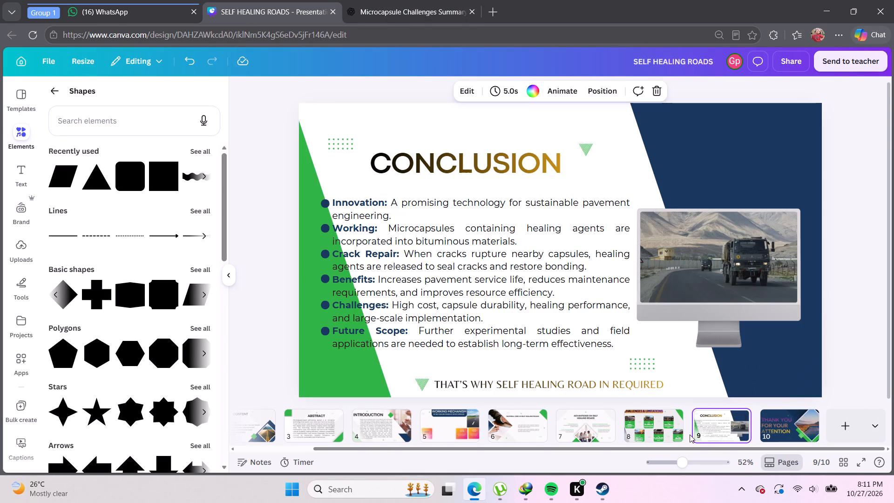
left_click(653, 445)
left_click(647, 431)
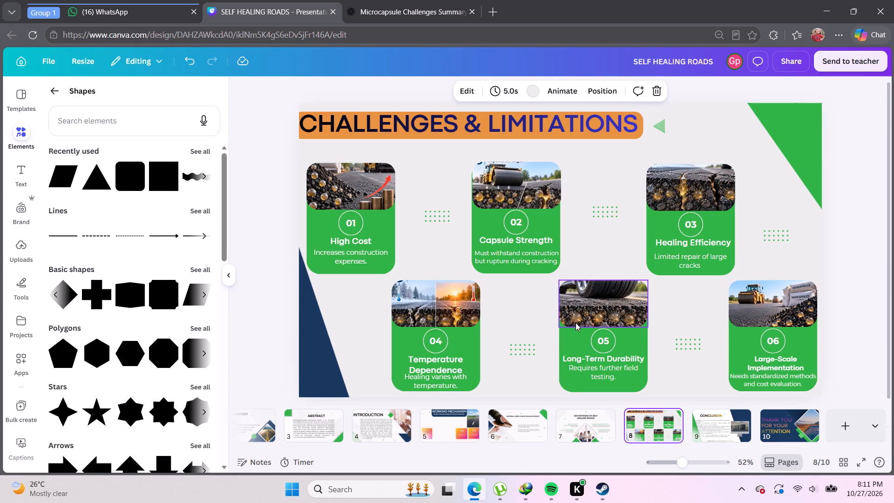
left_click(608, 423)
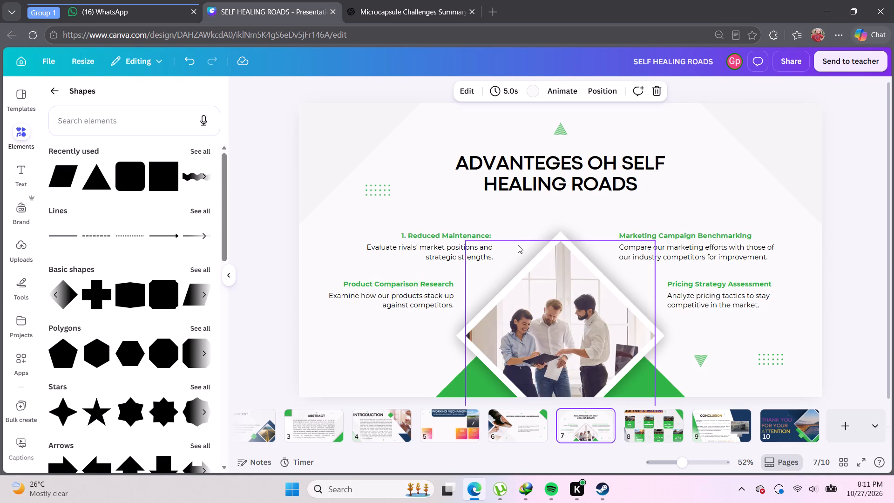
left_click(648, 431)
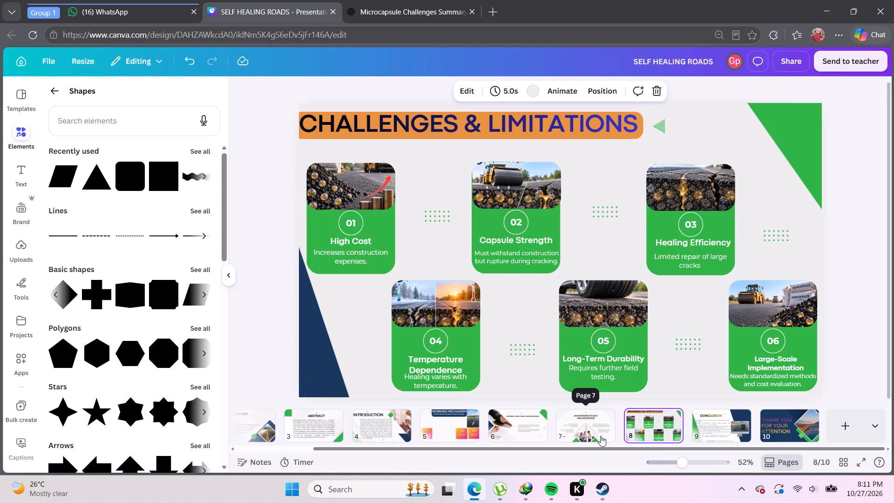
left_click(601, 436)
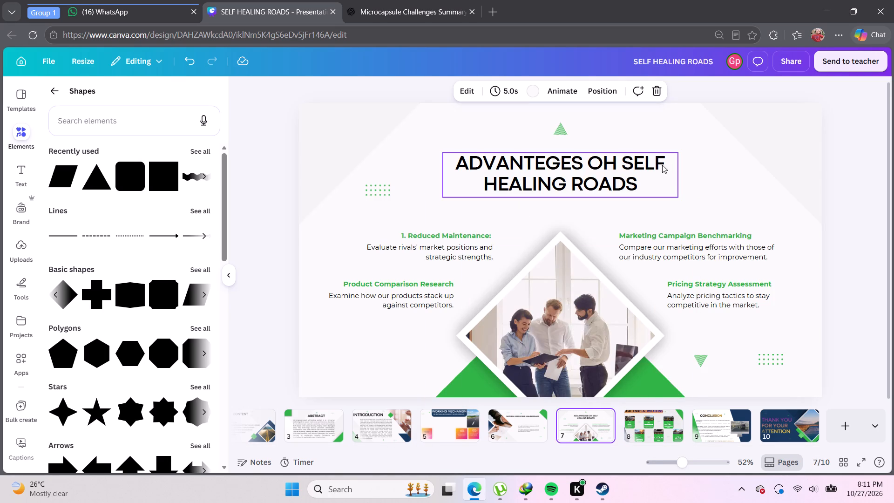
Move the "ADVANTEGES OH SELF HEALING ROADS" title slightly up on slide 7.
left_click_drag(579, 176, 578, 170)
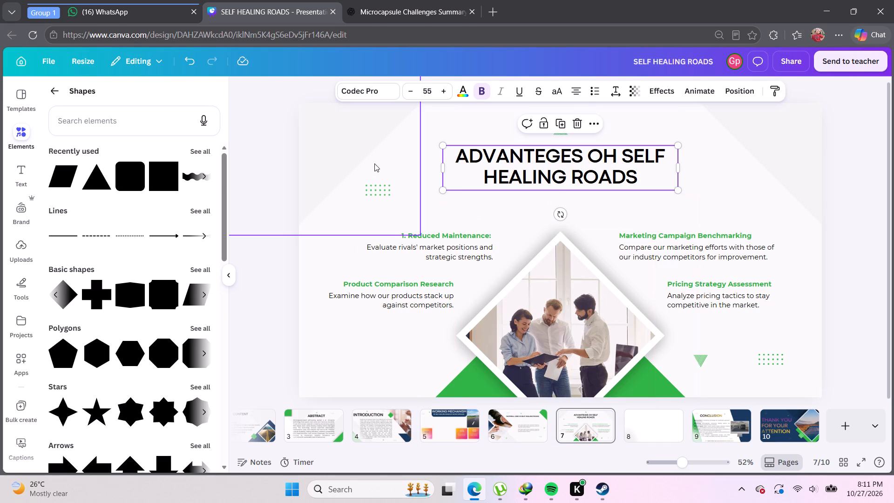
Recolour the pale triangle in slide 7's upper-left corner green #30b445.
left_click(340, 121)
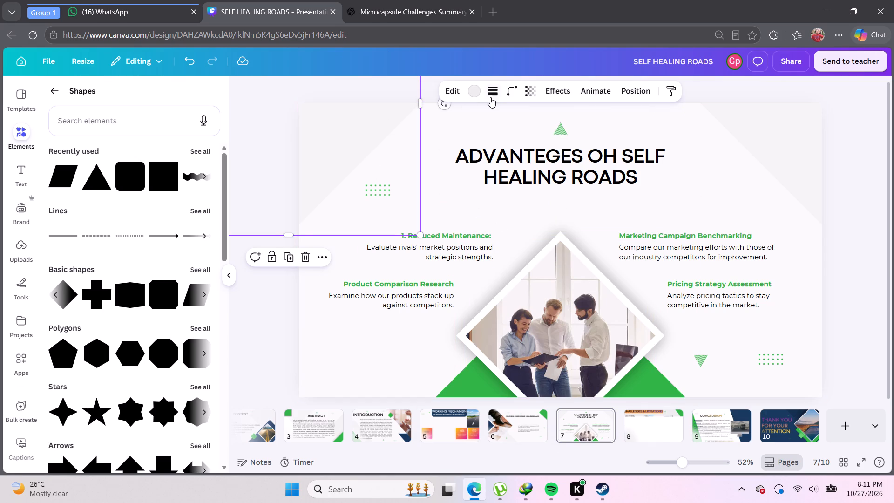
left_click(476, 92)
left_click(156, 164)
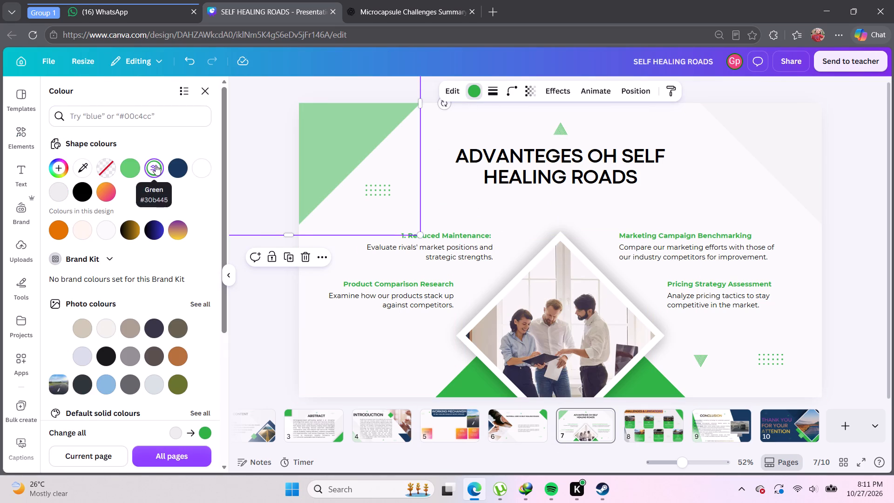
left_click(437, 185)
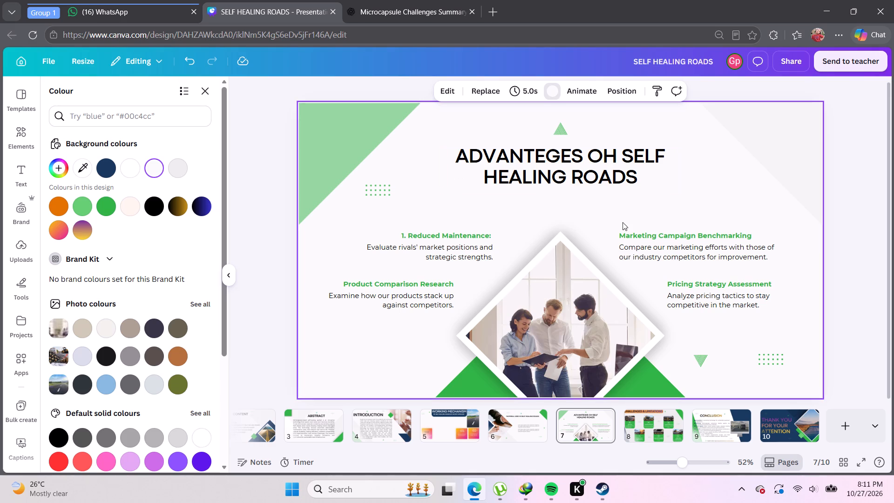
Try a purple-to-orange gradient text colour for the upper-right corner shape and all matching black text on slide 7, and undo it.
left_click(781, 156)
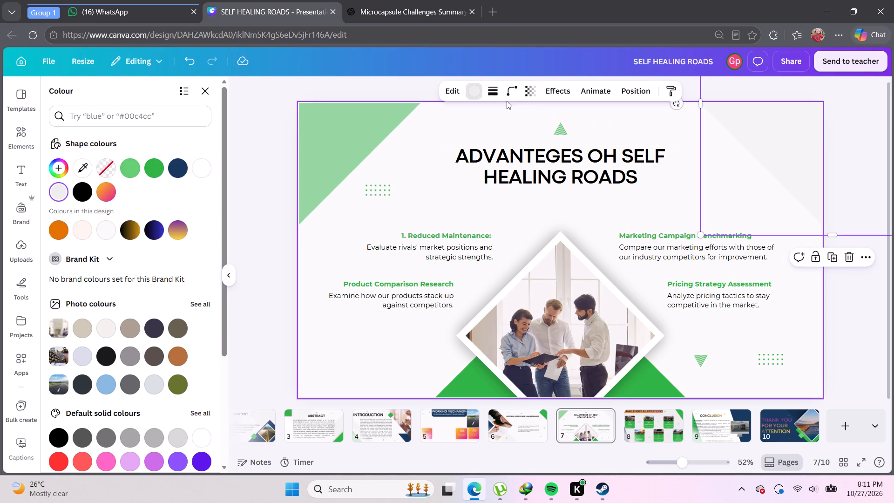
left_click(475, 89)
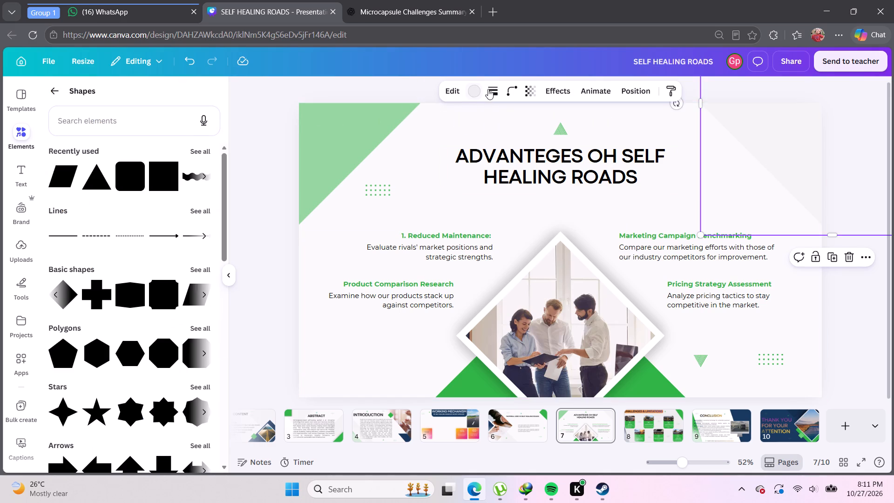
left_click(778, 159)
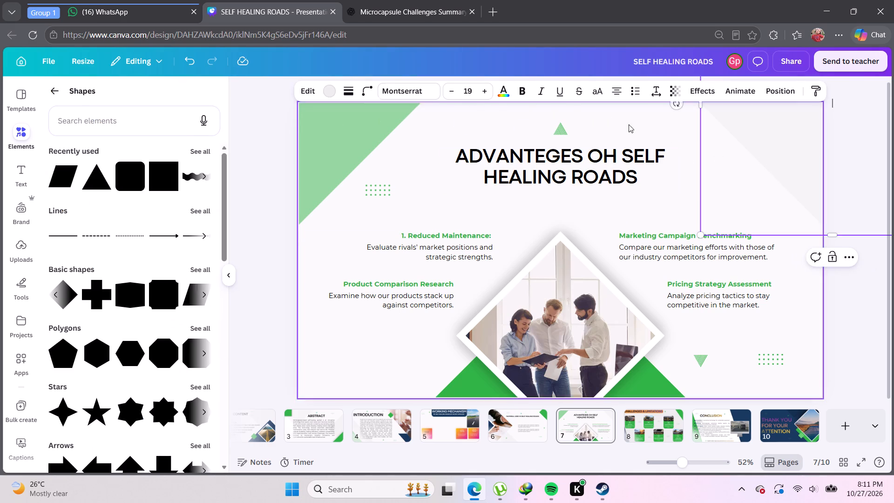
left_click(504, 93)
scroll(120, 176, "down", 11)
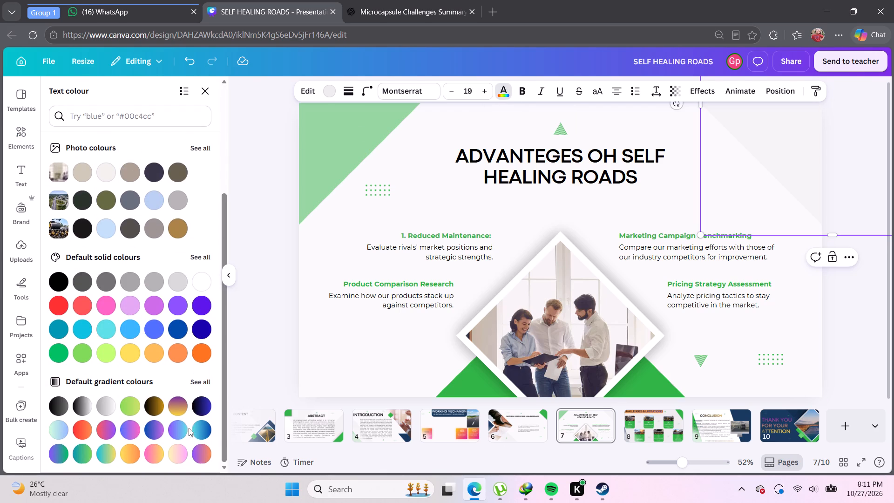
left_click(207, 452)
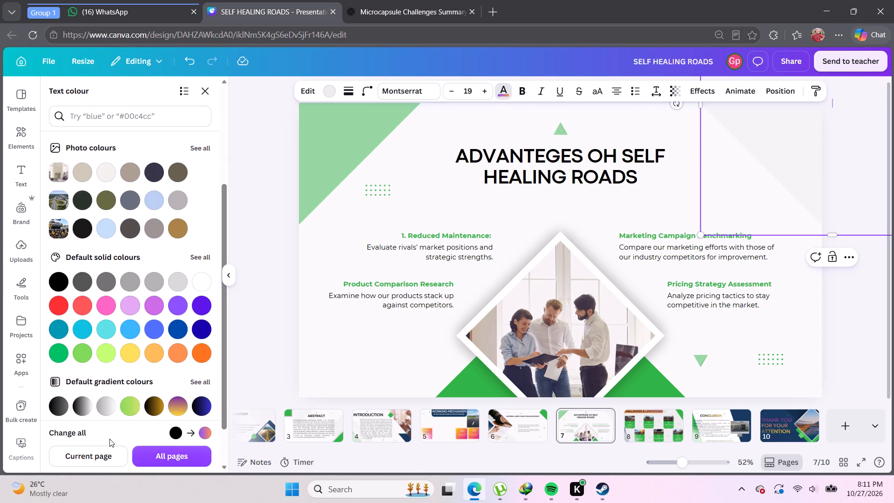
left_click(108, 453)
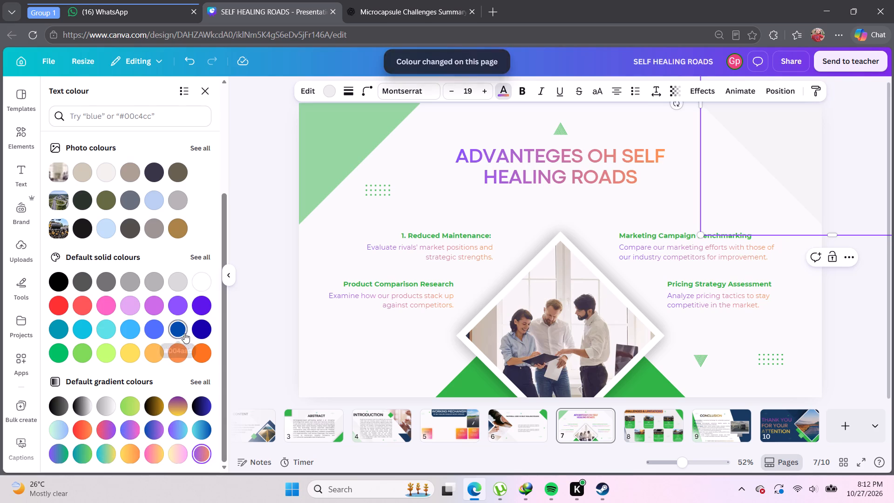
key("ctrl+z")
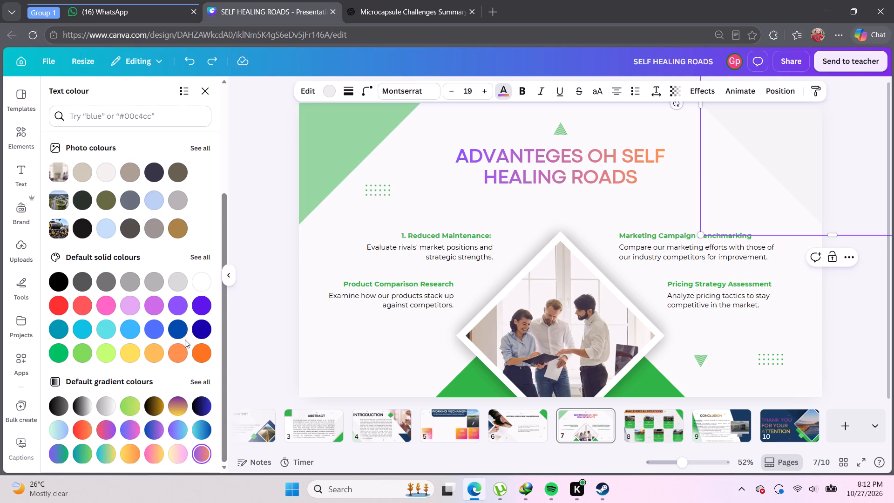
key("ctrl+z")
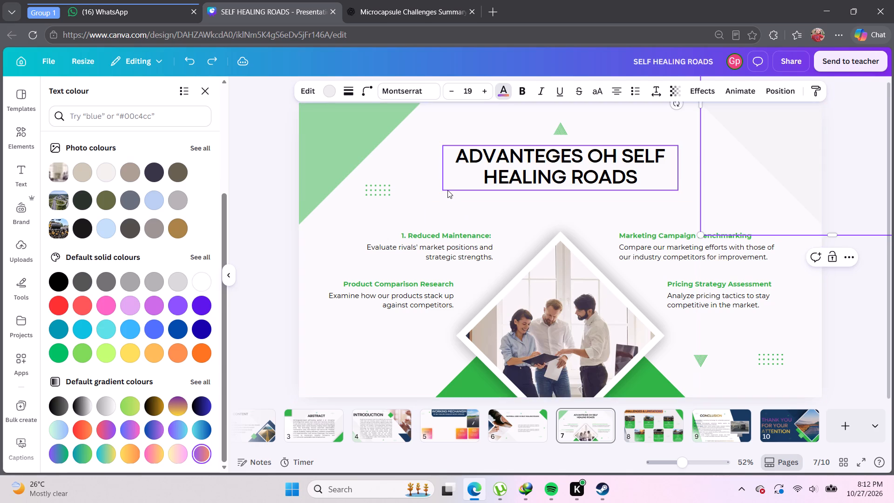
Move the pale triangle in slide 7's upper-right corner slightly to the left.
left_click(426, 180)
left_click(773, 169)
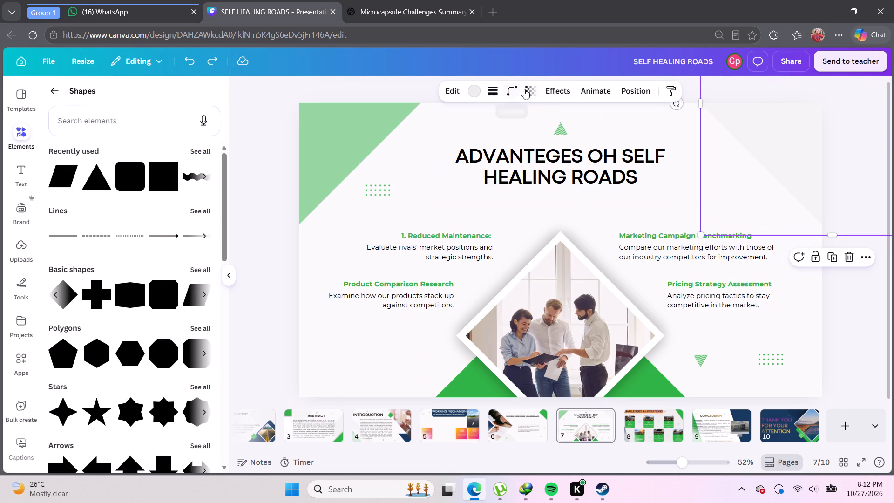
left_click_drag(786, 150, 781, 149)
left_click(781, 149)
left_click(781, 149)
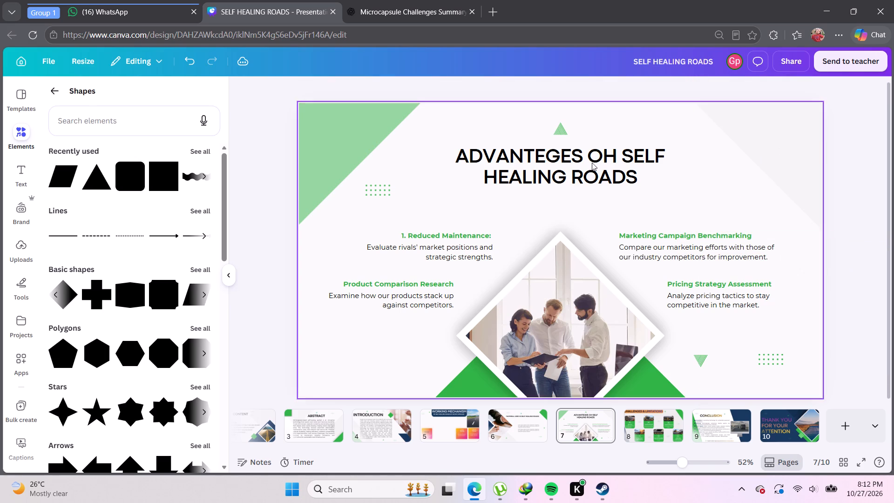
Compare gradient fills for slide 7's upper-right corner triangle and apply the purple-to-green gradient #8c52ff, #00bf63.
left_click(620, 131)
left_click(765, 143)
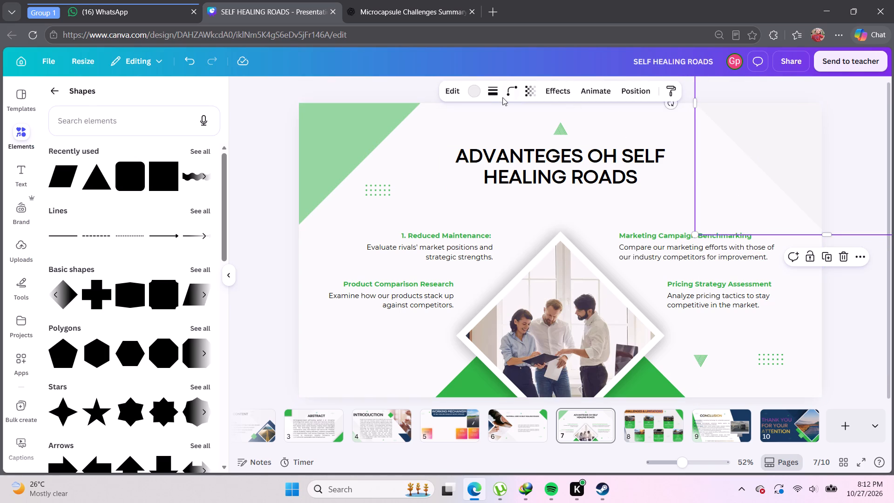
left_click(474, 91)
scroll(133, 193, "down", 7)
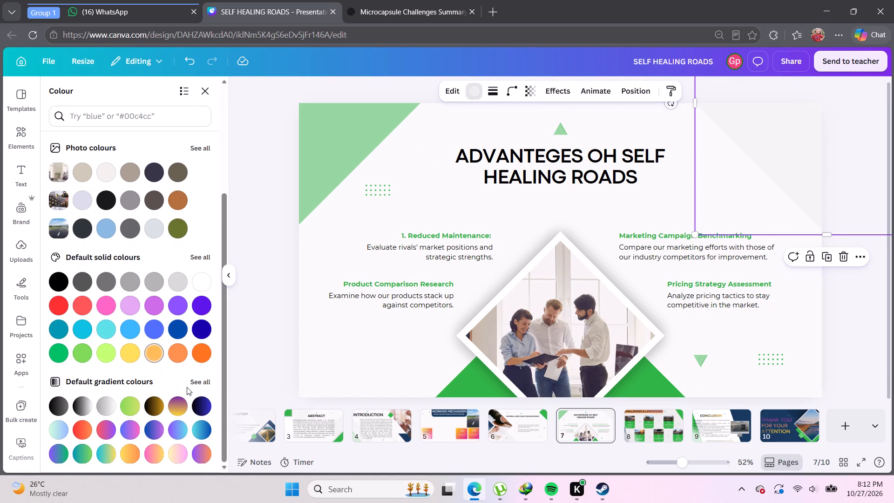
left_click(203, 459)
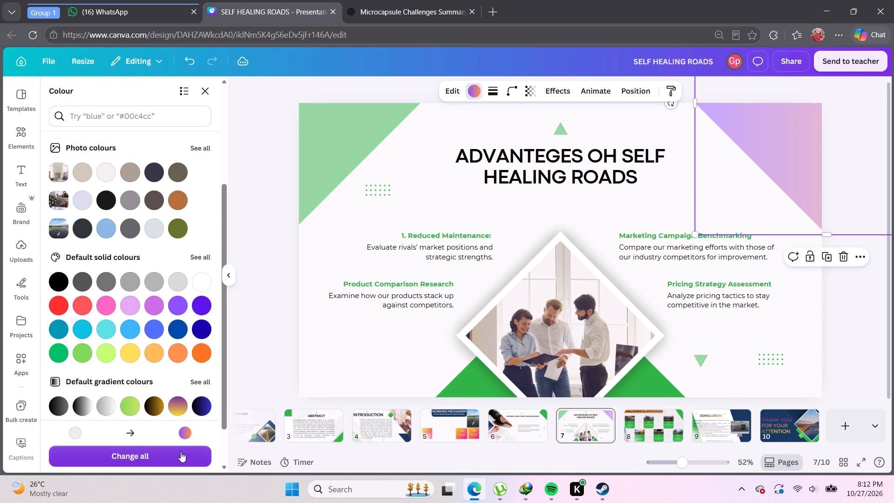
scroll(158, 361, "down", 7)
left_click(183, 381)
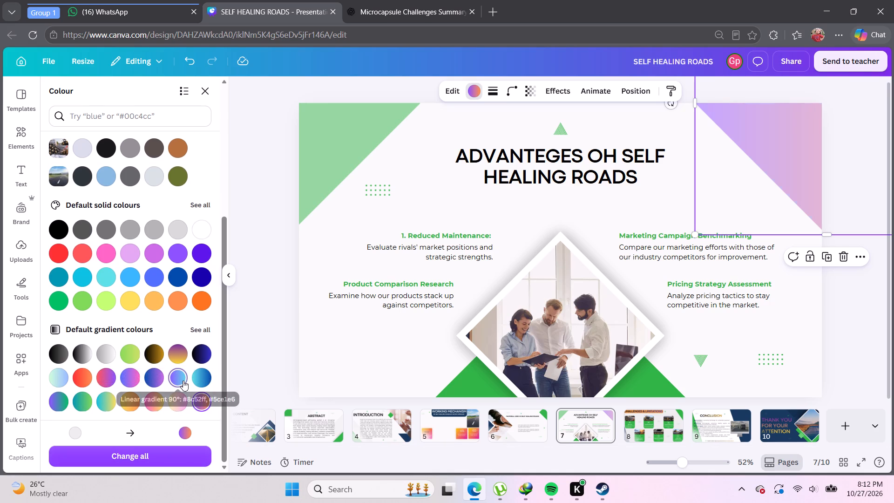
left_click(203, 378)
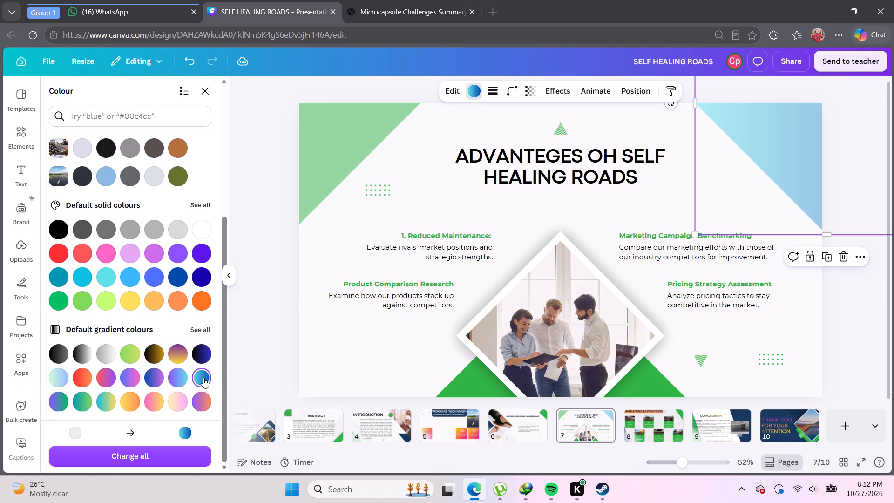
left_click(107, 380)
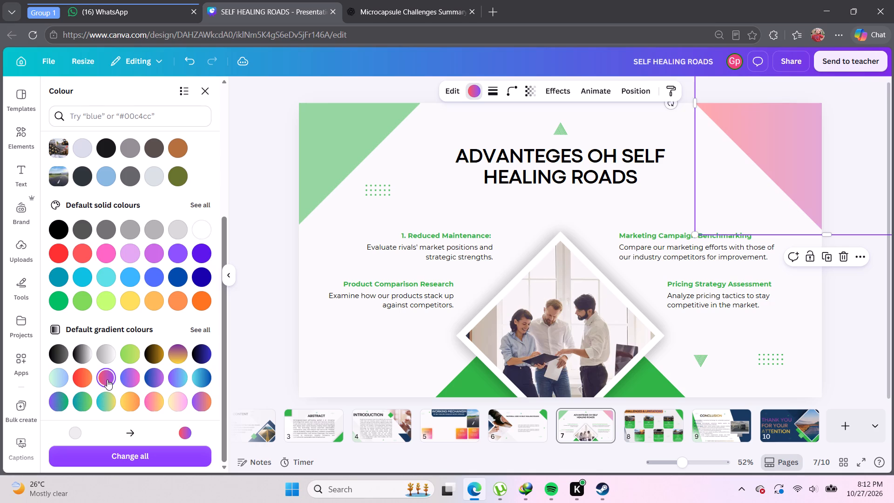
left_click(78, 399)
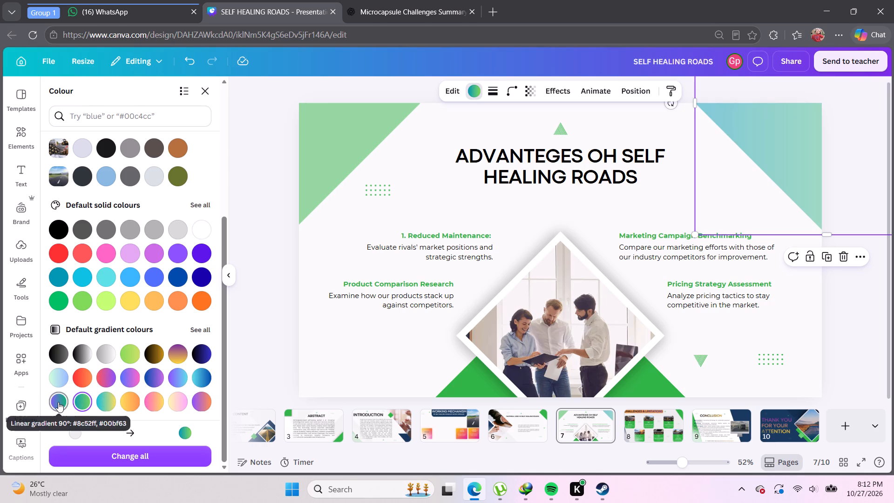
left_click(58, 402)
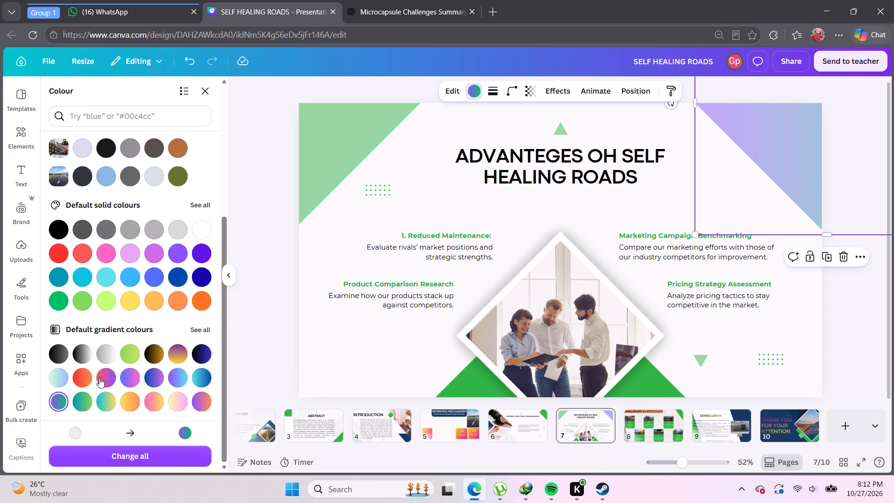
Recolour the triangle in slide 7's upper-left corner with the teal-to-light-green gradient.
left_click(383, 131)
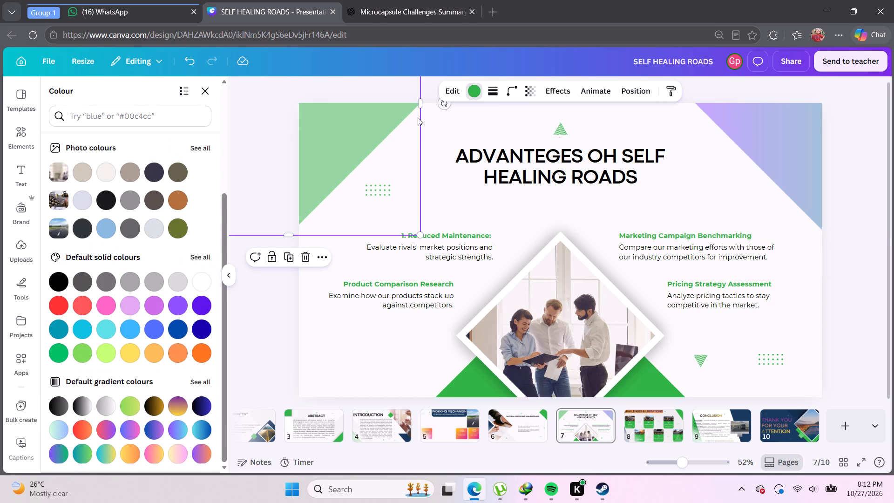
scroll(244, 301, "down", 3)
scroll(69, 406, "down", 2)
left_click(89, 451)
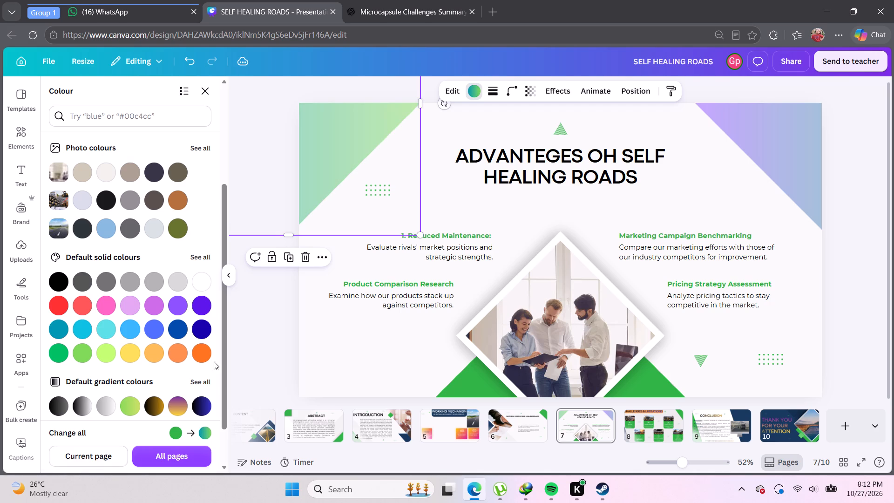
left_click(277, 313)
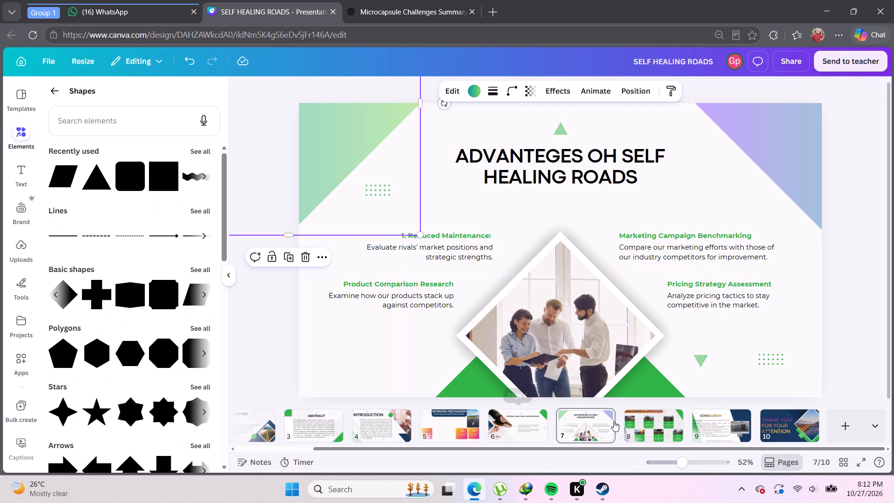
Check neighbouring slides 8 and 6 and return to slide 7.
left_click(647, 424)
left_click(588, 435)
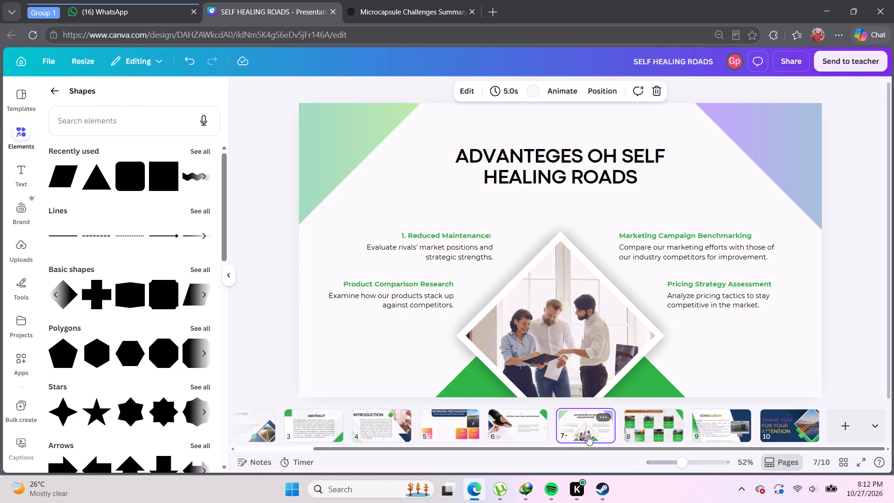
left_click(532, 436)
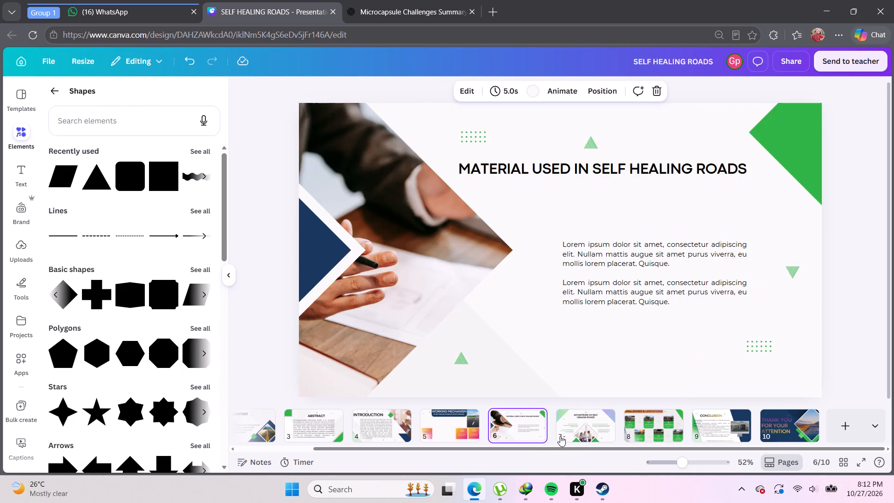
left_click(560, 436)
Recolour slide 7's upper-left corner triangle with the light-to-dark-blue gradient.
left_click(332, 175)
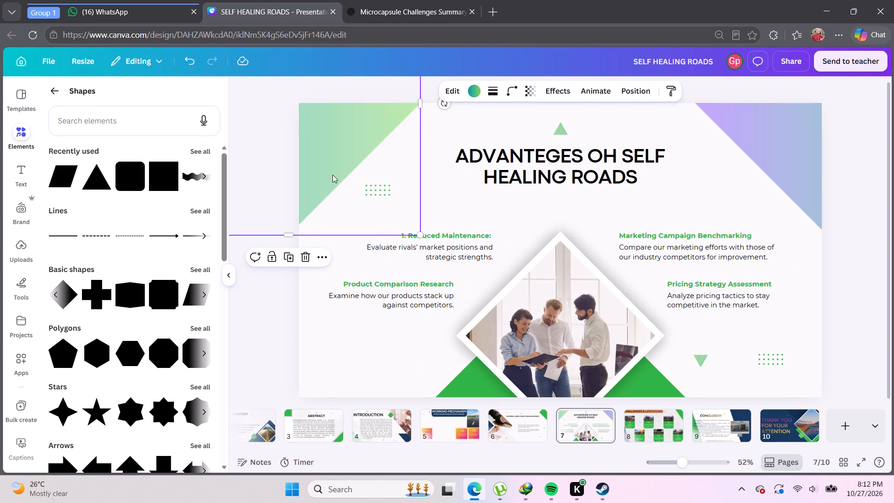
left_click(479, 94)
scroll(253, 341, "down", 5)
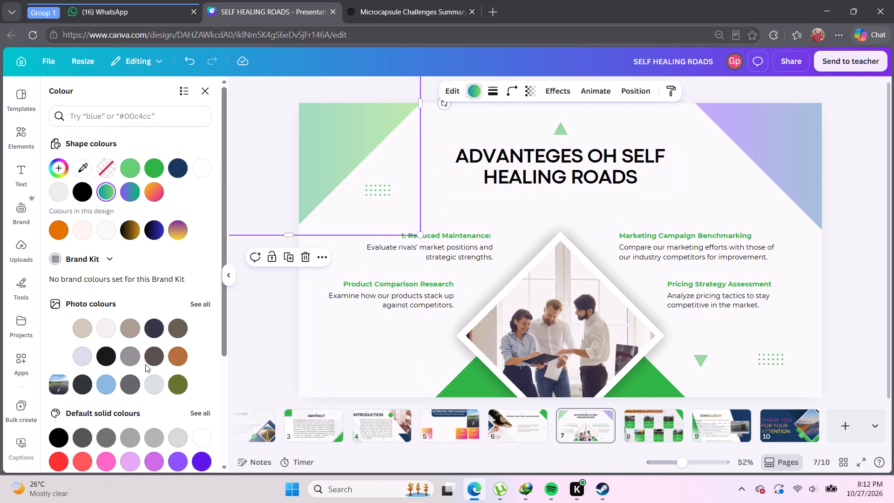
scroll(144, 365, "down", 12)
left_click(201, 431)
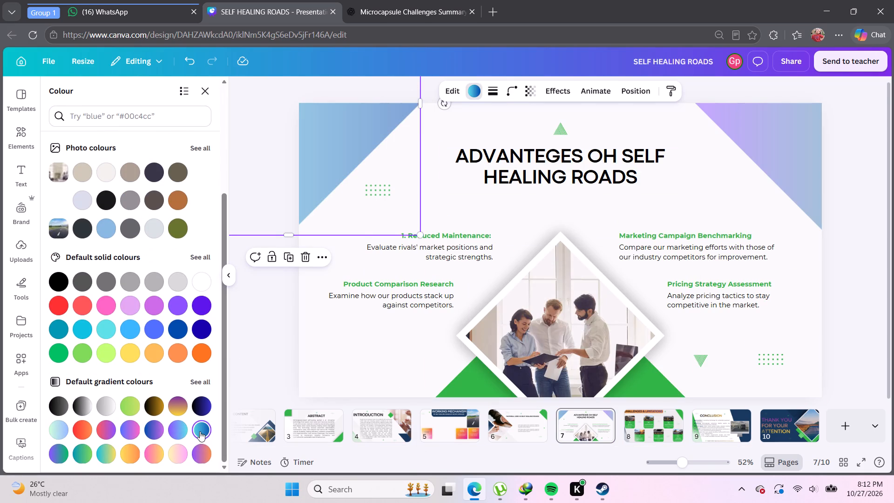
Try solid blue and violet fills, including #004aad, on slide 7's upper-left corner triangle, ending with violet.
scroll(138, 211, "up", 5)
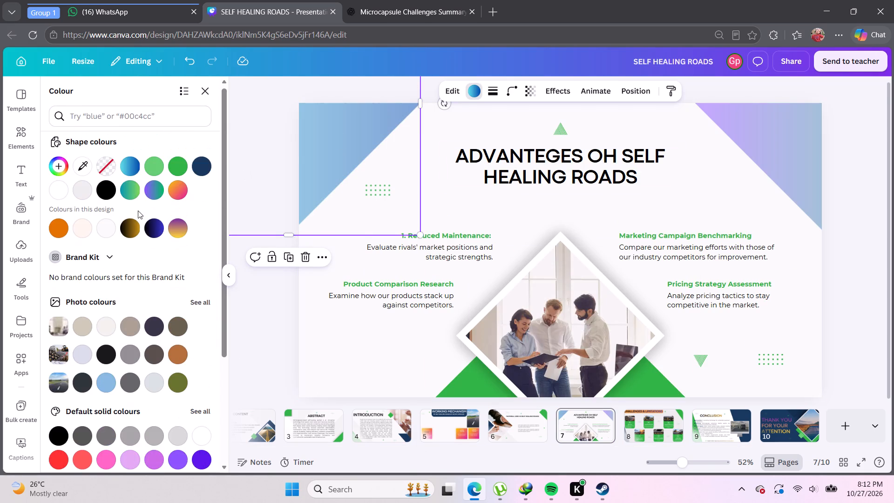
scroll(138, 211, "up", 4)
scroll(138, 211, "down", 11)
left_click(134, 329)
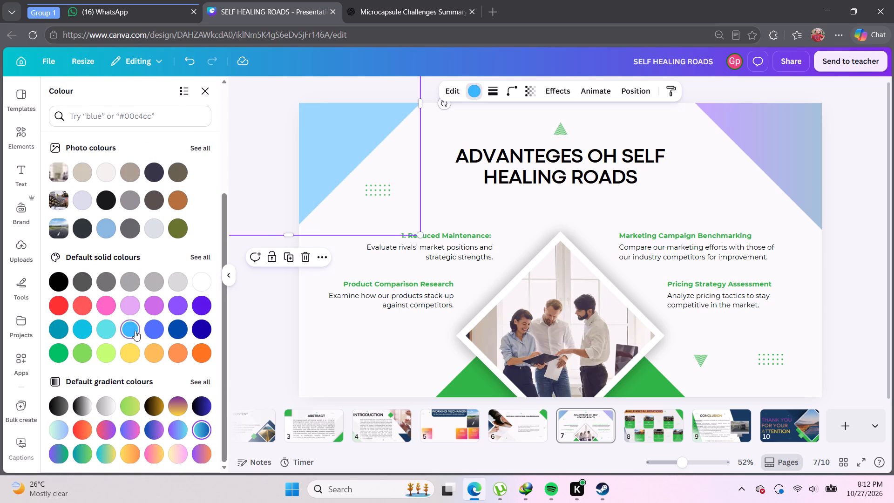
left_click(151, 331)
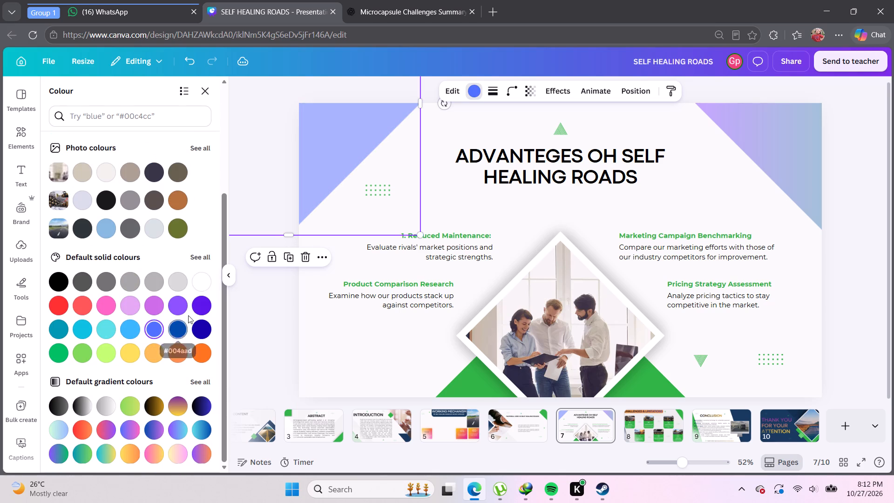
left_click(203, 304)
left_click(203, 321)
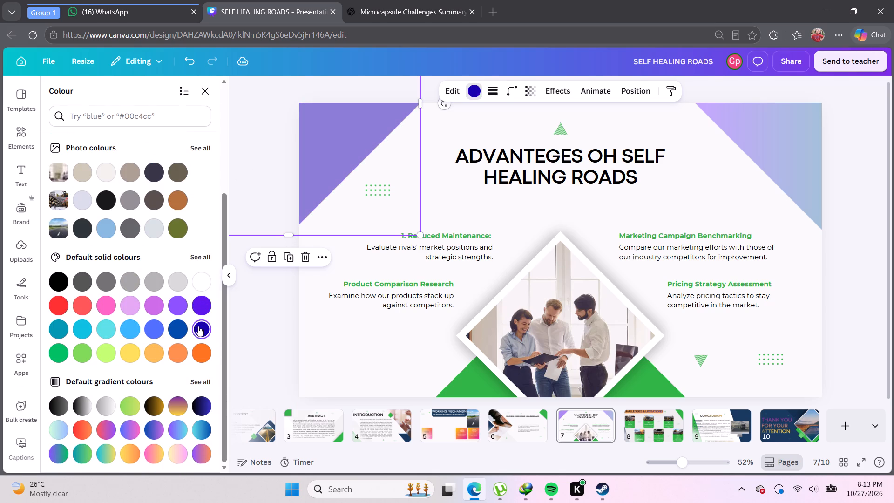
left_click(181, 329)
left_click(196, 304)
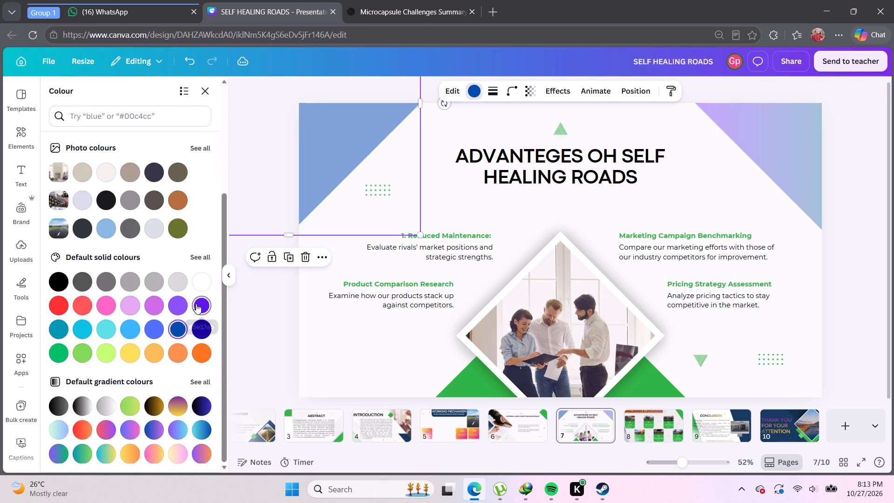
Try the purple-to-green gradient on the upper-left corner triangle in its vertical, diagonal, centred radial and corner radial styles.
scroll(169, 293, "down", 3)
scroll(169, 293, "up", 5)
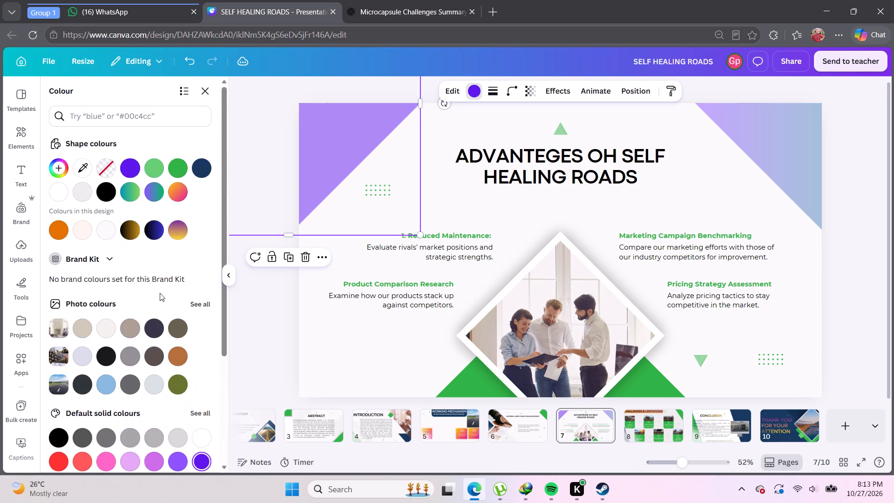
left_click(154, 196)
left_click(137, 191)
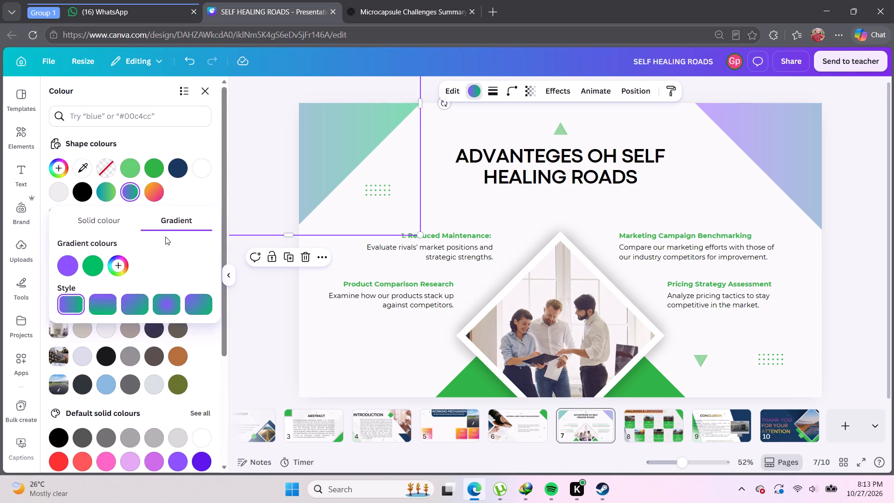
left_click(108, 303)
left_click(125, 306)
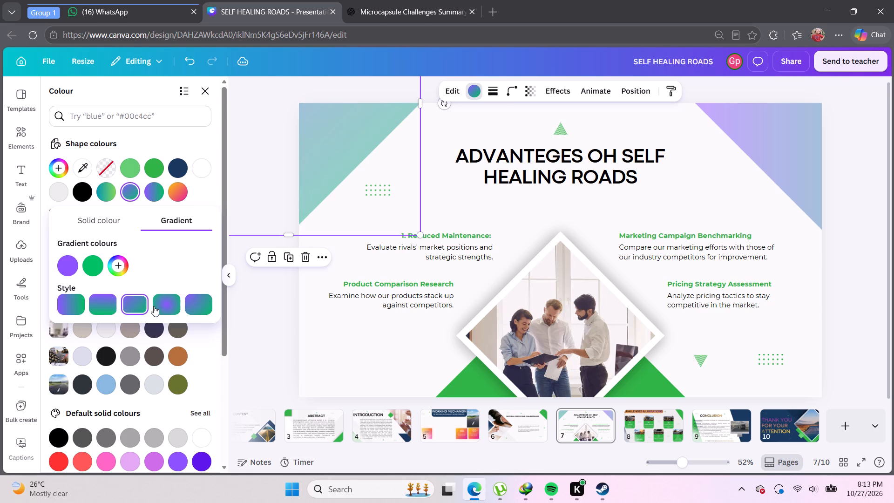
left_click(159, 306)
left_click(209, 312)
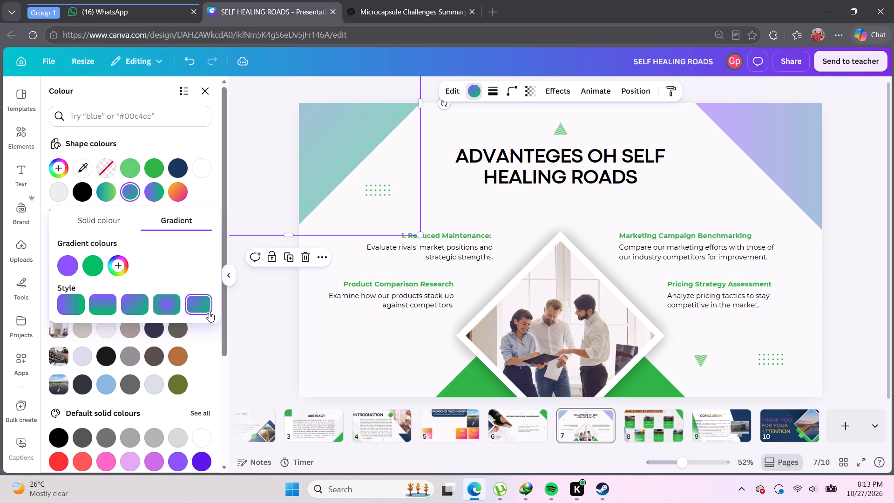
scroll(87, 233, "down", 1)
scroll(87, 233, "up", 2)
Switch the upper-left corner triangle to a solid colour and adjust its hue to red #FF5252.
left_click(98, 223)
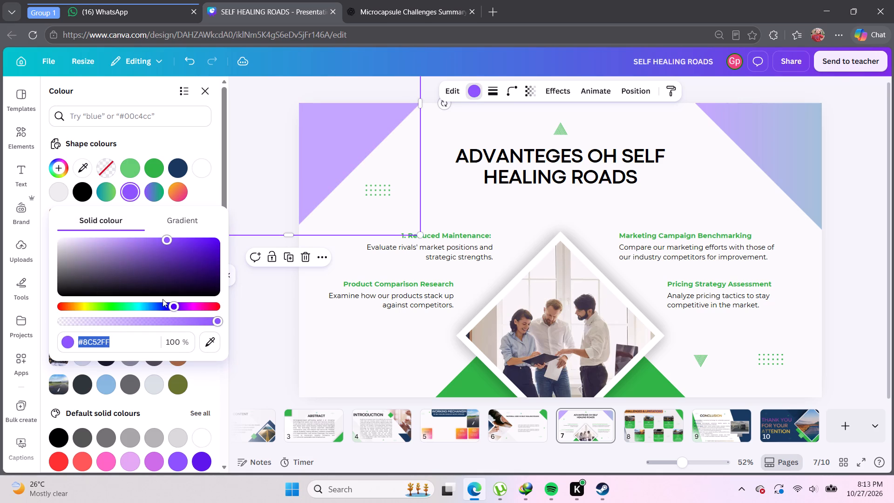
left_click_drag(174, 306, 120, 305)
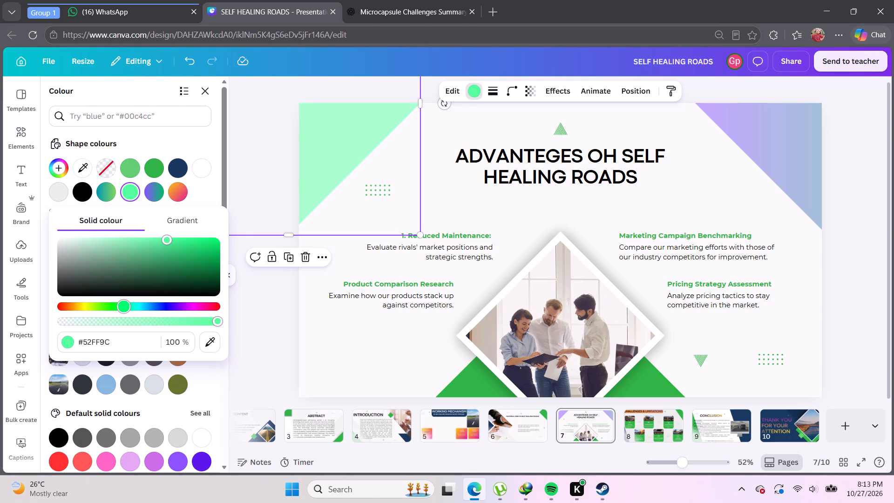
left_click_drag(120, 305, 54, 299)
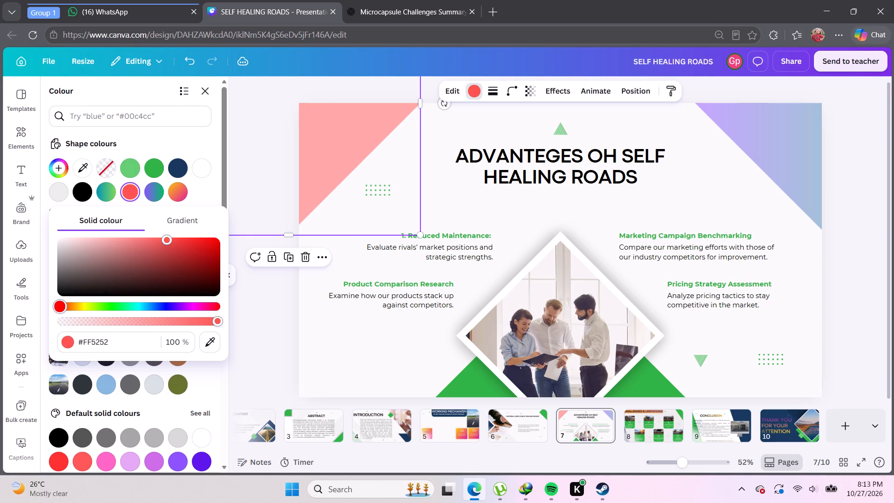
left_click_drag(54, 299, 63, 300)
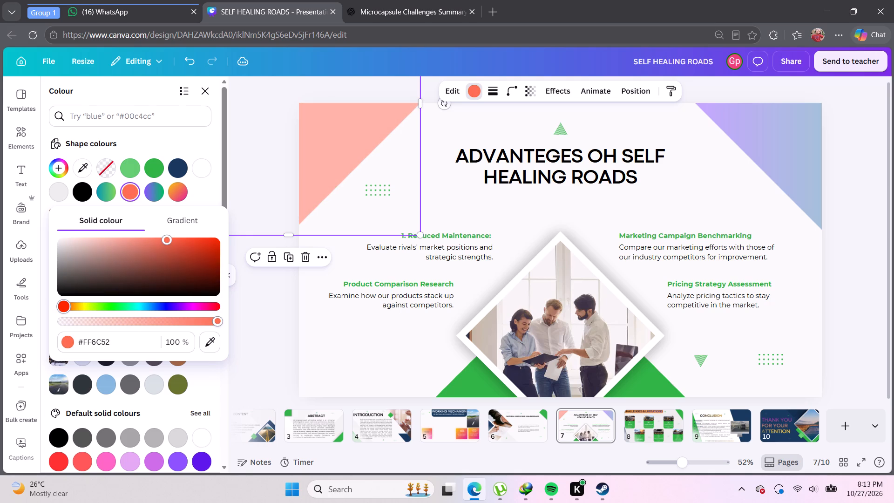
left_click_drag(63, 300, 57, 300)
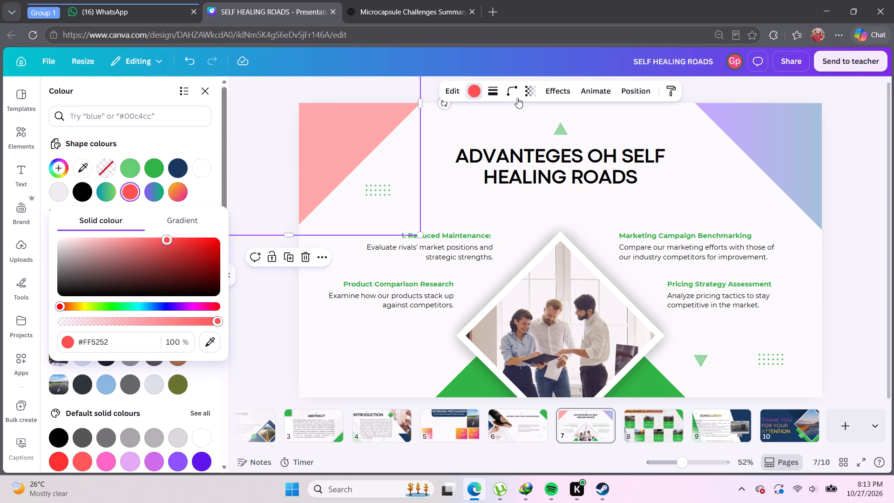
Apply the VHS effect to slide 7's upper-left corner triangle.
left_click(549, 90)
scroll(151, 237, "down", 4)
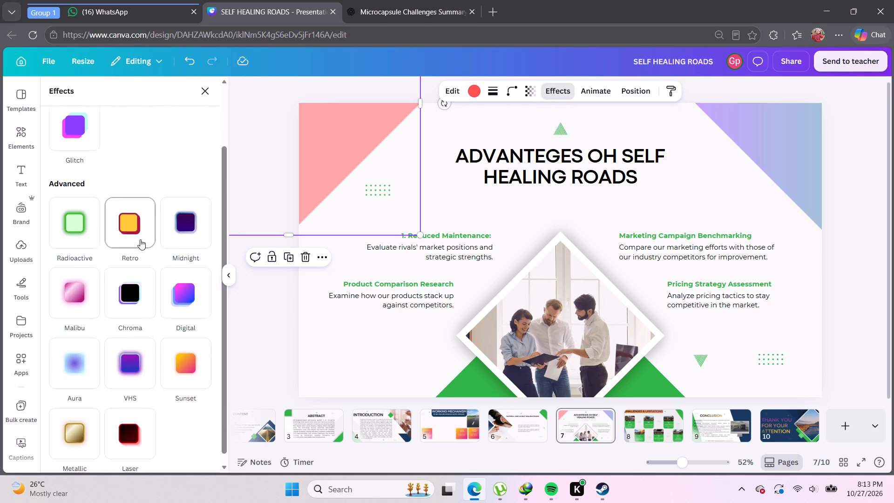
scroll(140, 239, "down", 3)
scroll(140, 239, "up", 11)
scroll(140, 239, "down", 6)
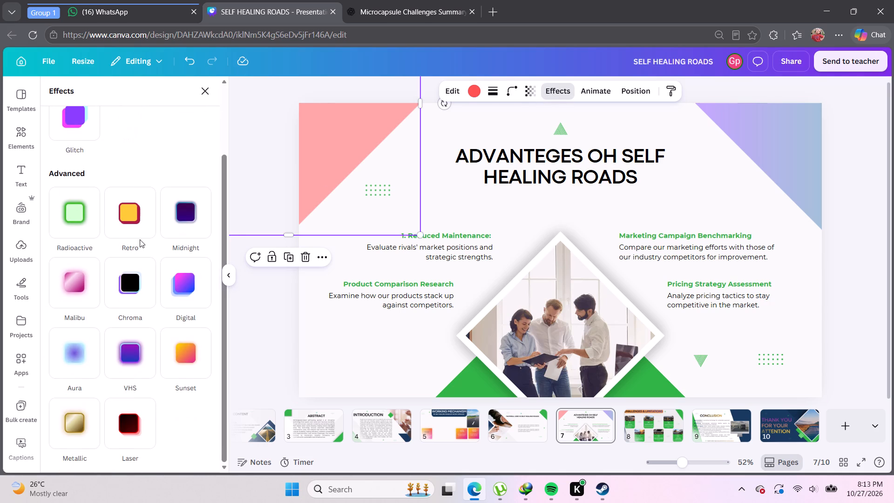
scroll(140, 239, "down", 6)
scroll(140, 239, "up", 6)
scroll(140, 239, "down", 9)
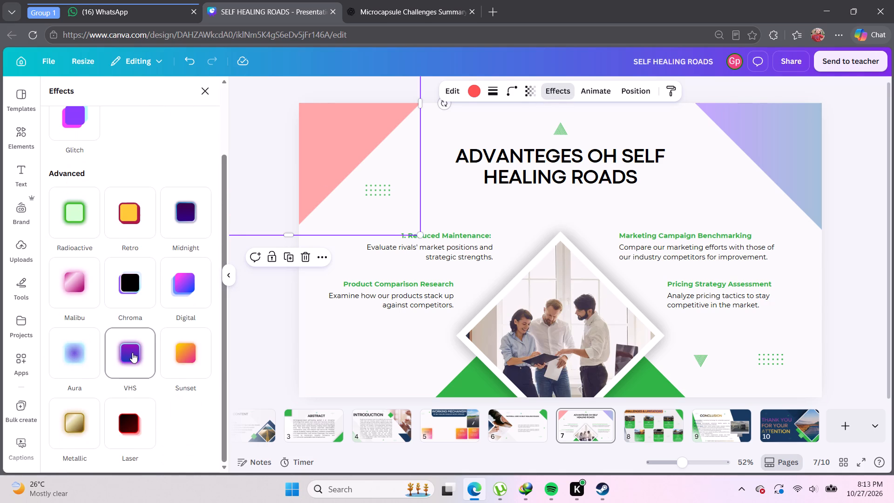
left_click(132, 353)
left_click(252, 184)
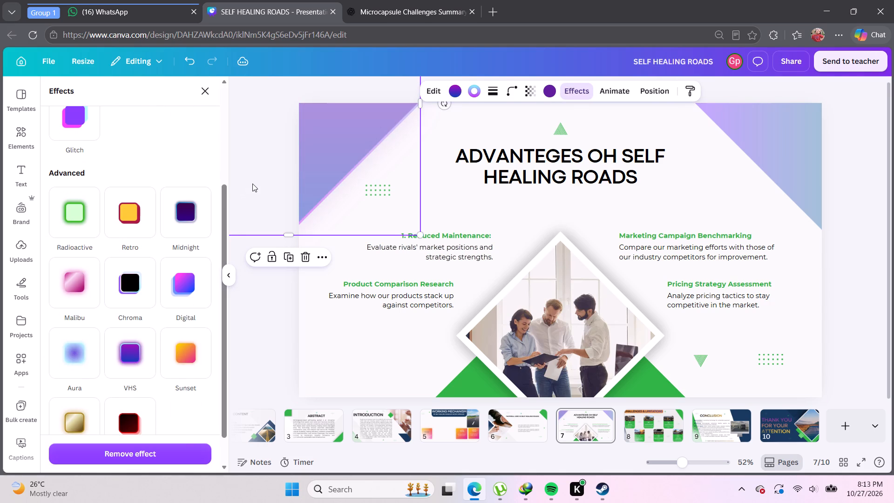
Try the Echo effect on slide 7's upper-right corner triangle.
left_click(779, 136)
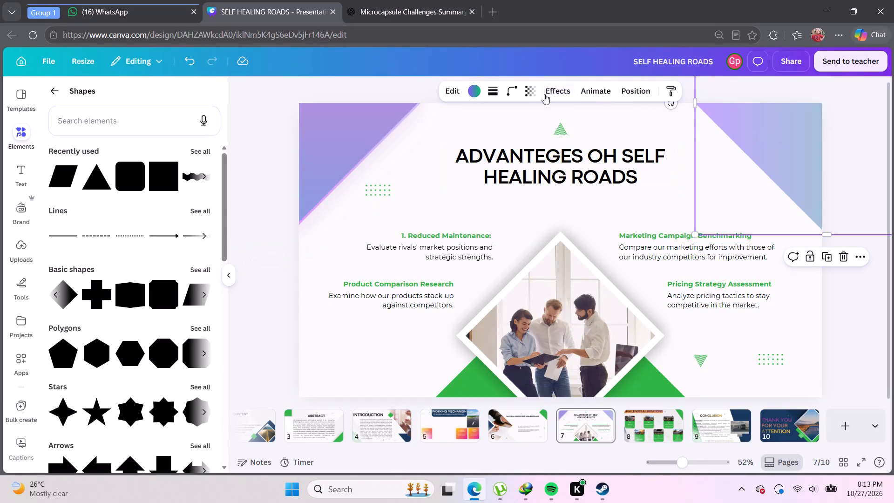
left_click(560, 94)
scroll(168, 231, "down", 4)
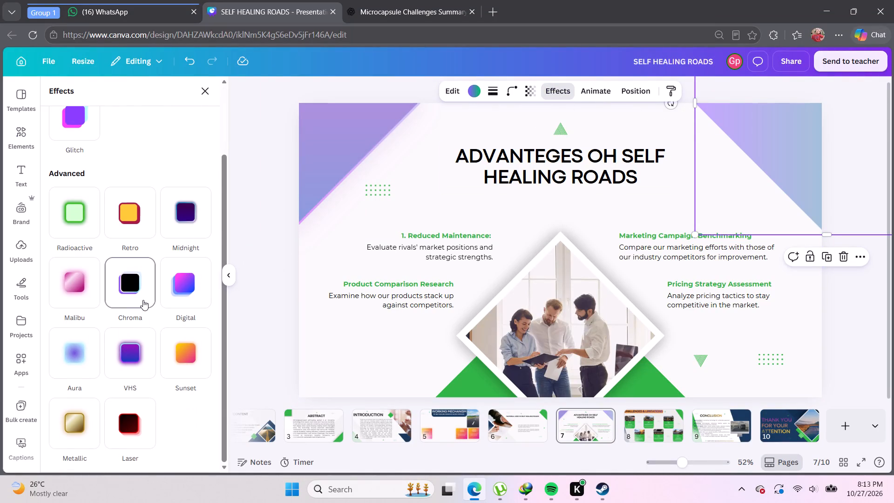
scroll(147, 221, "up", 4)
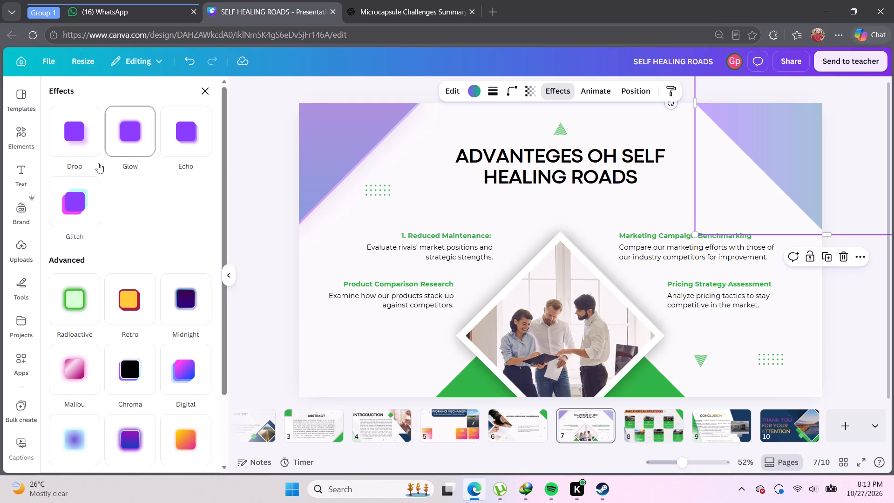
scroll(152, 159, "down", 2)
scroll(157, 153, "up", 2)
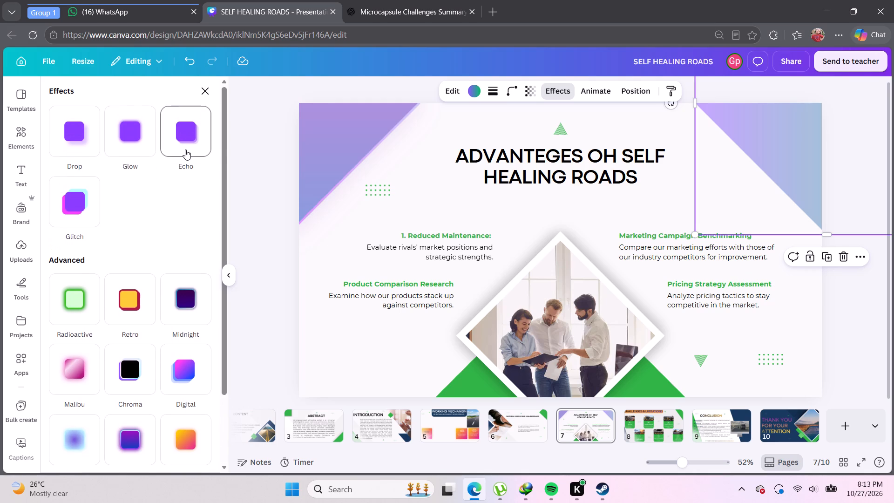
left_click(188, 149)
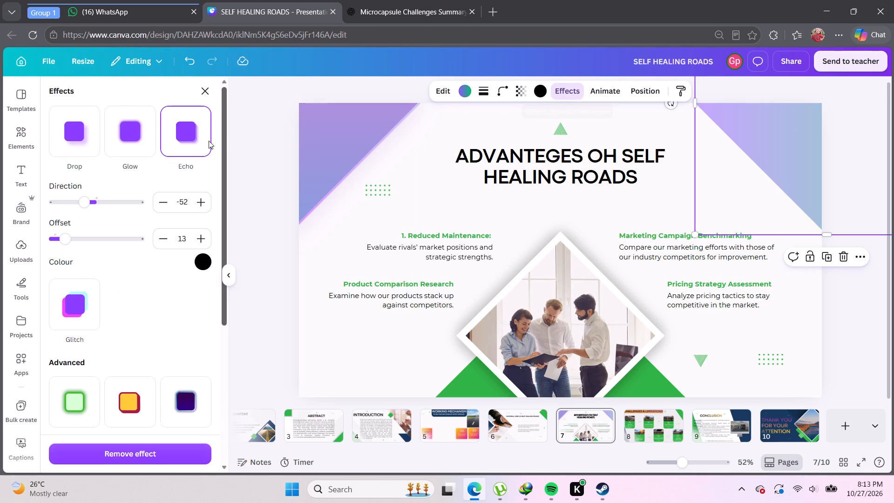
Apply the VHS effect to slide 7's upper-right corner triangle.
scroll(144, 173, "down", 5)
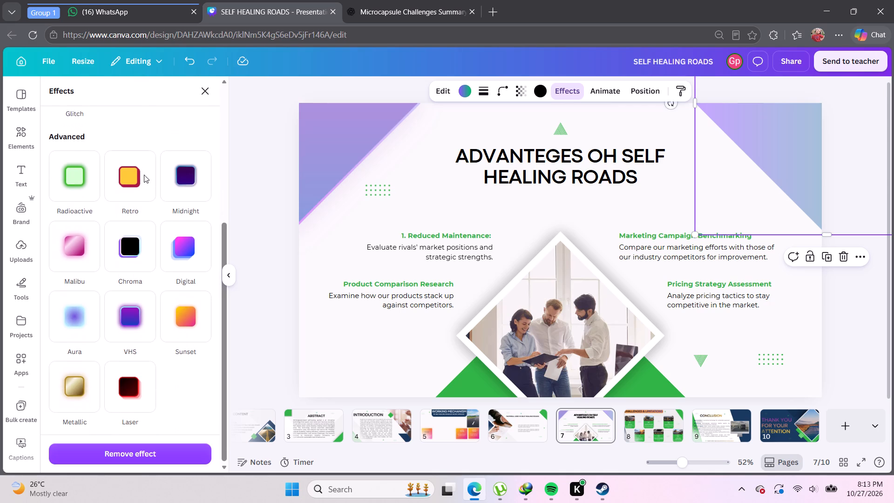
scroll(129, 250, "down", 1)
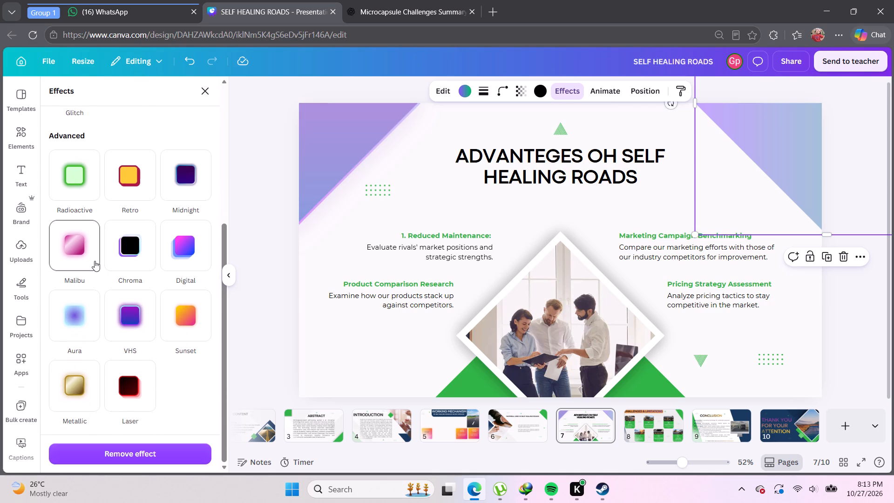
scroll(152, 266, "down", 2)
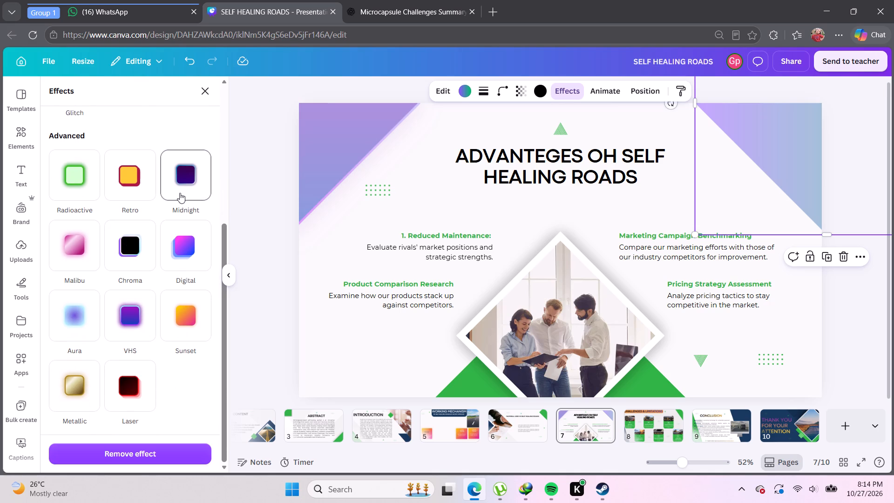
scroll(116, 306, "down", 2)
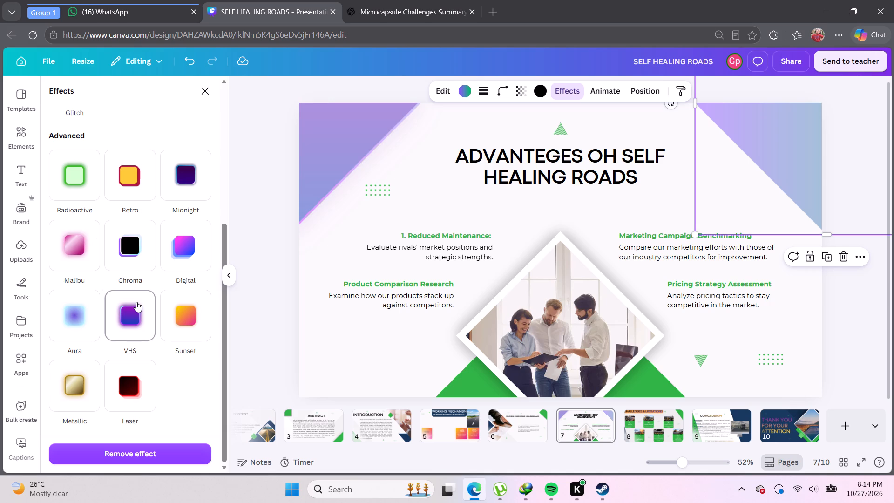
scroll(138, 309, "down", 2)
left_click(138, 305)
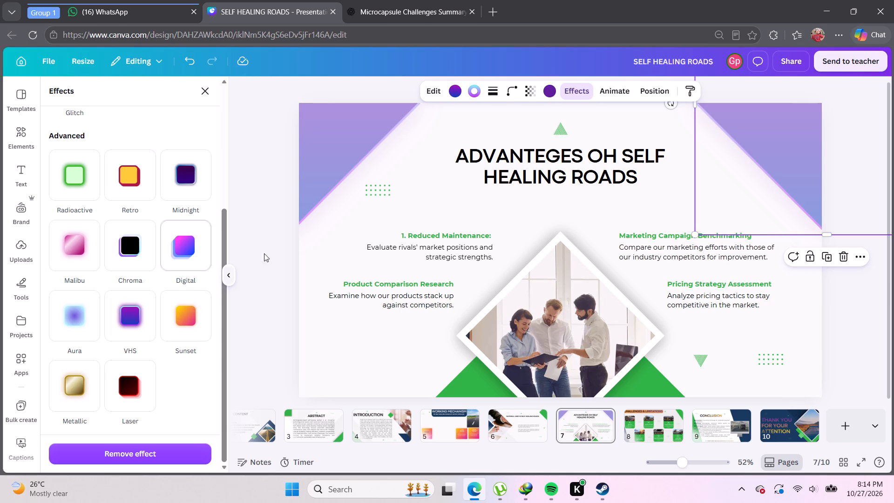
left_click(267, 246)
Recolour the upper-right corner triangle solid green, trying #30b445 before choosing the emerald green from the default solid colours.
left_click(772, 157)
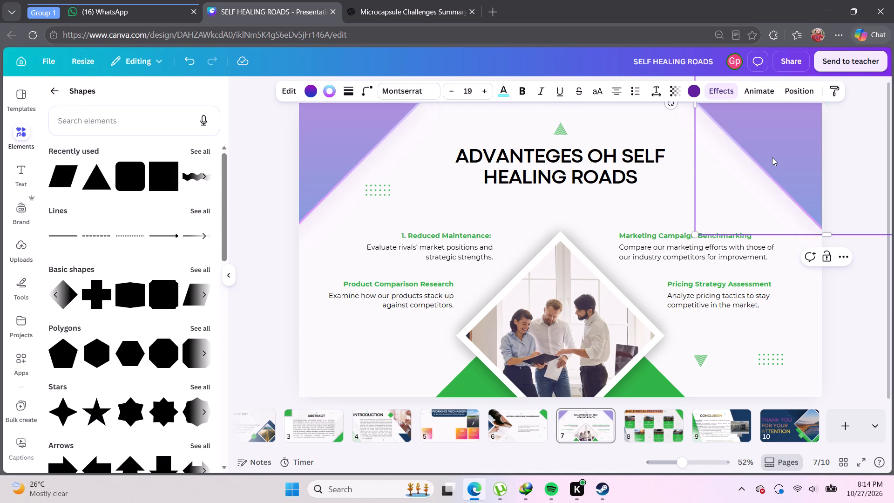
left_click(745, 132)
left_click(610, 116)
left_click(758, 131)
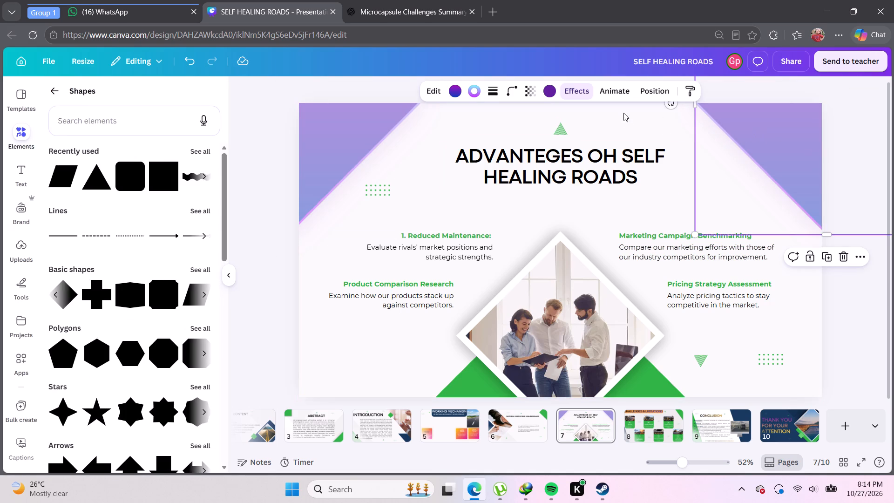
left_click(455, 88)
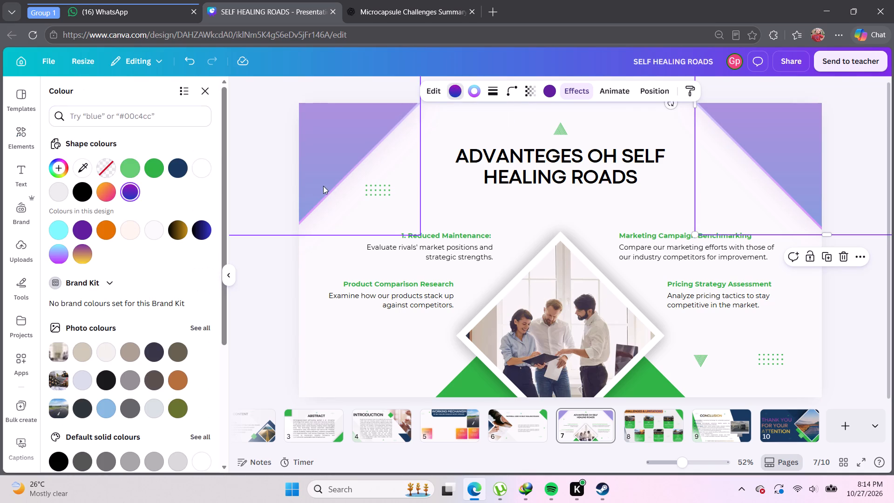
left_click(155, 166)
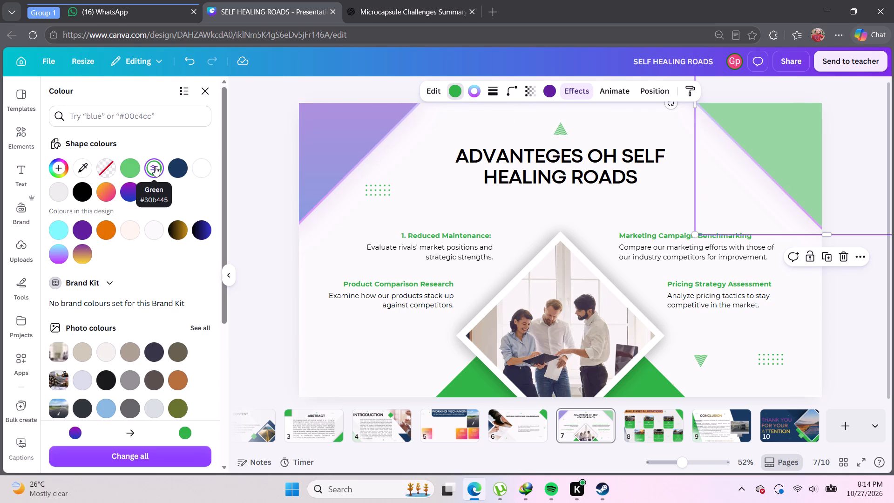
scroll(128, 333, "down", 3)
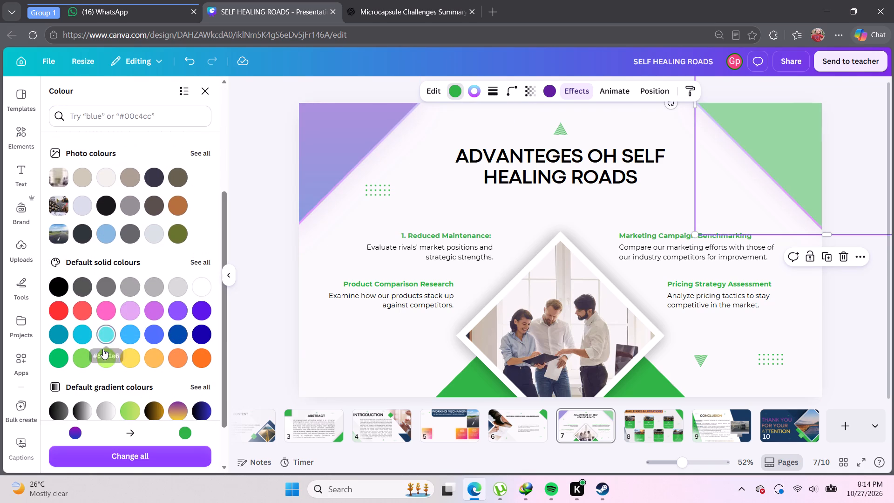
left_click(76, 361)
left_click(68, 361)
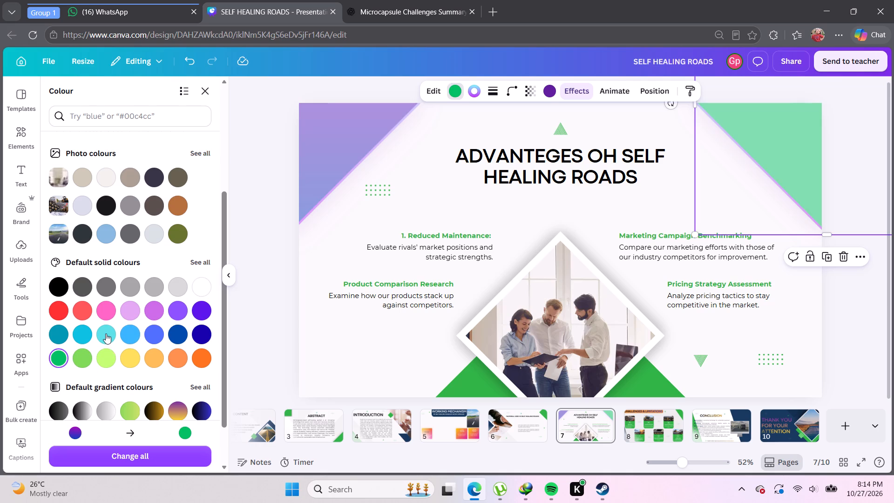
scroll(106, 333, "up", 4)
scroll(106, 333, "down", 2)
scroll(106, 333, "up", 5)
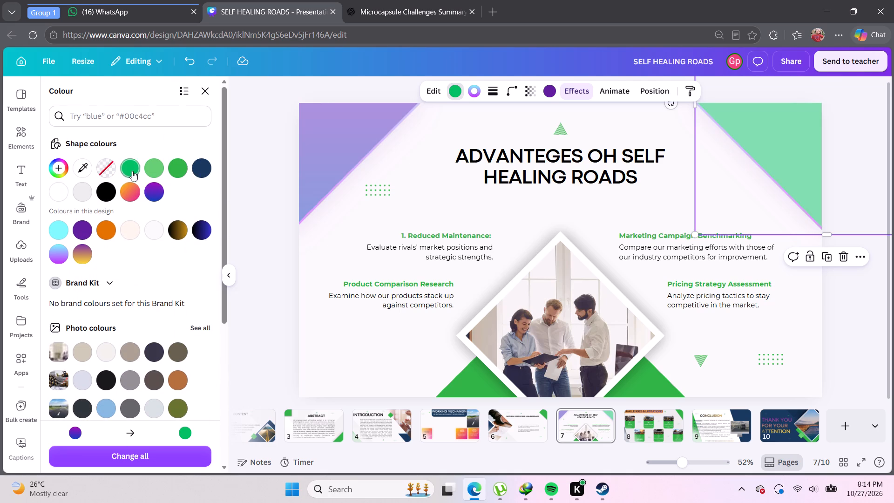
left_click(132, 171)
Look through the stroke colour options for slide 7's upper-left corner triangle.
left_click(332, 127)
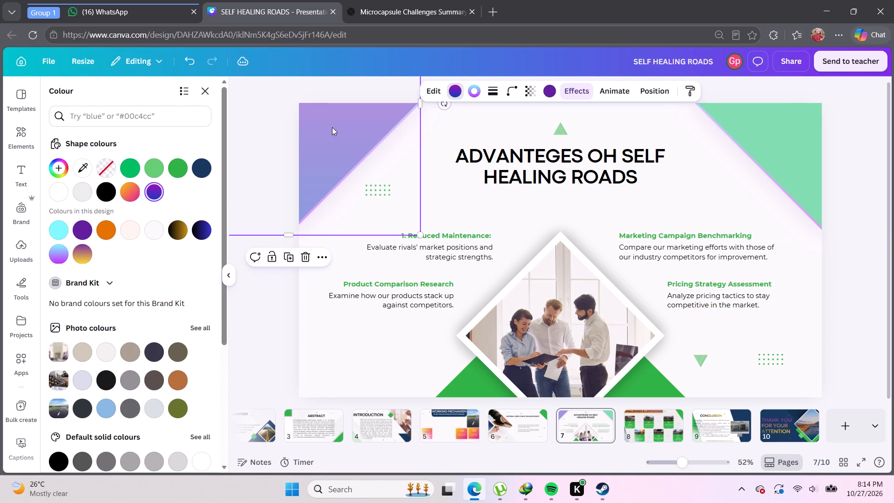
left_click(451, 92)
scroll(21, 320, "down", 1)
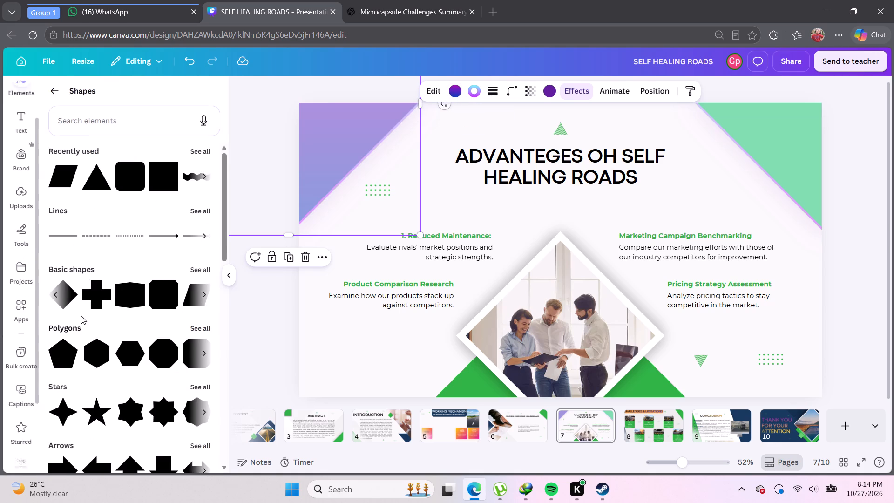
scroll(81, 316, "down", 1)
left_click(363, 352)
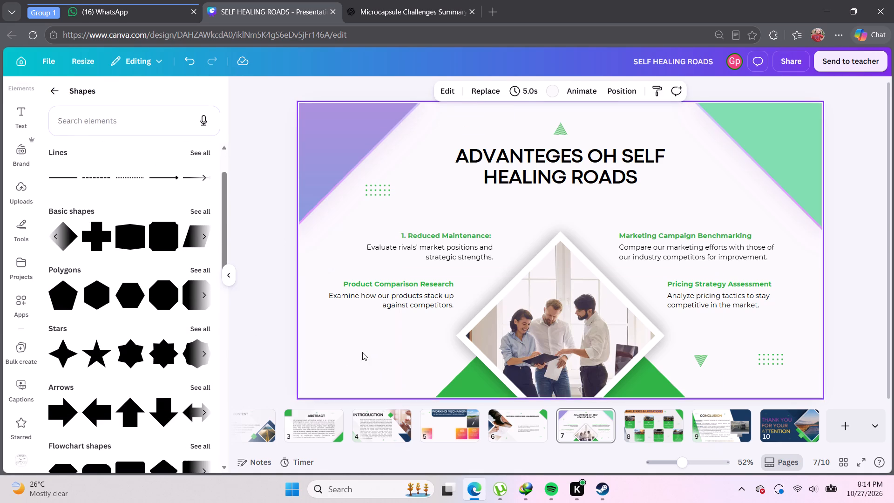
left_click(275, 304)
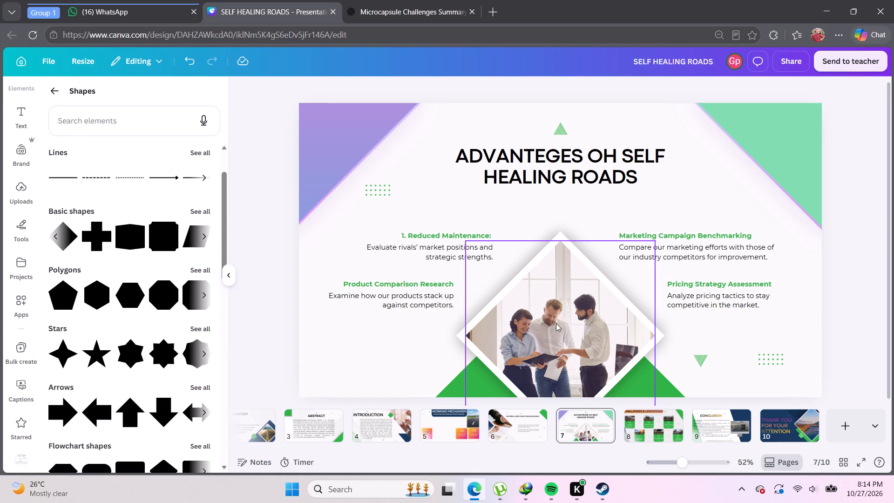
left_click(359, 122)
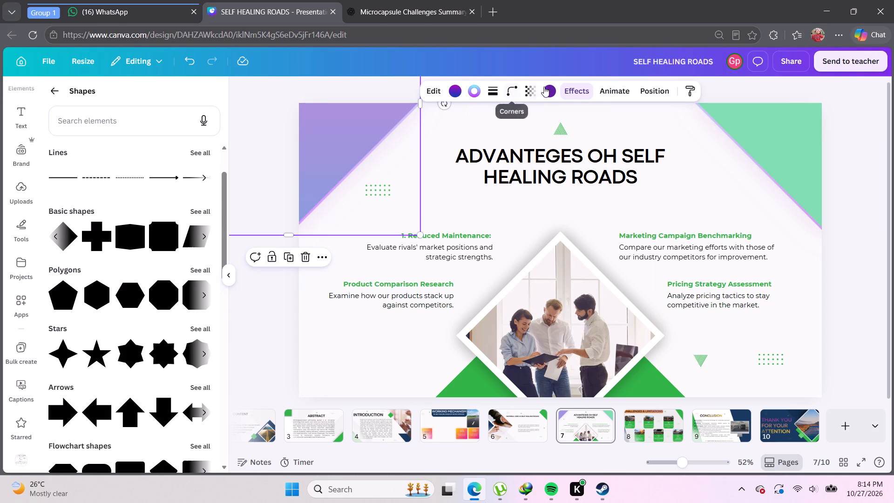
left_click(475, 96)
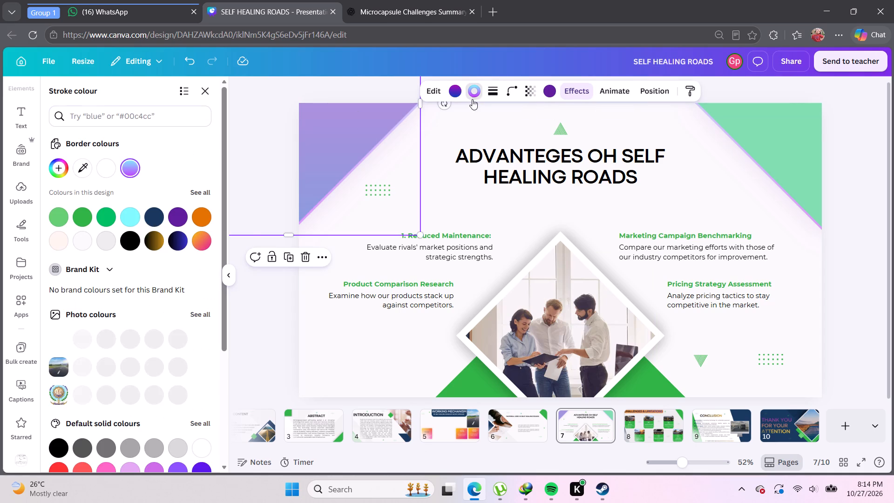
scroll(127, 238, "down", 5)
scroll(127, 238, "up", 5)
scroll(127, 238, "down", 8)
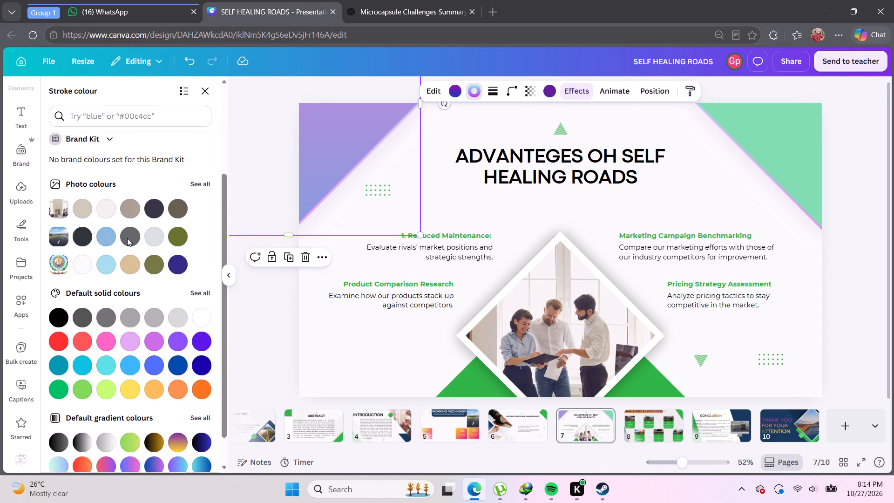
scroll(129, 237, "down", 6)
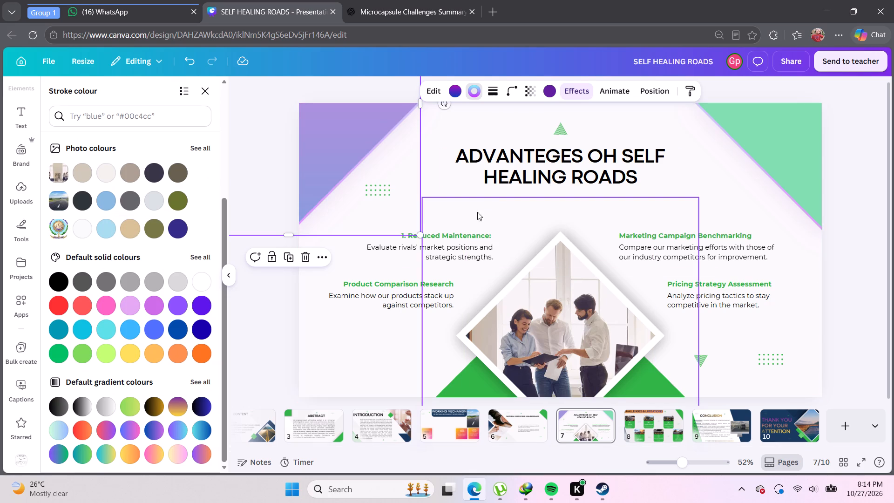
Nudge slide 7's title text slightly down and to the left.
left_click(562, 164)
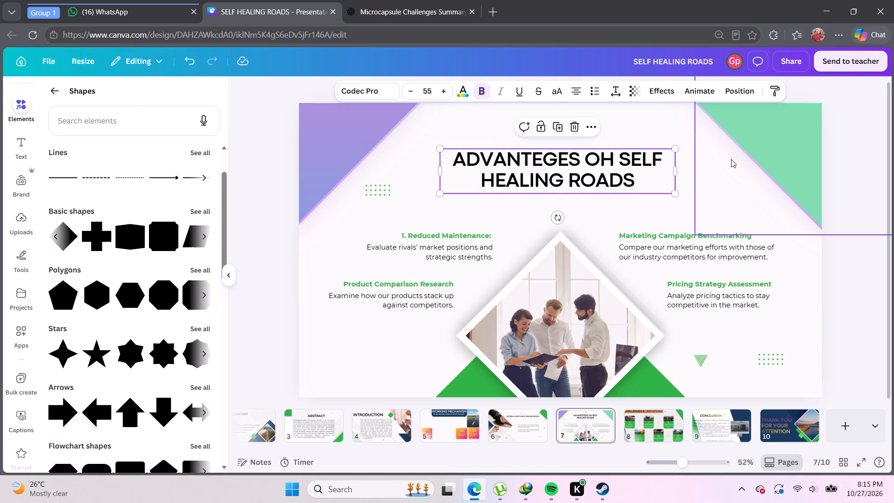
left_click(714, 171)
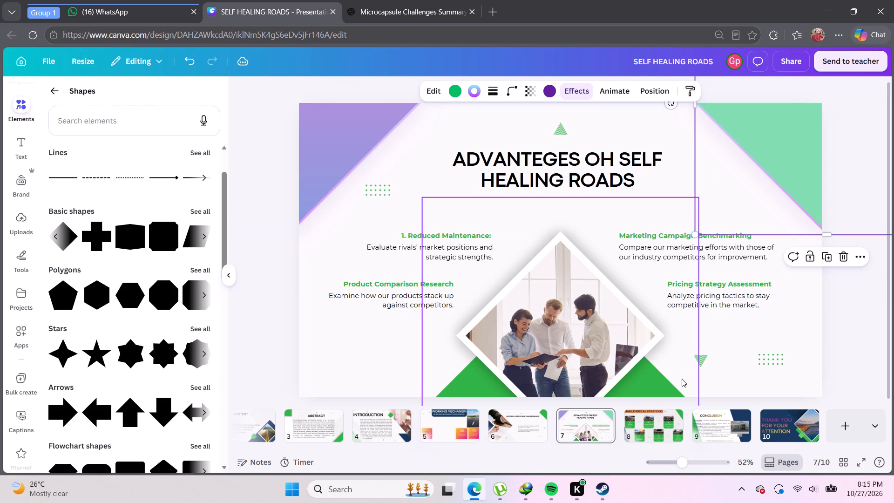
Review slides 8, 10 and 9, and return to the Challenges & Limitations slide.
left_click(660, 420)
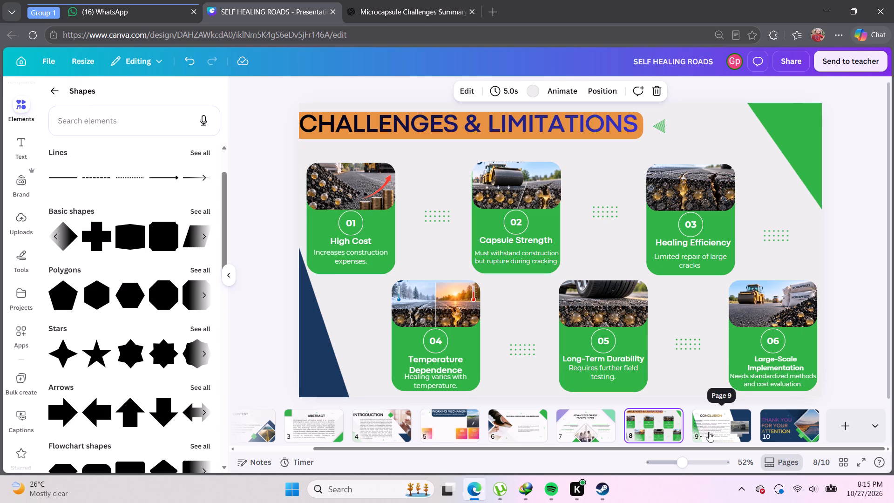
left_click(800, 428)
left_click(739, 437)
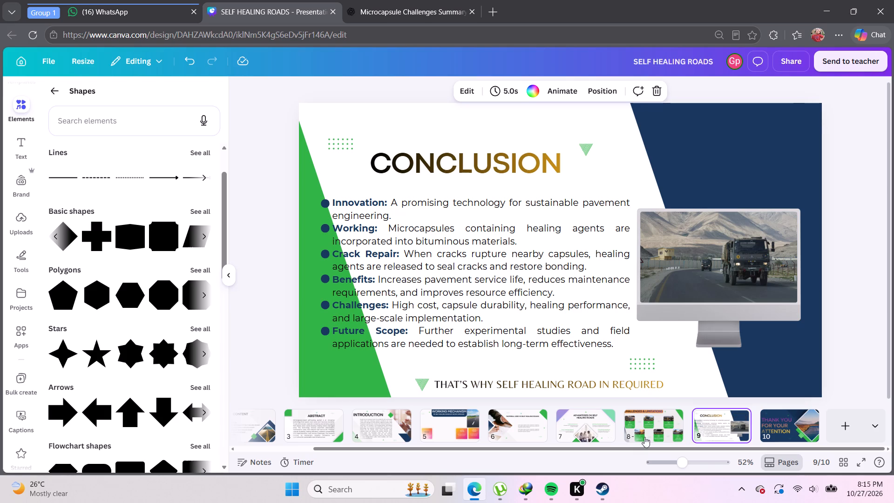
left_click(647, 428)
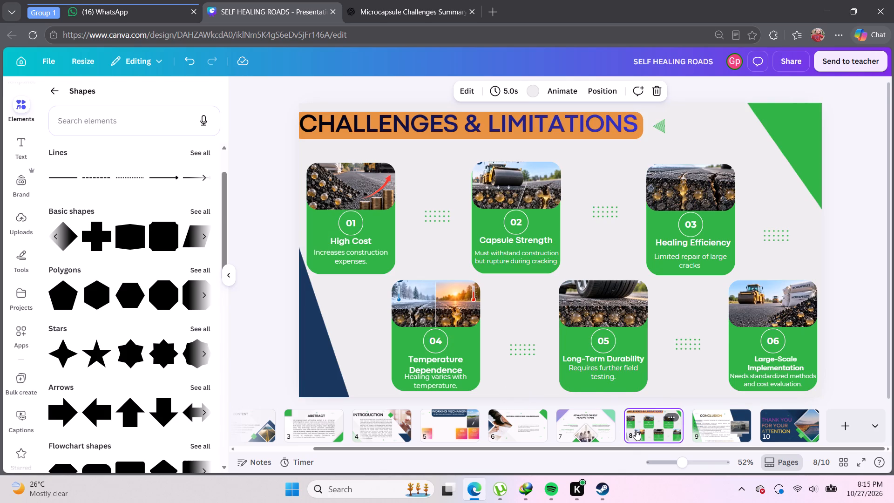
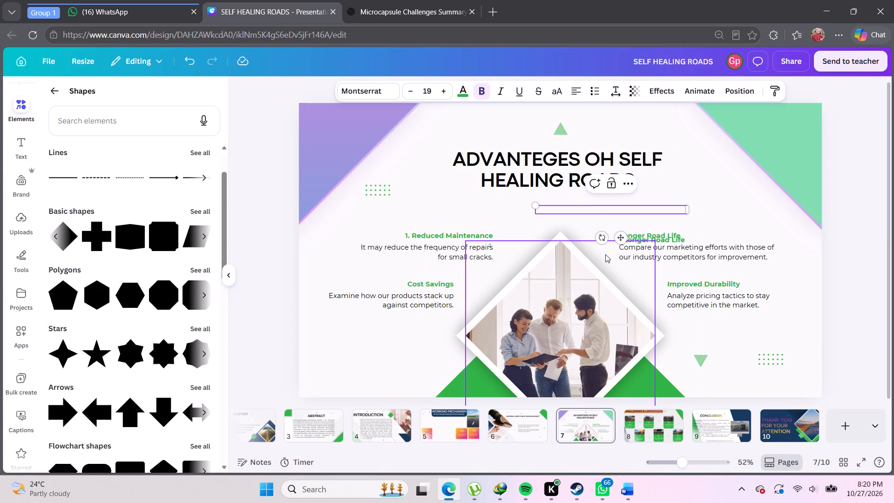
key("ctrl+v")
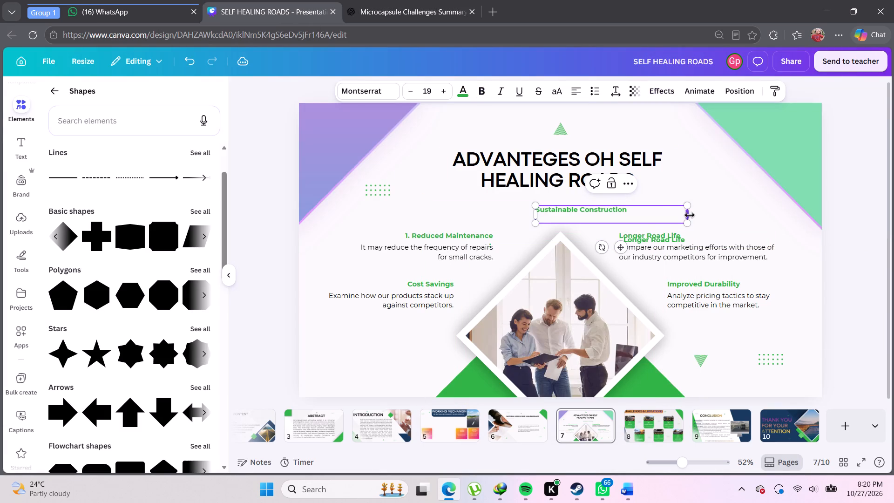
Narrow the Sustainable Construction heading's text box to fit closely around its text on one line.
left_click_drag(690, 215, 629, 222)
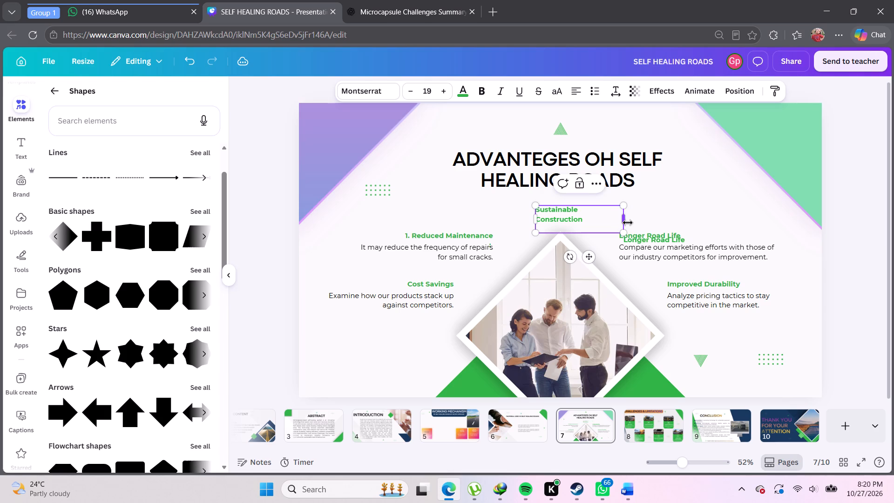
left_click_drag(628, 223, 635, 224)
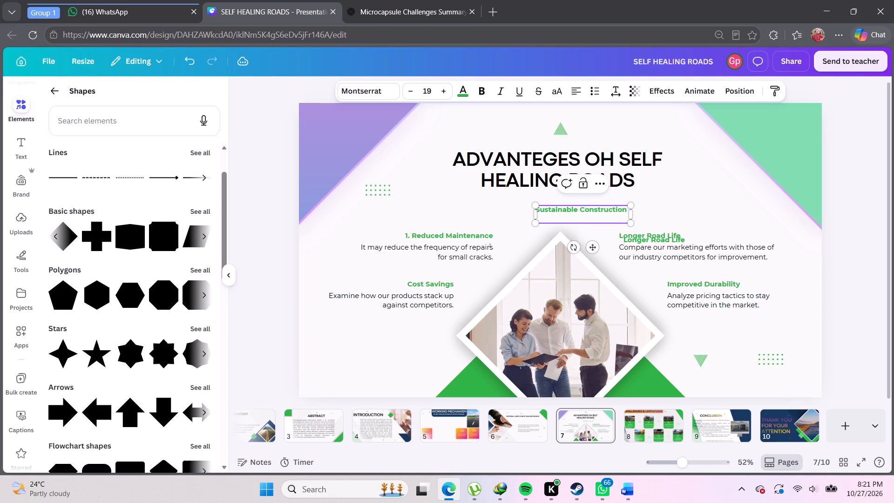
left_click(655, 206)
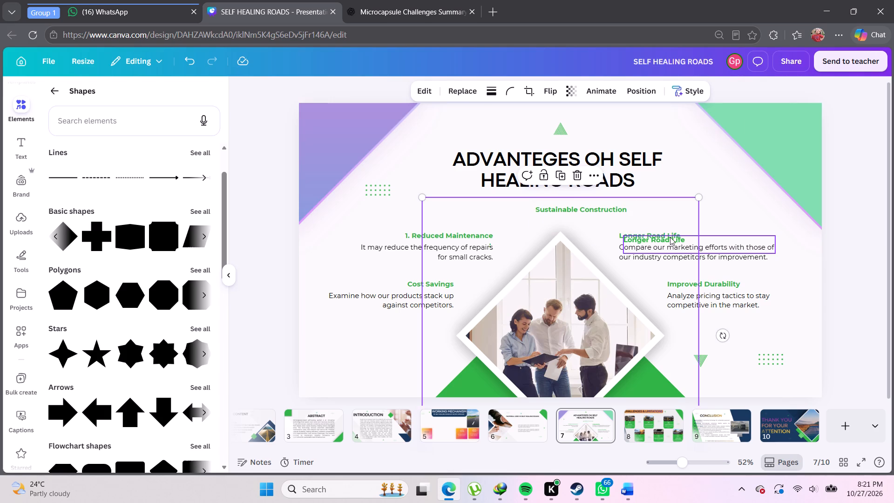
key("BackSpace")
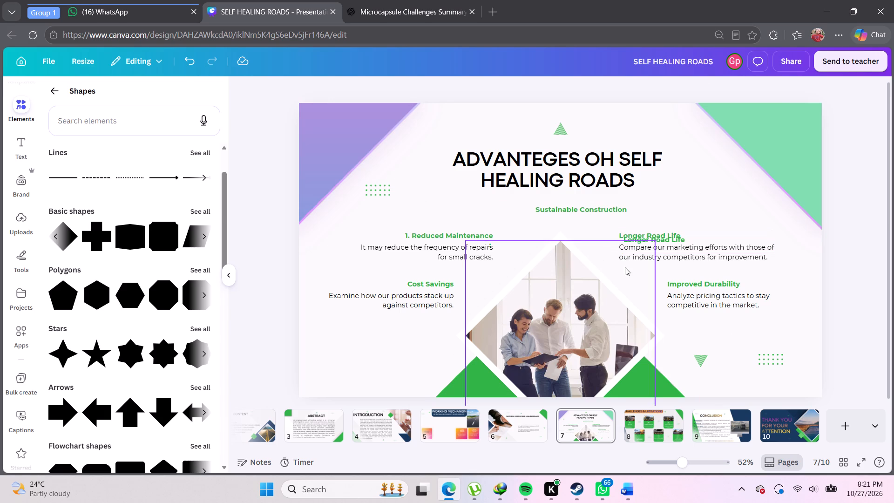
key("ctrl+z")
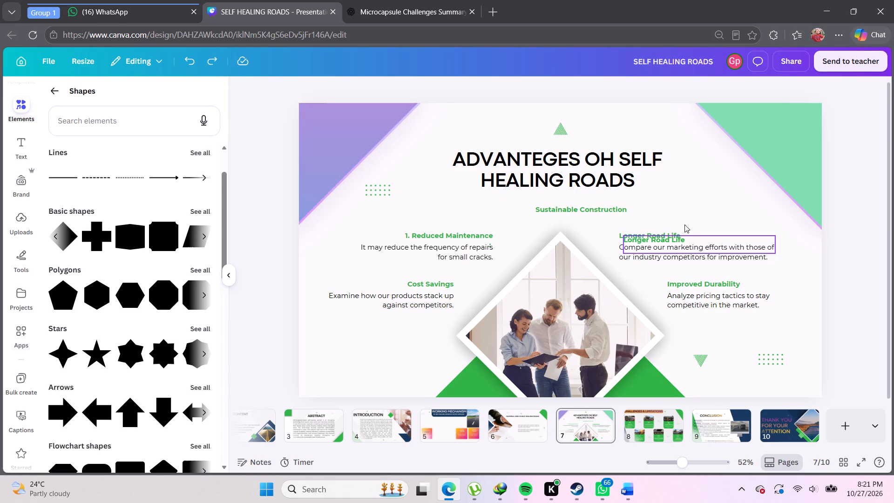
Delete the duplicate Longer Road Life heading that overlaps the original heading and its description on the advantages slide.
left_click(730, 181)
left_click(677, 201)
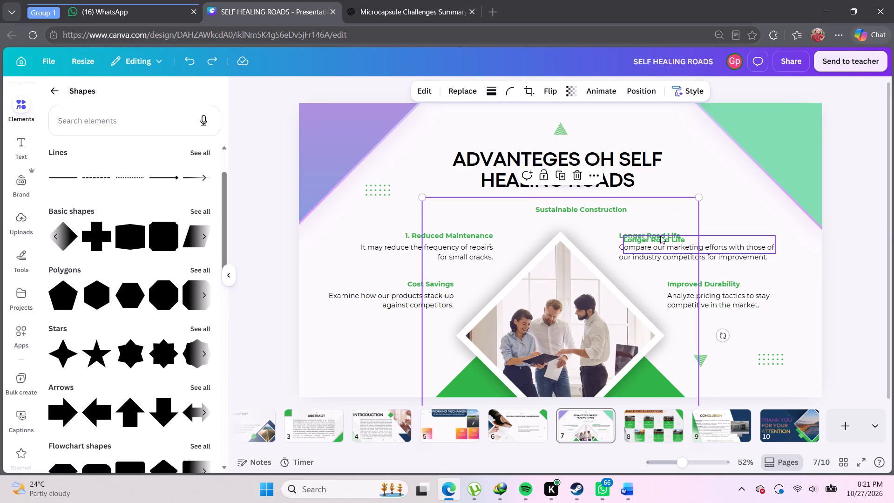
left_click(660, 239)
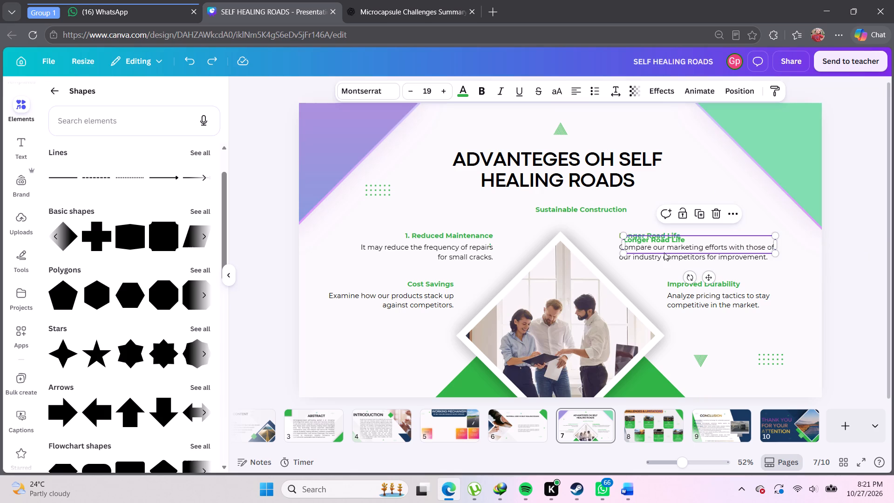
key("BackSpace")
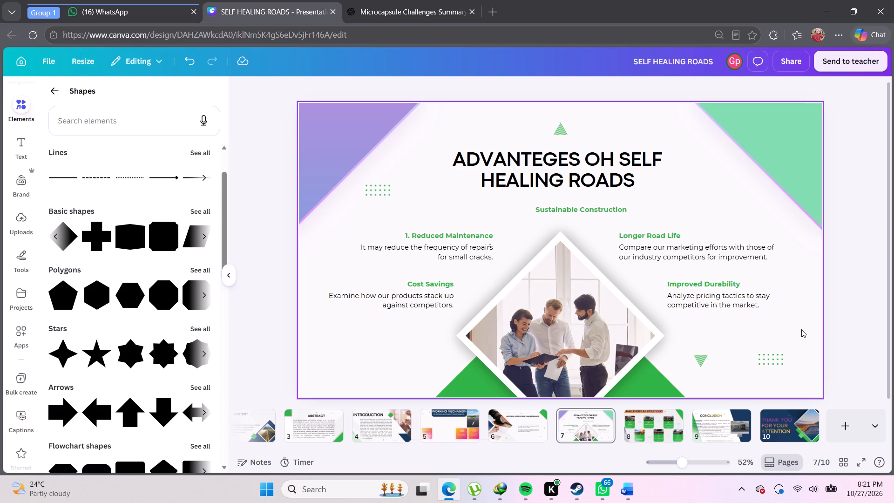
Switch to Spotify and play the single Dhun (From "Saiyaara").
left_click(802, 489)
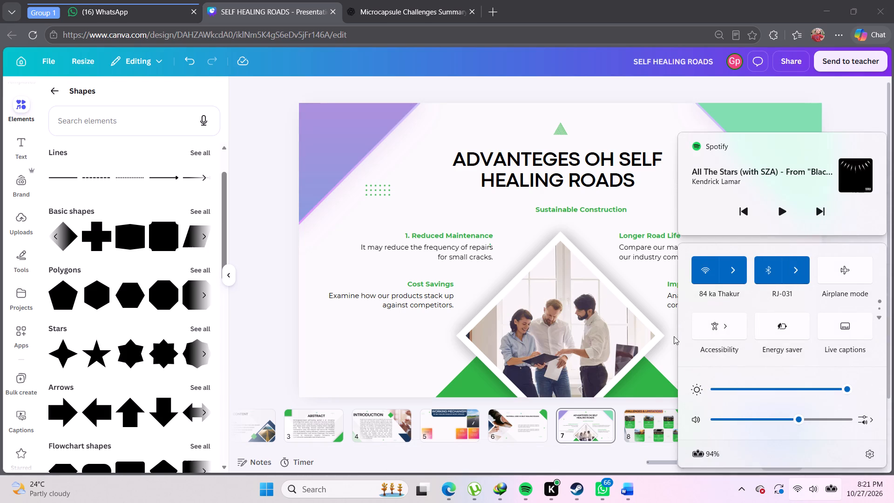
left_click(535, 493)
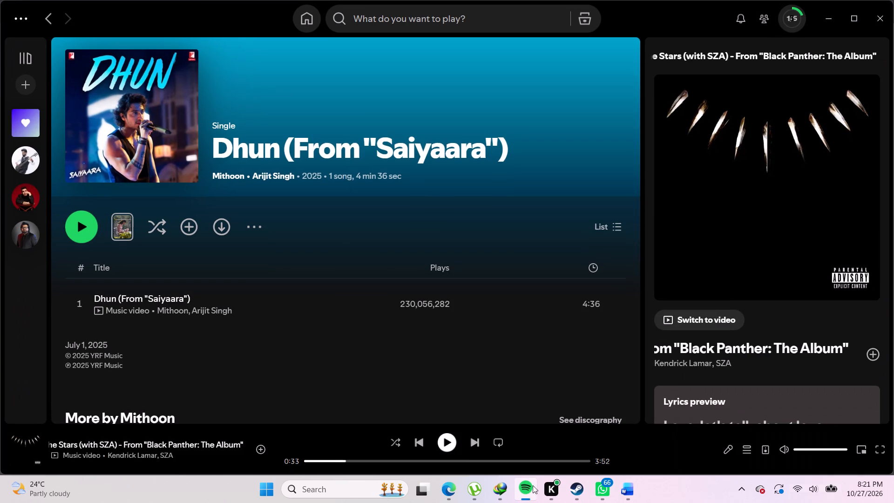
left_click(440, 439)
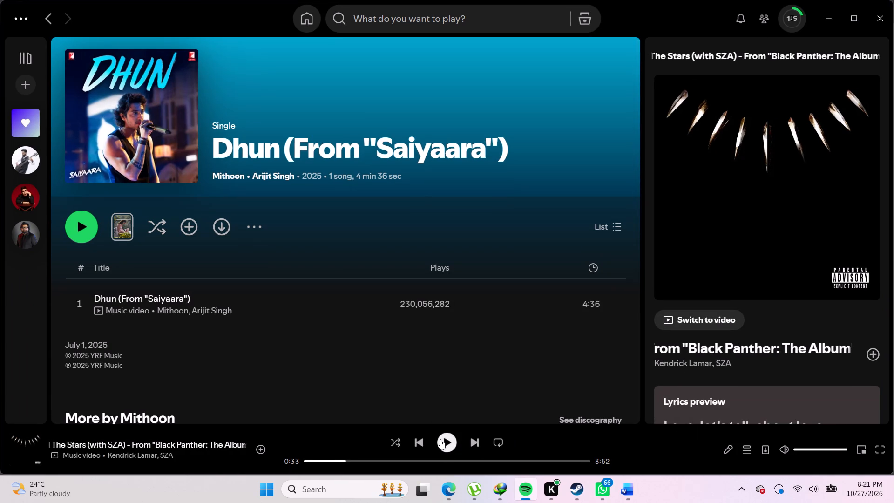
left_click(448, 443)
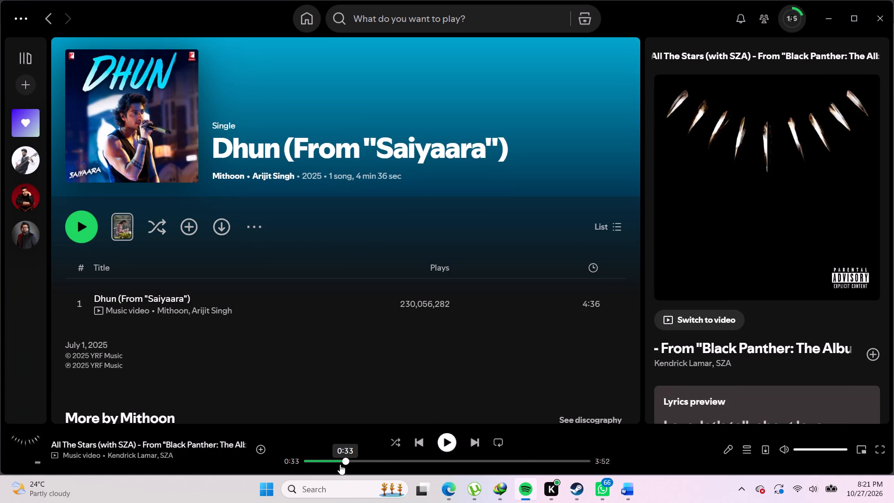
left_click(87, 227)
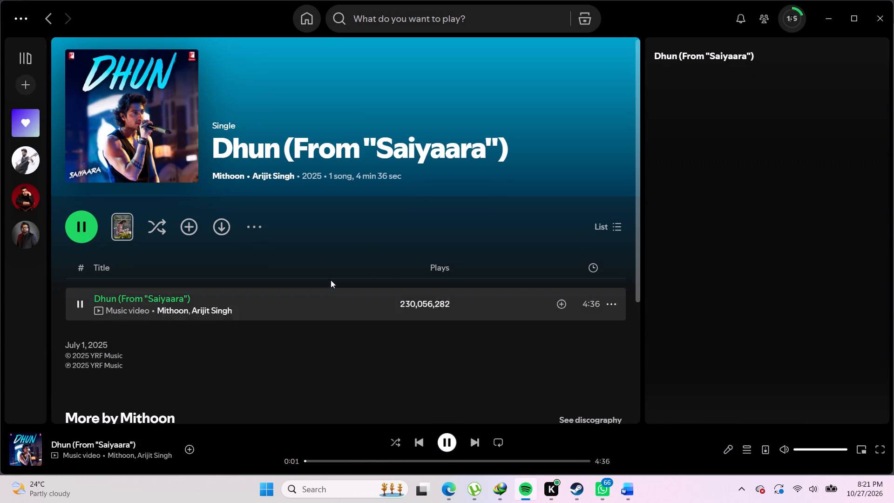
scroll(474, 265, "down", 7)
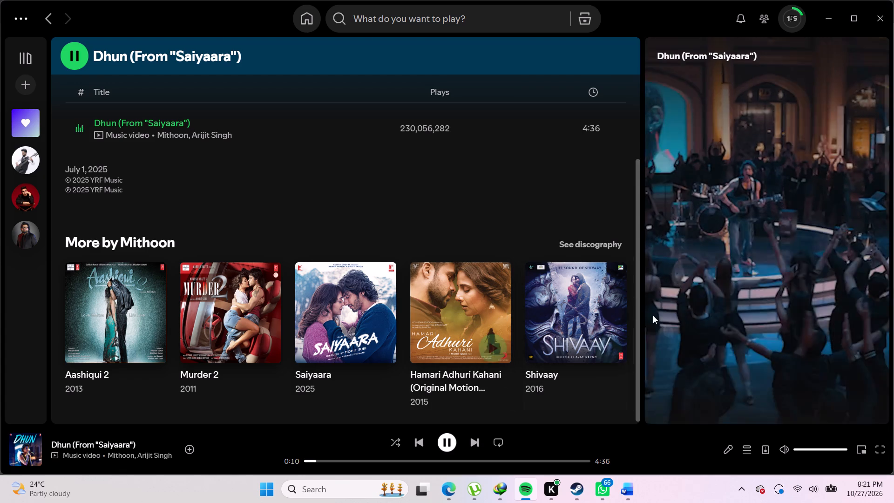
In Spotify, open the Hamari Adhuri Kahani (Original Motion Picture Soundtrack) album and play it.
left_click(488, 315)
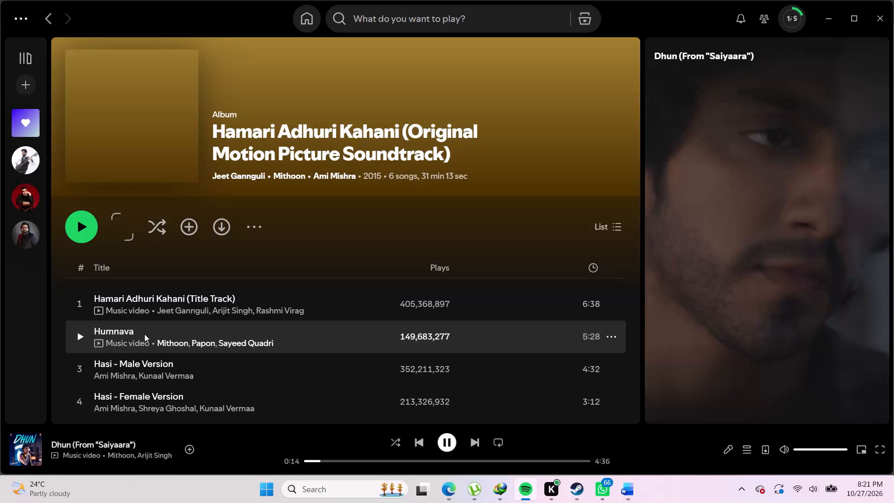
scroll(120, 319, "down", 1)
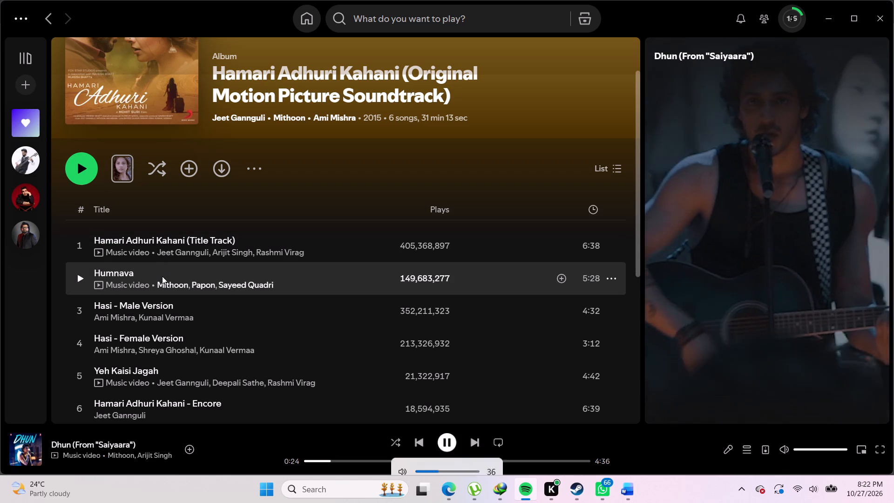
left_click(167, 254)
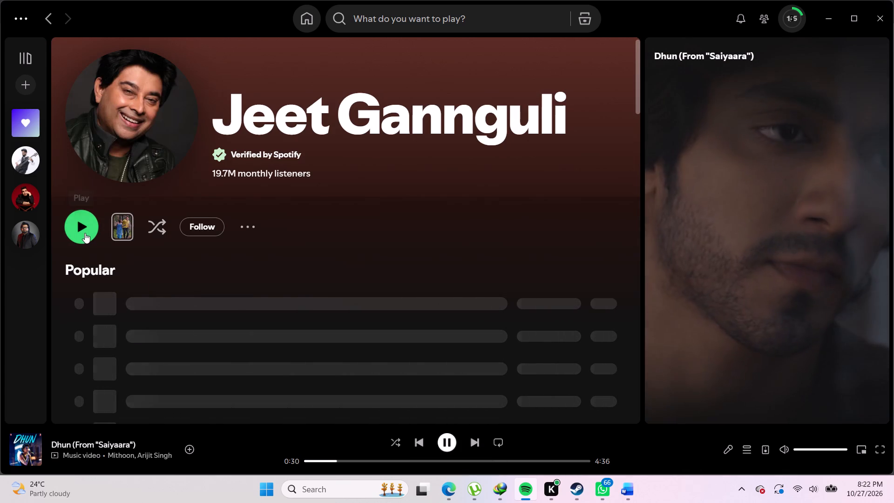
scroll(88, 233, "down", 1)
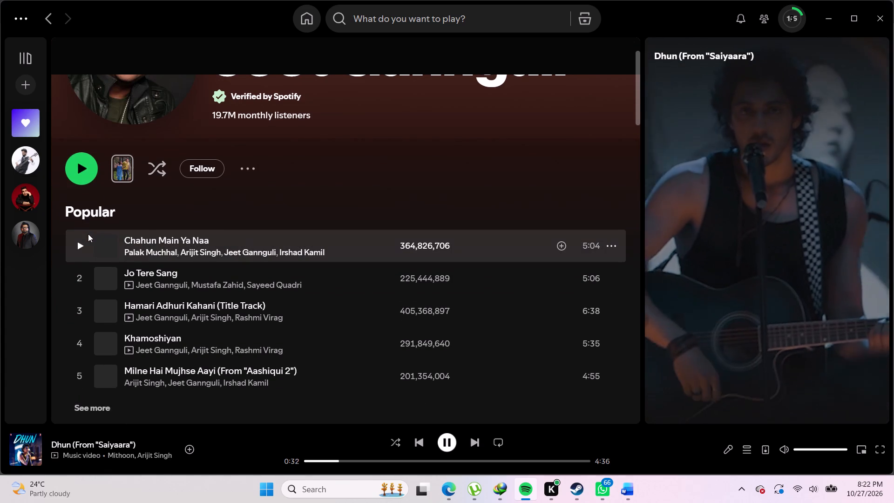
scroll(88, 234, "up", 2)
left_click(51, 16)
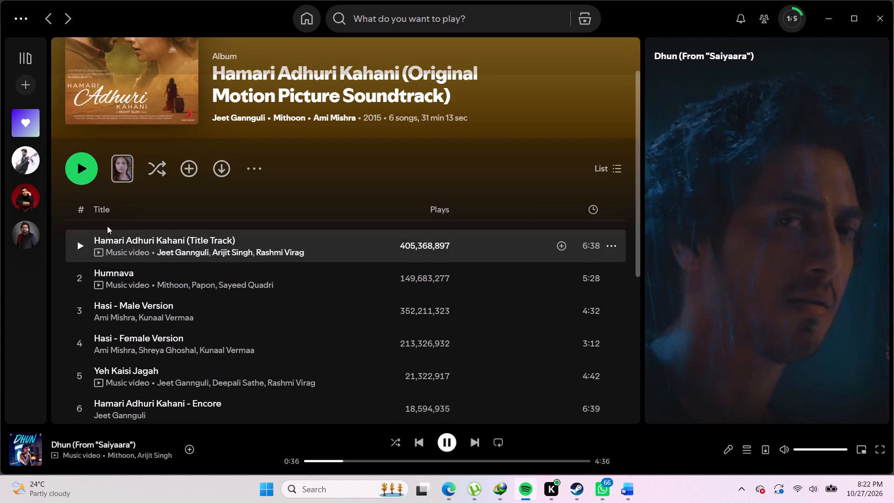
left_click(76, 168)
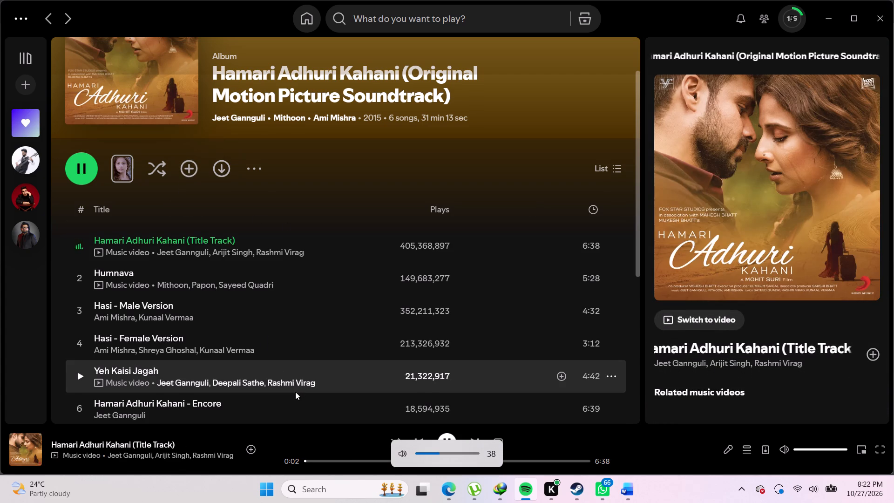
Skip ahead within the Hamari Adhuri Kahani title track and return to the Canva presentation.
left_click(315, 458)
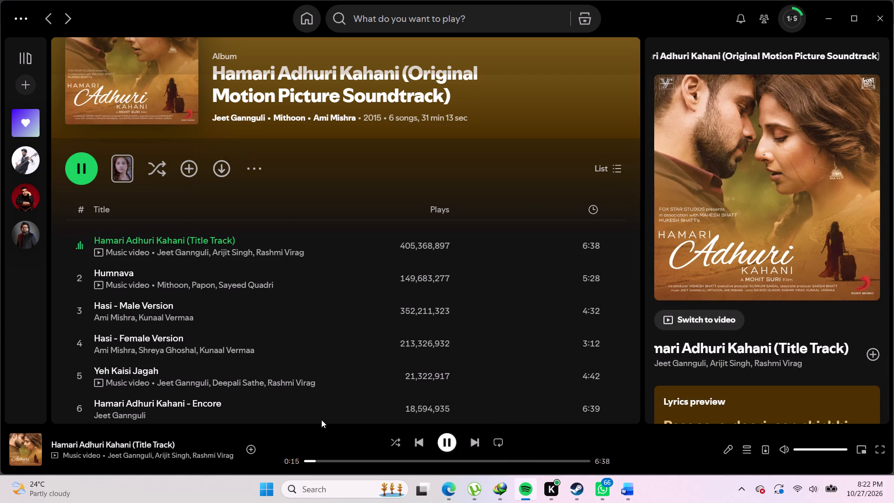
left_click(324, 463)
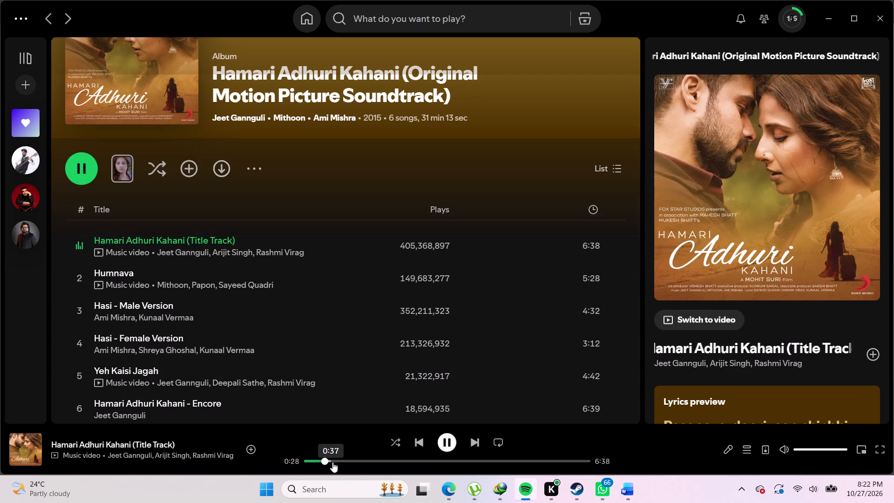
left_click(334, 462)
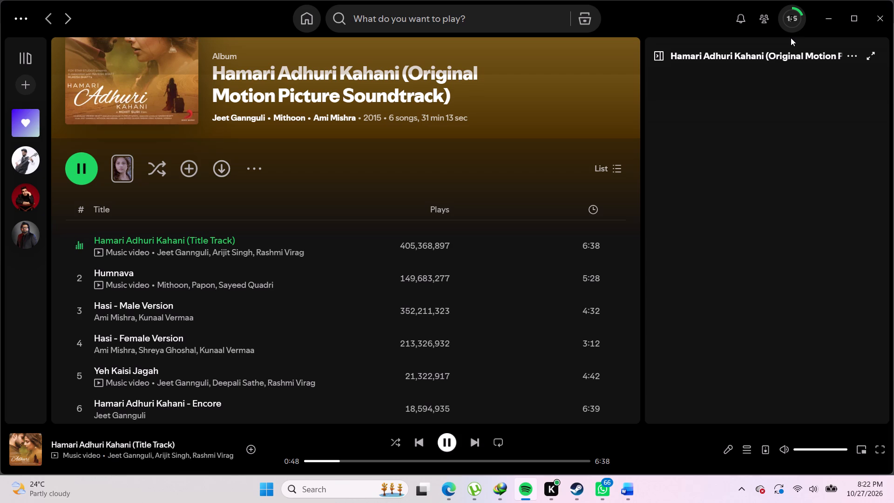
left_click(825, 23)
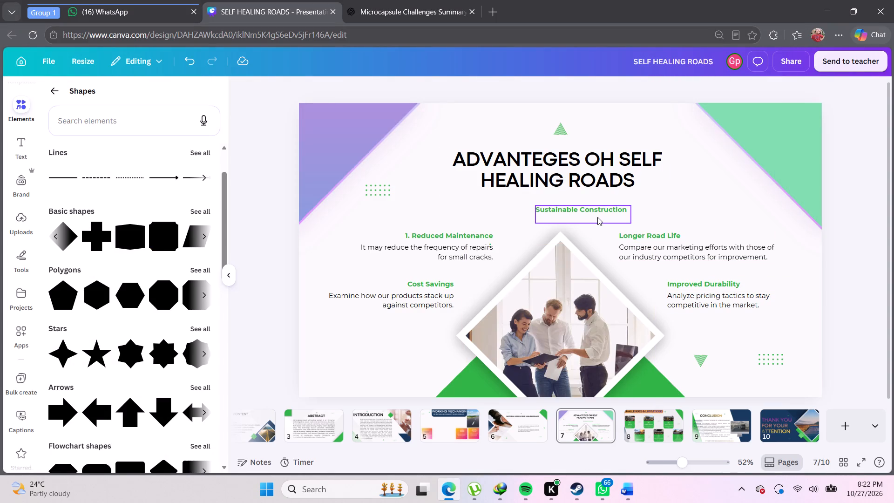
Center the Sustainable Construction heading horizontally beneath the slide title, above the tip of the diamond photo.
left_click_drag(597, 217, 579, 217)
left_click(642, 200)
left_click(737, 164)
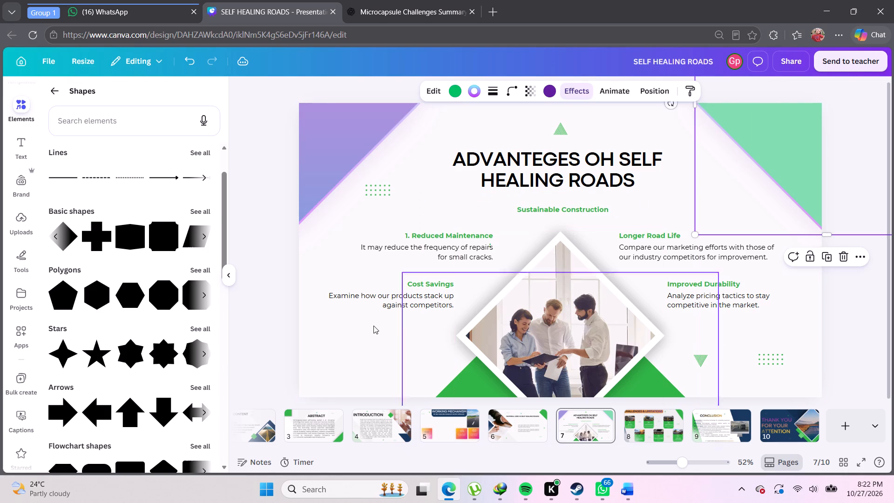
Move the Cost Savings description and its heading down and to the left, leaving a small gap between them.
left_click_drag(427, 307, 425, 310)
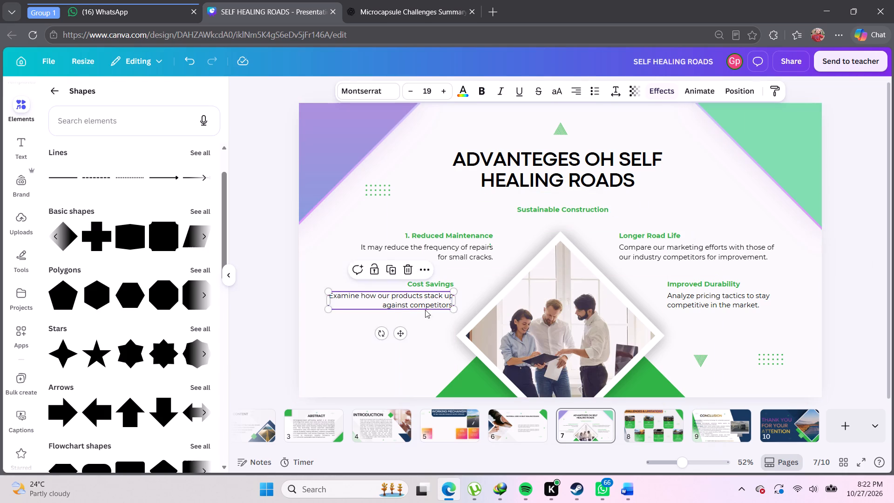
left_click_drag(425, 310, 413, 338)
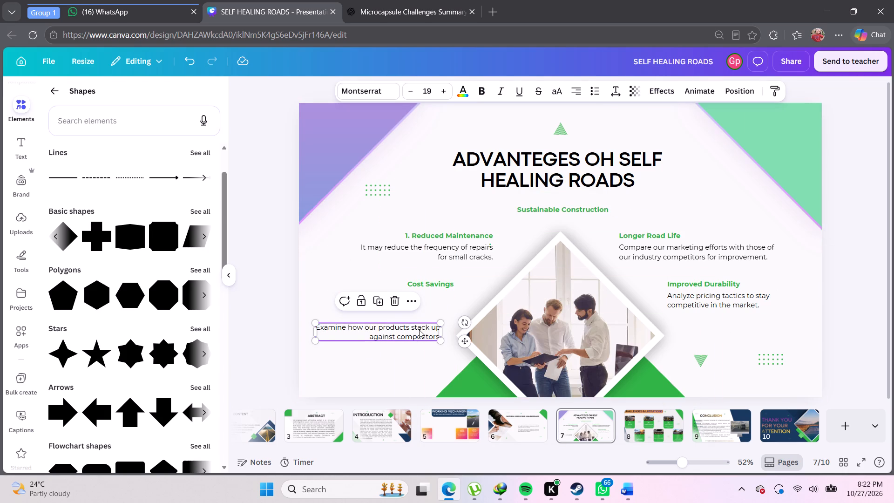
scroll(434, 284, "up", 1)
left_click_drag(434, 284, 419, 310)
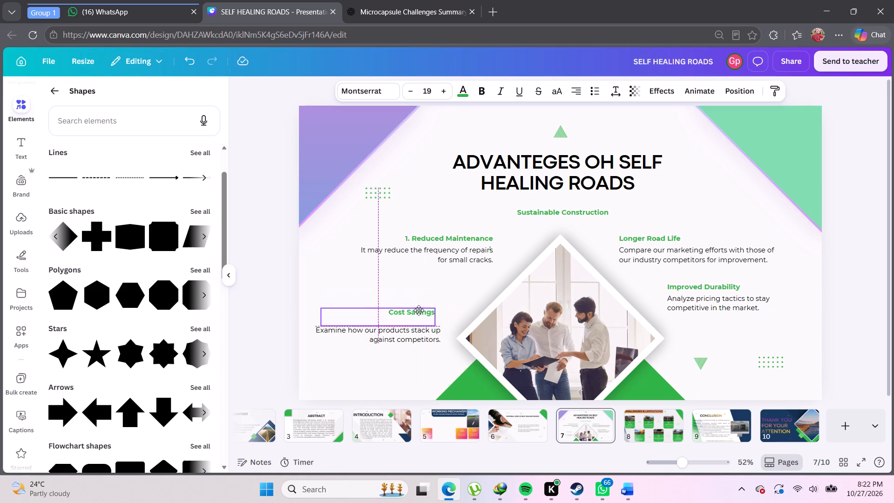
left_click_drag(419, 310, 419, 311)
left_click(337, 250)
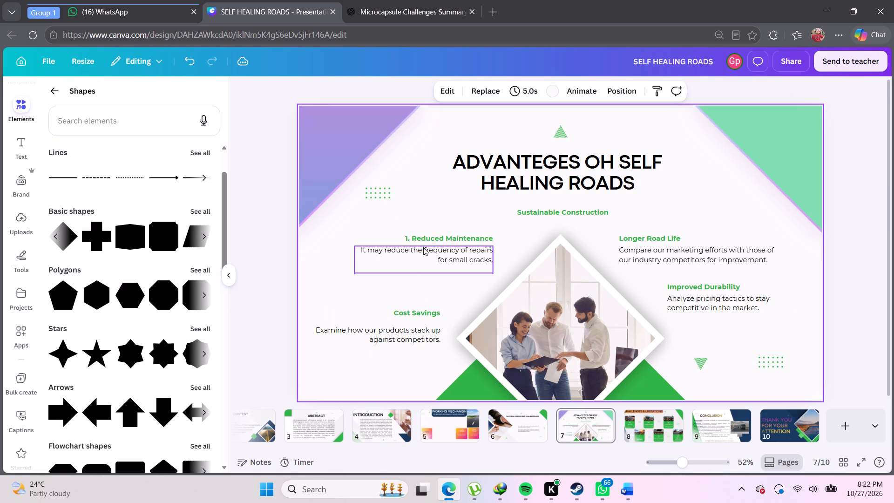
Play the Hamari Adhuri Kahani (Original Motion Picture Soundtrack) album in Spotify, and return to the Canva presentation.
left_click(797, 491)
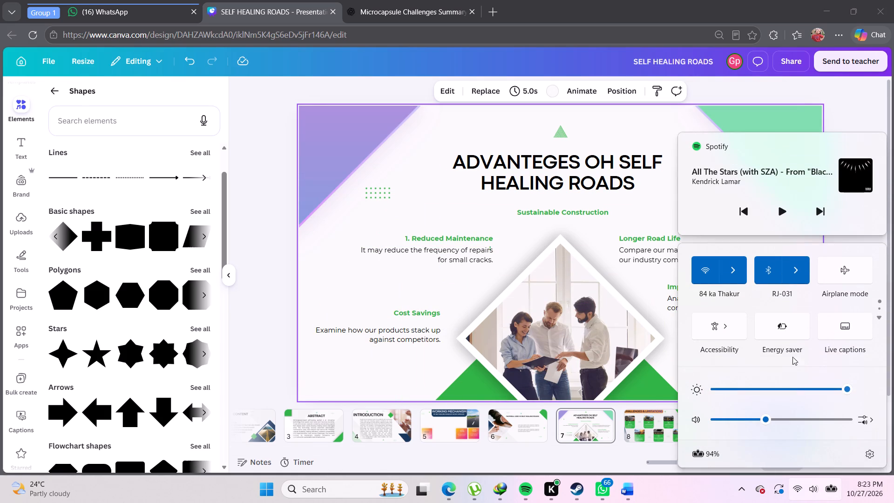
left_click(519, 495)
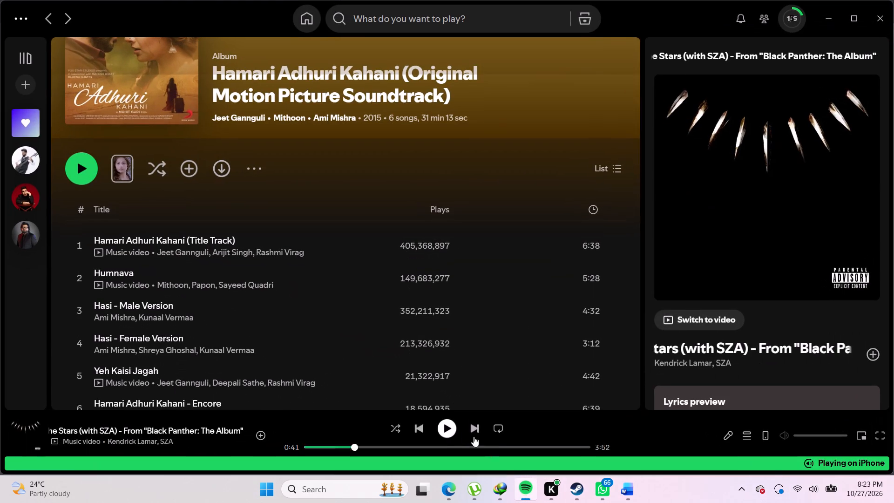
left_click(91, 171)
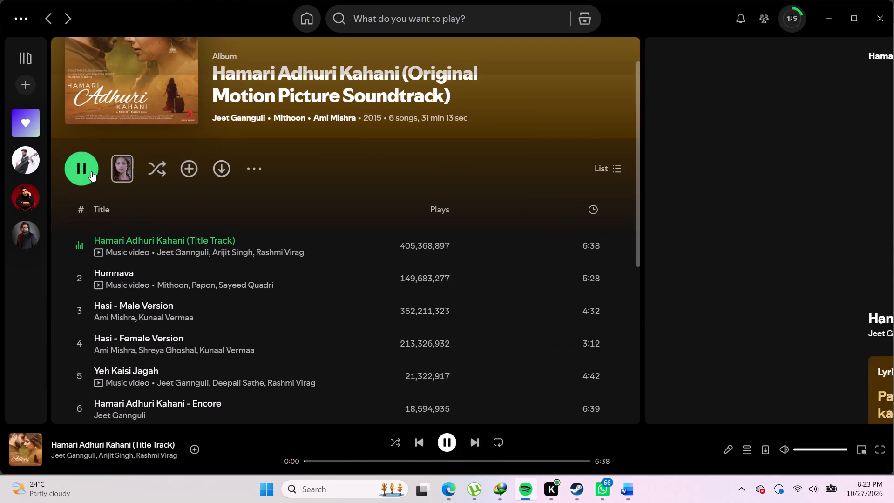
left_click(826, 24)
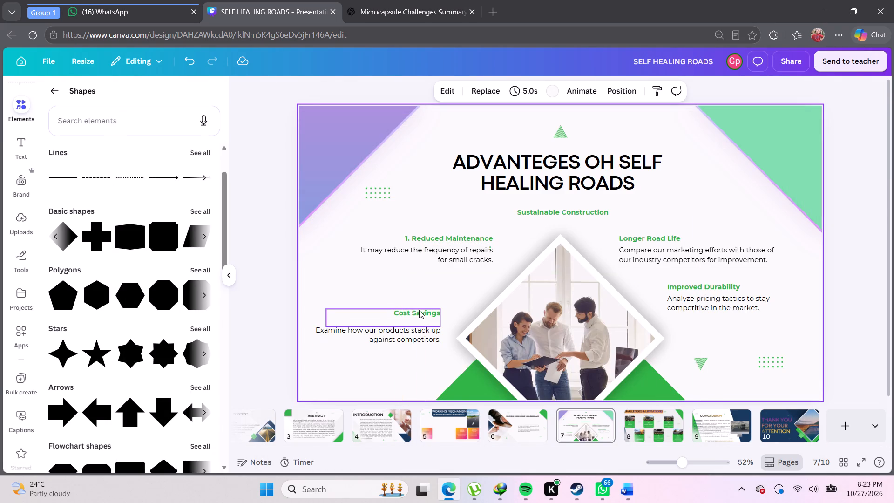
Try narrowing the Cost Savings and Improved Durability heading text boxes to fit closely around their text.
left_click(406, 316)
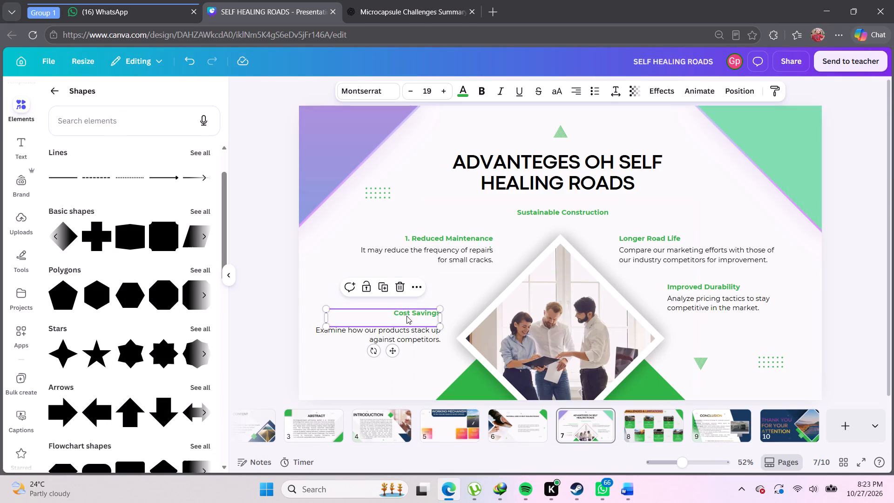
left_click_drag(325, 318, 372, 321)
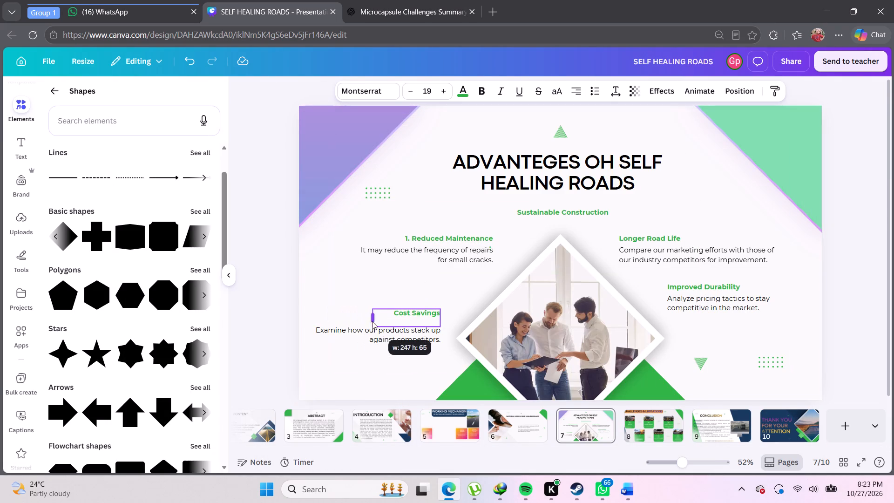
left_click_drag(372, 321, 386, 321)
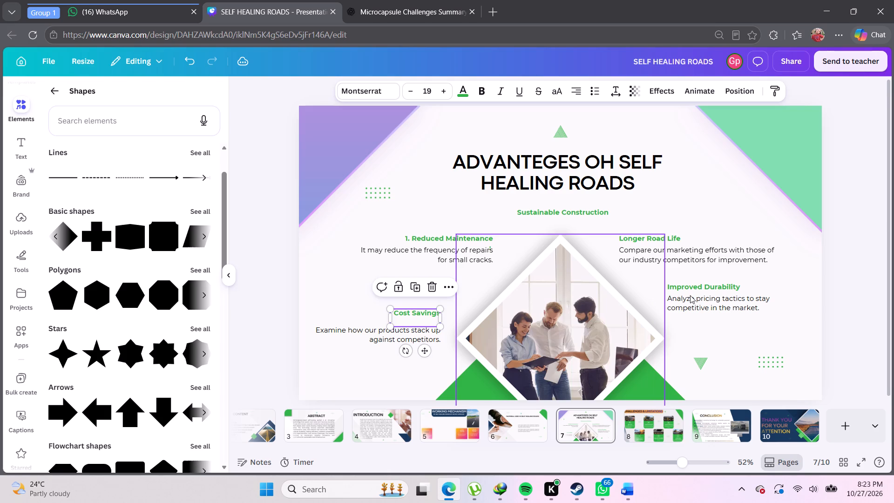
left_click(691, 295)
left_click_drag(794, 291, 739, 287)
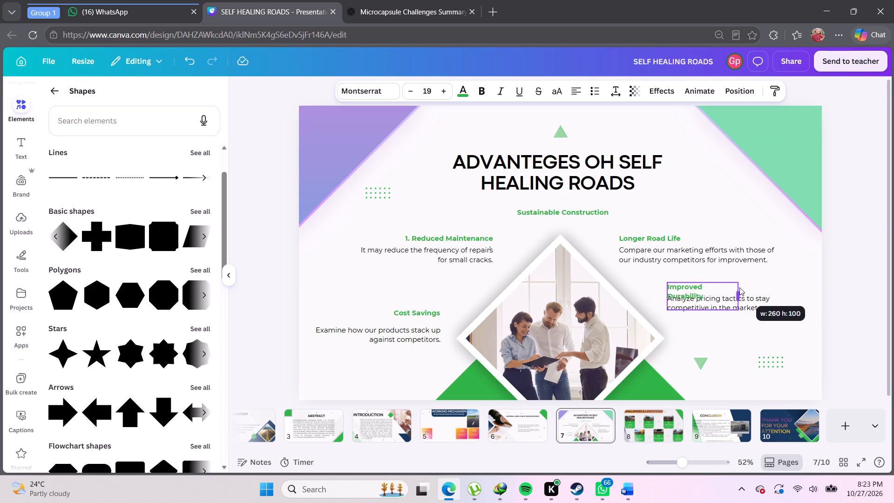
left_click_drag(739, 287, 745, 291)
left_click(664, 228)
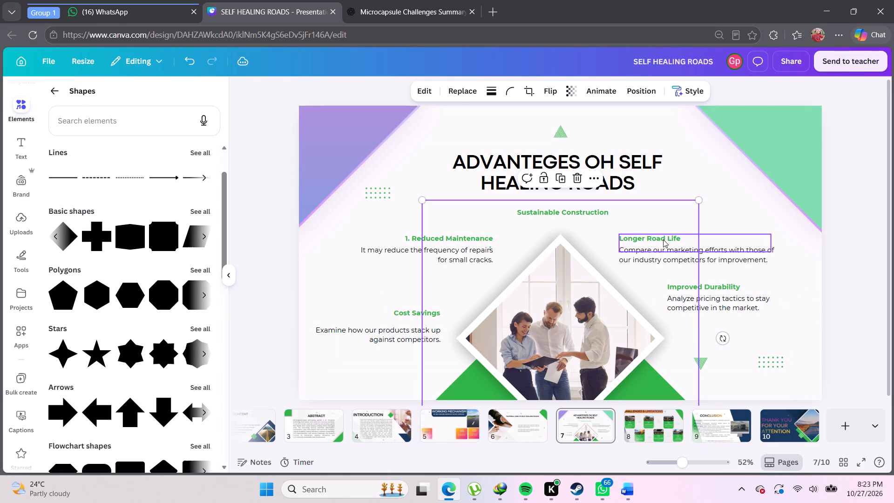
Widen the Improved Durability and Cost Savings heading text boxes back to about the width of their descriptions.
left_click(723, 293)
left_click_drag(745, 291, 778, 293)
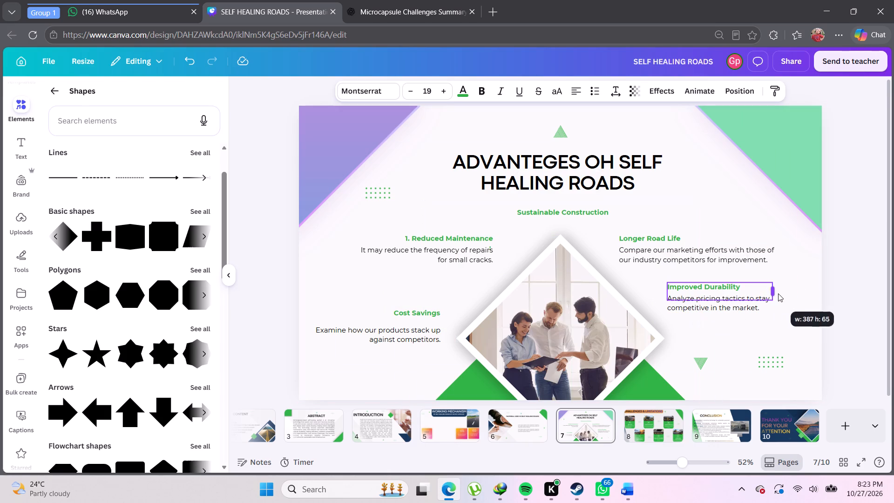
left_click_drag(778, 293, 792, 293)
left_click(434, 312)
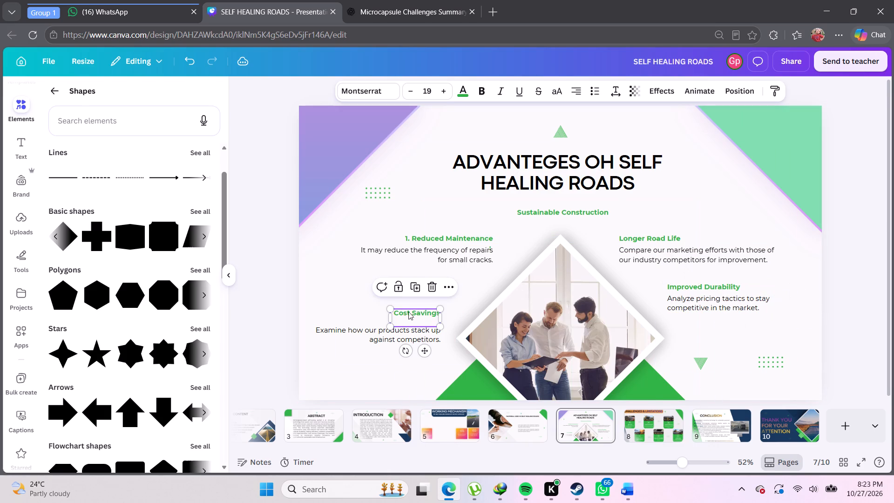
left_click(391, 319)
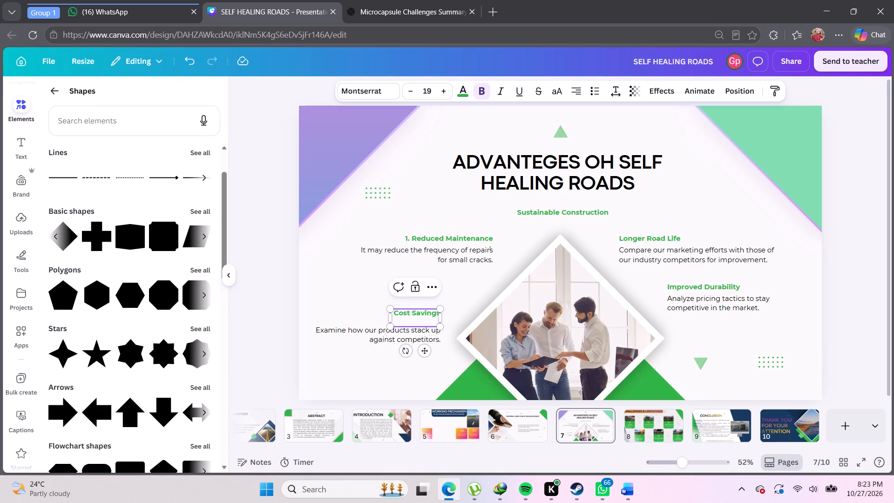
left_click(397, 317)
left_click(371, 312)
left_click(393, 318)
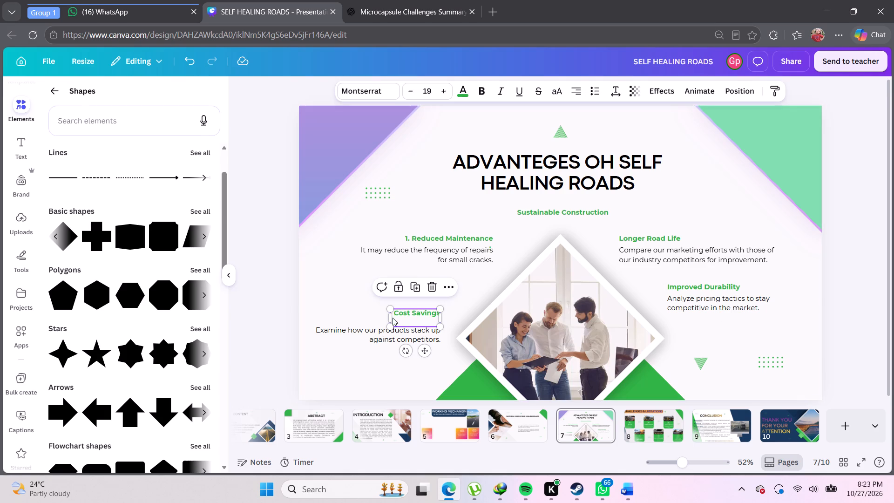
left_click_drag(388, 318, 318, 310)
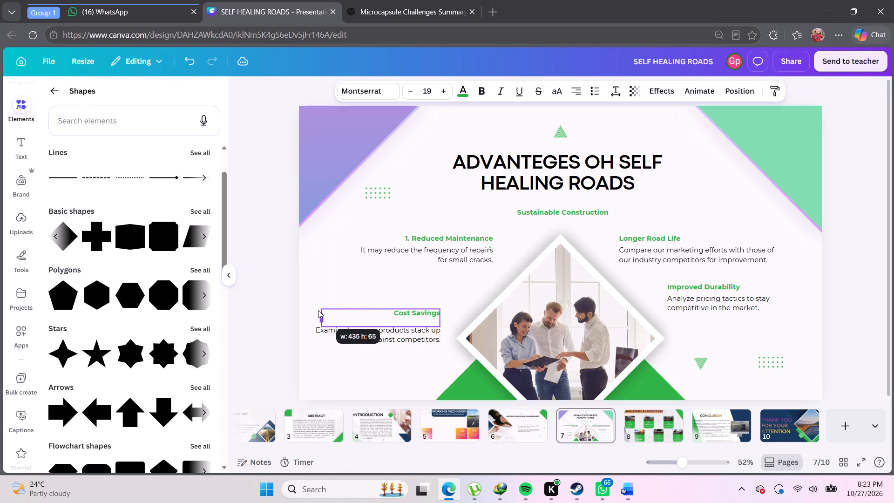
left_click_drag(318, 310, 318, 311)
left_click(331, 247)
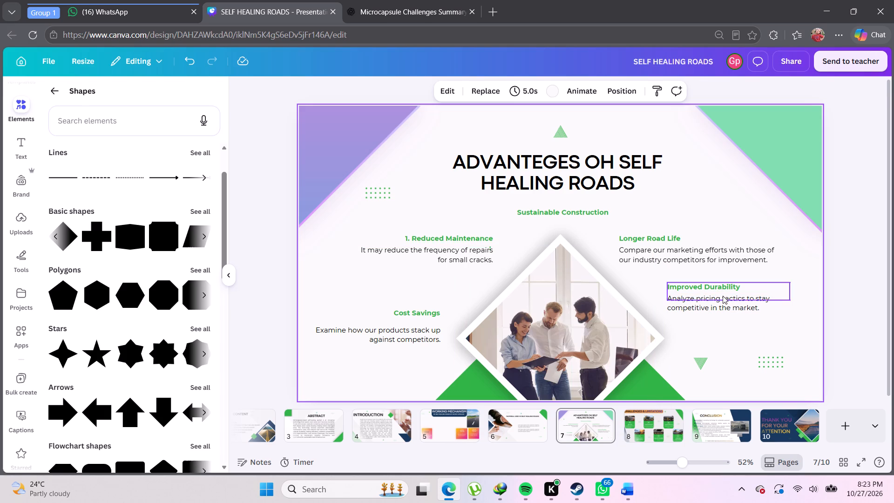
Shift the Improved Durability and Longer Road Life headings and descriptions down and slightly right, leaving a gap beneath each heading.
left_click_drag(722, 304, 732, 333)
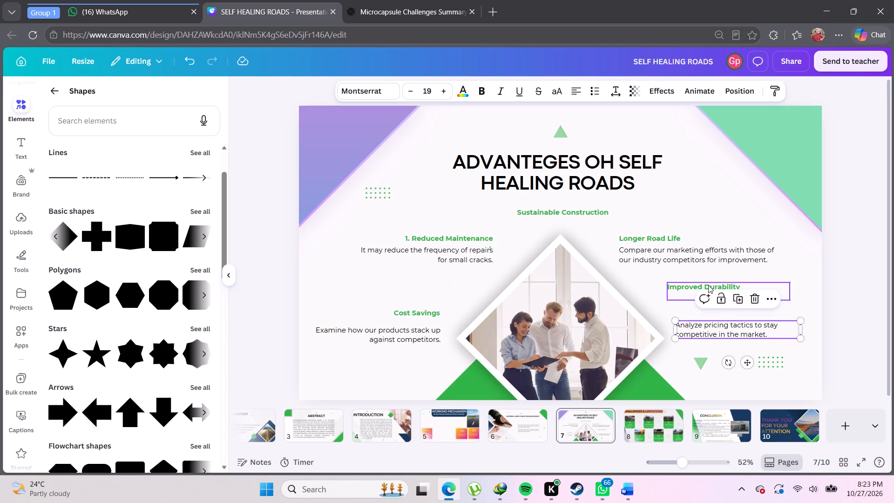
left_click_drag(708, 285, 715, 306)
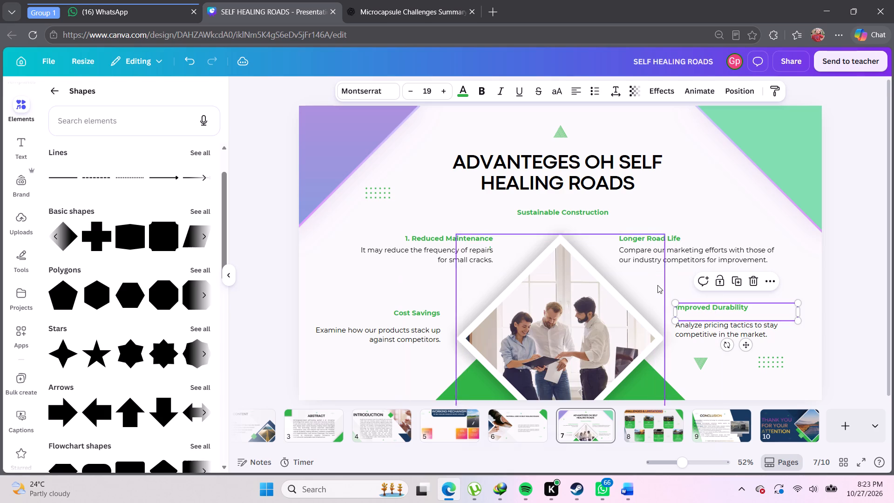
left_click(656, 285)
left_click_drag(683, 251, 700, 270)
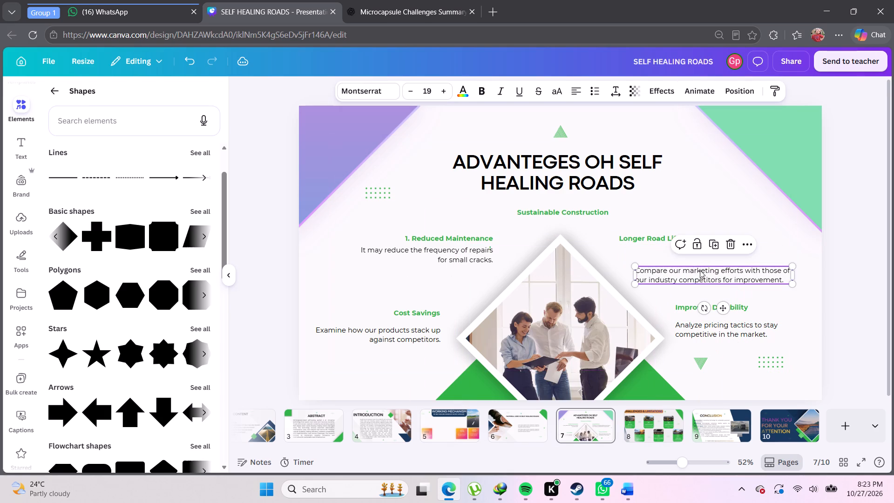
left_click_drag(669, 239, 682, 254)
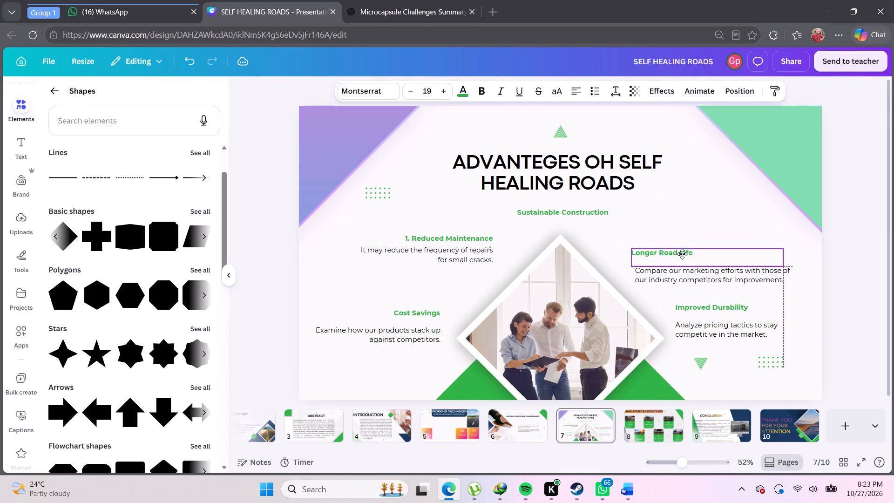
left_click_drag(682, 254, 686, 253)
left_click(678, 181)
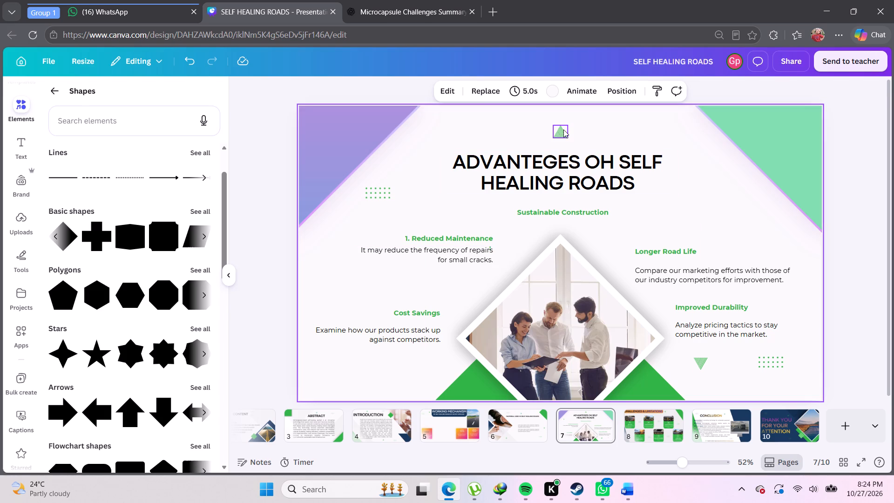
Raise the small green triangle, the slide title and the Sustainable Construction heading slightly on the slide.
left_click_drag(563, 129, 555, 122)
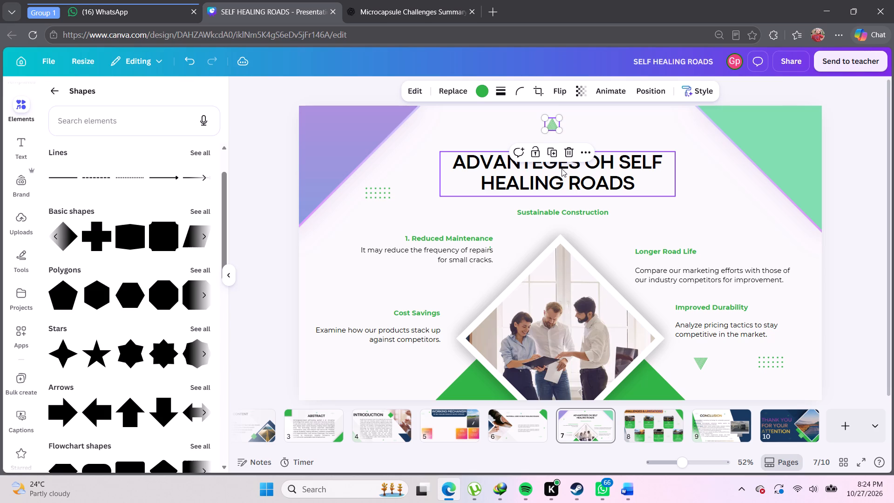
left_click_drag(562, 169, 562, 156)
left_click(688, 203)
left_click_drag(595, 215, 594, 211)
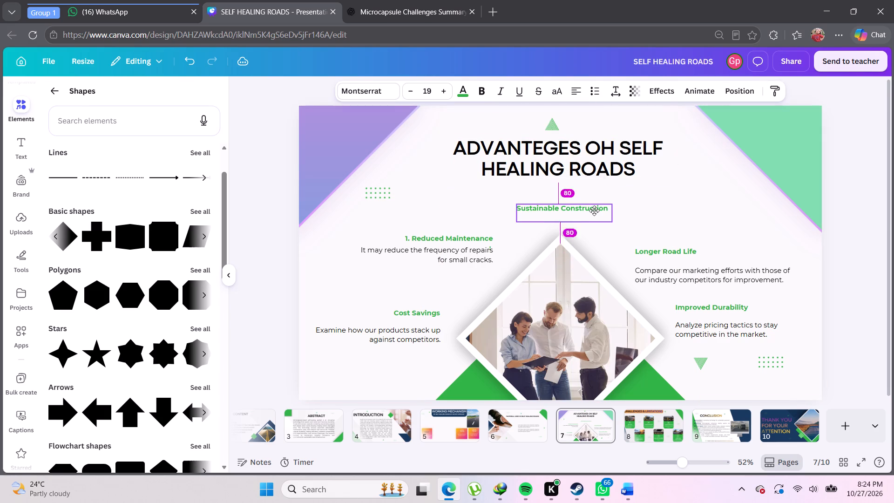
left_click_drag(594, 211, 596, 205)
left_click(659, 209)
left_click(681, 177)
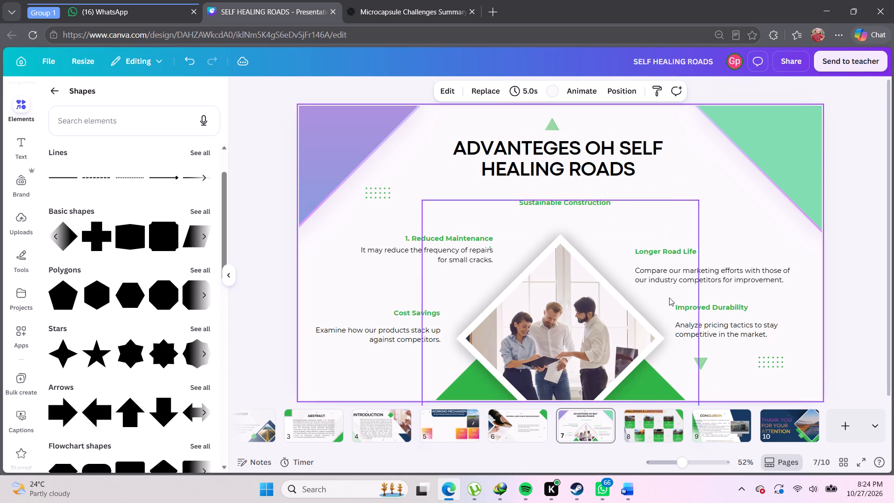
left_click(893, 212)
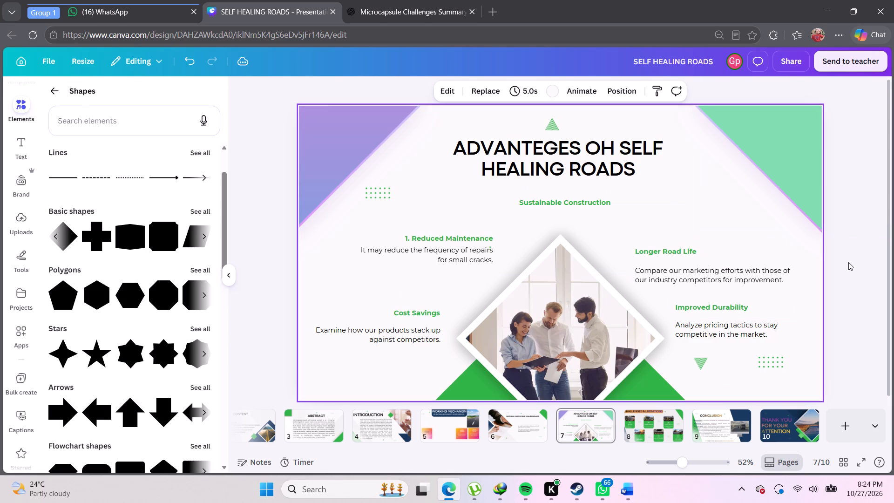
left_click(406, 242)
left_click(411, 241)
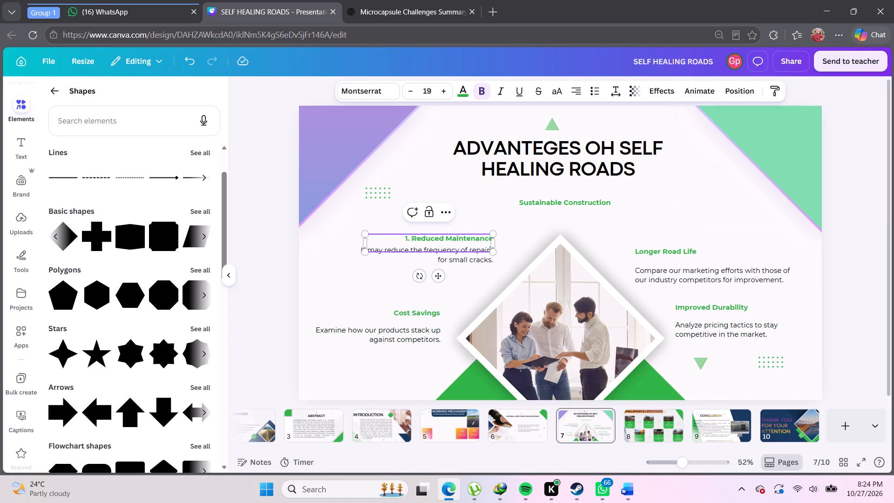
key("BackSpace")
key("BackSpace")
key("BackSpace")
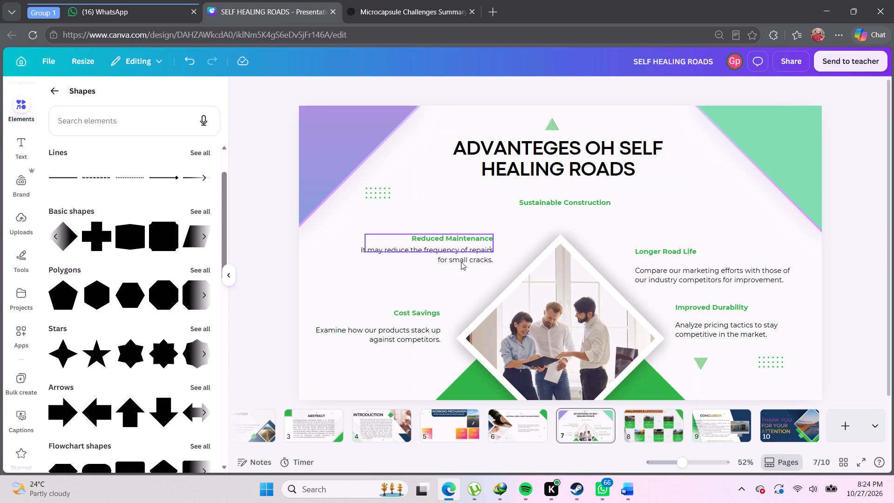
double_click(461, 262)
left_click(474, 260)
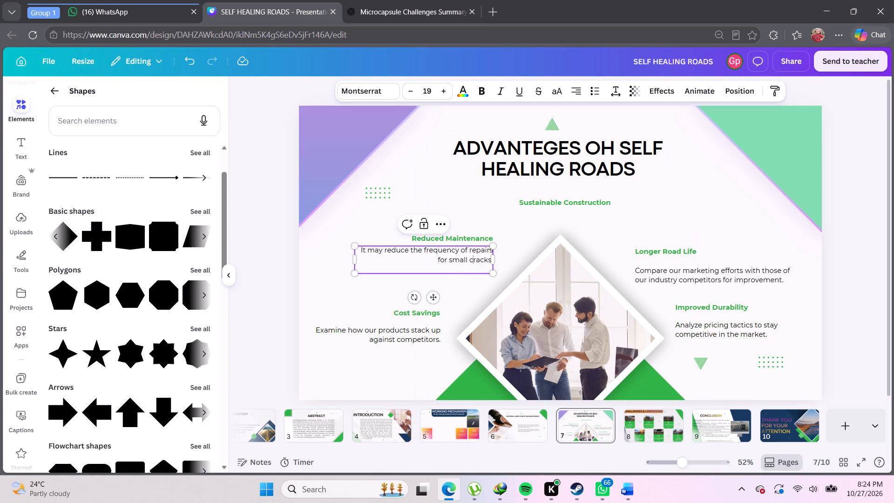
left_click(481, 272)
left_click(480, 272)
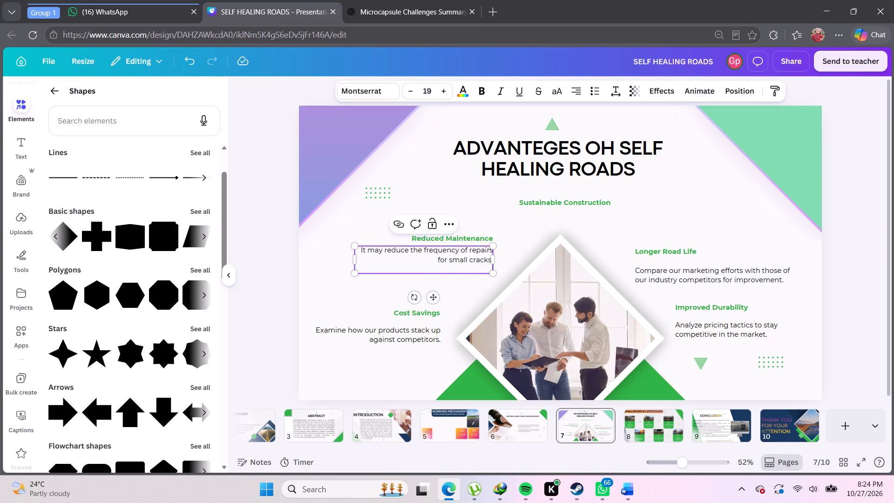
left_click_drag(488, 263, 354, 249)
key("BackSpace")
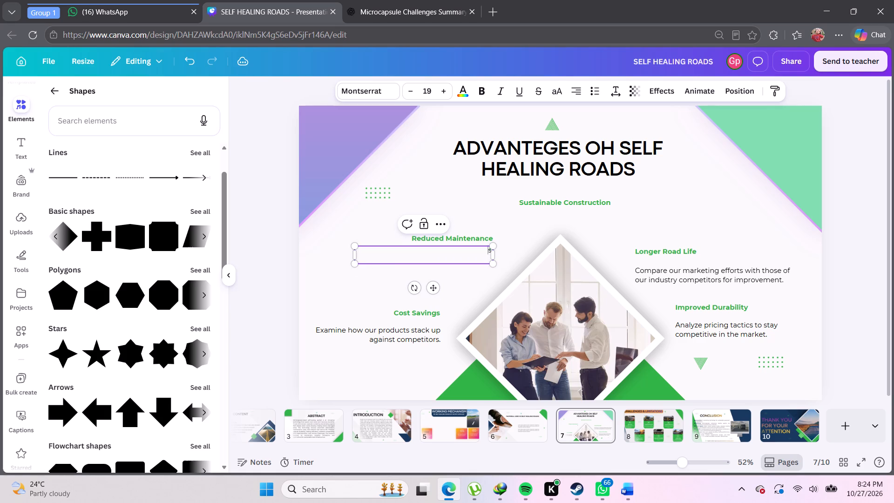
key("Right")
key("BackSpace")
key("ctrl+v")
left_click(327, 264)
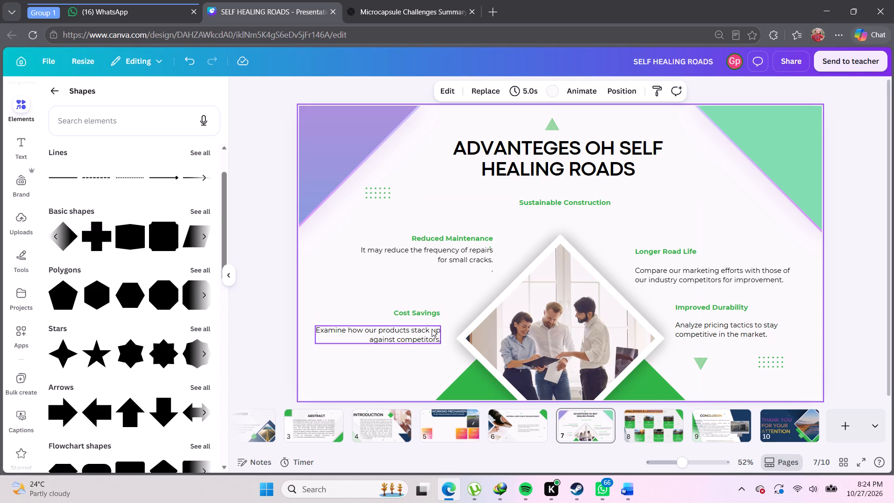
Narrow the Reduced Maintenance description box so its sentence wraps after "frequency of".
left_click(496, 272)
left_click(490, 271)
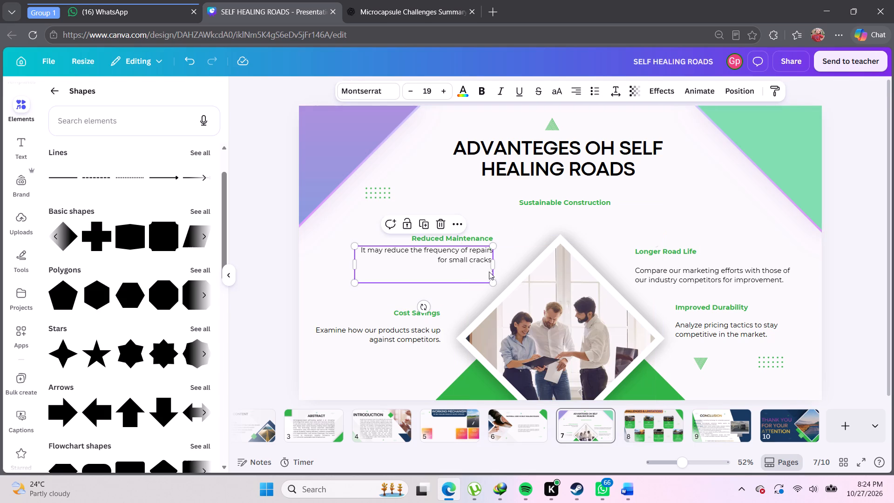
left_click_drag(493, 266, 501, 265)
left_click_drag(501, 263, 474, 266)
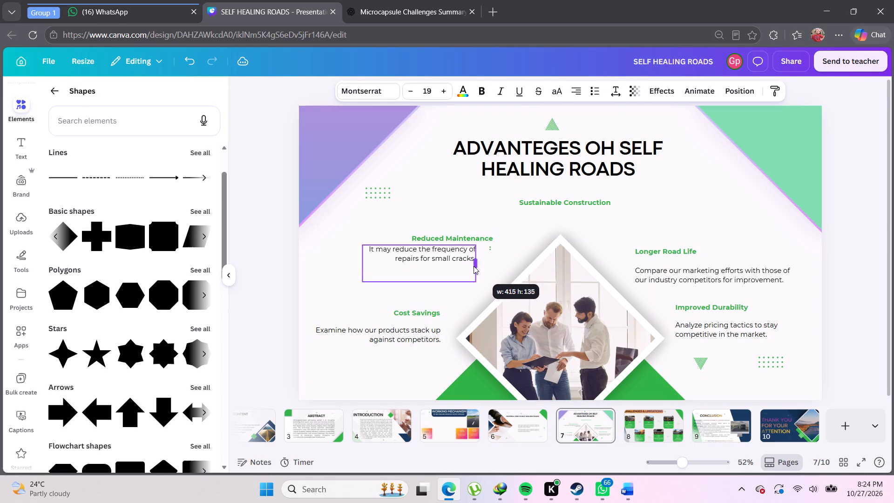
left_click_drag(474, 266, 472, 266)
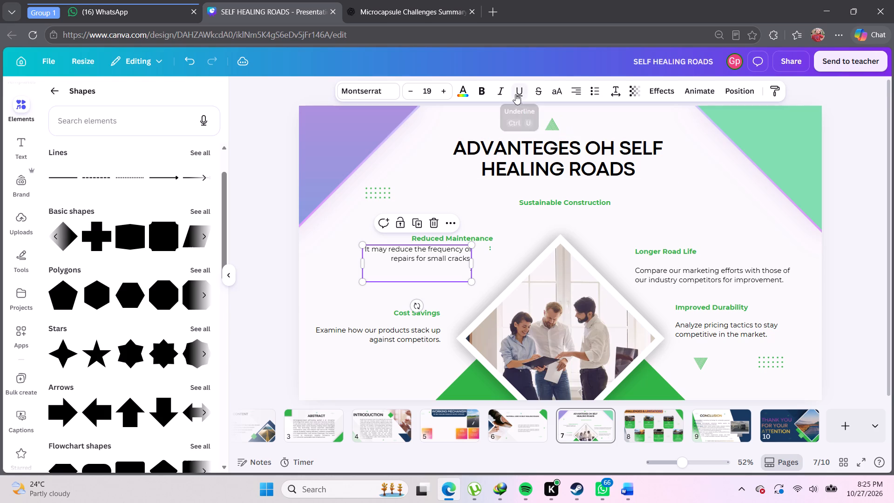
Justify the Reduced Maintenance description and delete the stray full stop on its last line.
left_click(581, 89)
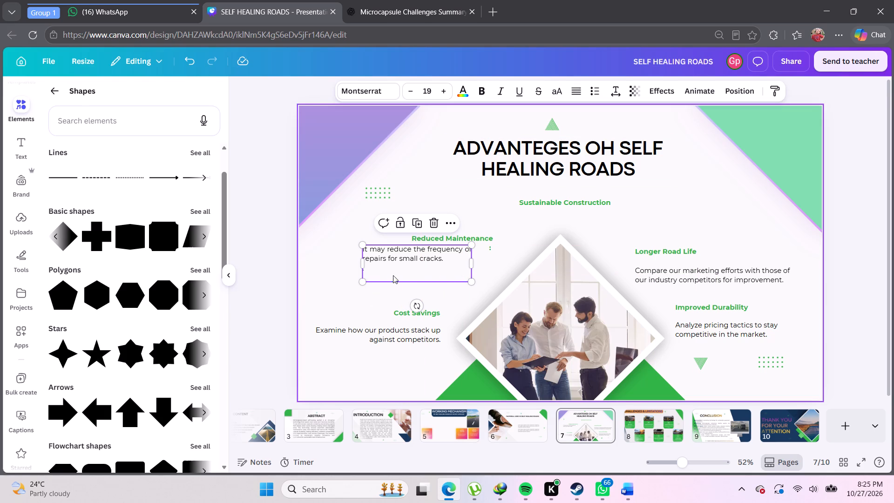
left_click(370, 272)
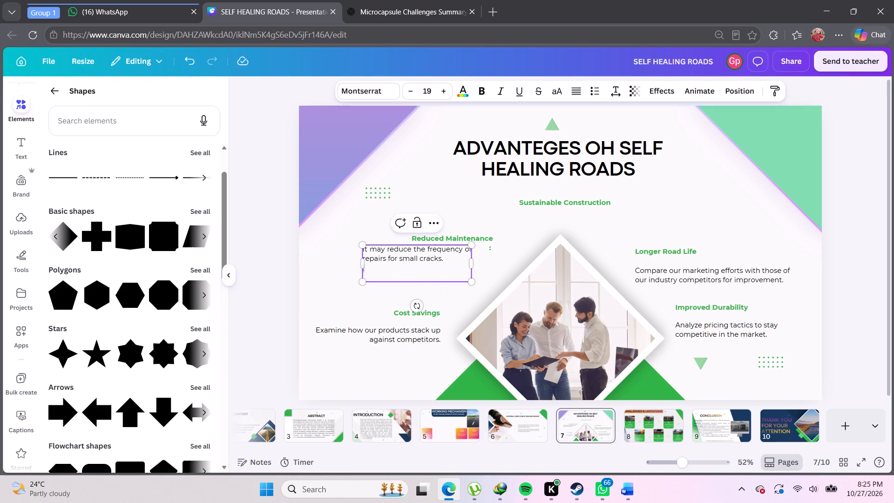
key("BackSpace")
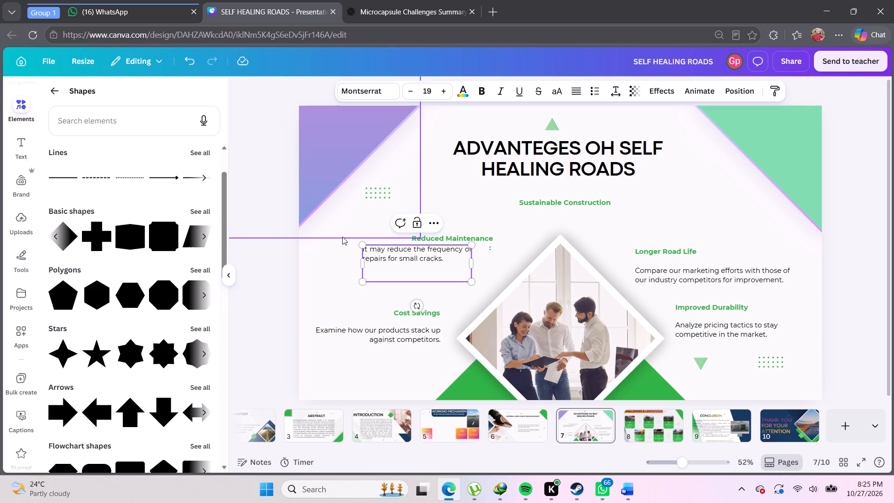
Widen the Reduced Maintenance description box slightly and try other text alignments on it.
double_click(582, 91)
left_click(582, 91)
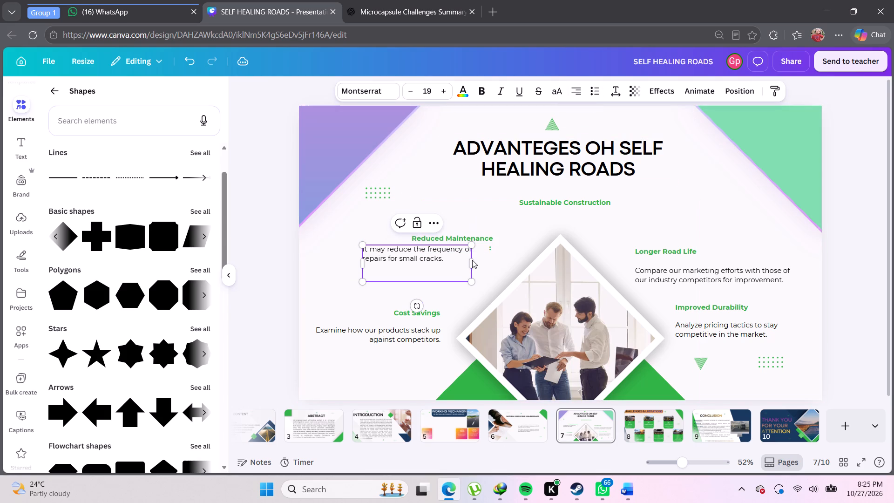
left_click_drag(474, 266, 477, 271)
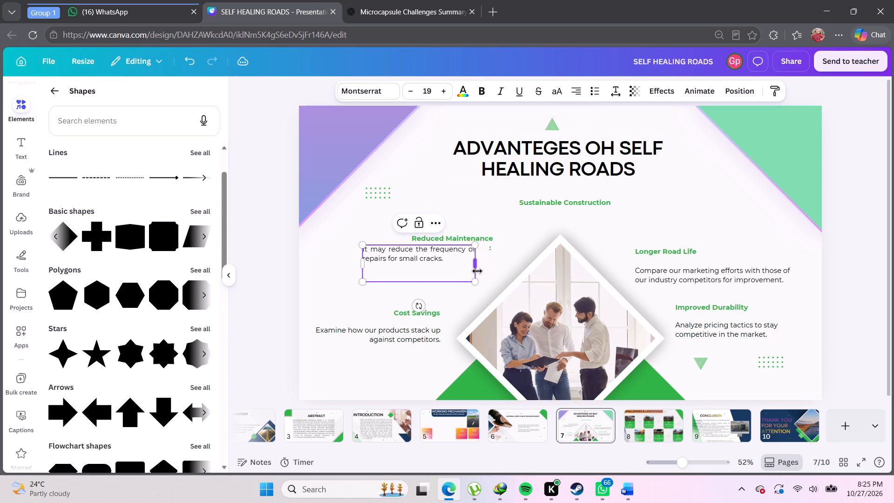
left_click(580, 93)
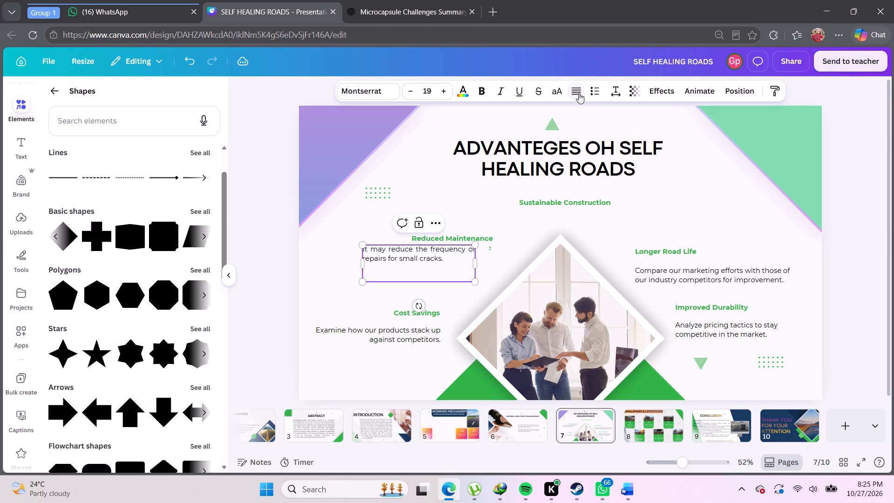
left_click(578, 94)
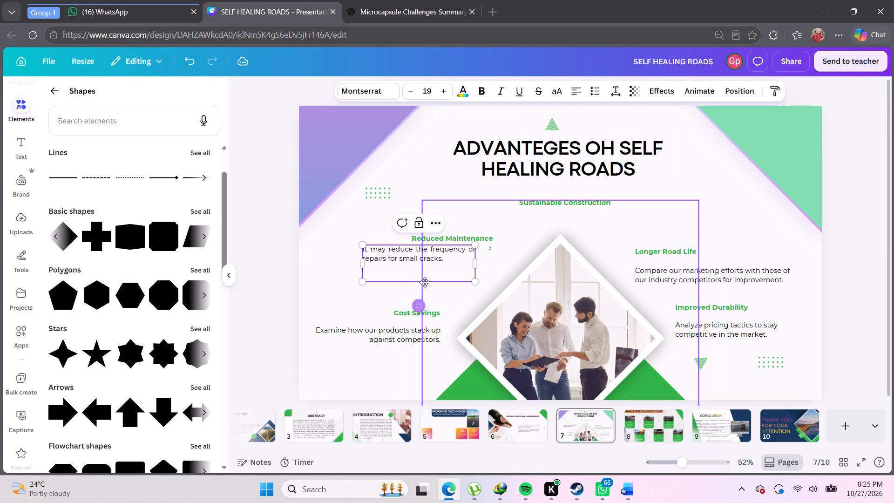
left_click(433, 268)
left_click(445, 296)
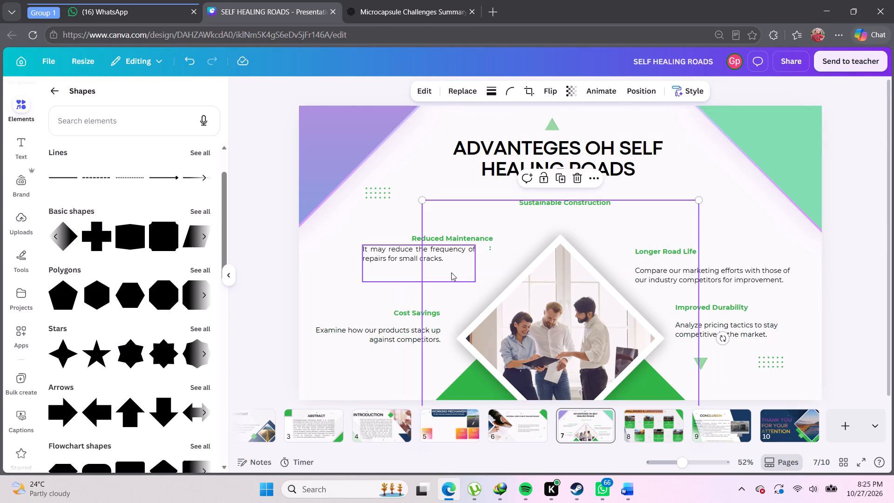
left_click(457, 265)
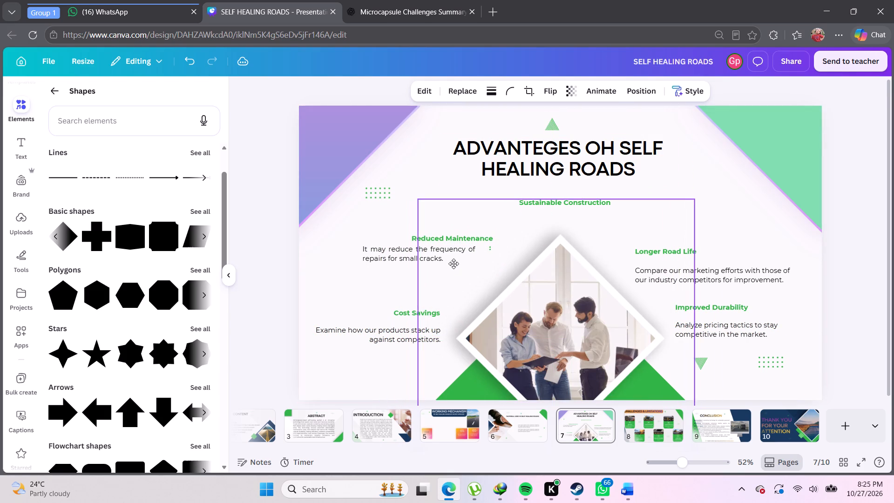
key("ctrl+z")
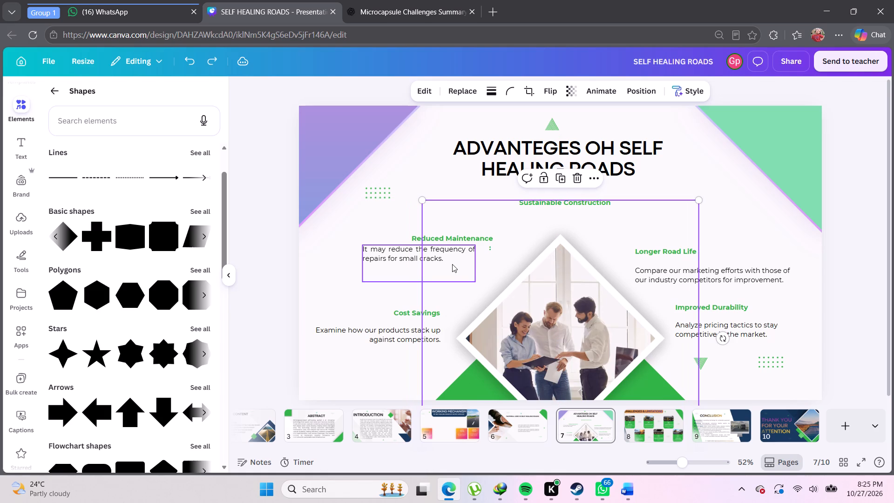
Right-align the two lines of the Reduced Maintenance description.
left_click(388, 255)
left_click_drag(447, 258, 429, 259)
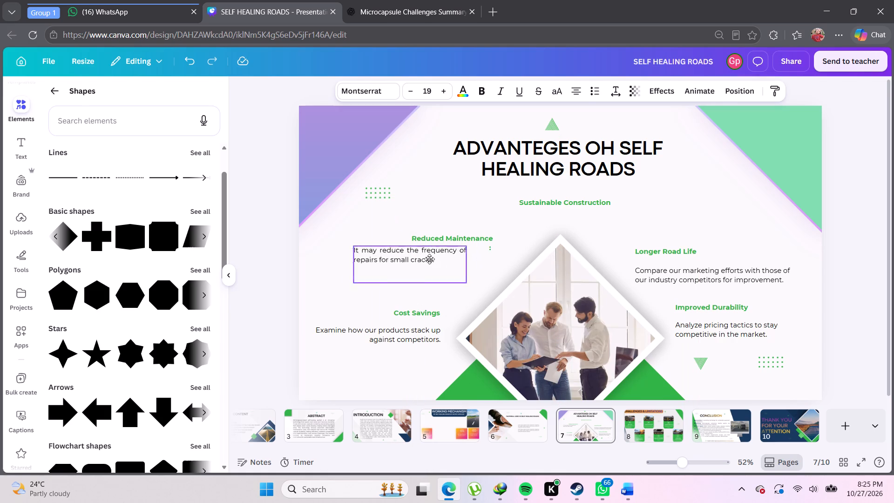
left_click_drag(429, 259, 431, 260)
left_click(431, 263)
left_click_drag(431, 263, 345, 258)
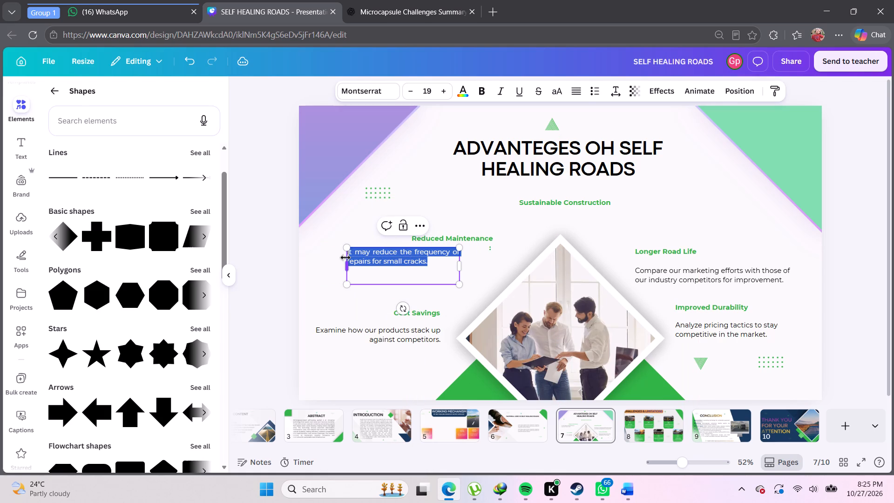
left_click_drag(345, 258, 344, 258)
double_click(578, 92)
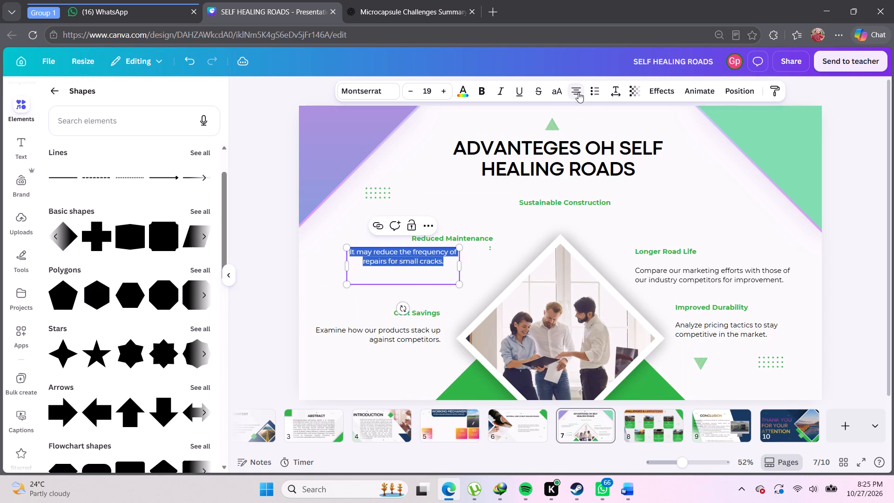
left_click(578, 92)
Place the description just beneath the Reduced Maintenance heading, with their right edges lined up.
left_click(438, 183)
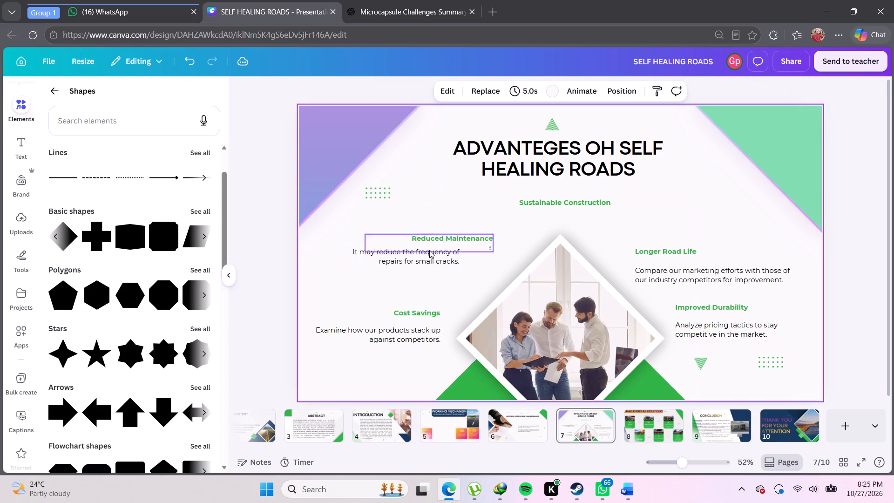
left_click_drag(441, 265, 476, 270)
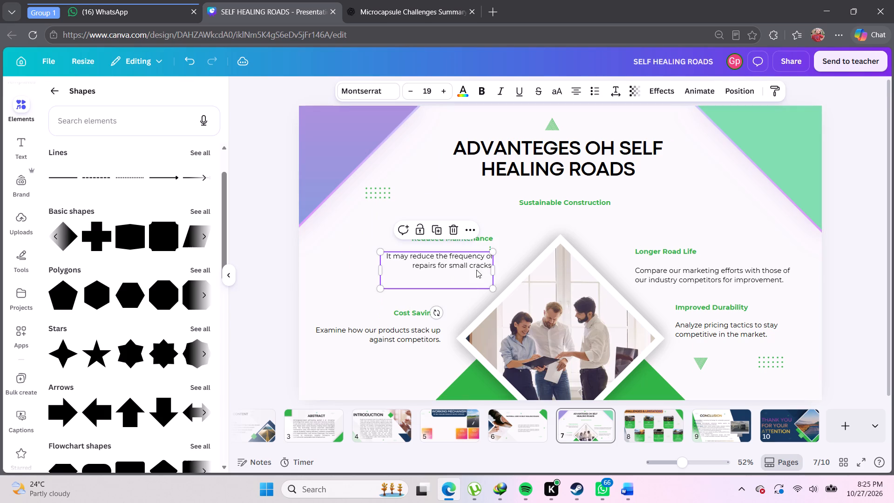
Delete the stray colon on the line below the Reduced Maintenance heading text.
left_click(488, 246)
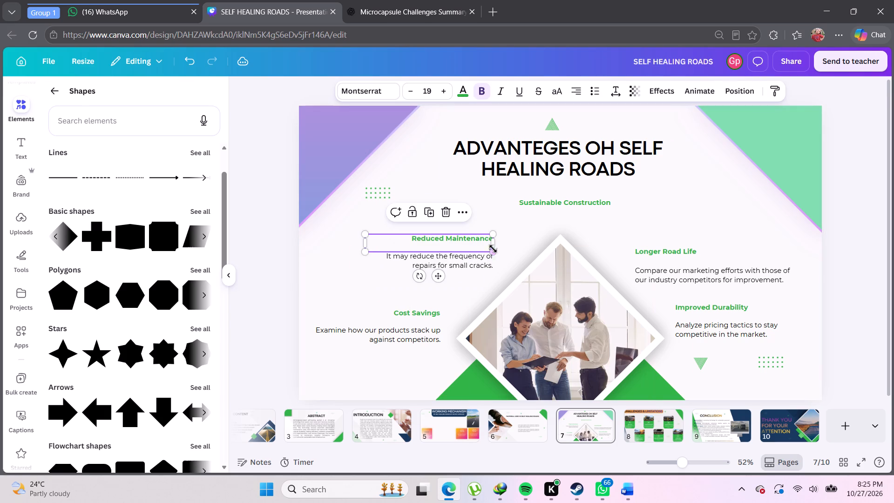
key("Down")
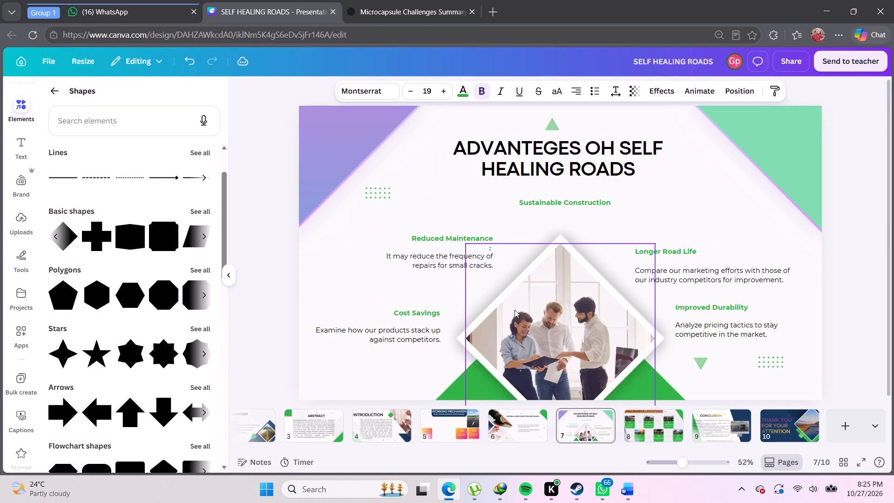
key("Up")
left_click(430, 240)
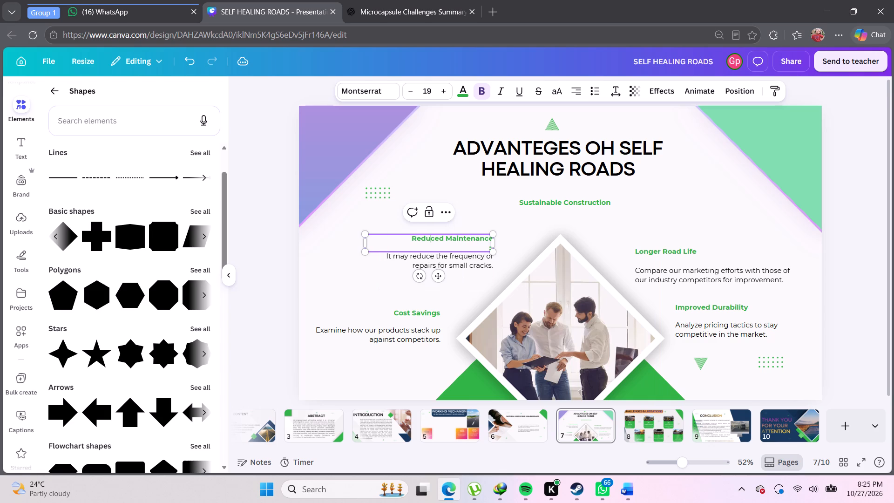
key("Left")
key("Left")
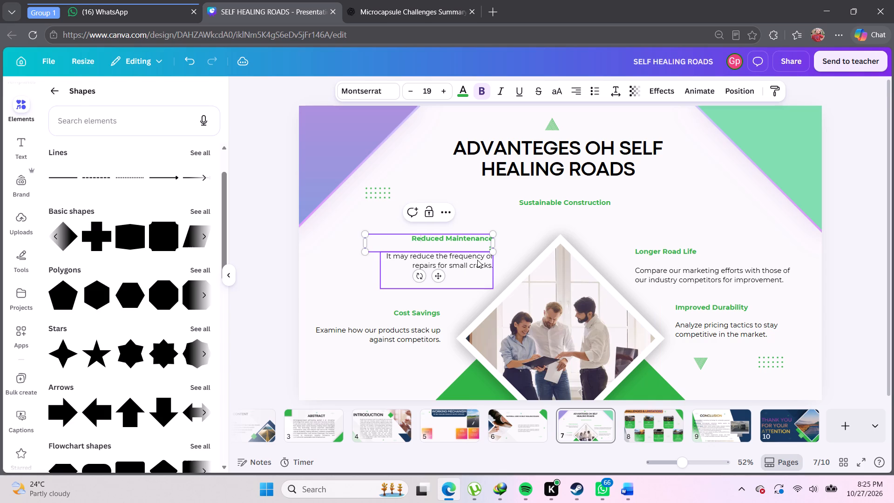
key("Left")
left_click(475, 238)
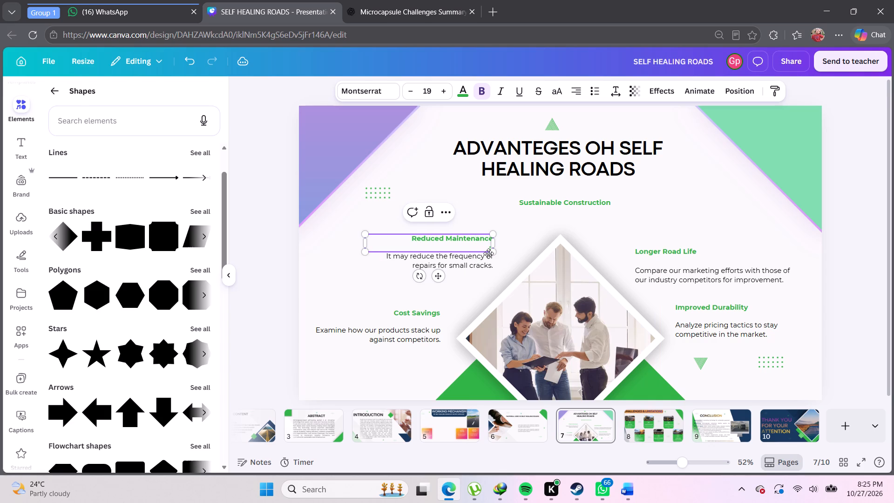
key("Down")
key("Right")
key("BackSpace")
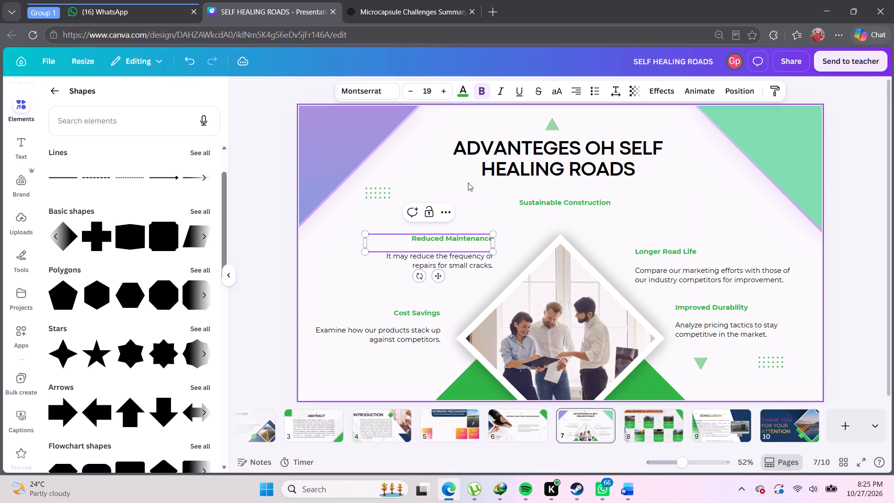
left_click(467, 182)
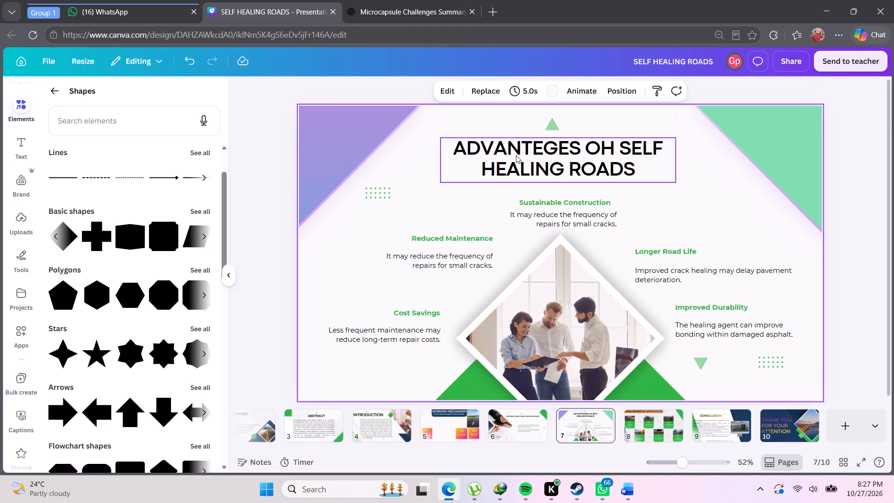
double_click(536, 218)
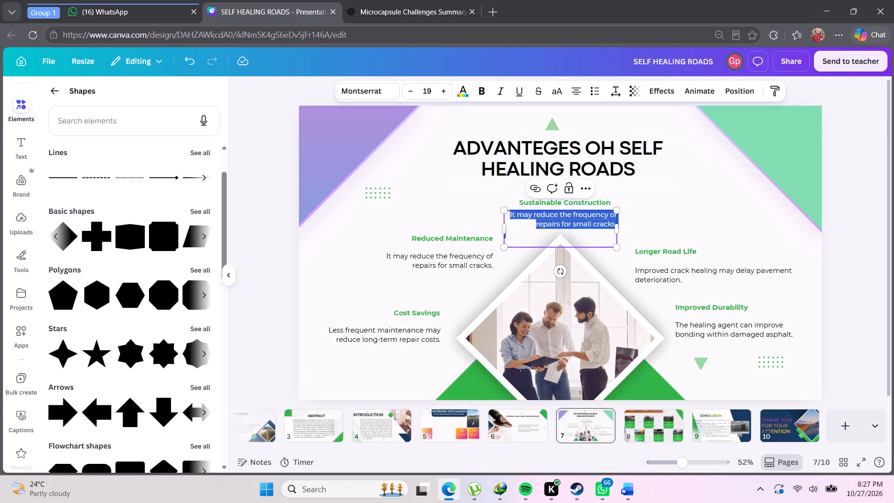
key("BackSpace")
key("ctrl+v")
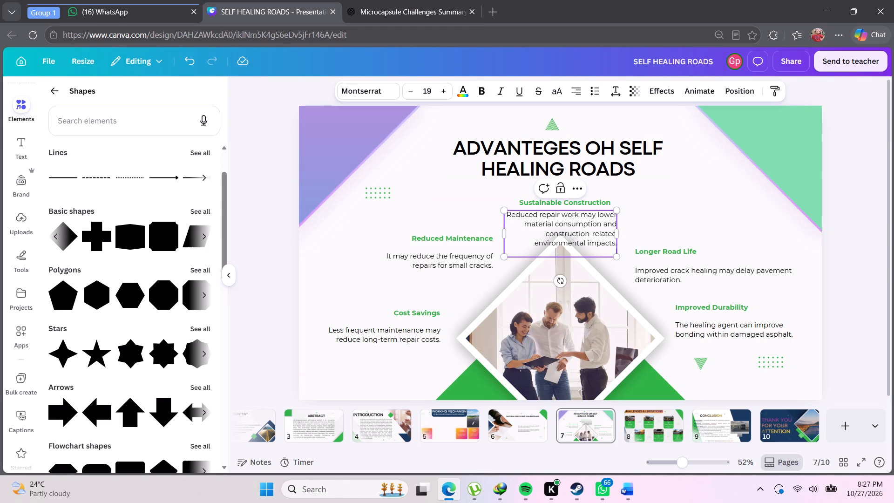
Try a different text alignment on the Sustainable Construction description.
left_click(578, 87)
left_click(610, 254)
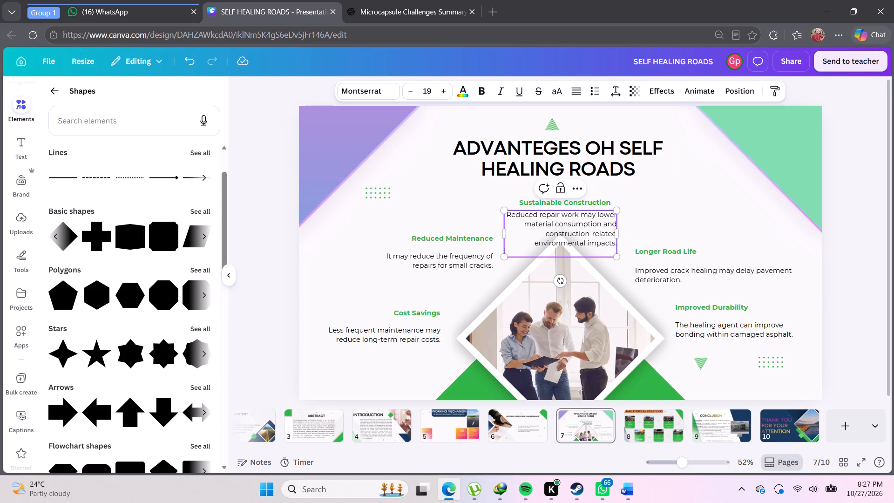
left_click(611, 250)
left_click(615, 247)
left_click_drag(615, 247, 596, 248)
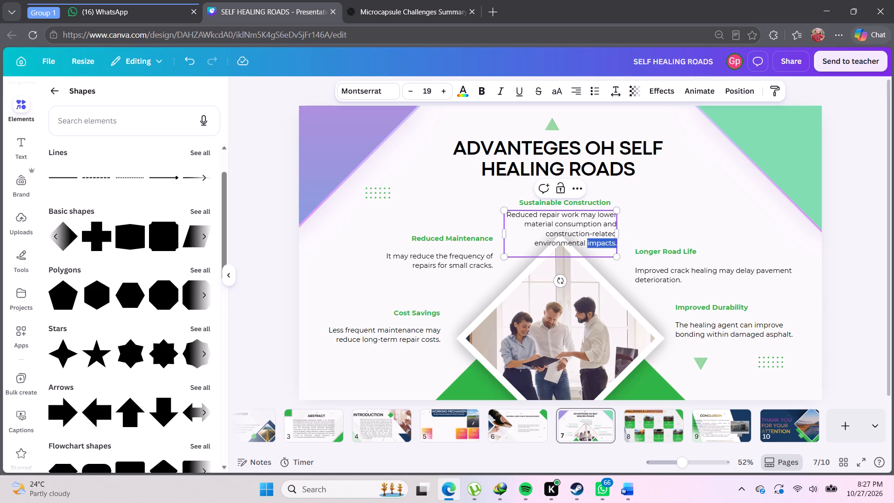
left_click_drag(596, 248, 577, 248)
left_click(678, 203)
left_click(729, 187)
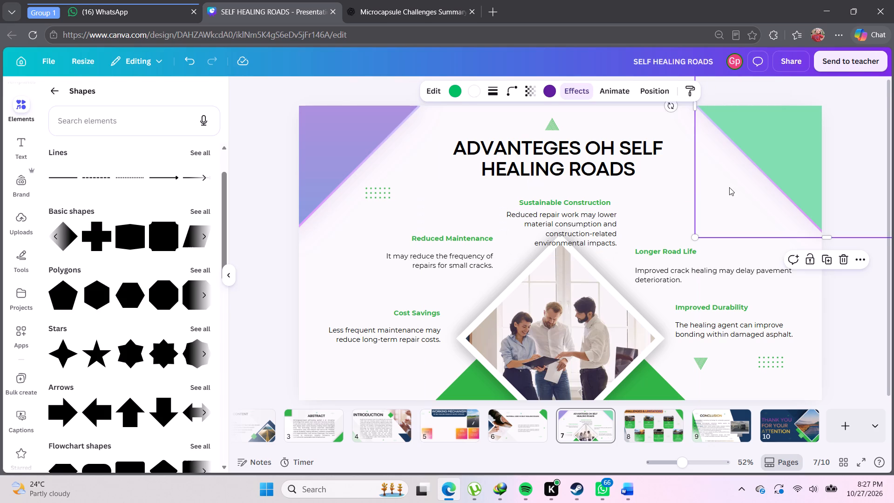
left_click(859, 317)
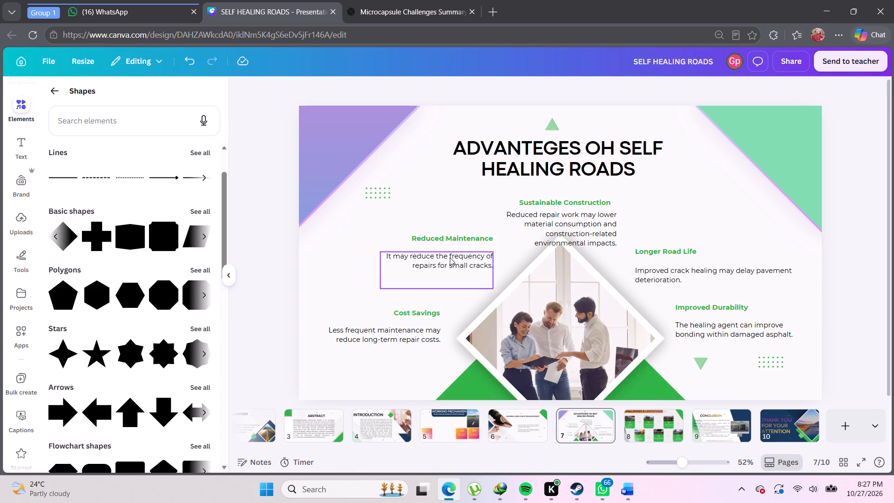
Move the Reduced Maintenance and Longer Road Life headings and descriptions up to either side of the Sustainable Construction heading.
left_click_drag(450, 259, 453, 192)
left_click_drag(470, 250, 467, 226)
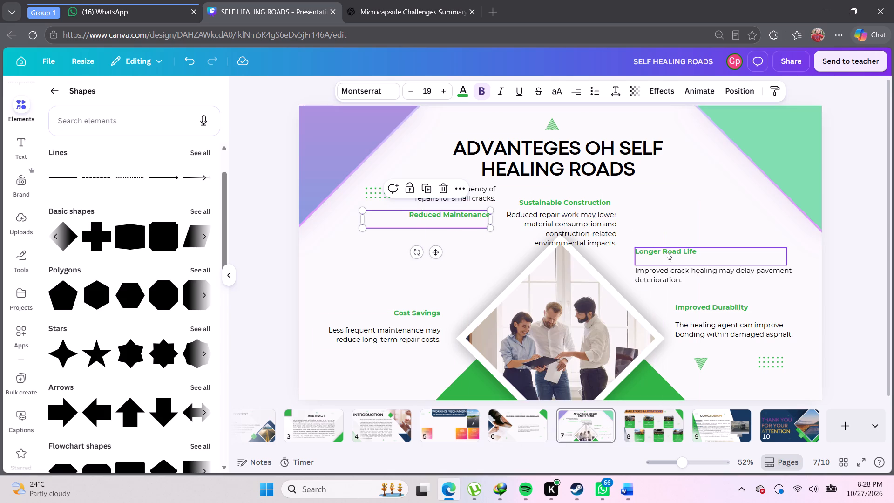
left_click_drag(669, 254, 671, 185)
left_click_drag(707, 278, 708, 277)
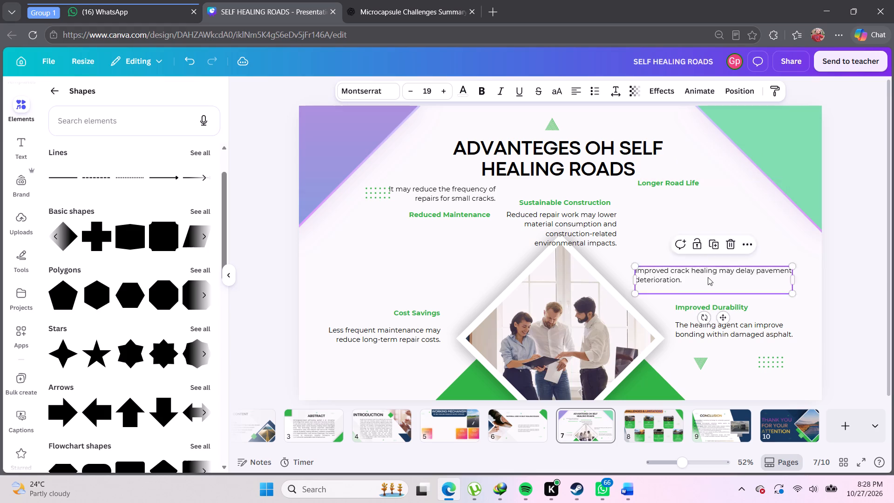
left_click_drag(708, 277, 712, 214)
Move the Sustainable Construction description and heading to the right of the picture, above the Improved Durability block.
left_click_drag(583, 224, 711, 261)
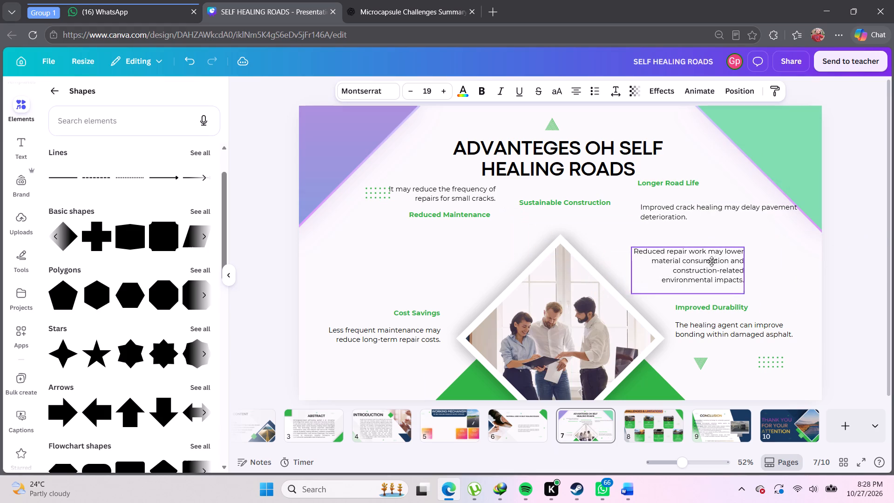
left_click_drag(711, 261, 721, 261)
left_click_drag(571, 203, 643, 228)
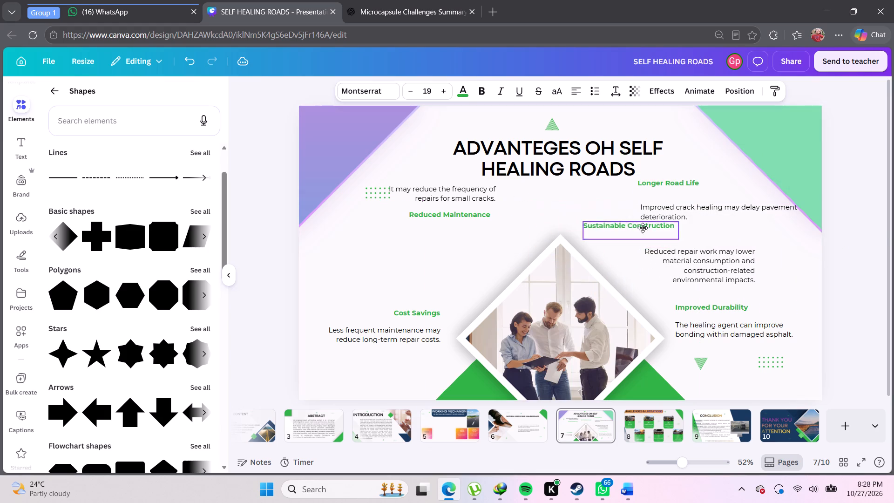
left_click_drag(643, 228, 701, 238)
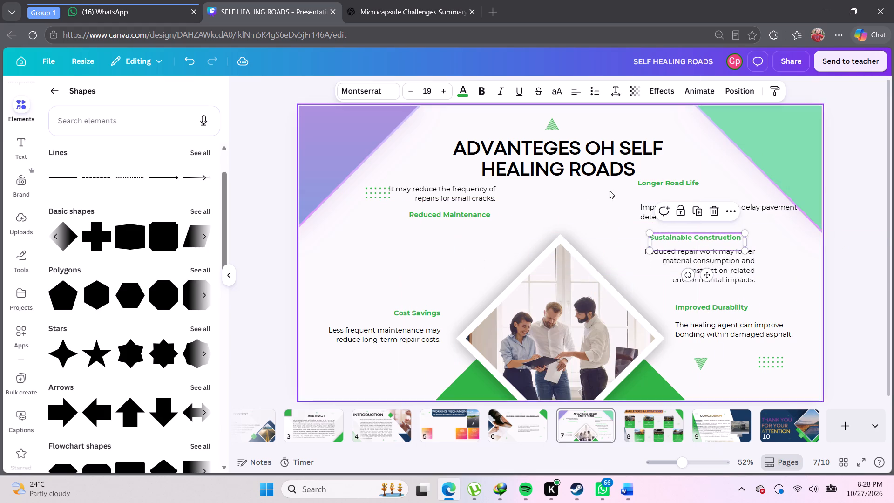
Move the Longer Road Life heading and its description to the middle, between the slide title and the picture.
left_click_drag(670, 186, 549, 197)
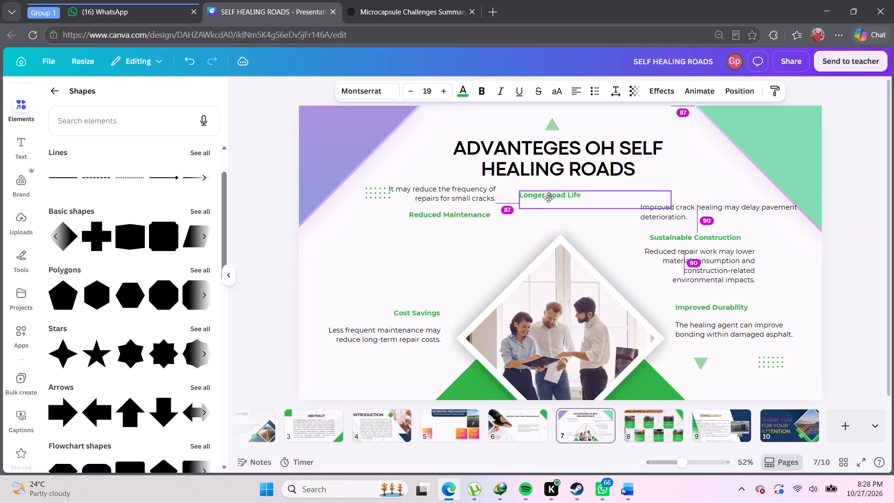
left_click_drag(549, 197, 542, 199)
left_click(719, 178)
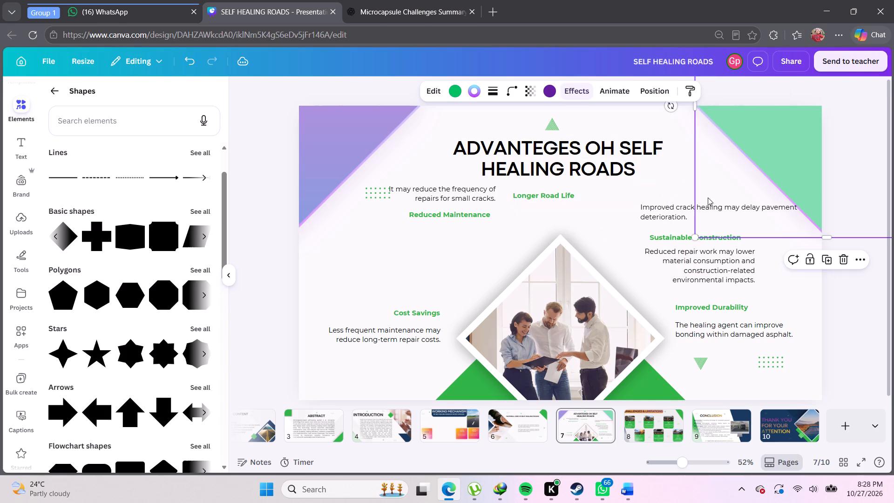
left_click_drag(655, 217, 510, 220)
Move the Reduced Maintenance description and heading down to the left of the picture, above Cost Savings, with the heading on top.
left_click_drag(446, 191, 444, 238)
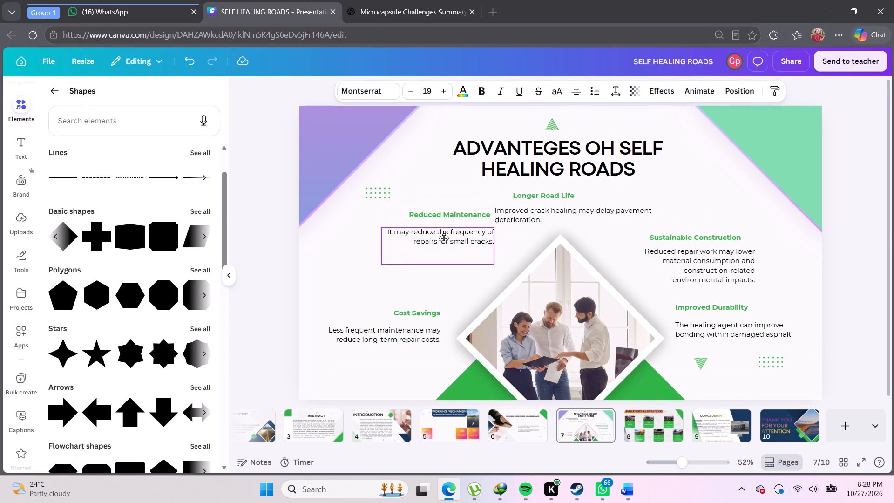
left_click_drag(444, 238, 435, 265)
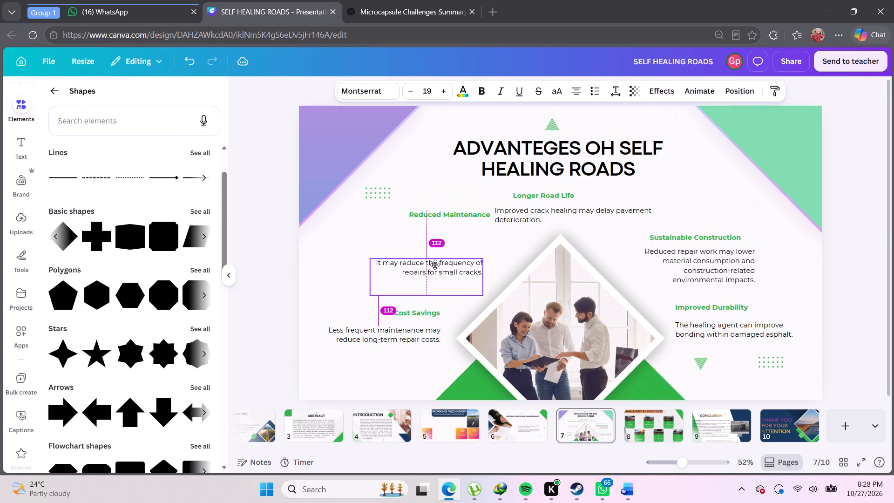
left_click_drag(435, 265, 434, 265)
left_click_drag(470, 210, 472, 246)
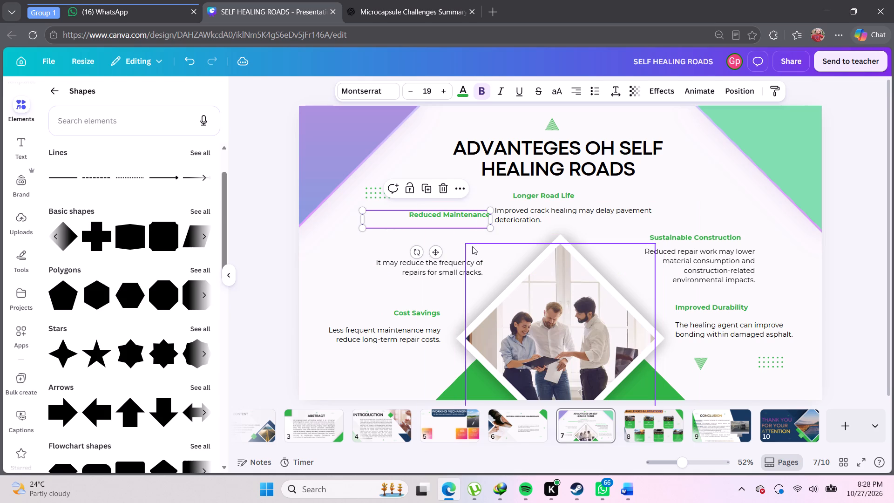
left_click_drag(472, 246, 472, 246)
left_click_drag(450, 214, 452, 245)
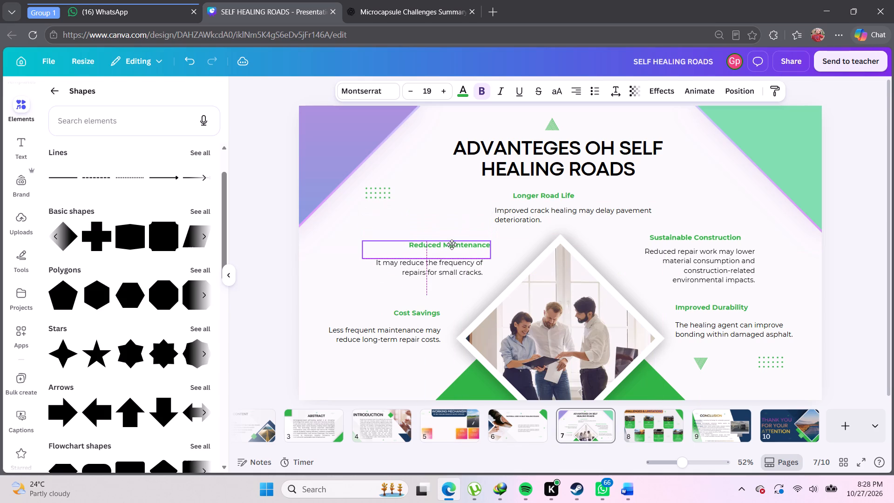
left_click_drag(452, 245, 443, 248)
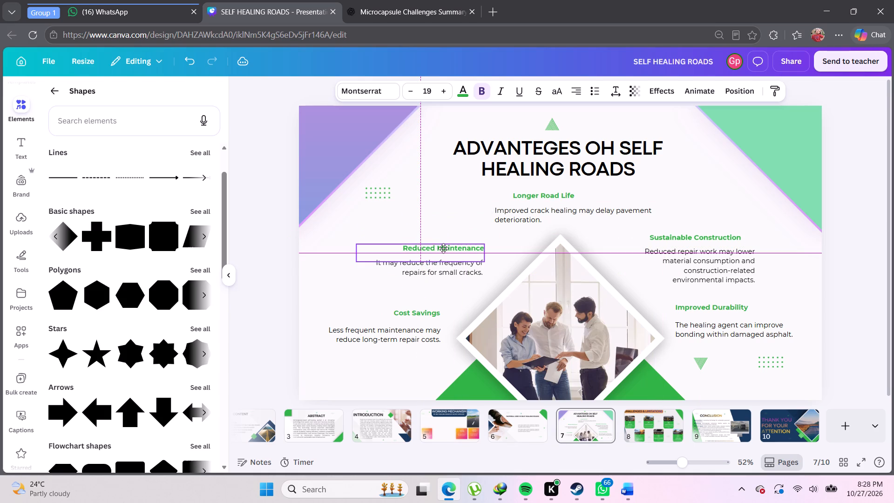
left_click_drag(443, 248, 441, 250)
left_click(320, 245)
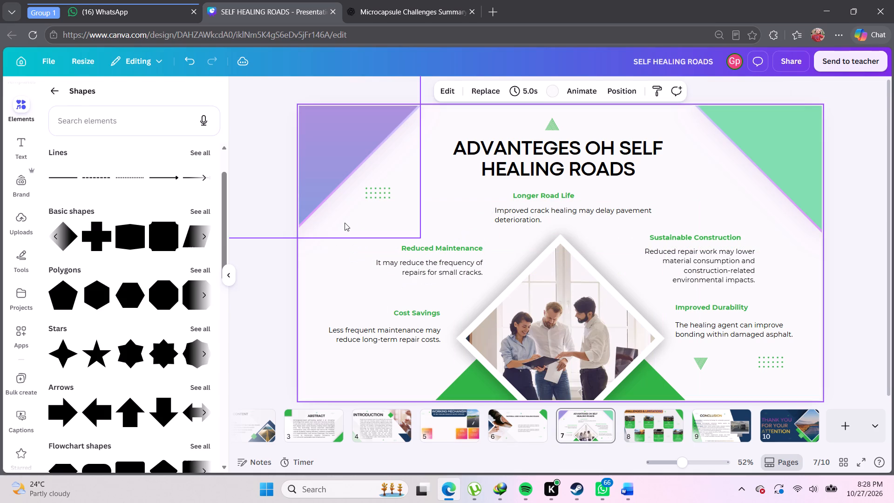
left_click(453, 249)
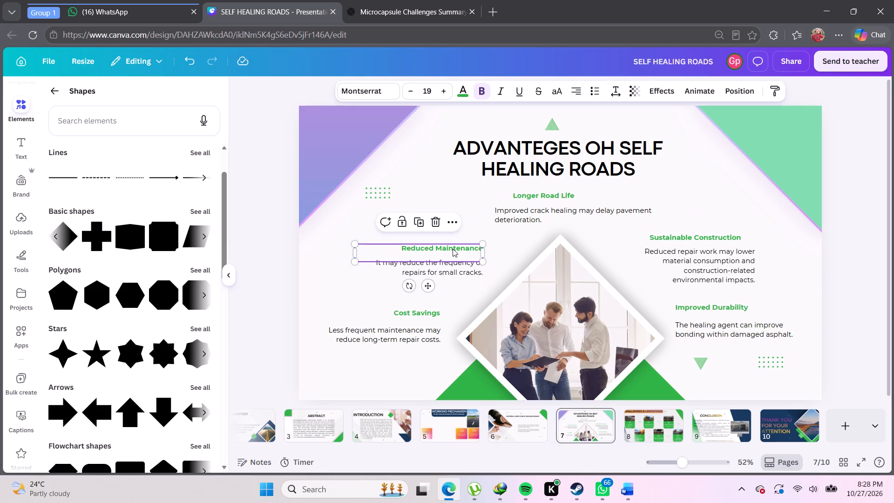
Shift the Longer Road Life description slightly down and left above the picture's tip and center-align its text.
left_click_drag(548, 214, 546, 215)
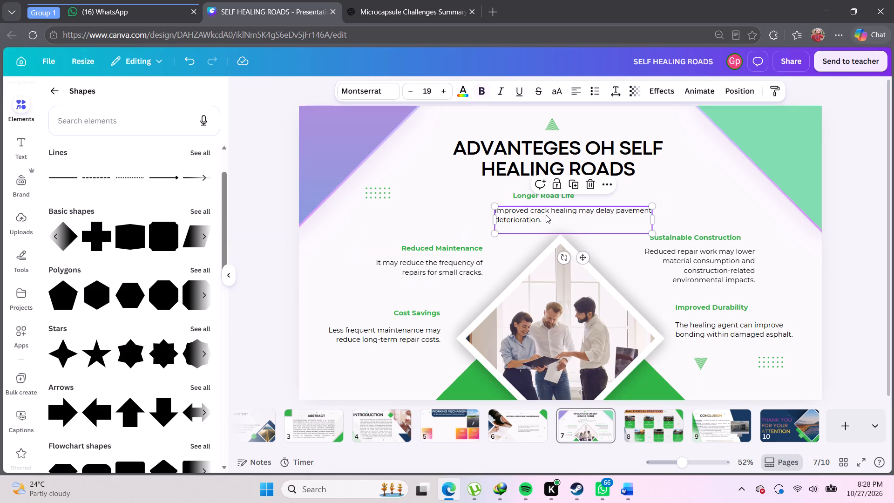
left_click_drag(546, 215, 538, 223)
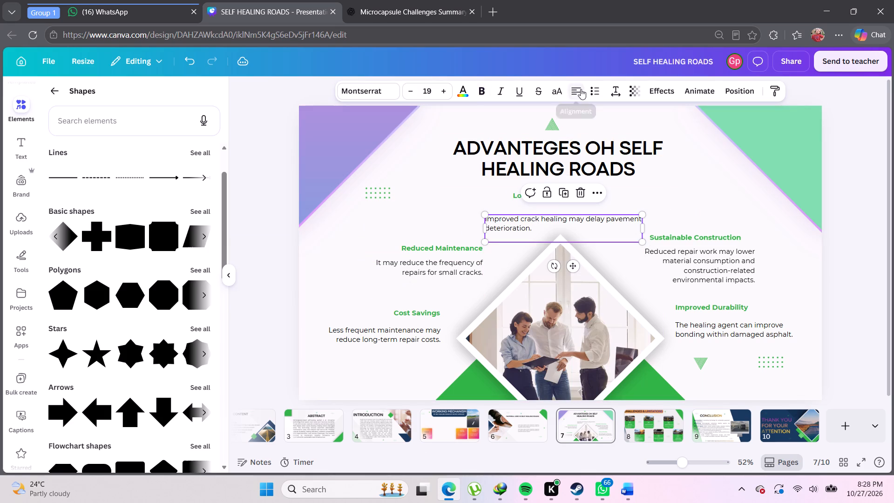
left_click(581, 89)
left_click(705, 197)
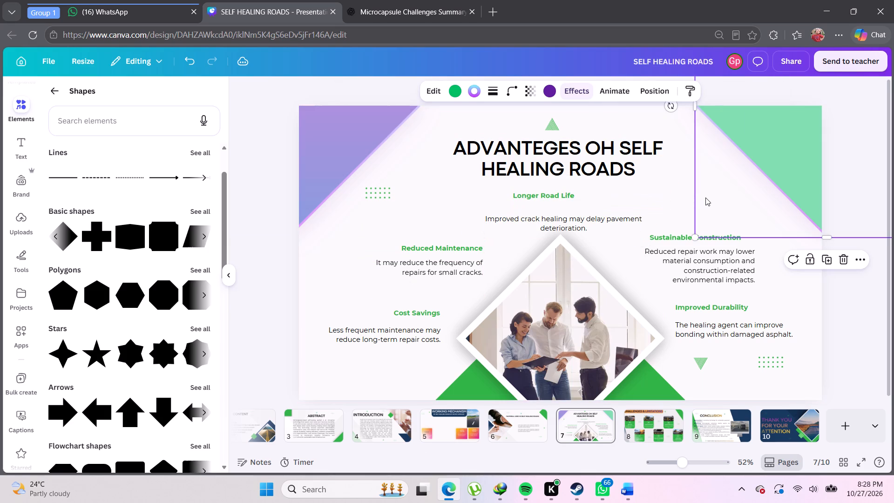
Center-align the Longer Road Life heading and set its font size to 30.
left_click_drag(547, 192, 564, 198)
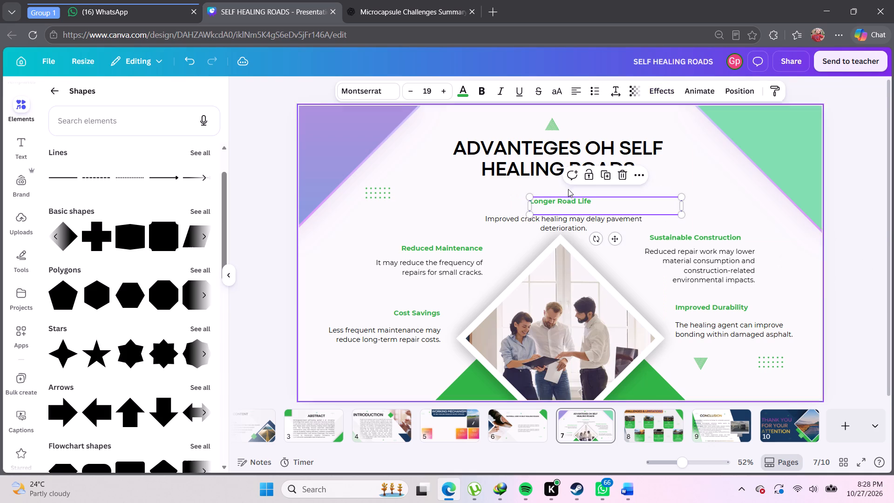
left_click(574, 88)
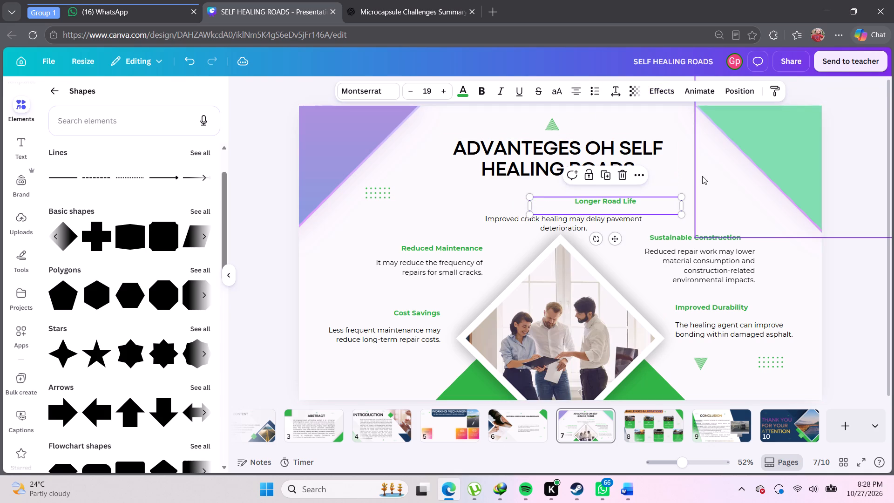
triple_click(446, 92)
triple_click(446, 92)
triple_click(446, 92)
double_click(446, 92)
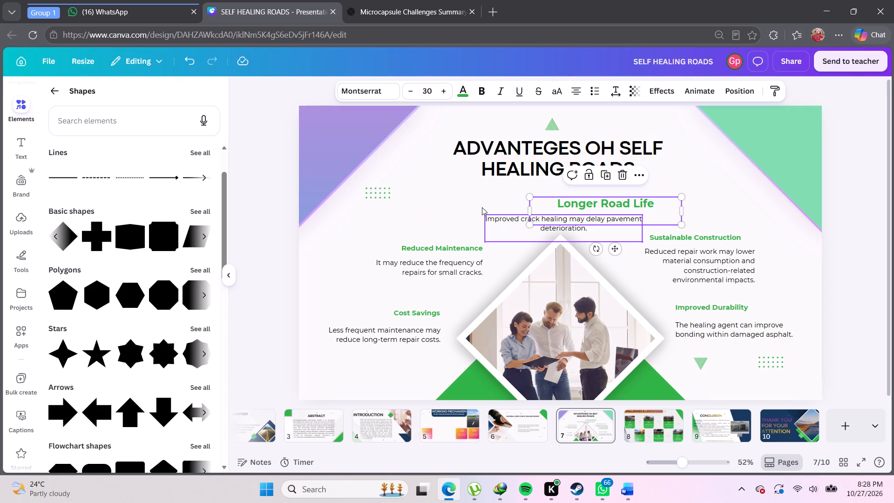
left_click(465, 190)
Position the enlarged Longer Road Life heading centrally just above its description.
left_click_drag(611, 207, 600, 208)
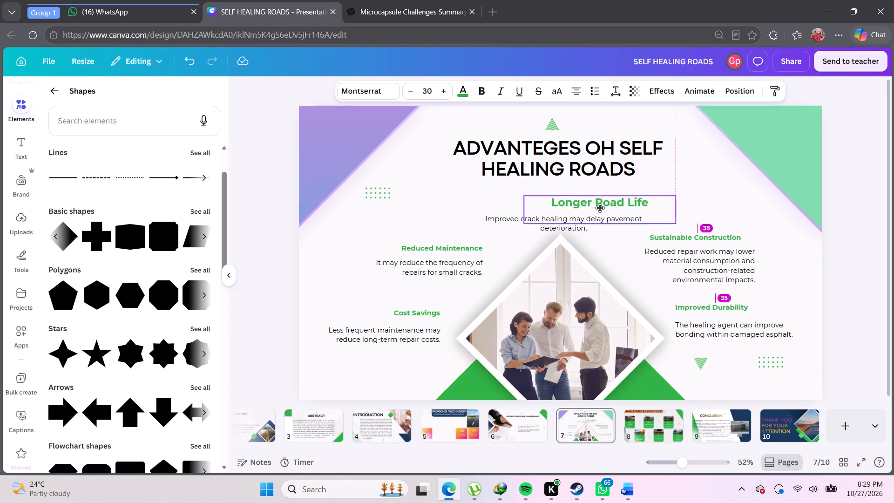
left_click_drag(600, 208, 574, 208)
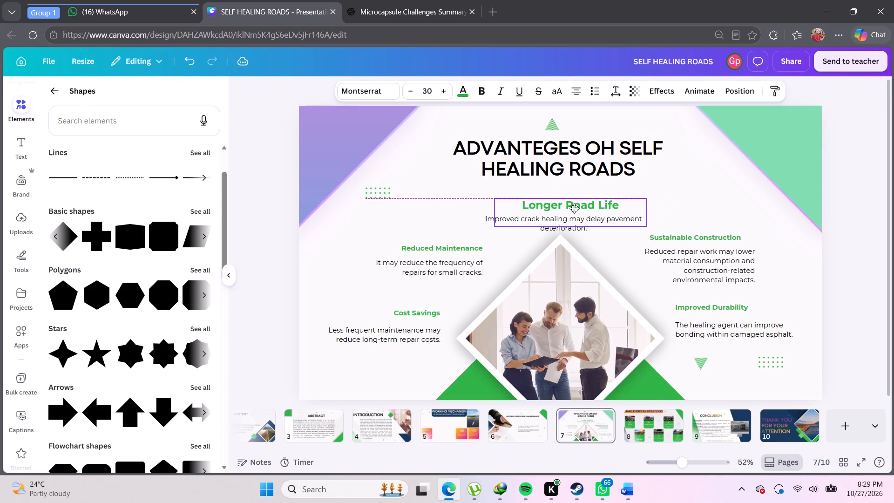
left_click_drag(574, 208, 568, 208)
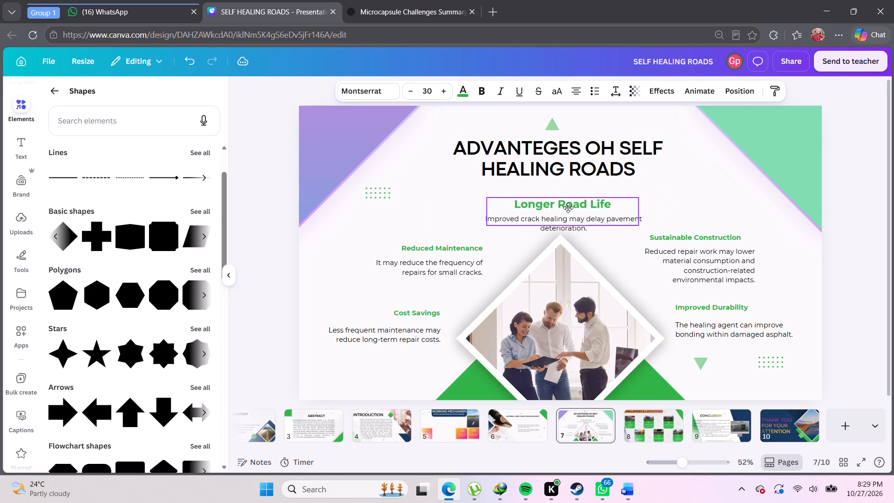
left_click_drag(568, 208, 569, 208)
left_click(662, 190)
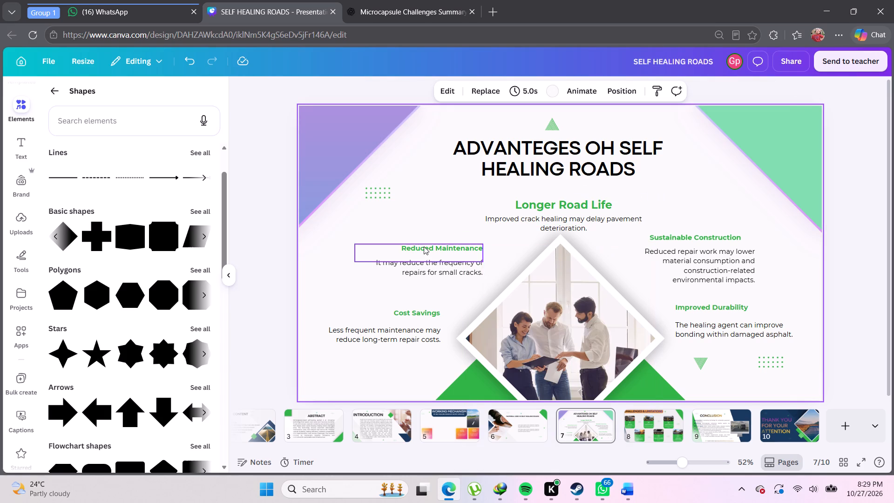
Shift the Reduced Maintenance description slightly right and down to leave more room beneath its heading.
left_click_drag(438, 263, 453, 267)
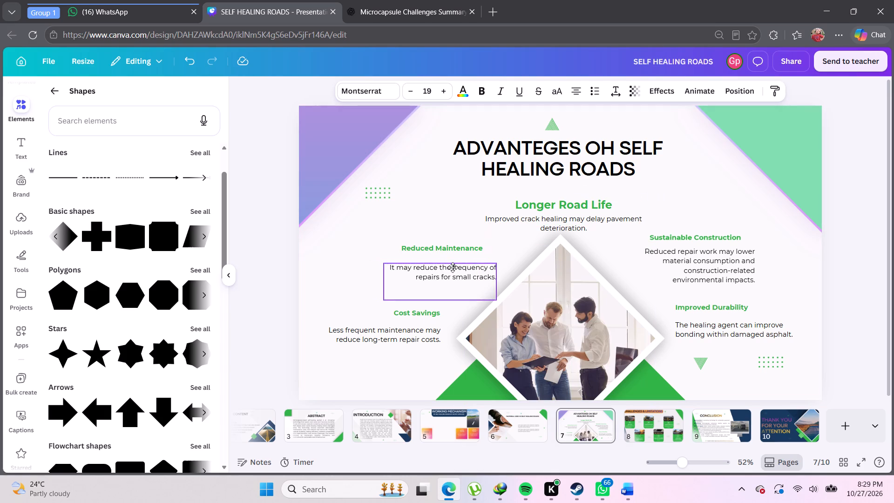
left_click_drag(453, 267, 447, 268)
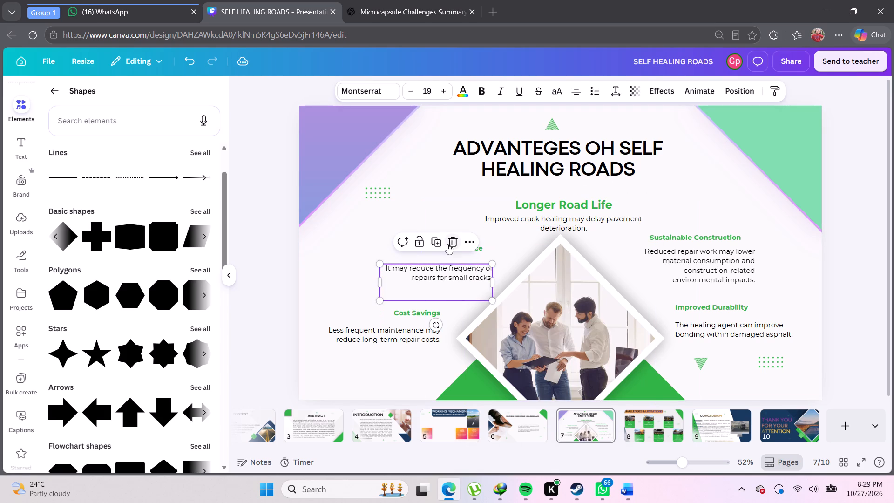
Set the Reduced Maintenance heading's font size to 30 to match Longer Road Life, and widen its box to fit one line.
left_click(552, 198)
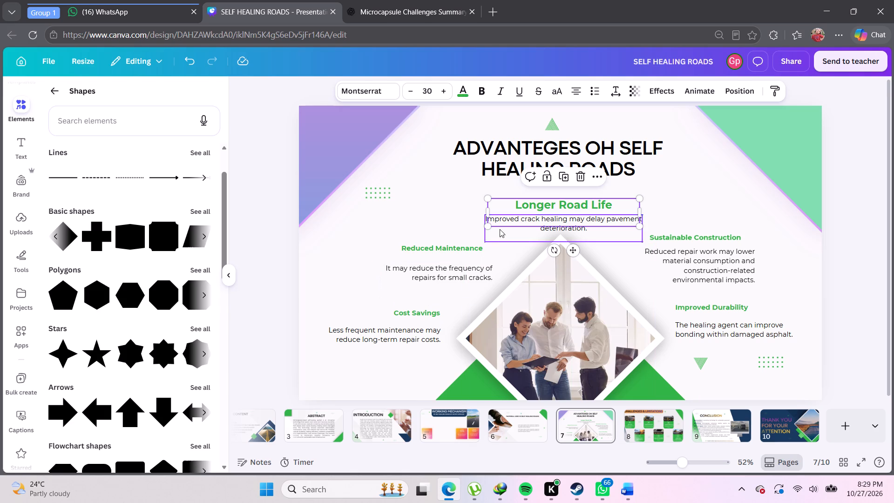
left_click(455, 256)
triple_click(445, 86)
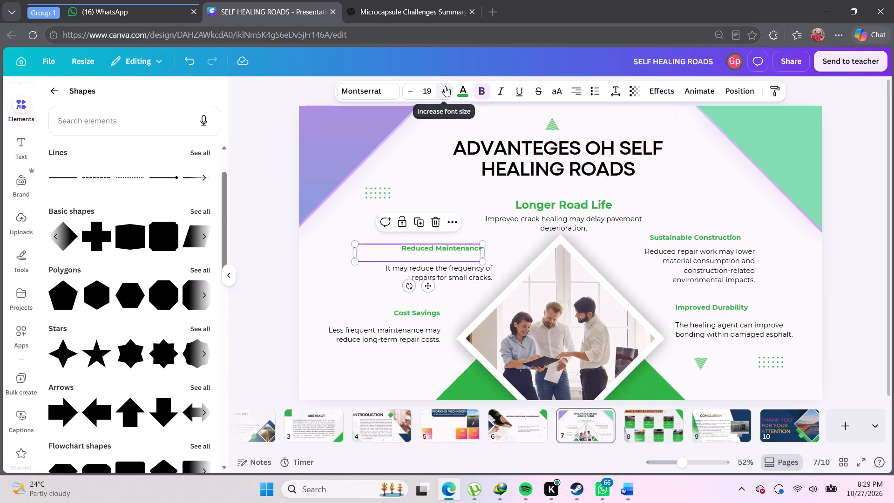
triple_click(445, 86)
triple_click(445, 86)
left_click(445, 86)
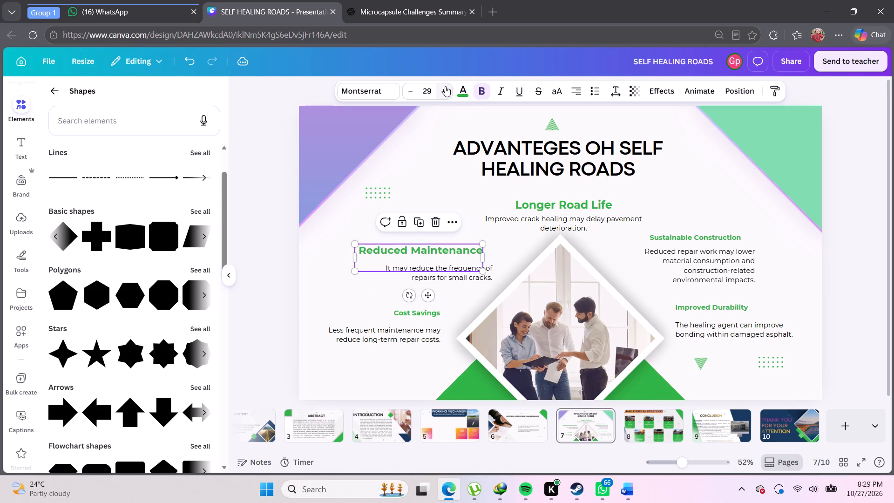
left_click(445, 86)
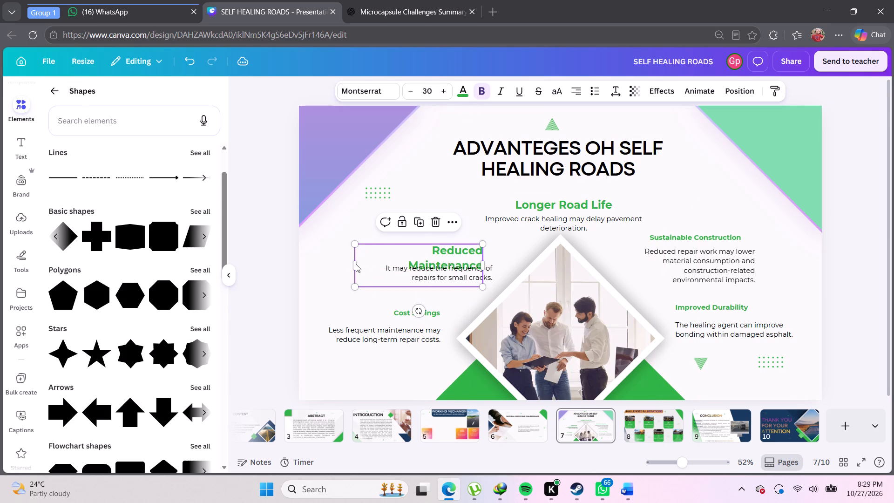
left_click(354, 264)
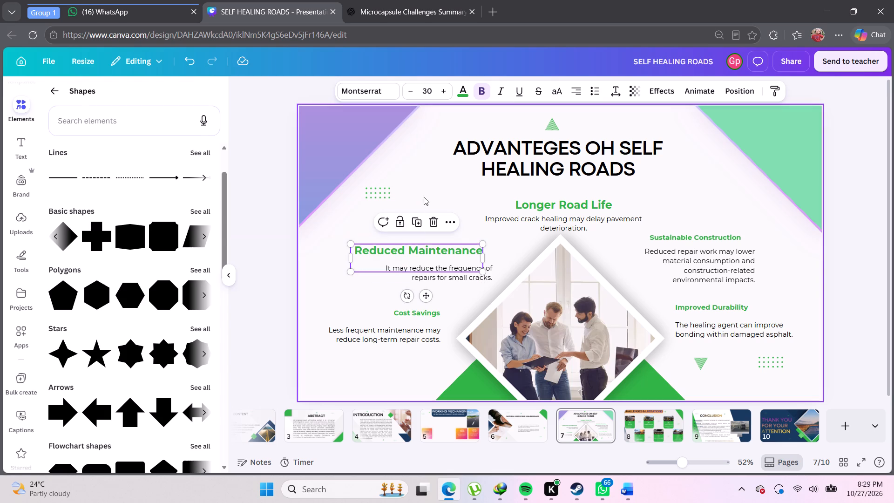
left_click(429, 185)
Move the Reduced Maintenance heading closer to the picture and line up its description beneath it along the right edge.
left_click_drag(458, 258, 472, 255)
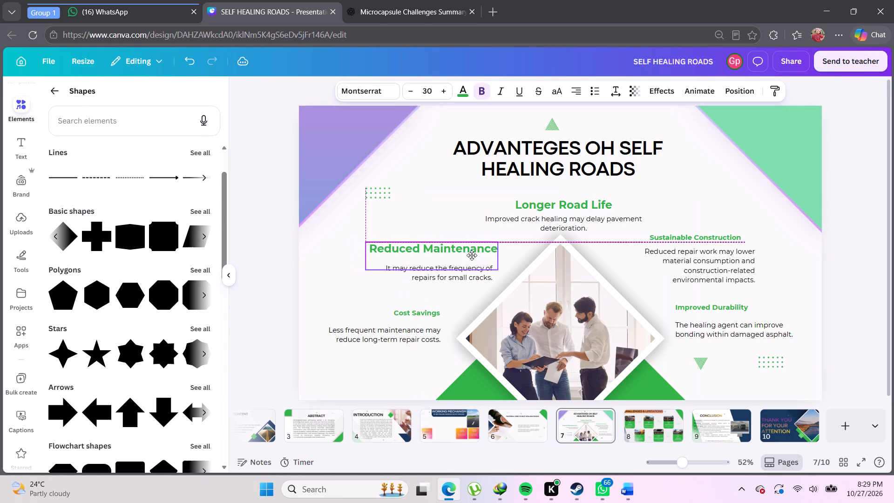
left_click_drag(472, 255, 474, 261)
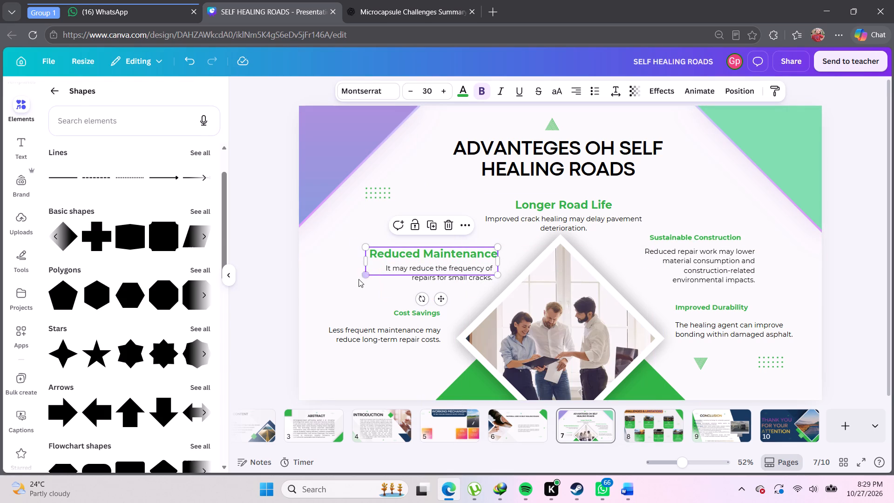
left_click(346, 280)
left_click_drag(442, 278, 446, 277)
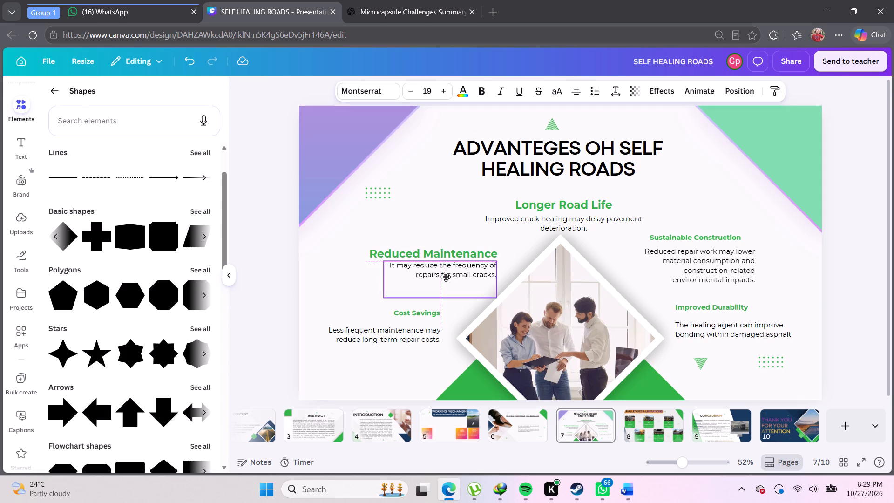
left_click_drag(446, 277, 447, 277)
left_click(328, 265)
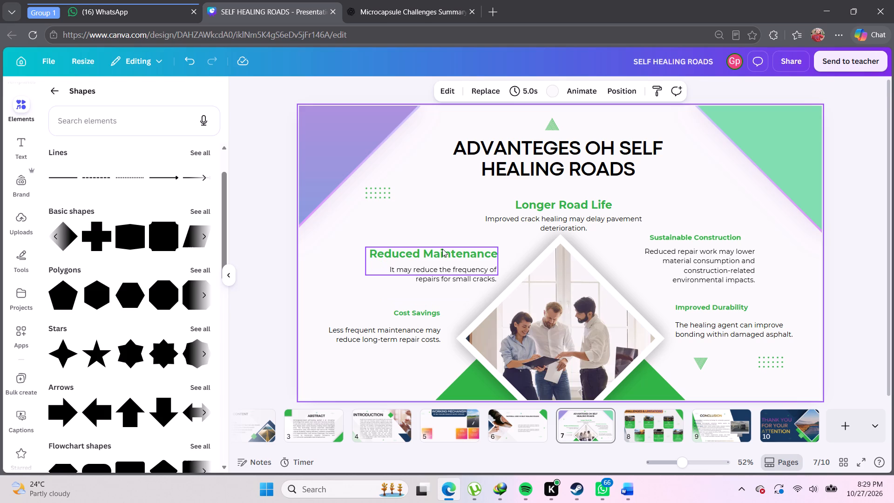
left_click(400, 256)
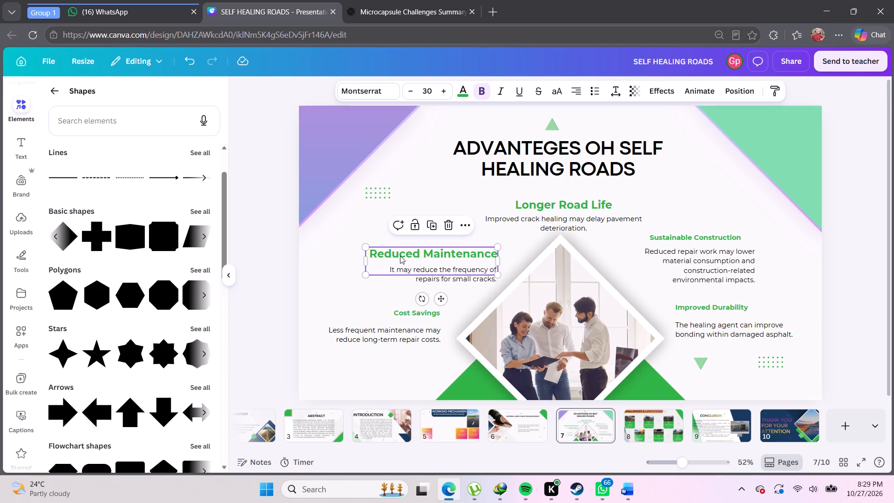
left_click(339, 294)
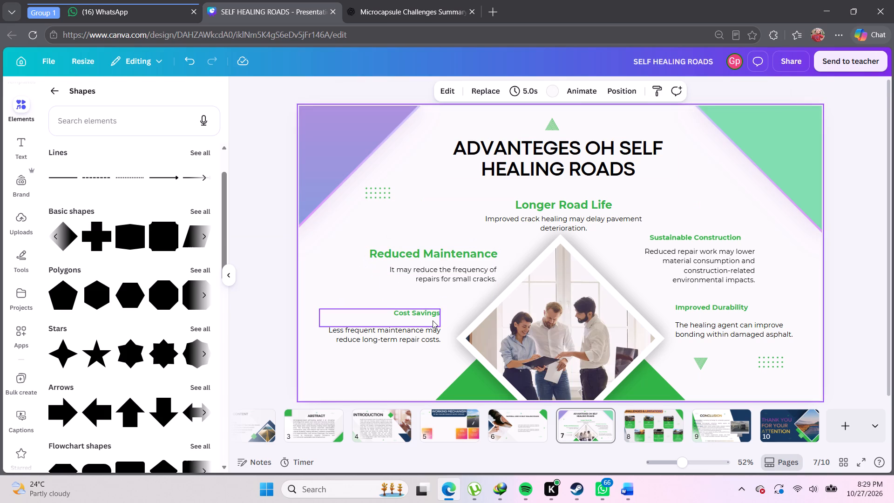
Set the Cost Savings heading's font size to 30 to match the other enlarged headings.
left_click(433, 320)
left_click(447, 90)
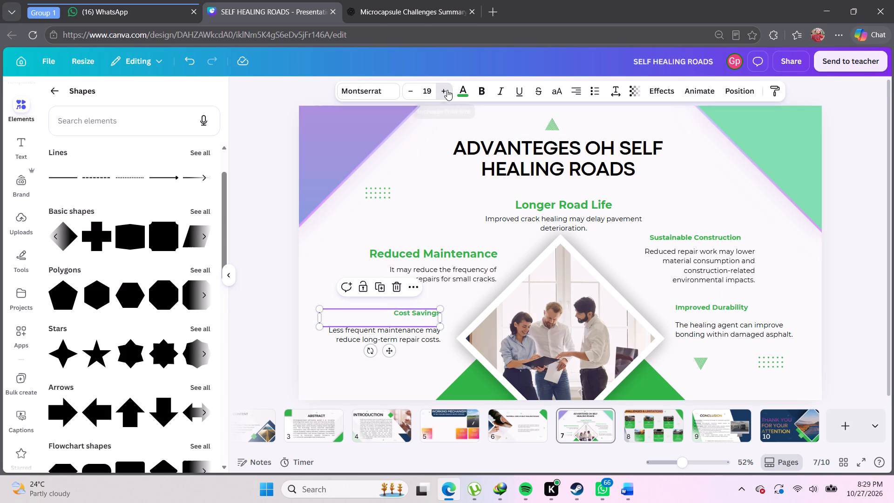
left_click(447, 90)
left_click(447, 90)
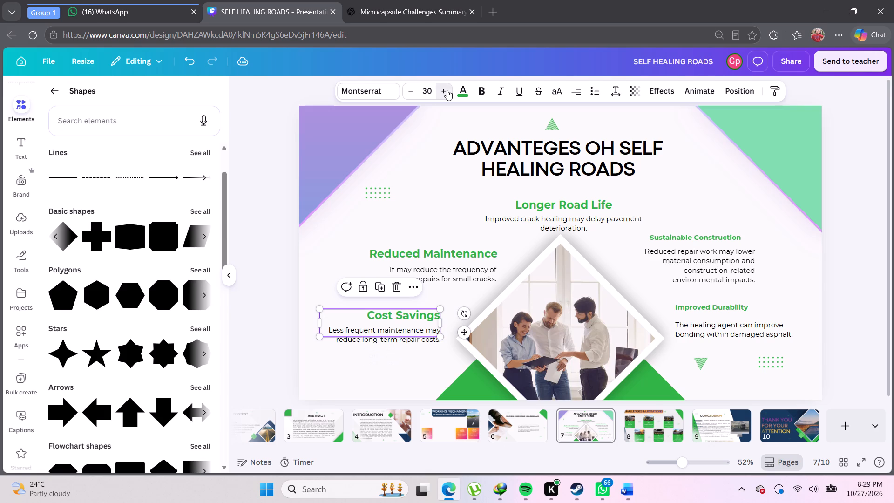
left_click(330, 276)
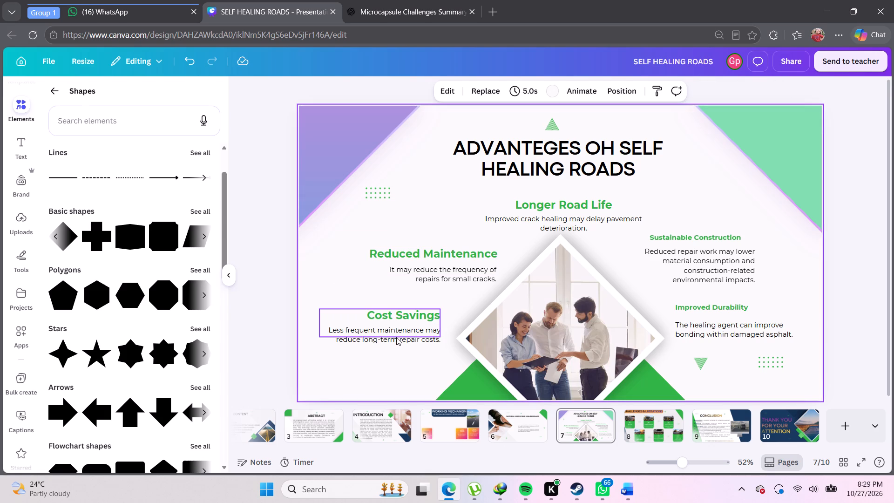
Shift the Cost Savings description and its heading slightly down so the enlarged heading sits clear above the text.
left_click_drag(397, 344, 396, 354)
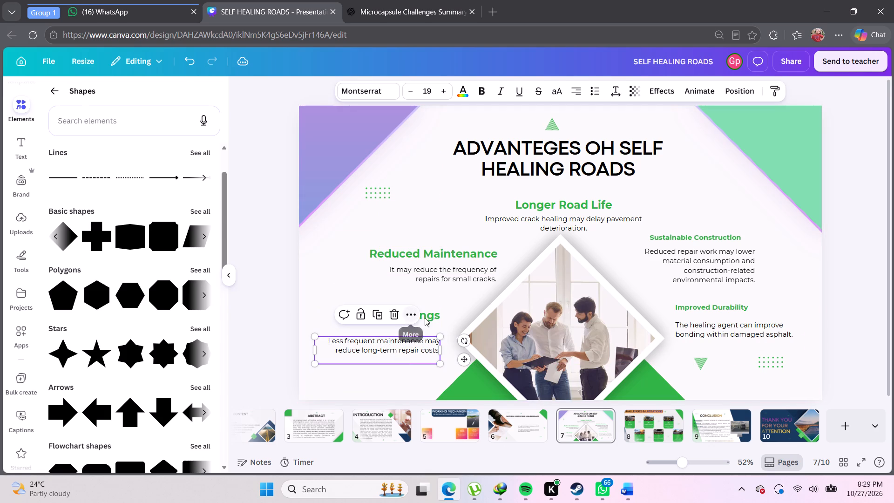
left_click_drag(431, 318, 432, 329)
left_click(343, 254)
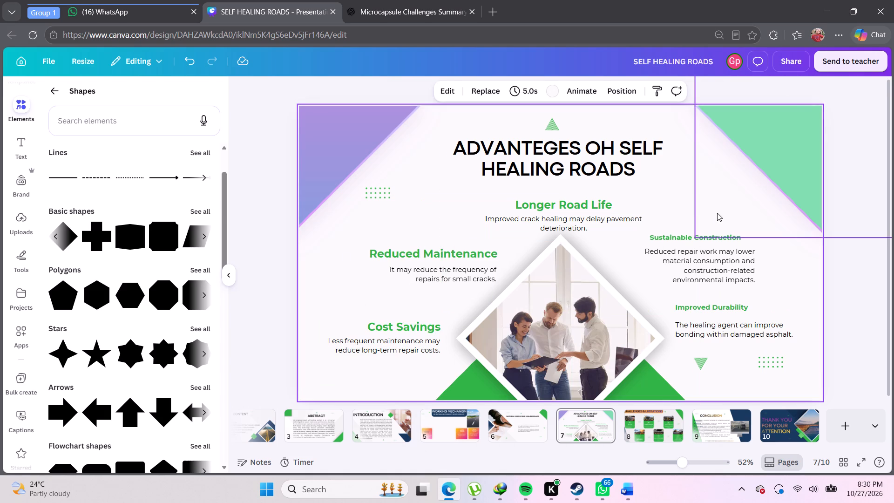
Set the font size of the Reduced Maintenance, Cost Savings and Longer Road Life descriptions to 20.
left_click(474, 280)
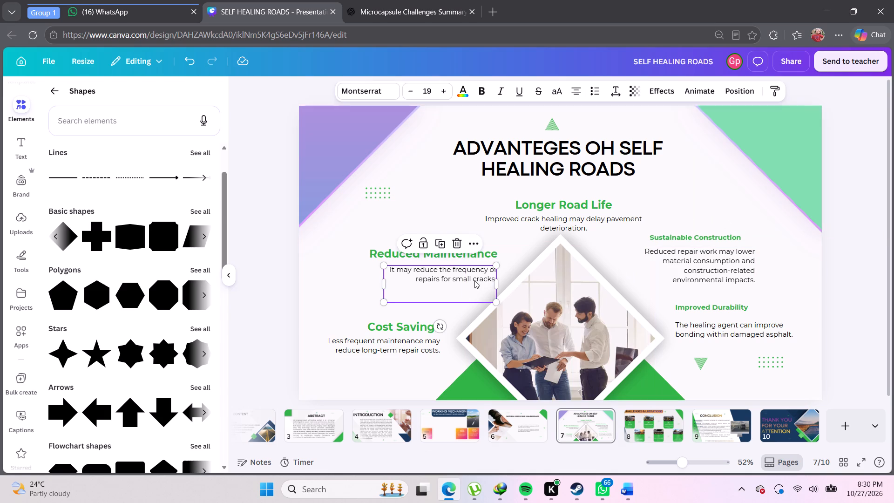
left_click(444, 88)
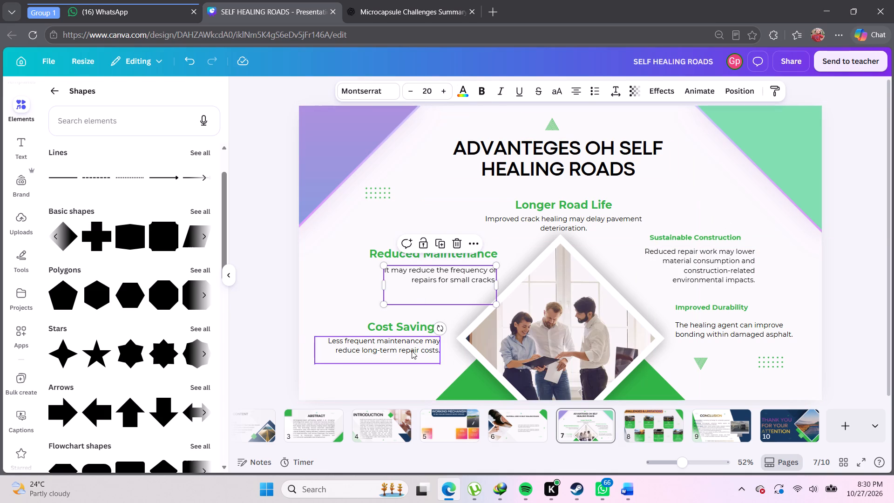
left_click(412, 351)
left_click(441, 88)
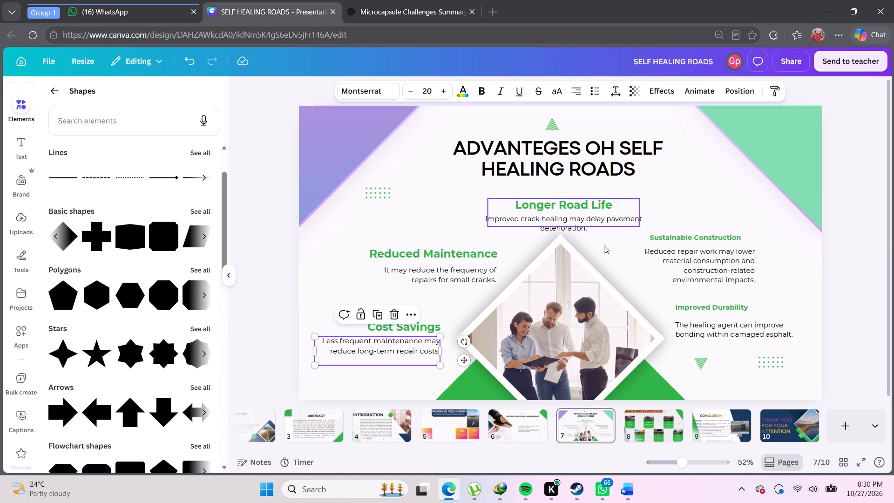
left_click(593, 232)
left_click(442, 92)
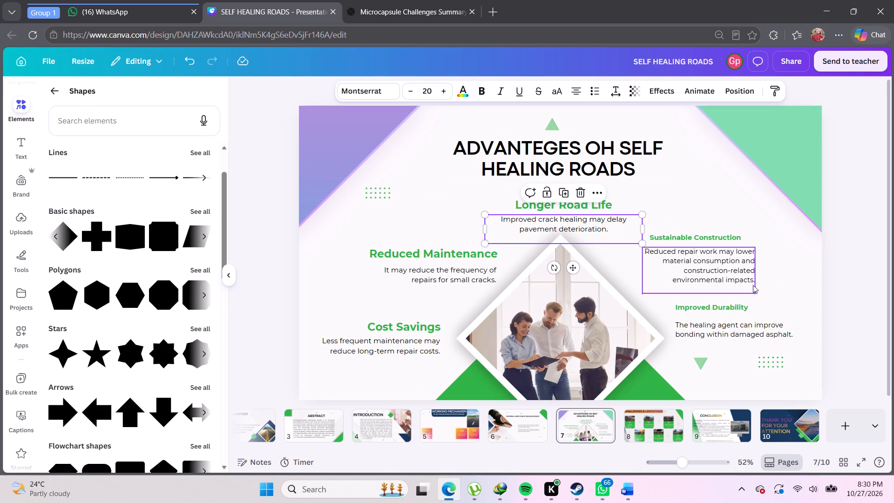
left_click(704, 169)
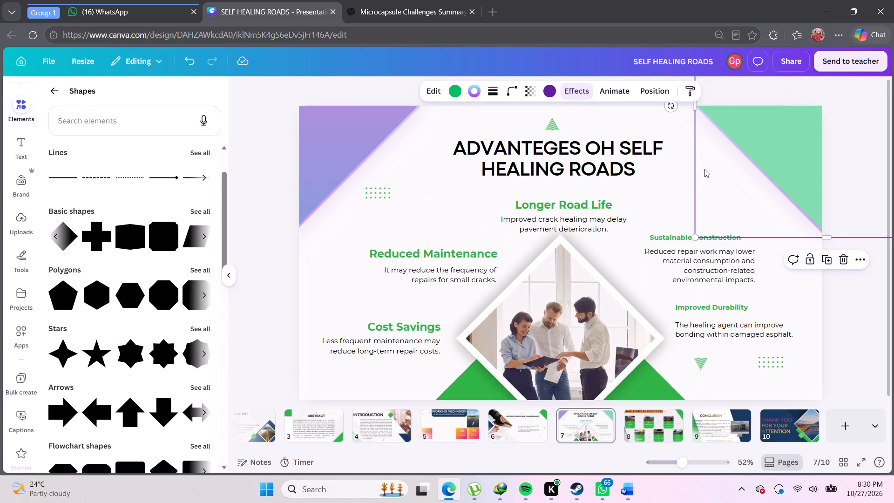
left_click(844, 296)
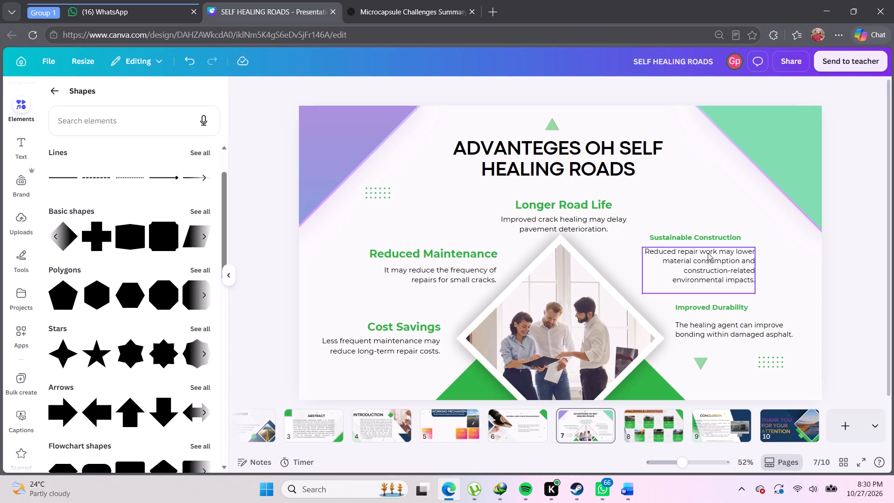
Shift the Sustainable Construction description slightly down and right, and its heading slightly down and toward the picture.
left_click_drag(712, 265, 720, 277)
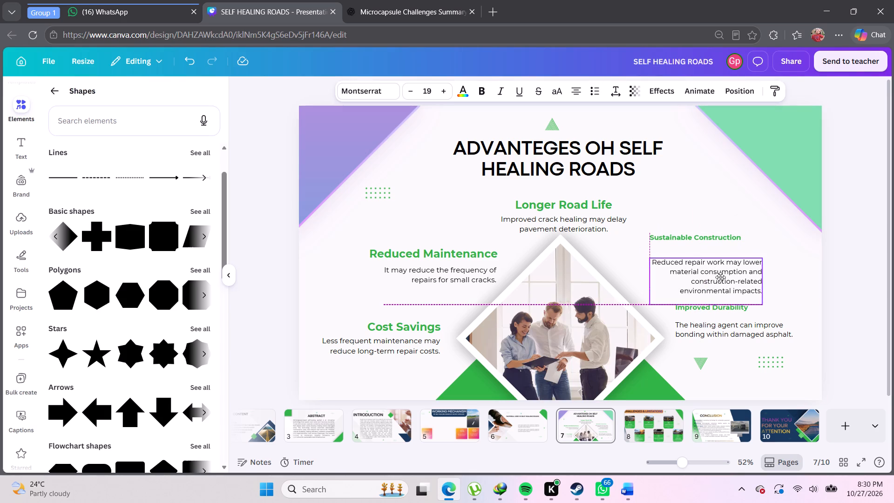
left_click_drag(720, 277, 722, 278)
left_click_drag(657, 240, 643, 251)
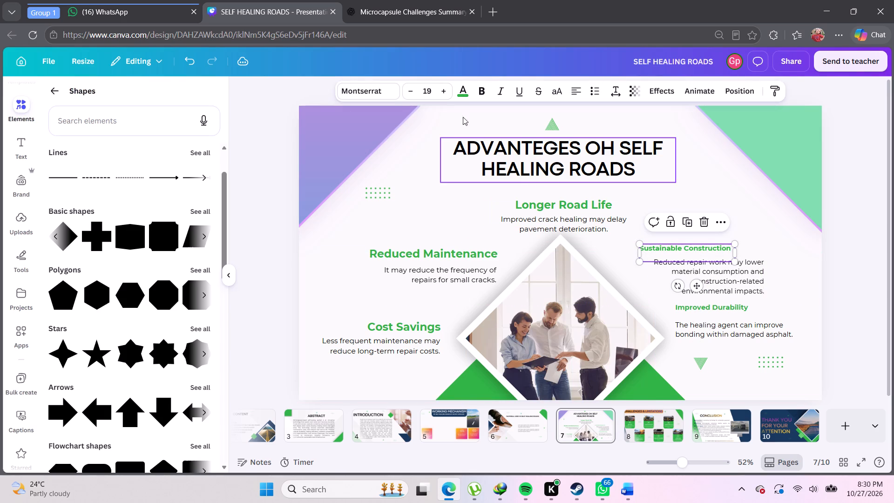
Set the Sustainable Construction heading's font size to 30 and widen its box to fit one line.
left_click(444, 88)
triple_click(444, 88)
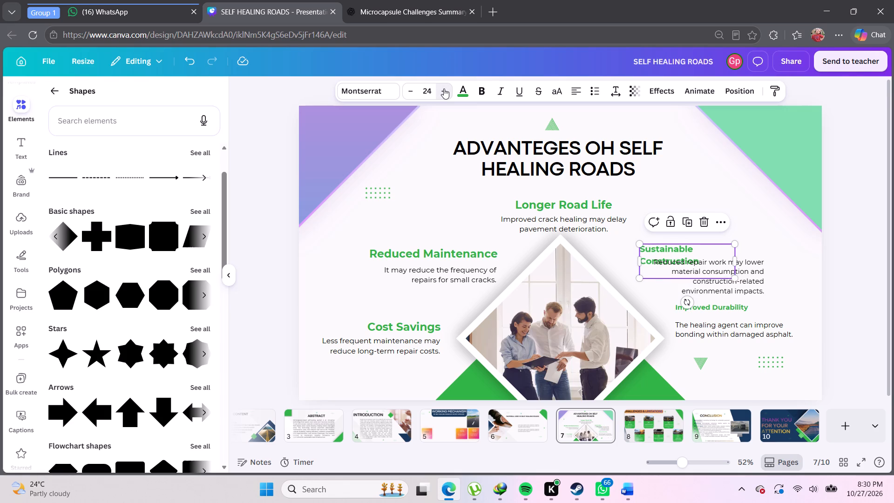
double_click(444, 88)
left_click(444, 88)
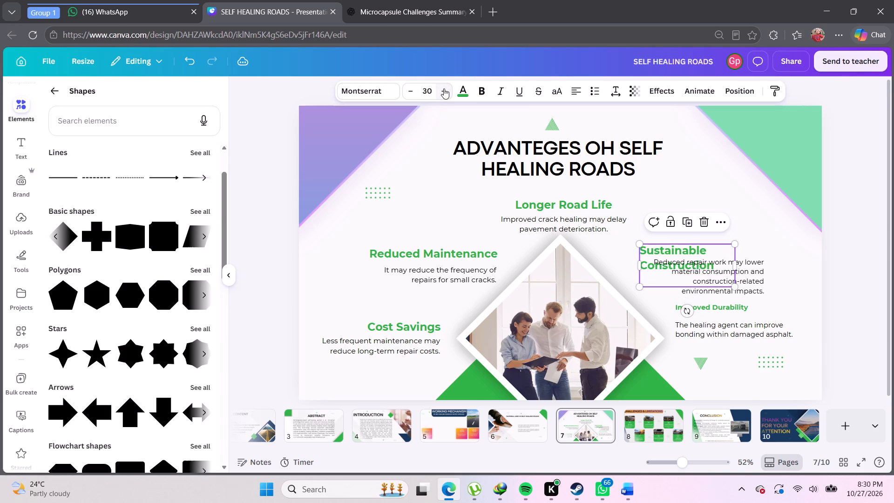
left_click_drag(742, 266, 768, 258)
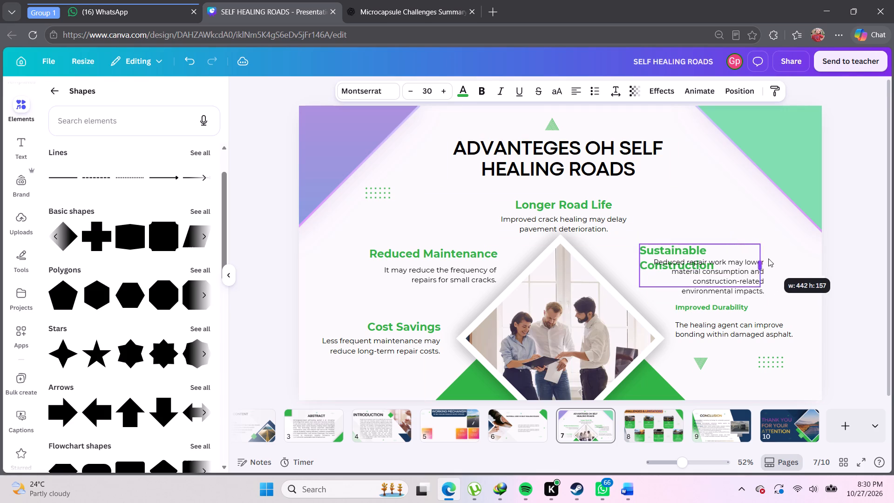
left_click_drag(768, 258, 799, 262)
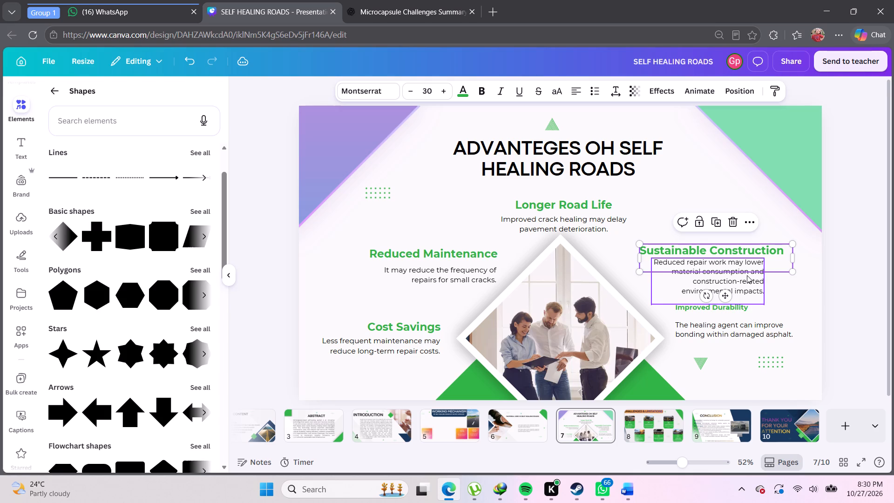
Move the Sustainable Construction description down clear of its heading, and shift the heading closer to the picture, matching the boxes' right edges.
left_click_drag(747, 275, 761, 291)
left_click_drag(746, 257, 740, 258)
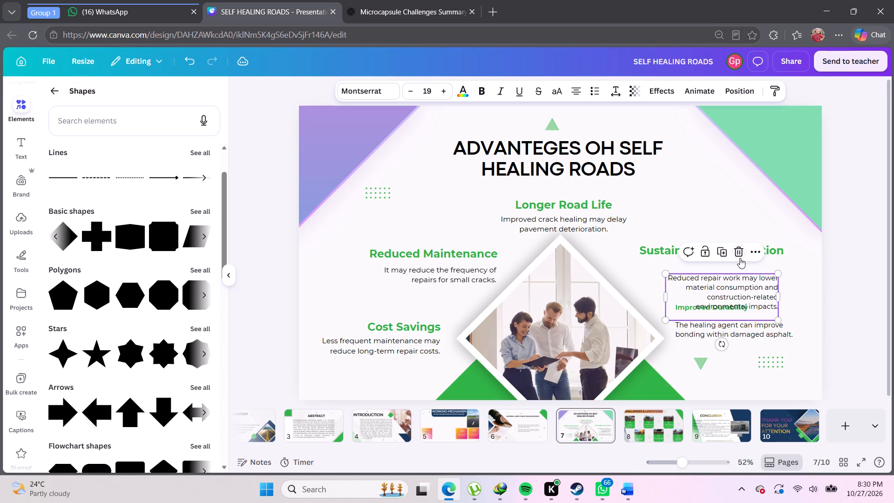
left_click_drag(740, 258, 739, 258)
left_click_drag(771, 252, 759, 256)
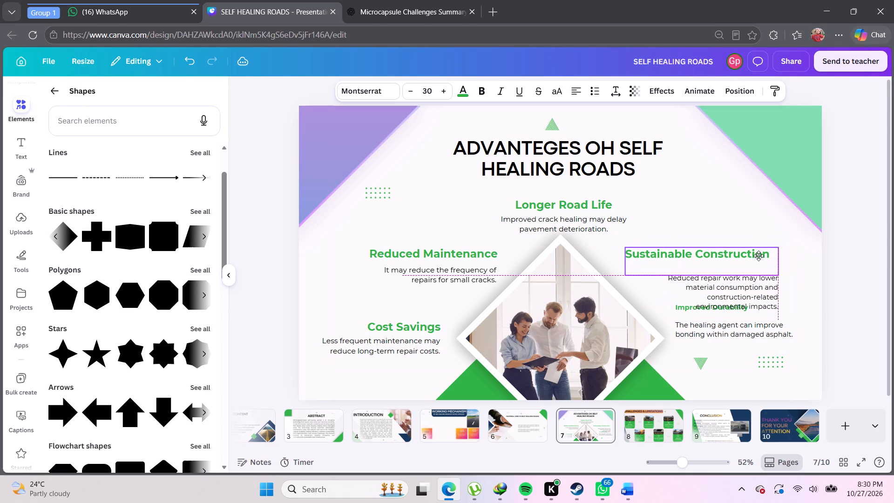
left_click_drag(759, 256, 755, 253)
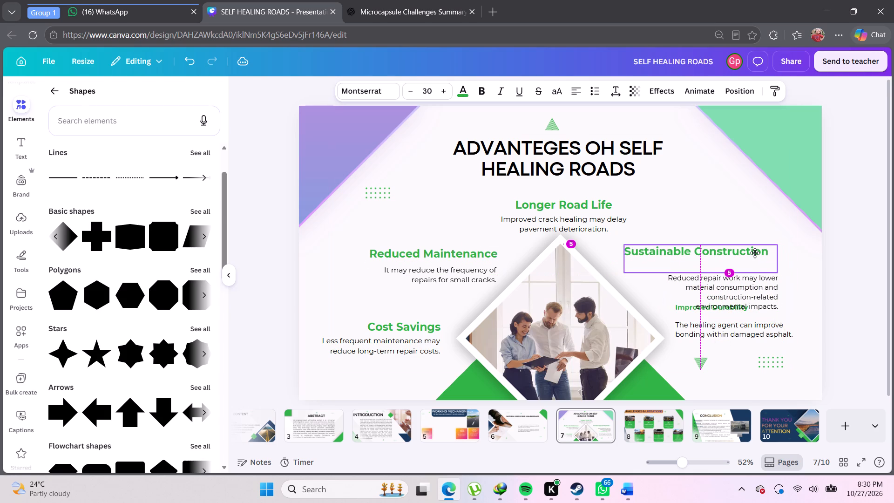
left_click_drag(755, 253, 756, 251)
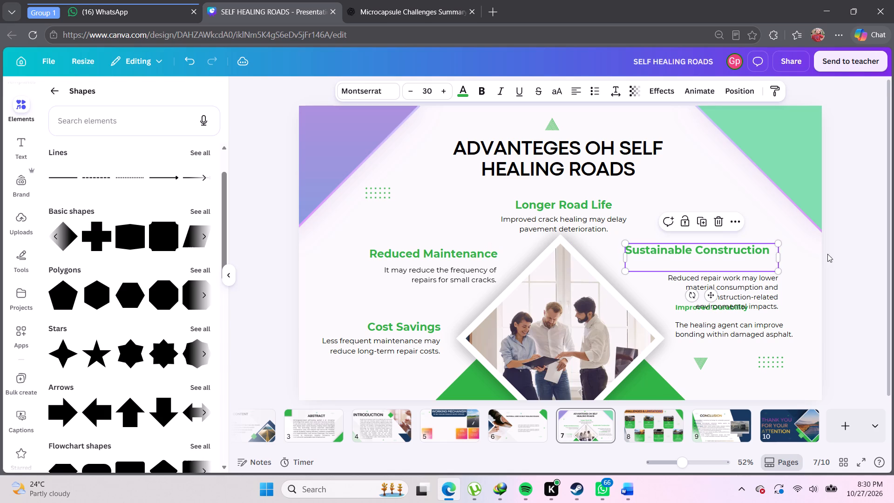
left_click(804, 261)
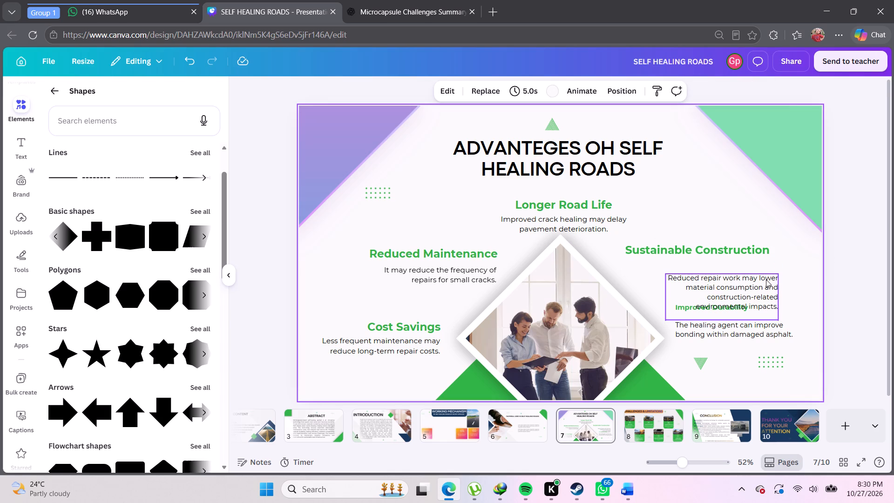
Move the Sustainable Construction description up beneath its heading and justify its text.
left_click_drag(765, 279, 747, 267)
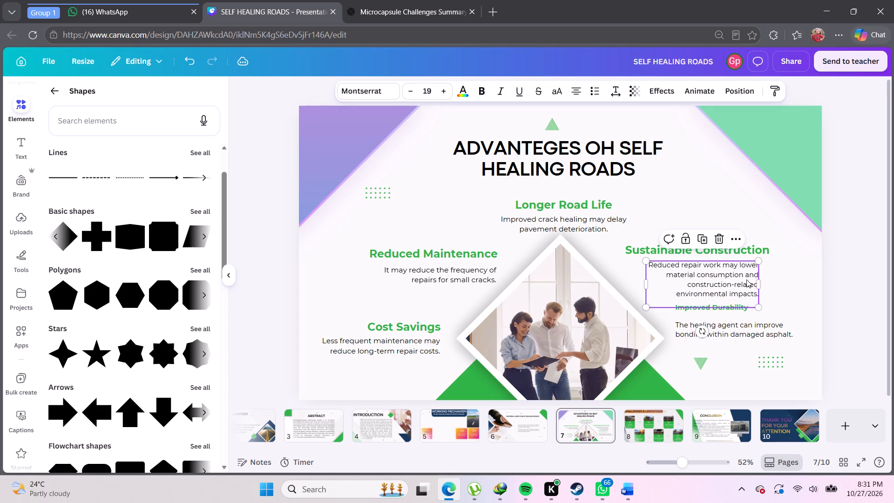
left_click(741, 276)
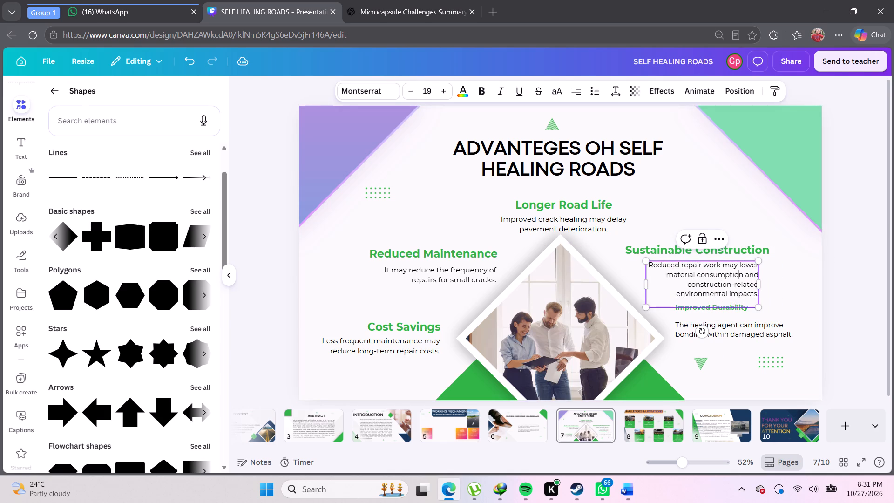
left_click_drag(647, 265, 718, 287)
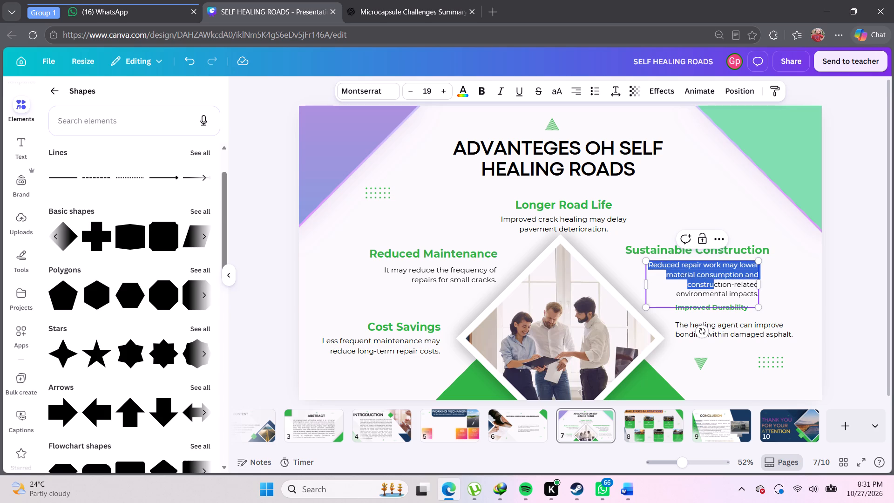
left_click_drag(718, 287, 751, 299)
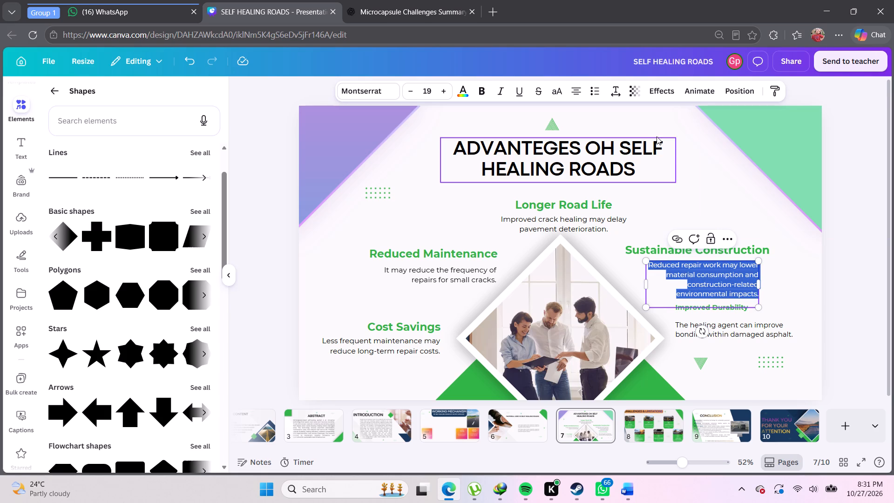
left_click(581, 94)
left_click(581, 94)
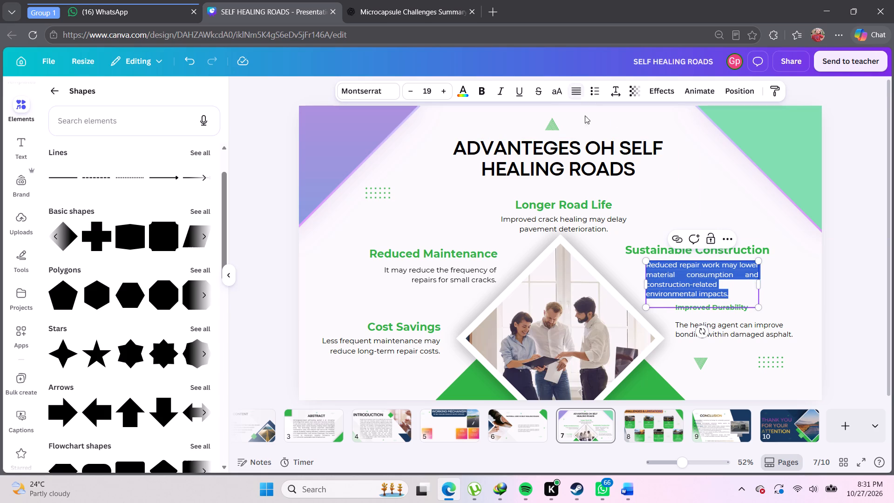
left_click(805, 283)
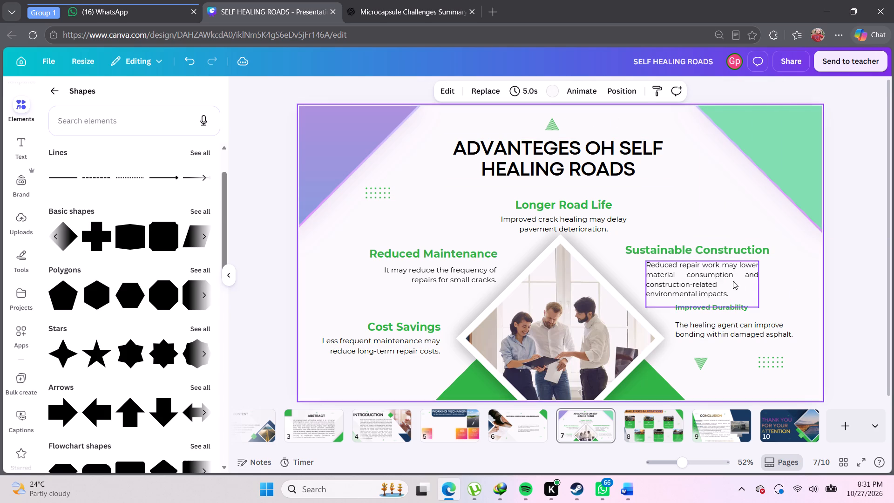
Line up the Sustainable Construction description with the left edge of its heading, directly beneath it.
left_click_drag(725, 277, 707, 275)
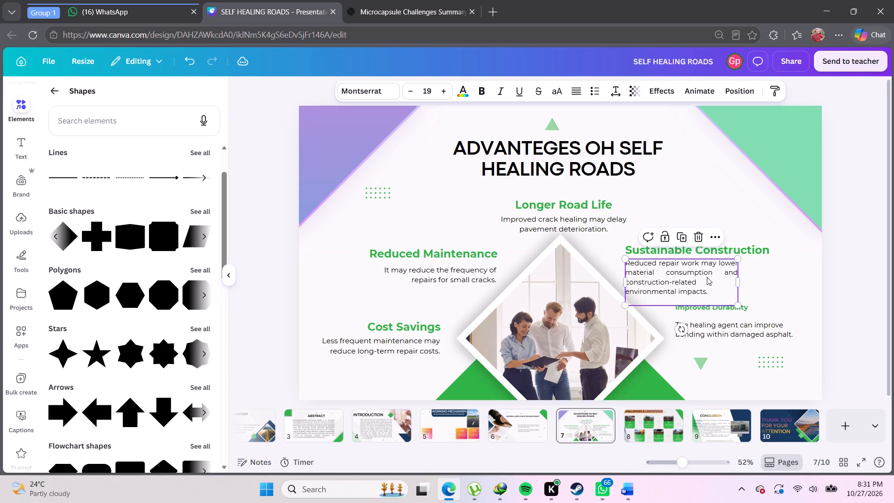
left_click(707, 277)
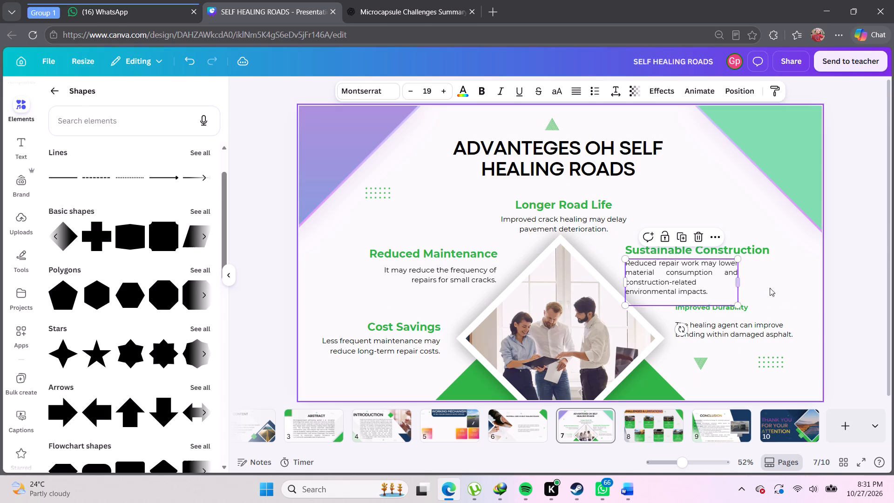
left_click(783, 290)
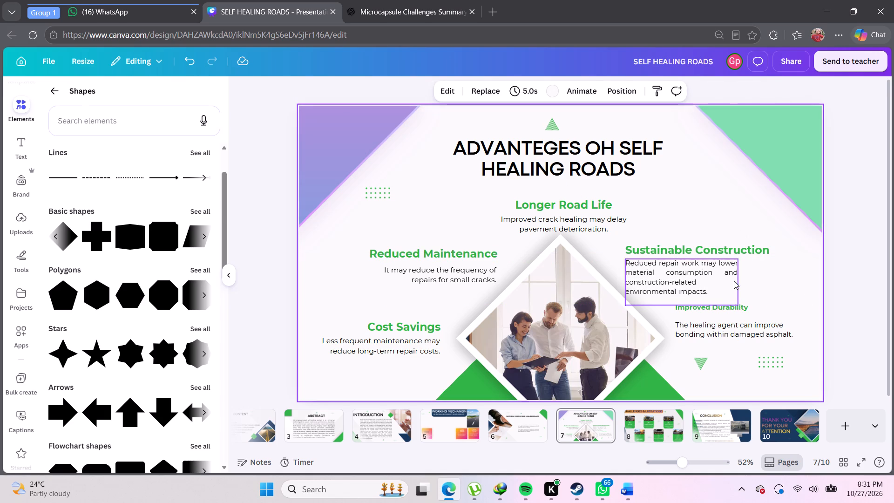
left_click(775, 279)
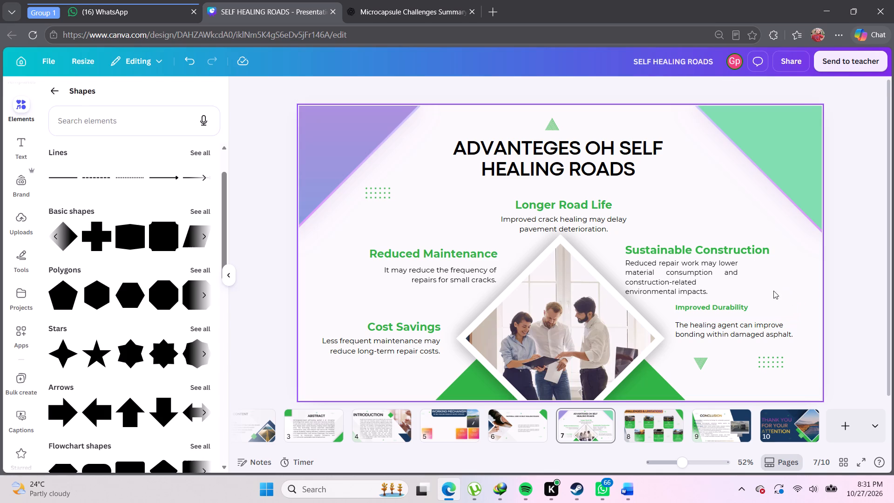
Set the Improved Durability heading's font size to 30 to match the other headings.
left_click(727, 314)
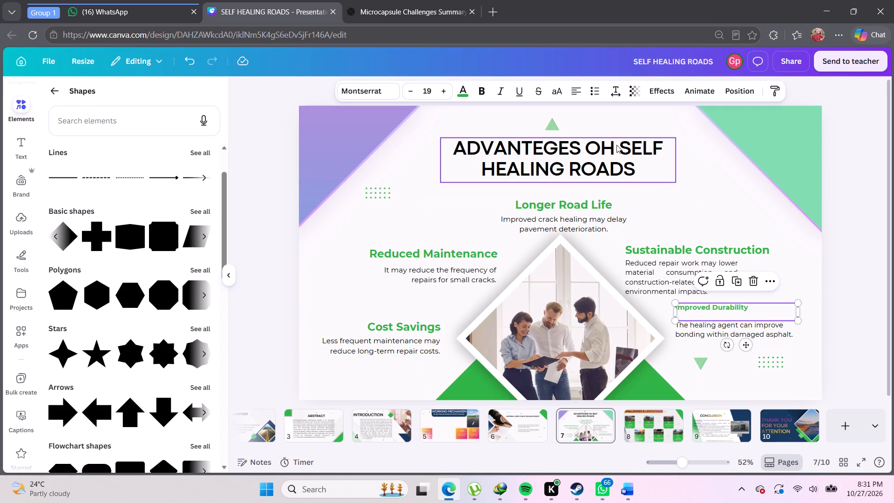
left_click(448, 93)
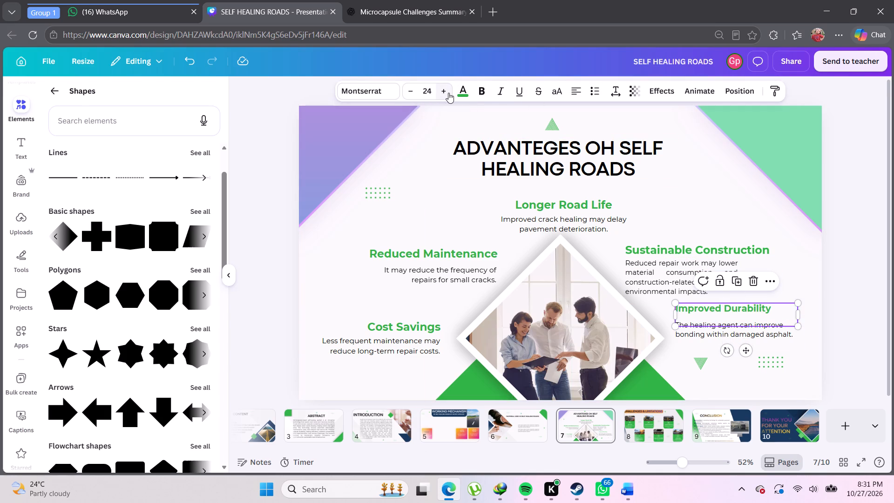
triple_click(448, 93)
double_click(448, 93)
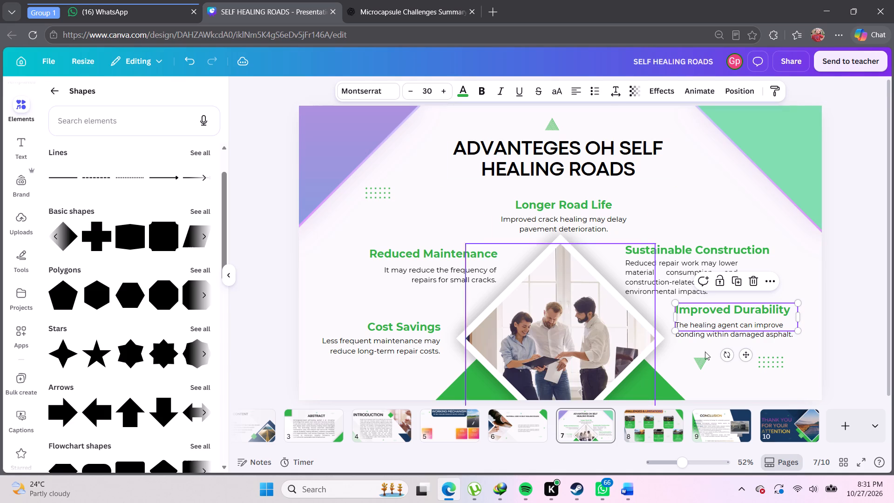
Move the dotted decoration and the small triangle below Improved Durability down toward the slide's bottom edge.
left_click(809, 337)
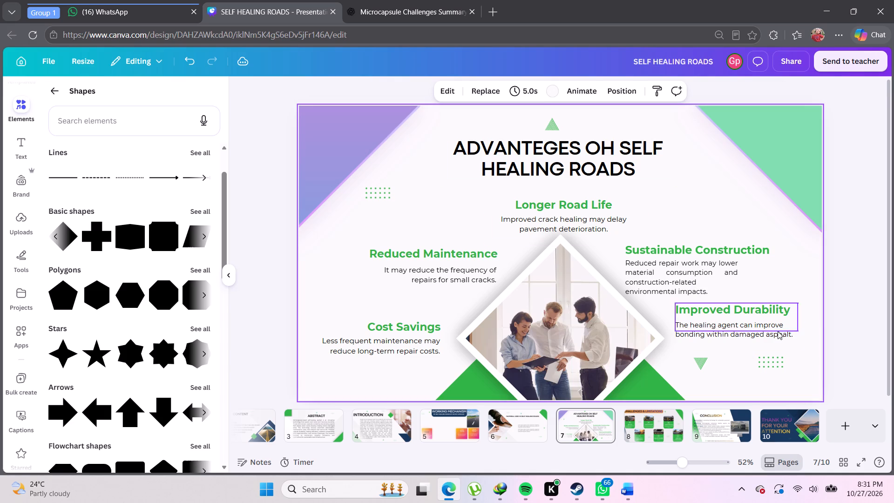
left_click_drag(783, 365, 794, 381)
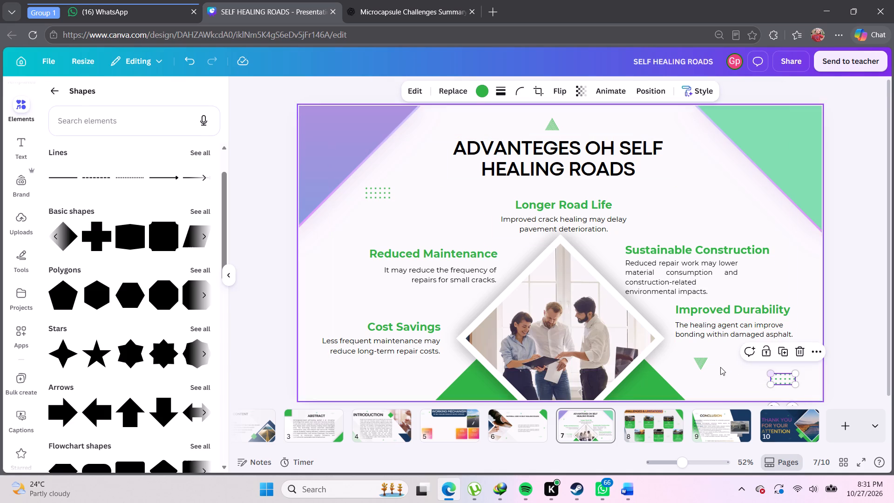
left_click_drag(704, 364, 717, 391)
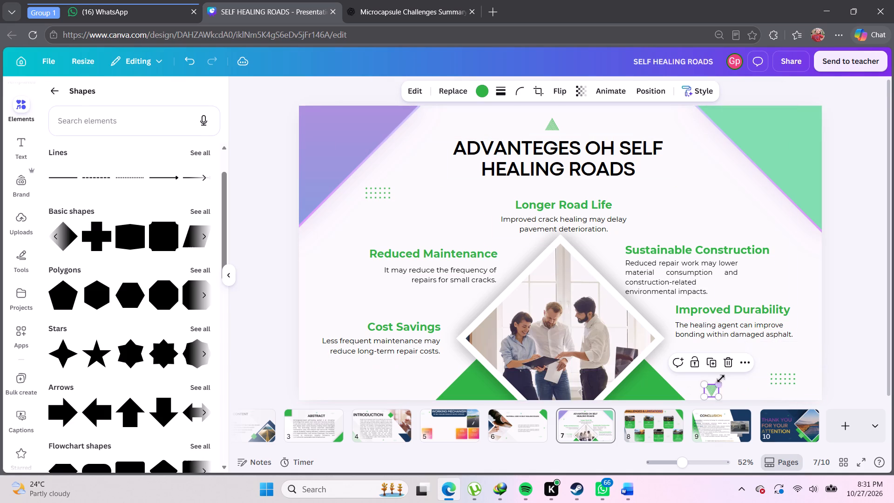
left_click(843, 343)
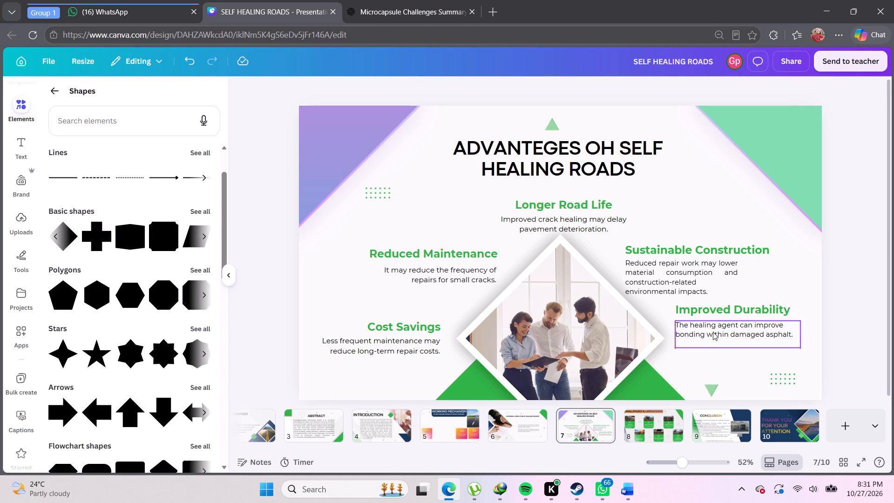
Move the Improved Durability description and heading down, bringing the heading level with the Cost Savings heading.
left_click_drag(734, 336, 737, 357)
left_click_drag(791, 309, 792, 313)
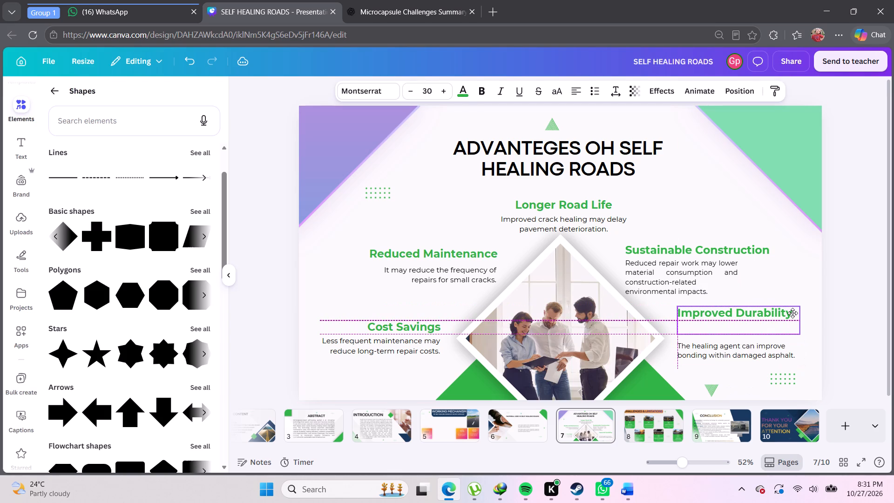
left_click_drag(792, 313, 793, 322)
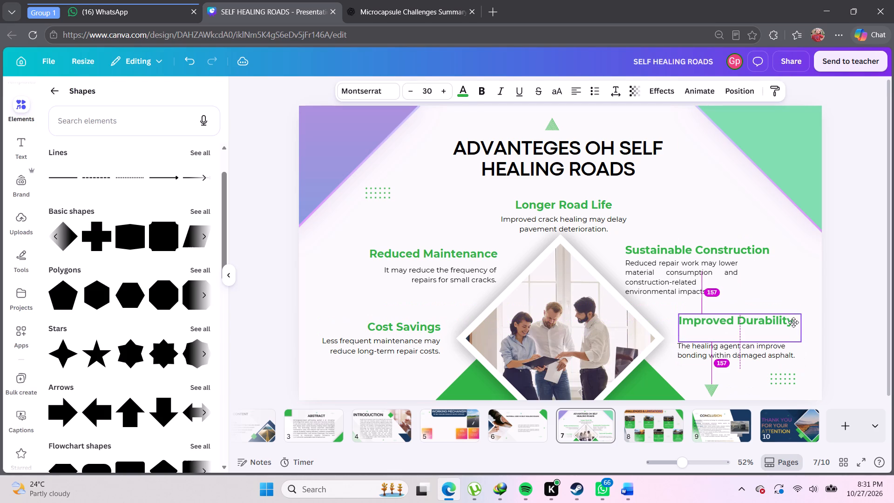
left_click_drag(793, 322, 794, 325)
left_click(847, 315)
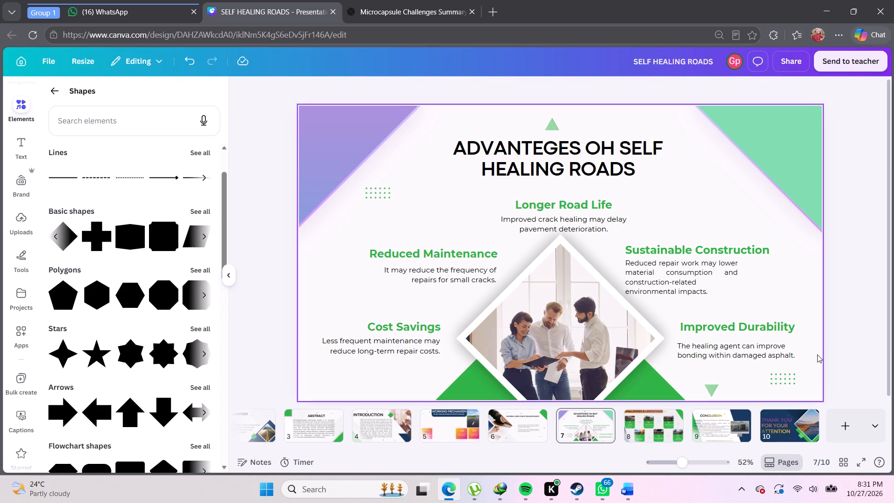
Set the Improved Durability description's font size to 20 and move it beneath its heading, level with the Cost Savings description.
left_click(774, 354)
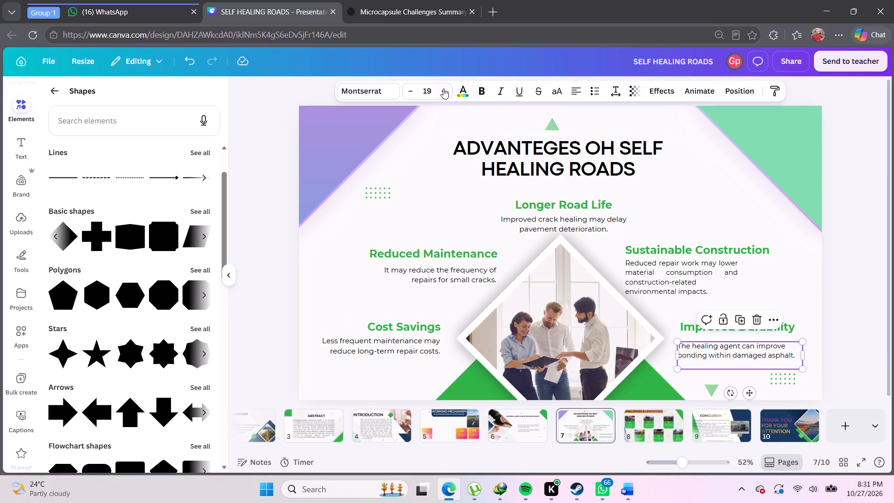
left_click(443, 89)
left_click(866, 343)
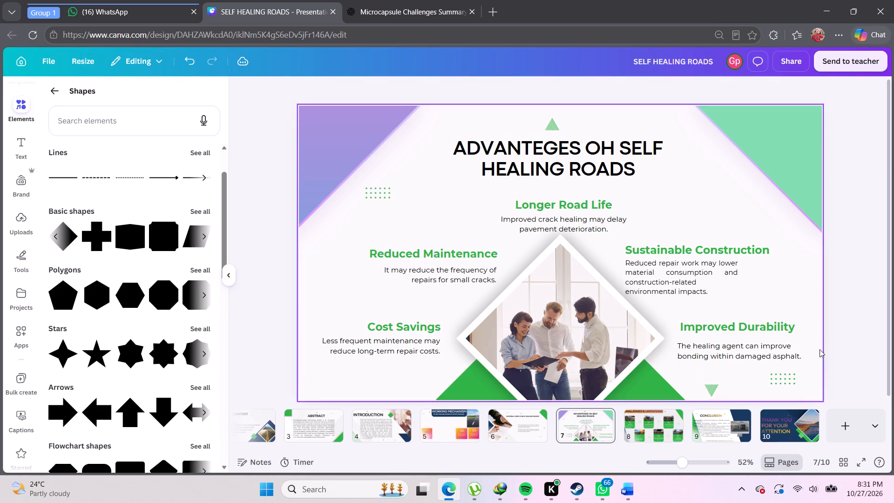
left_click_drag(763, 350, 763, 346)
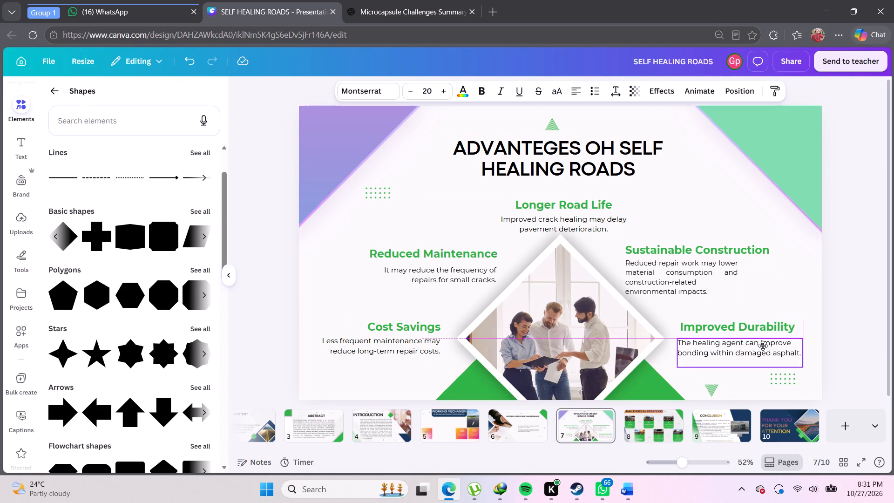
left_click_drag(763, 346, 764, 344)
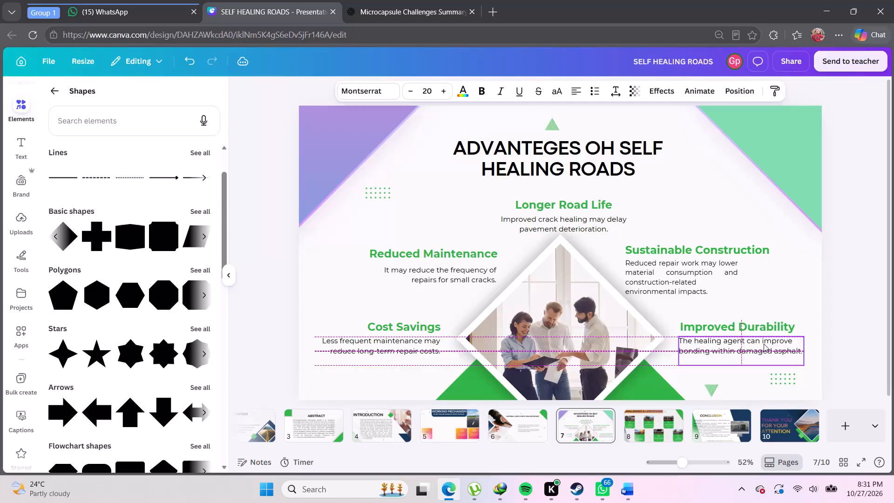
left_click(835, 330)
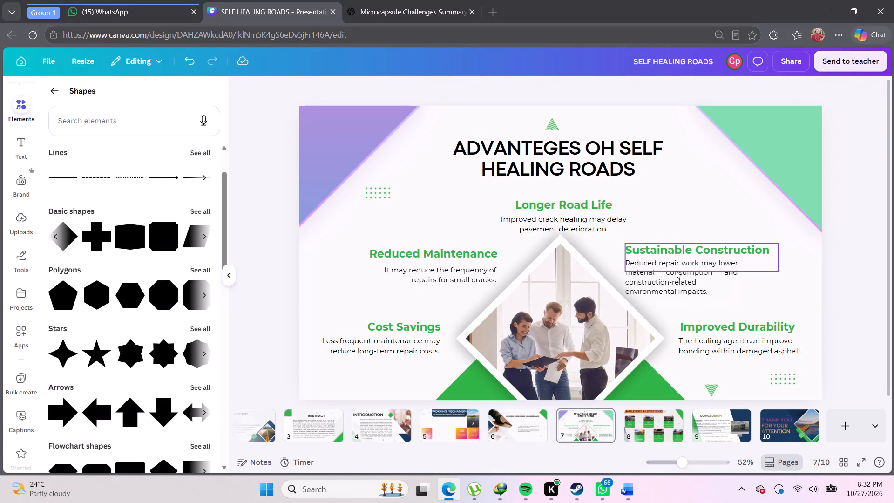
Shift the Sustainable Construction heading and its description slightly away from the picture.
left_click_drag(697, 251, 708, 250)
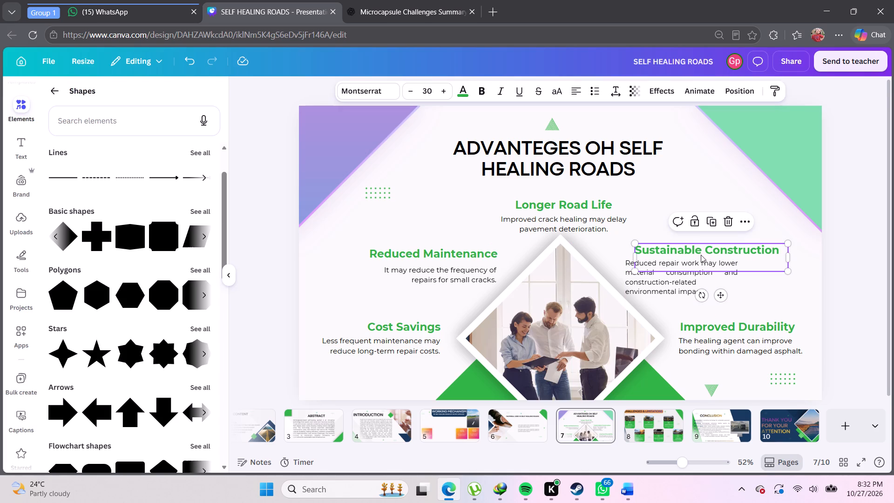
left_click_drag(684, 283, 700, 284)
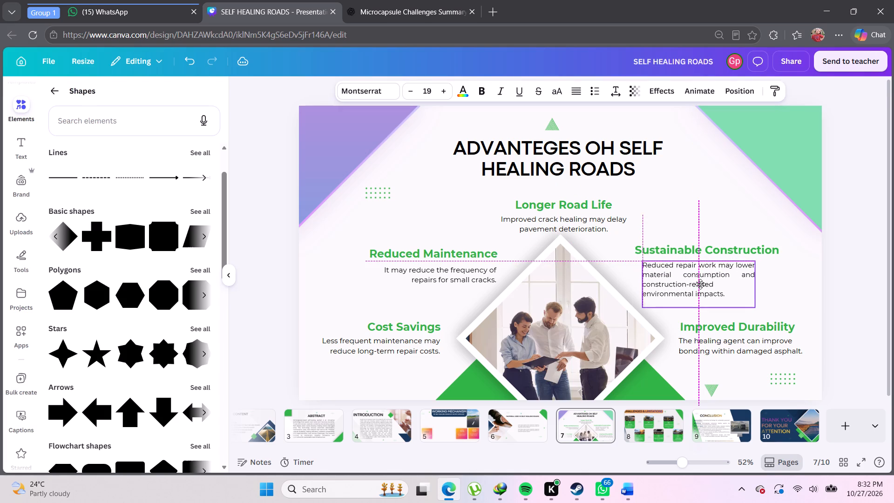
left_click_drag(700, 284, 698, 282)
Widen the Sustainable Construction description to wrap onto three lines, and align it with the left edge of its heading.
left_click(731, 282)
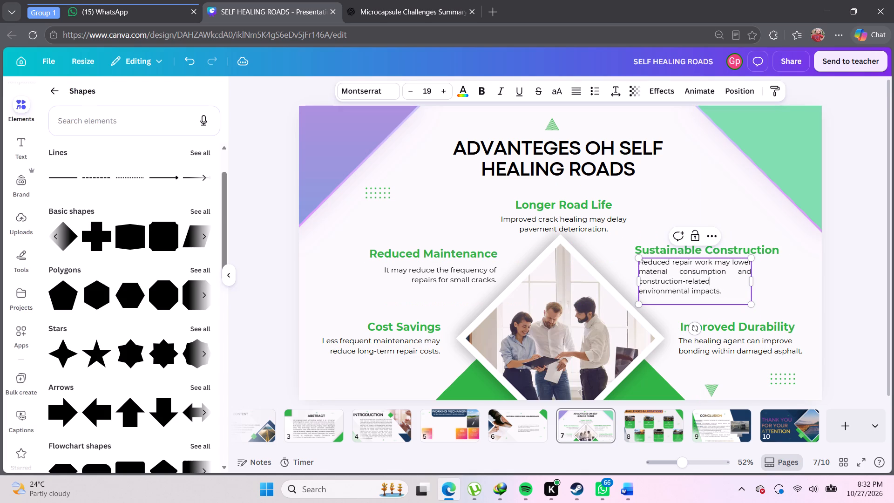
left_click_drag(754, 285, 785, 285)
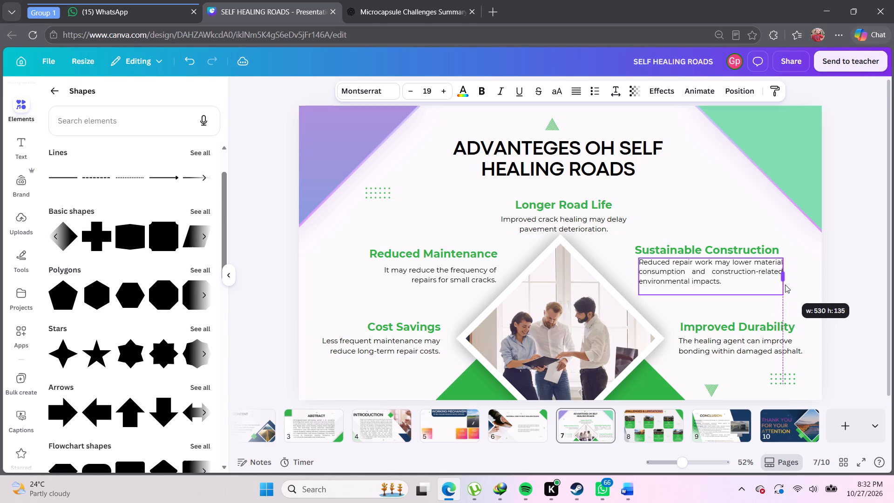
left_click_drag(785, 285, 792, 287)
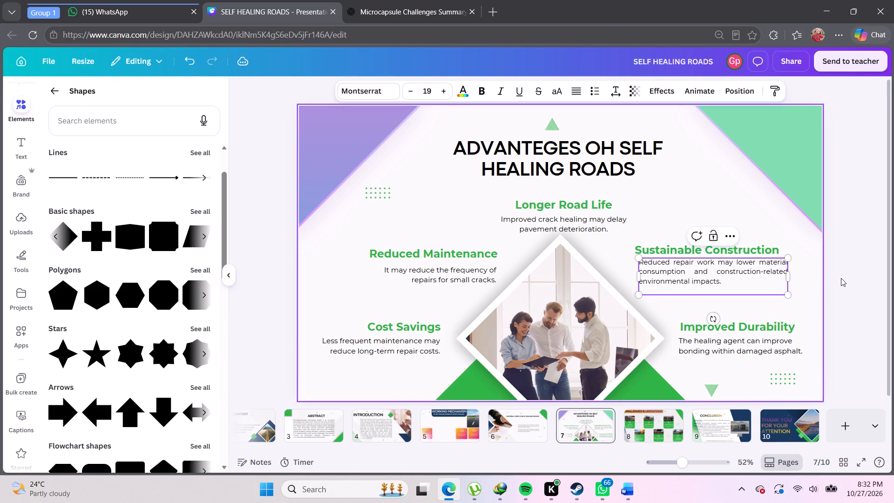
left_click(841, 278)
left_click(733, 275)
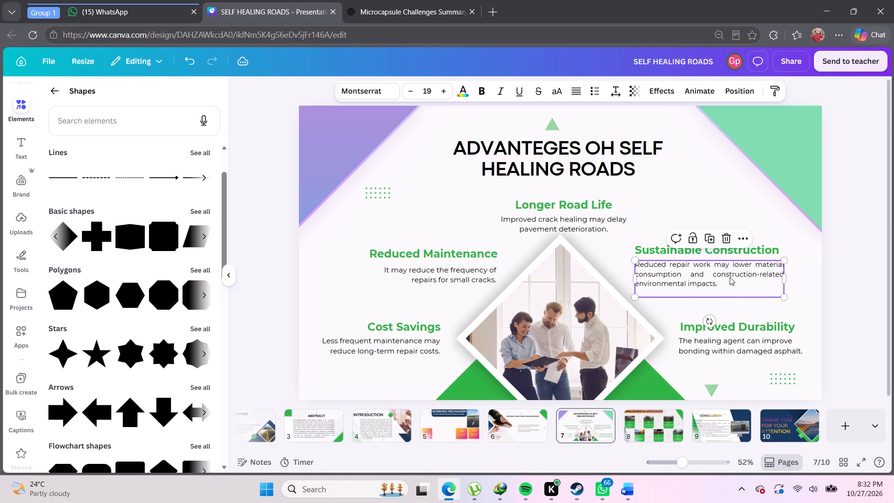
left_click(856, 283)
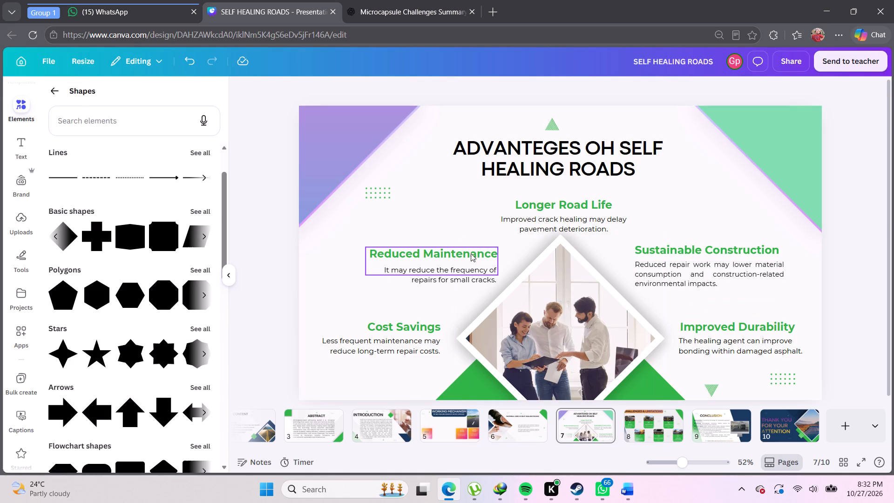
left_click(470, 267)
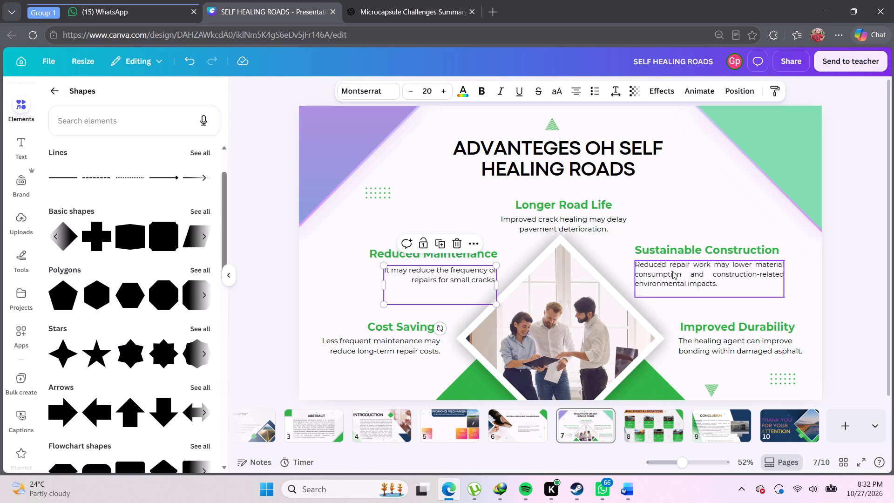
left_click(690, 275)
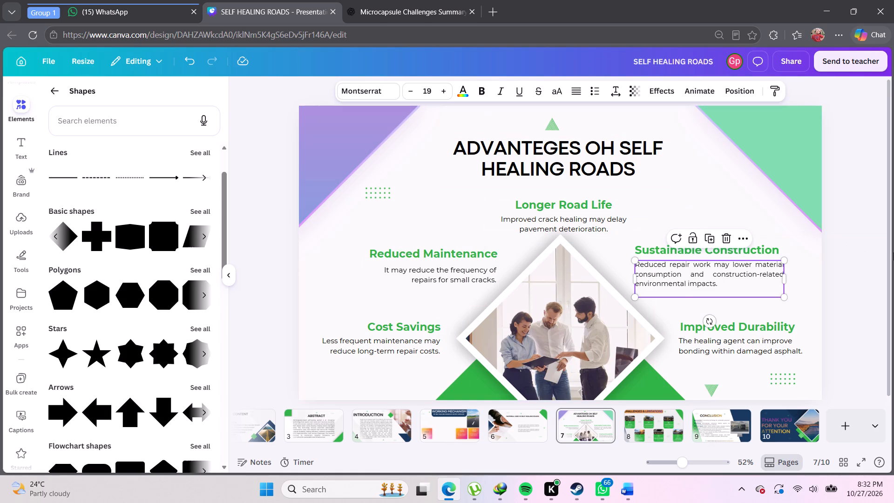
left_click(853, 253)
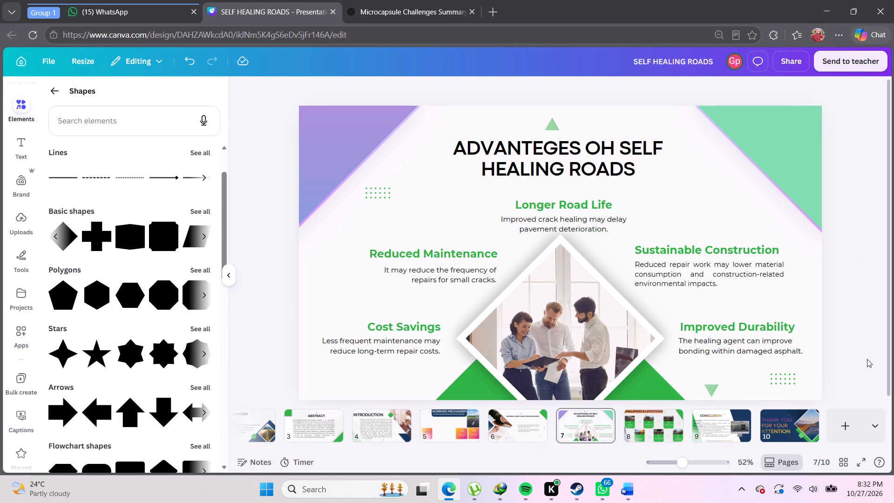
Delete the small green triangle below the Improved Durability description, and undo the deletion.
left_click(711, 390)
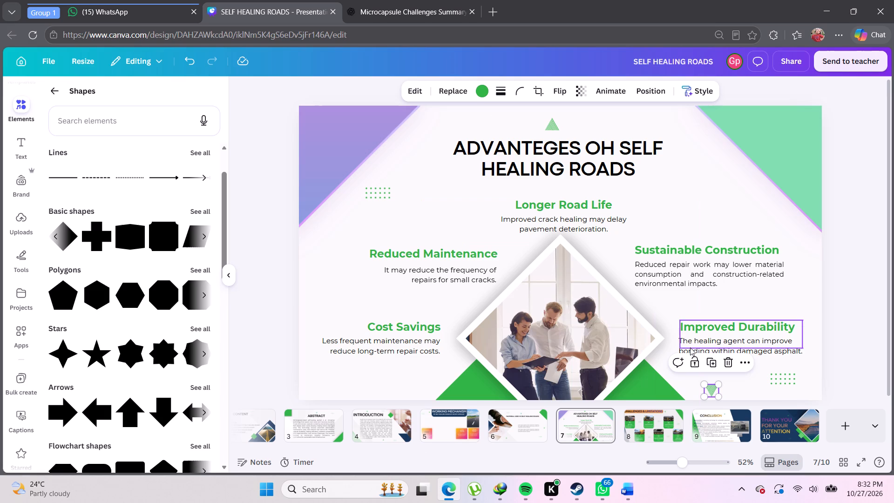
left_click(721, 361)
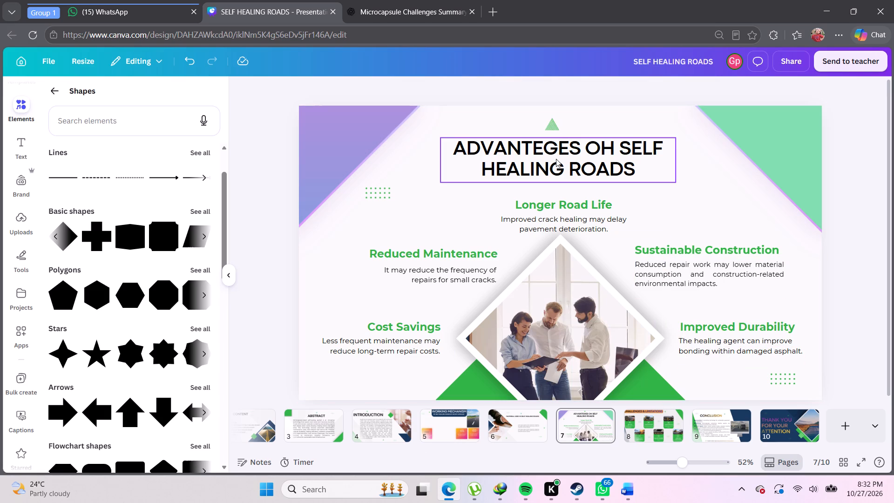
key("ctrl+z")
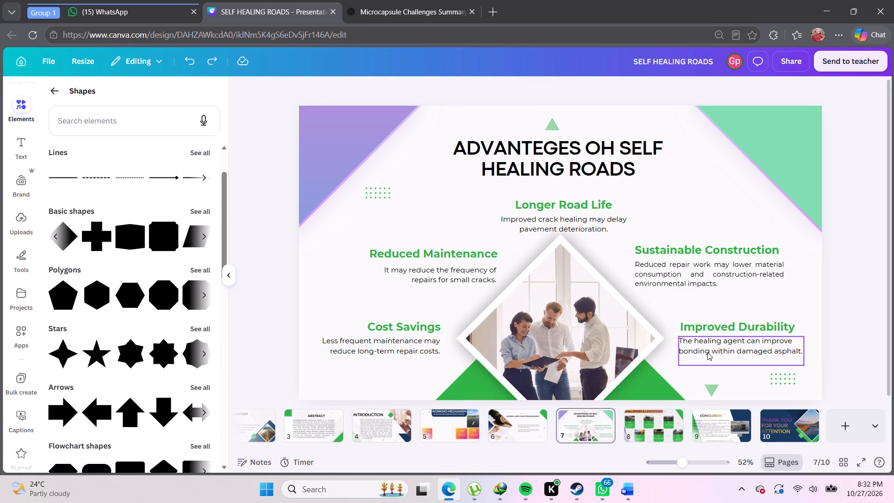
Recolour the small triangle below the Improved Durability description to purple #601d9c.
left_click(709, 385)
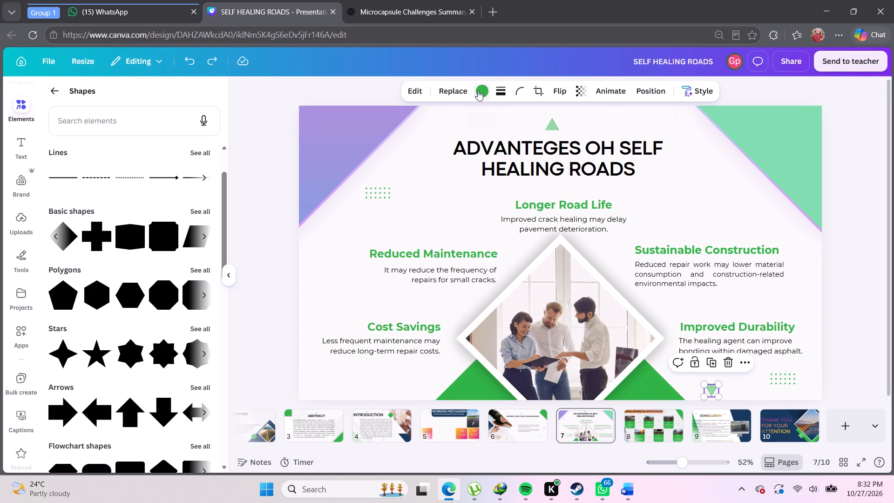
left_click(478, 90)
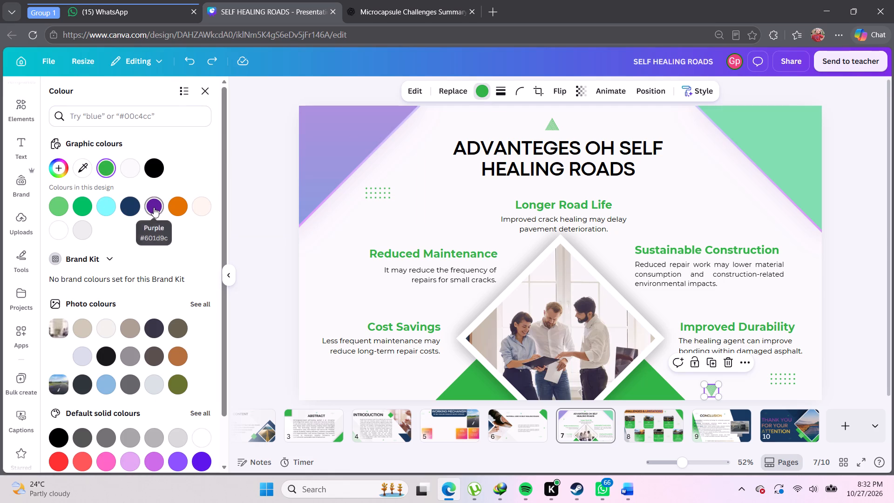
left_click(154, 207)
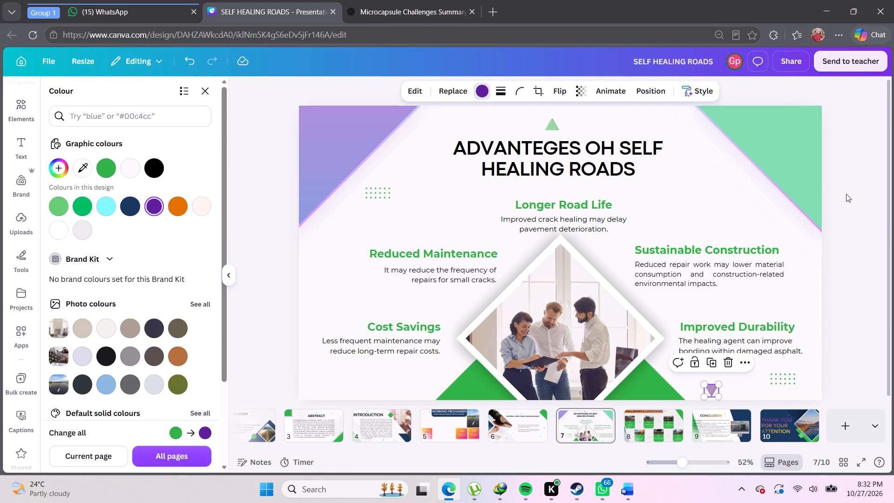
left_click(846, 194)
left_click_drag(883, 206, 875, 209)
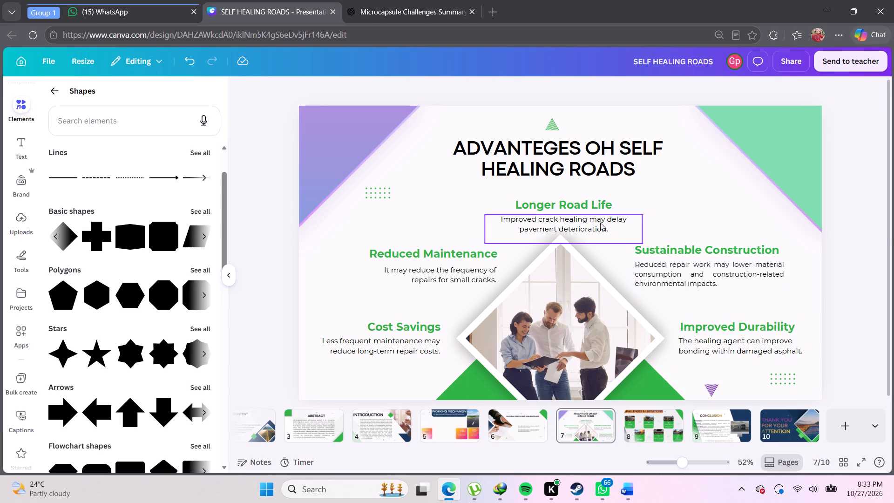
left_click(848, 218)
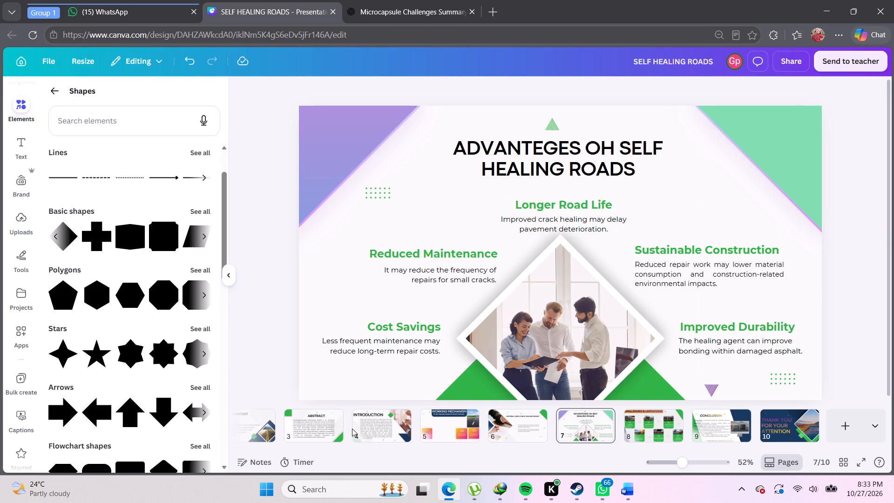
View the Introduction slide for comparison and return to the Advantages slide's picture.
left_click(364, 428)
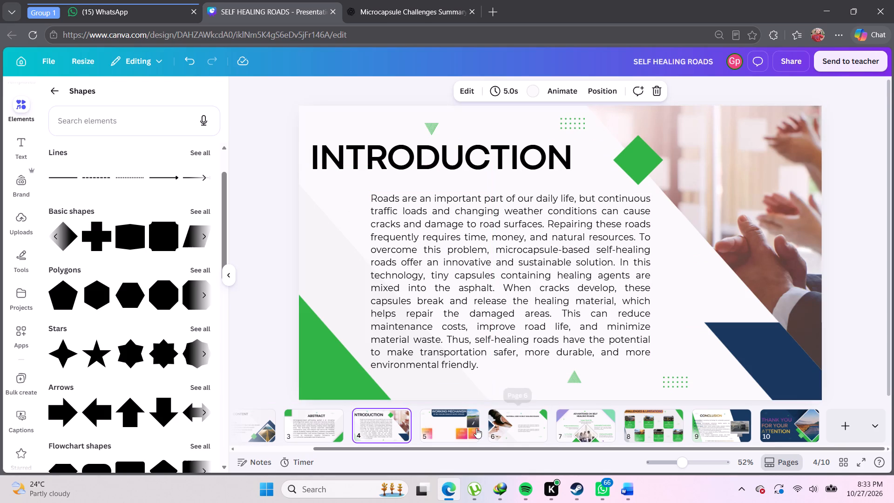
left_click(575, 424)
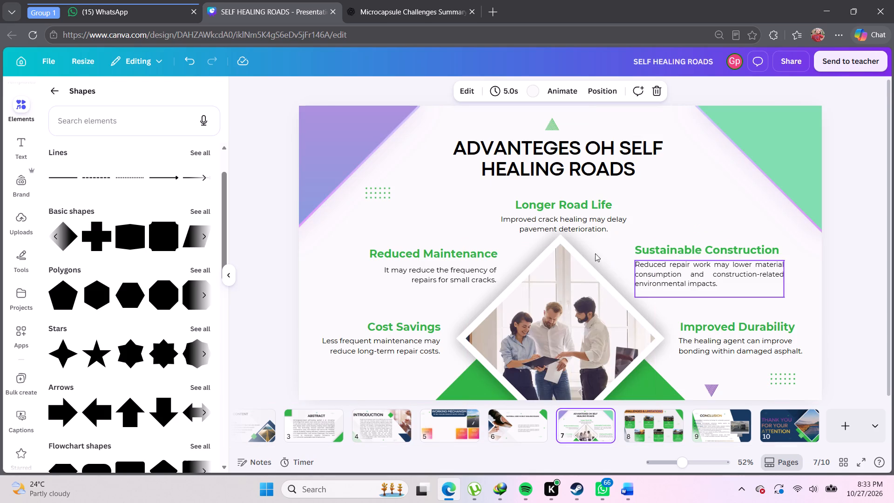
left_click(572, 325)
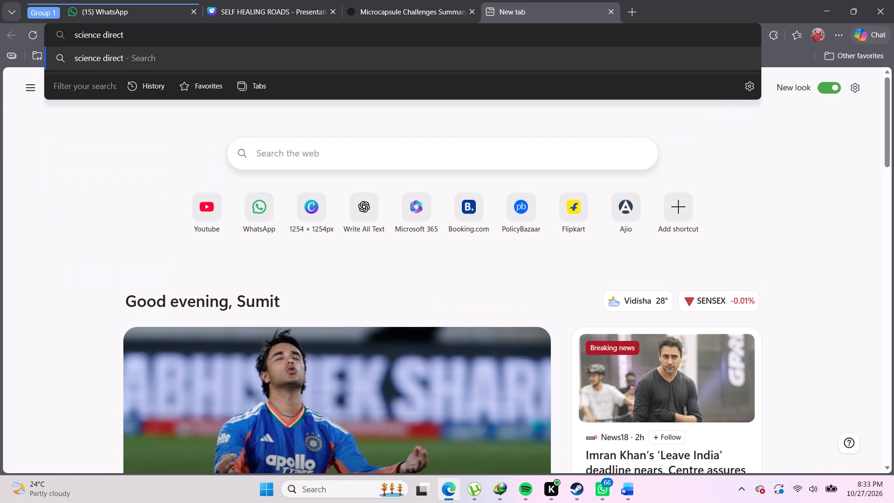
type("article")
key("space")
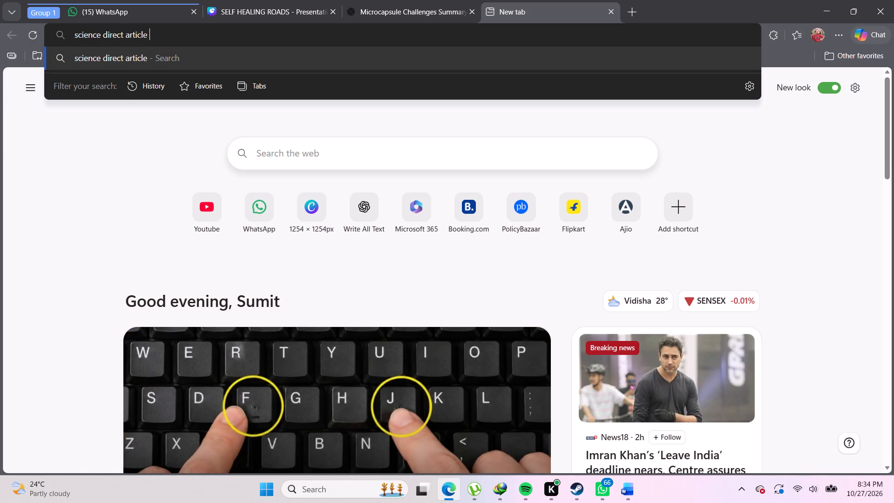
type("for self")
key("space")
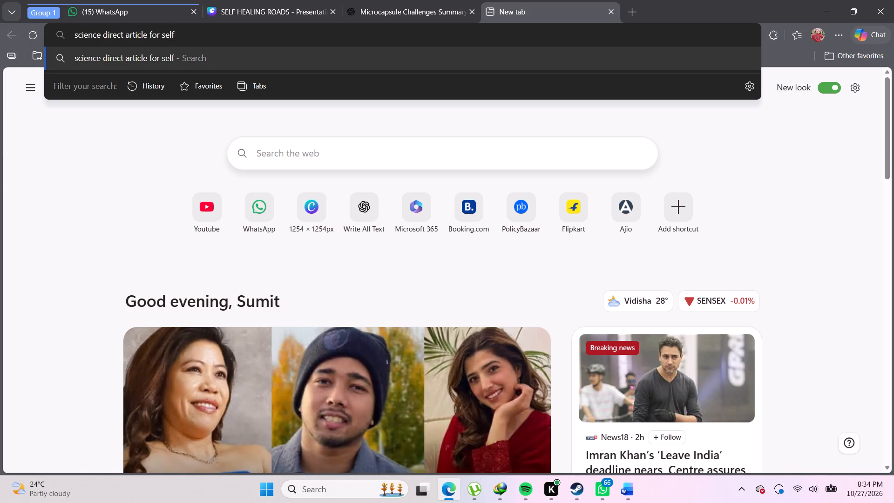
type("healing road")
key("space")
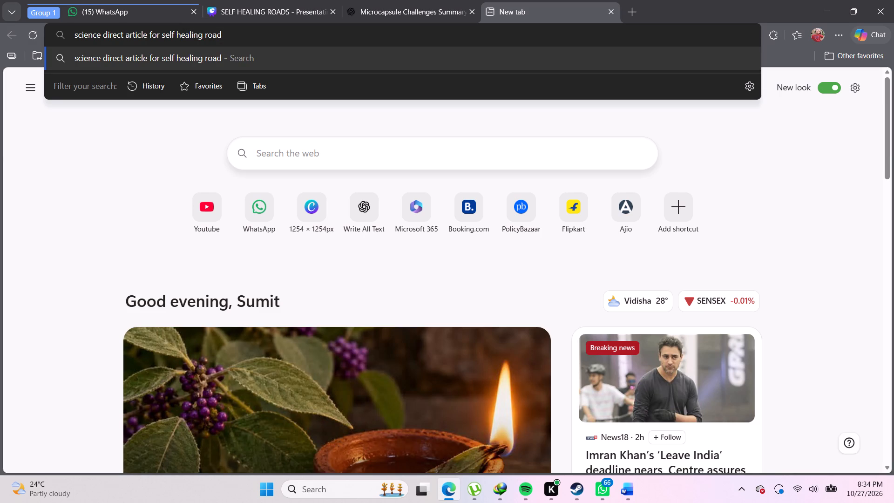
key("n")
key("BackSpace")
type("by micro")
type("cao")
key("BackSpace")
type("psule")
key("space")
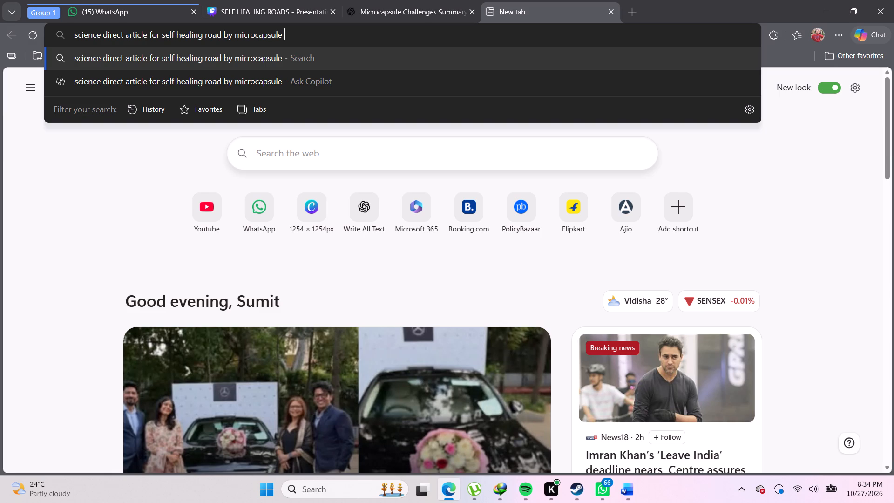
key("Return")
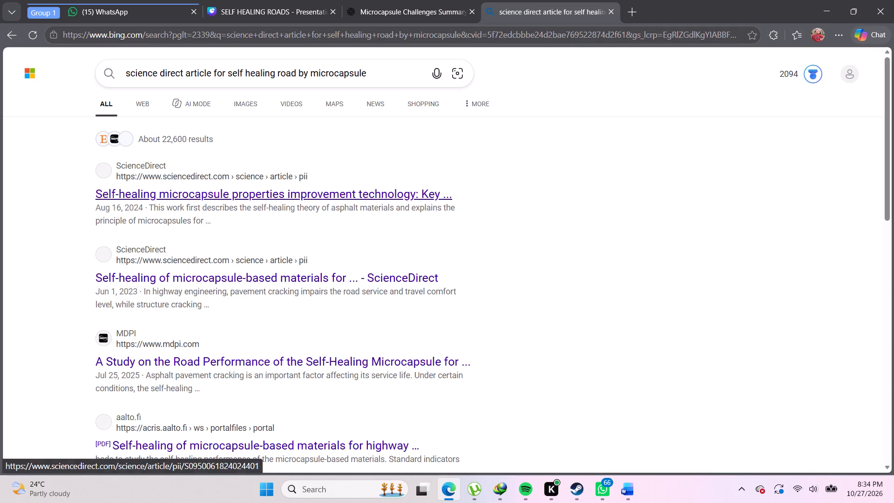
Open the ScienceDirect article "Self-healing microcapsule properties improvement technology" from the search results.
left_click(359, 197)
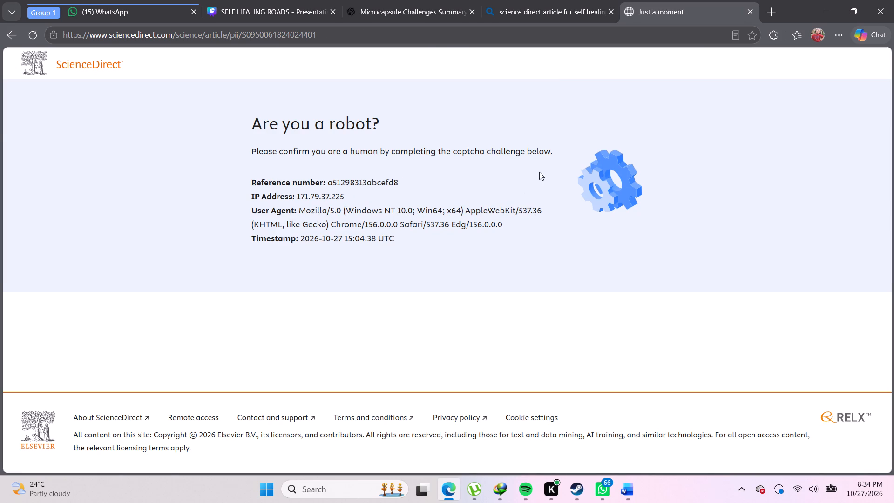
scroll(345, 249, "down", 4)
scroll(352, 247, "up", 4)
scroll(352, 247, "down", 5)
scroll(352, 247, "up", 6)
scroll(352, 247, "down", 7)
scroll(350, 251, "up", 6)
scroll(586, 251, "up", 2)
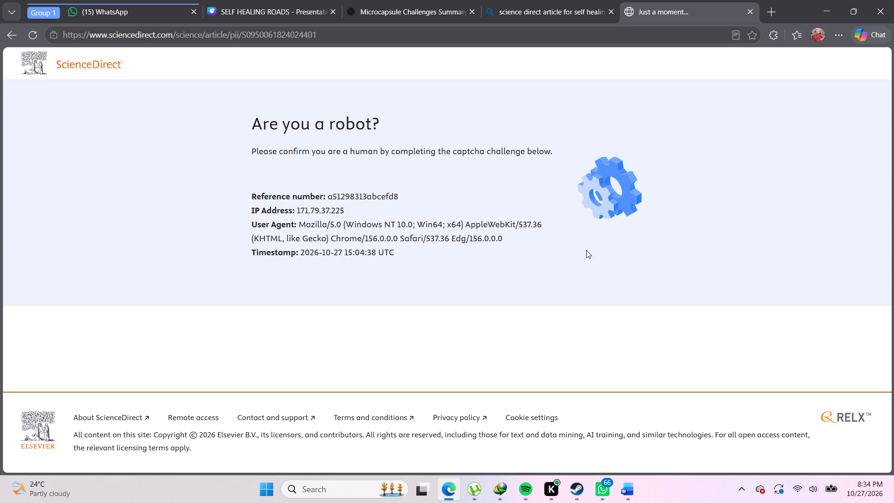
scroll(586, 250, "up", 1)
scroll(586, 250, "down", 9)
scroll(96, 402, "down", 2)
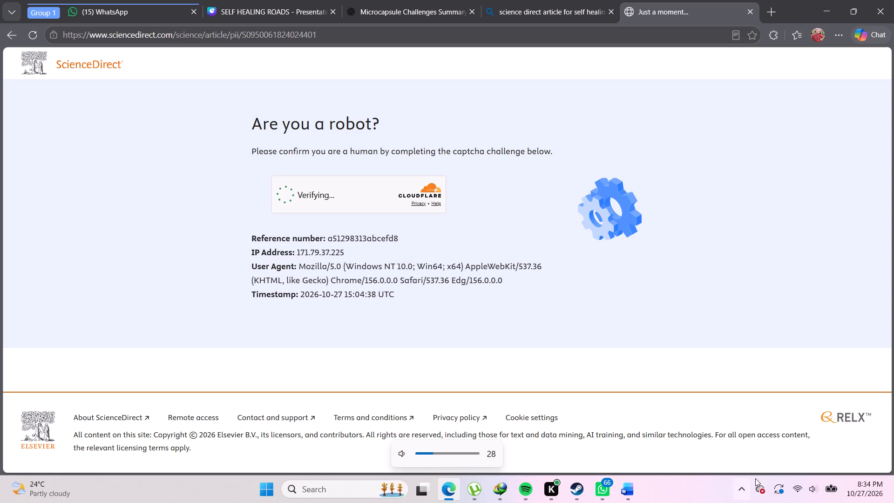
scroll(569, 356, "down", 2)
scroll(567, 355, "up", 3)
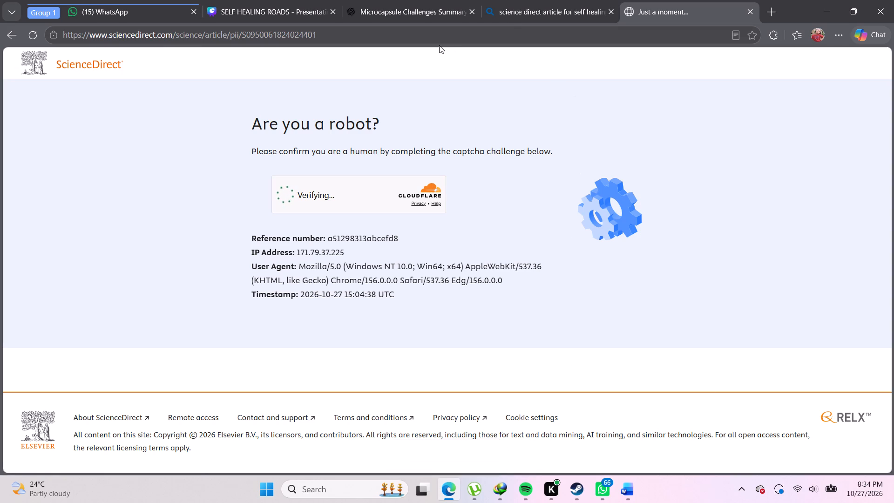
Reopen the same ScienceDirect article on self-healing microcapsule properties from the search results, and close the earlier copy of its page.
left_click(529, 21)
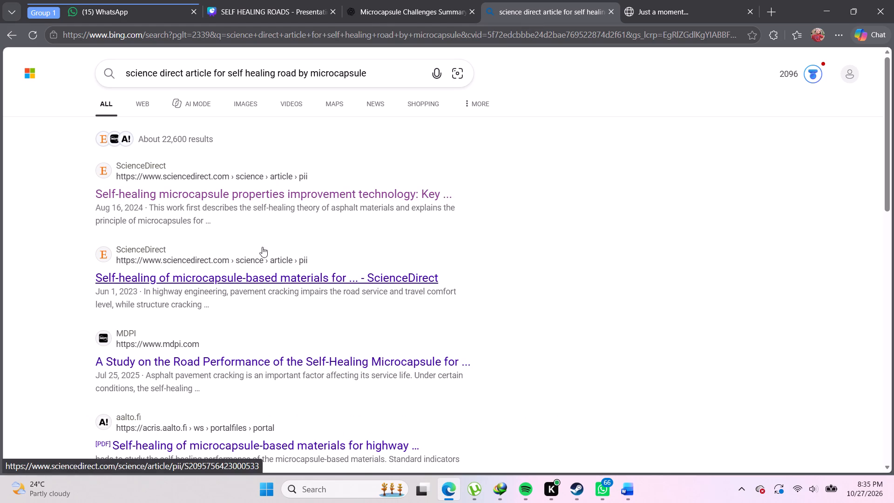
left_click(307, 199)
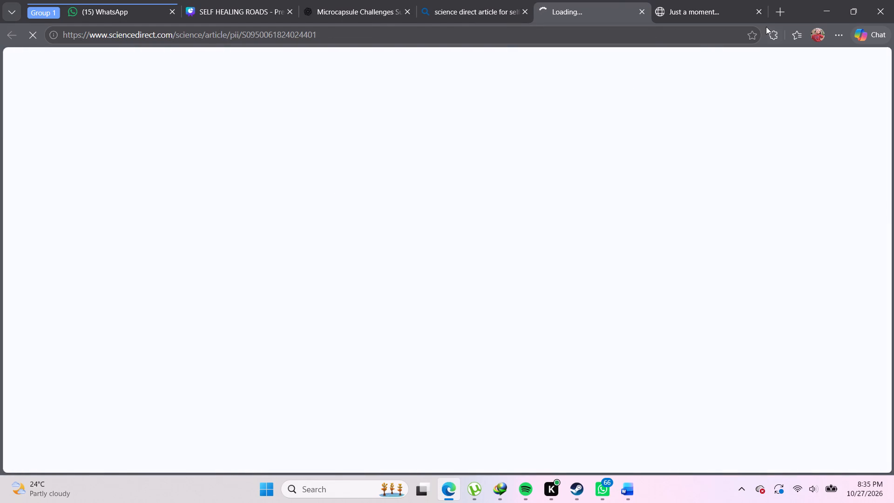
left_click(758, 16)
scroll(675, 380, "down", 2)
scroll(676, 378, "up", 4)
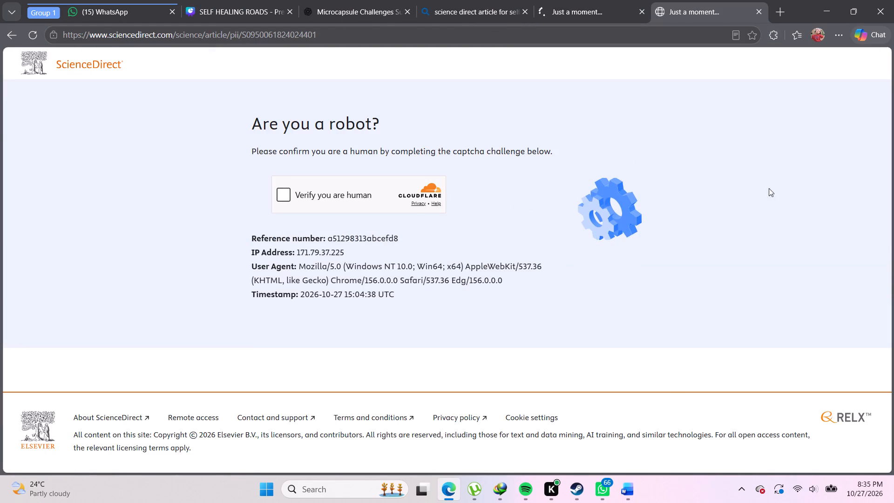
left_click(758, 9)
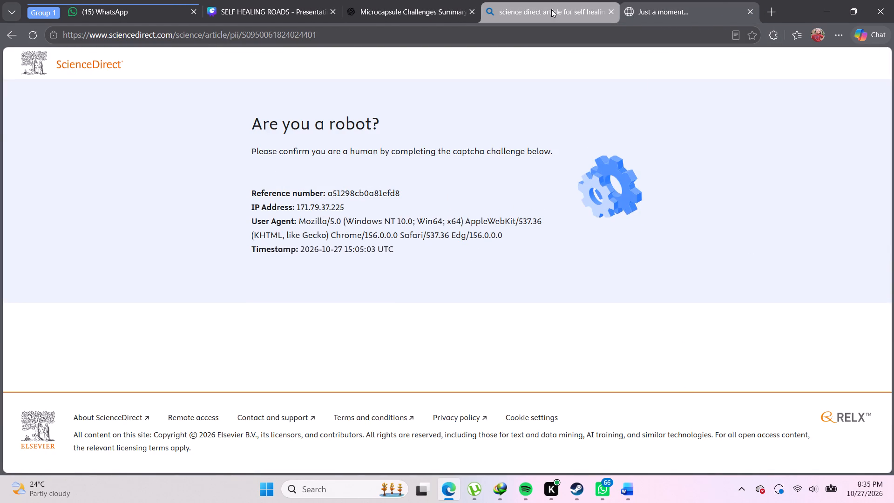
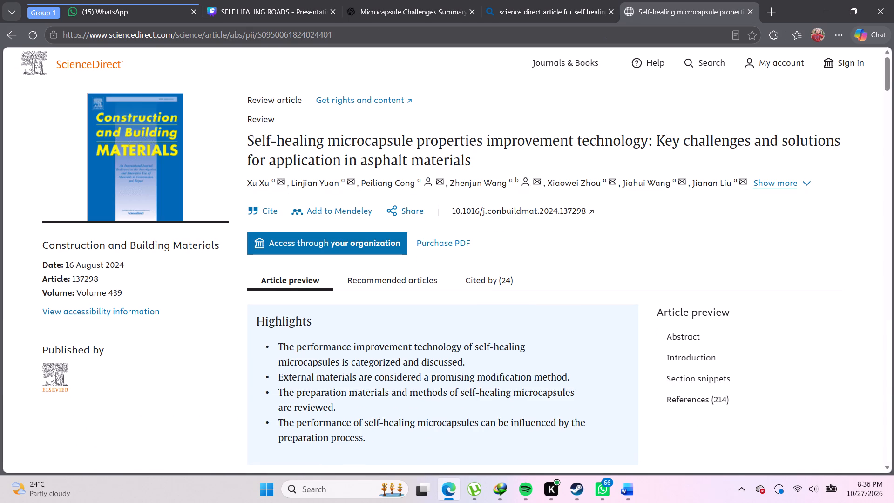
Examine the self-healing microcapsule review article's abstract, graphical abstract, keywords and the start of its introduction.
scroll(269, 243, "up", 3)
scroll(269, 243, "down", 8)
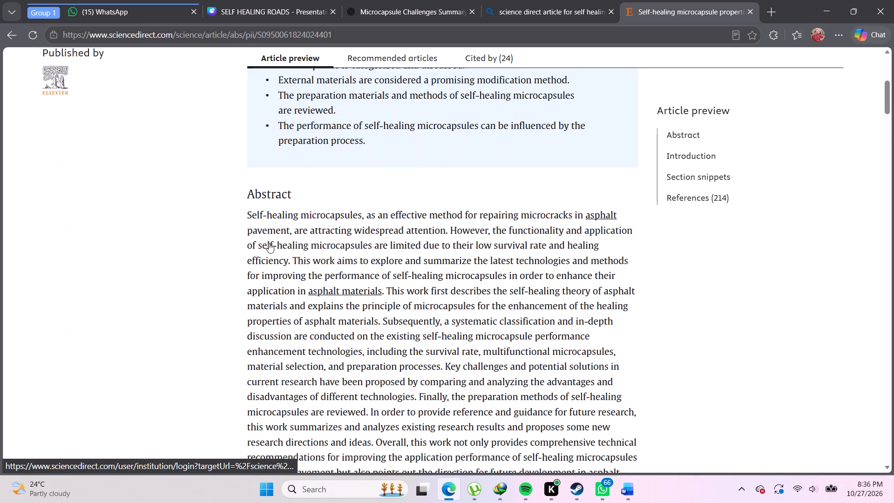
scroll(269, 243, "down", 4)
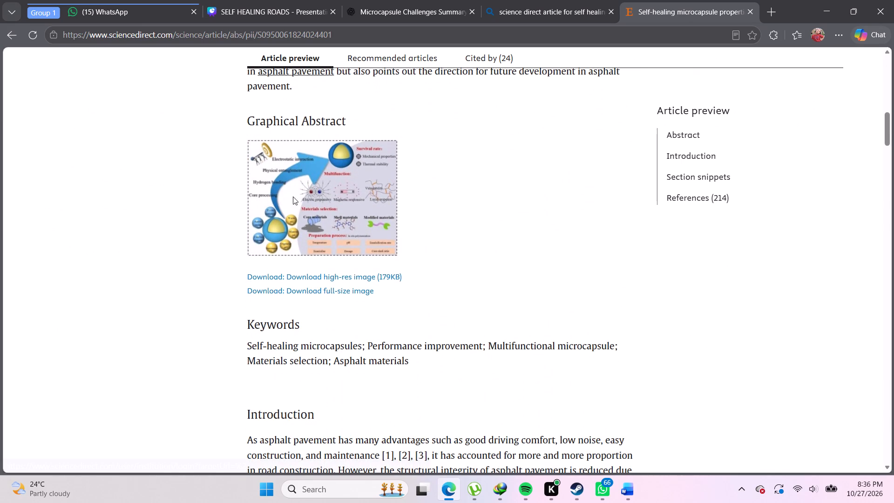
scroll(271, 188, "up", 1)
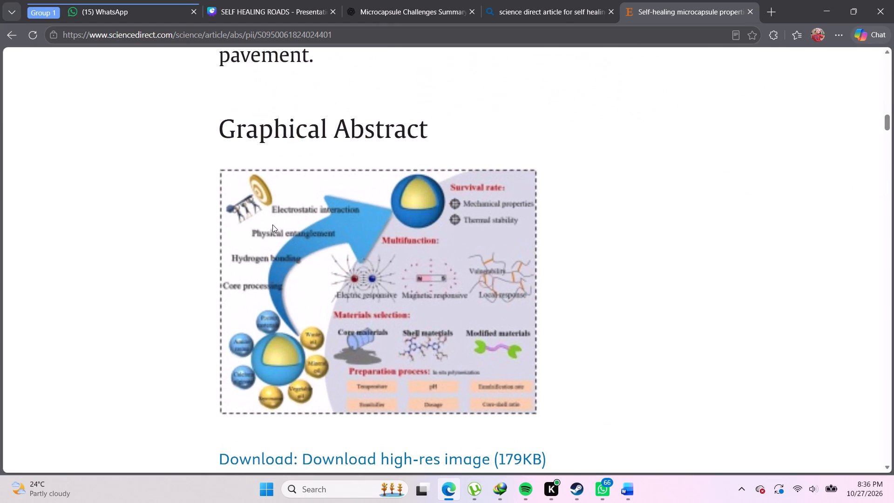
scroll(272, 224, "right", 1)
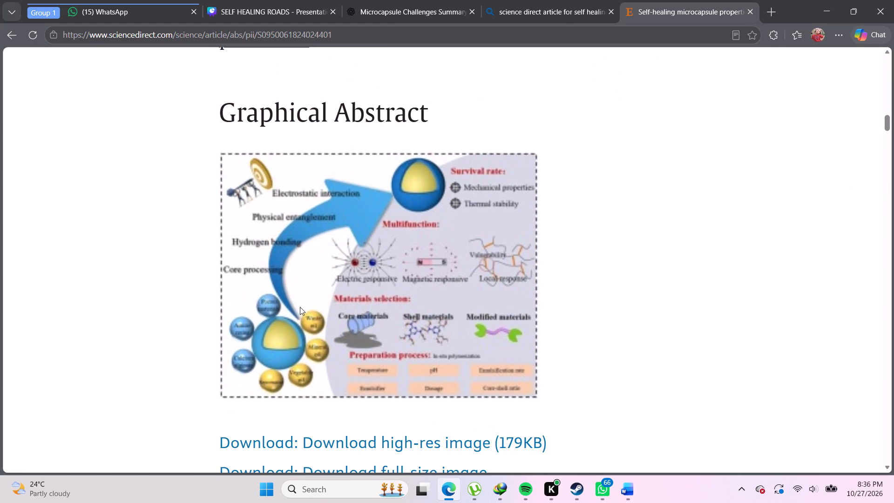
scroll(323, 301, "down", 4)
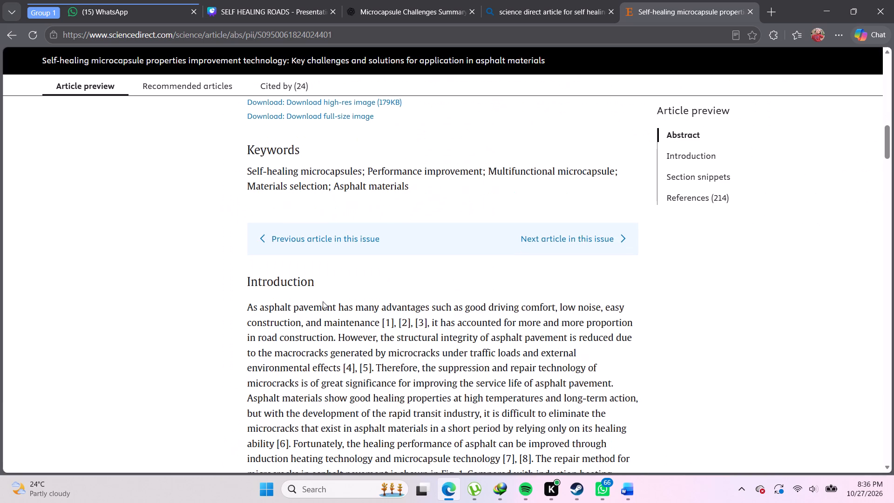
scroll(323, 301, "up", 1)
scroll(323, 301, "down", 1)
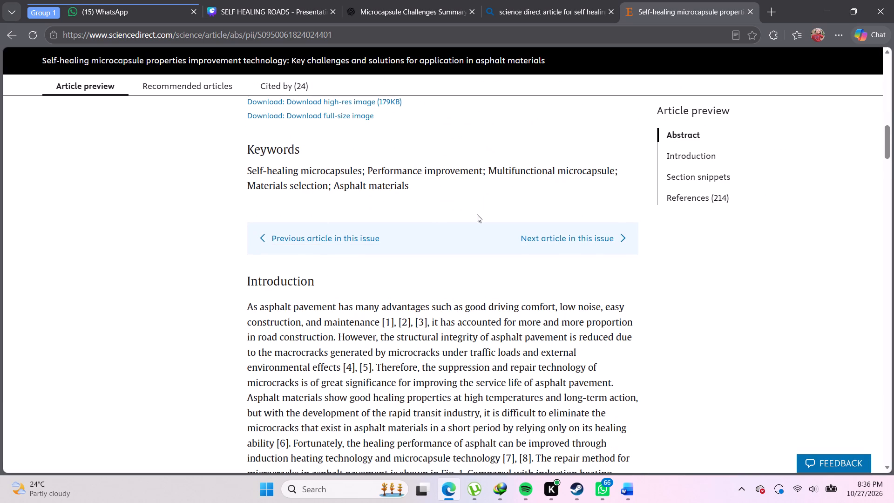
scroll(328, 235, "down", 3)
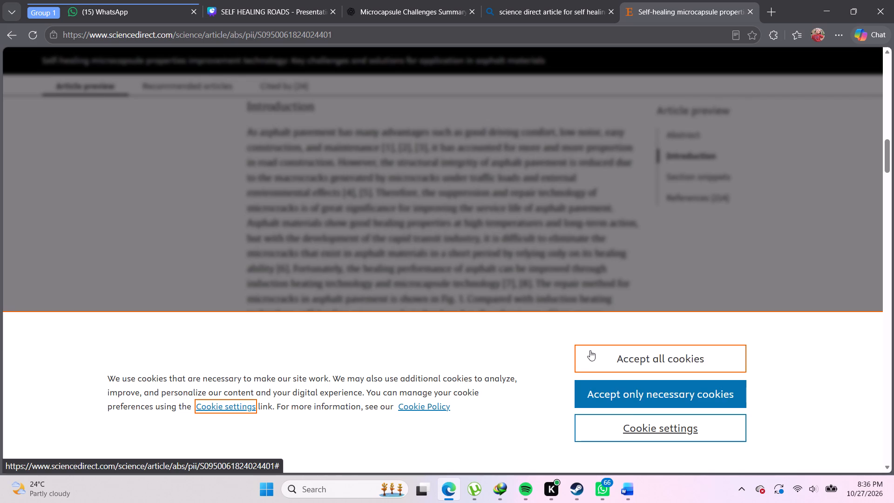
Accept all cookies on the ScienceDirect article page.
left_click(606, 354)
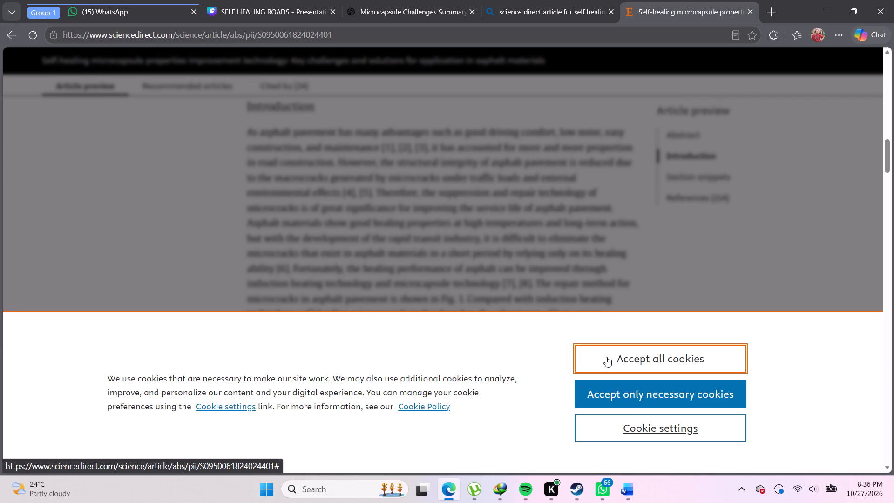
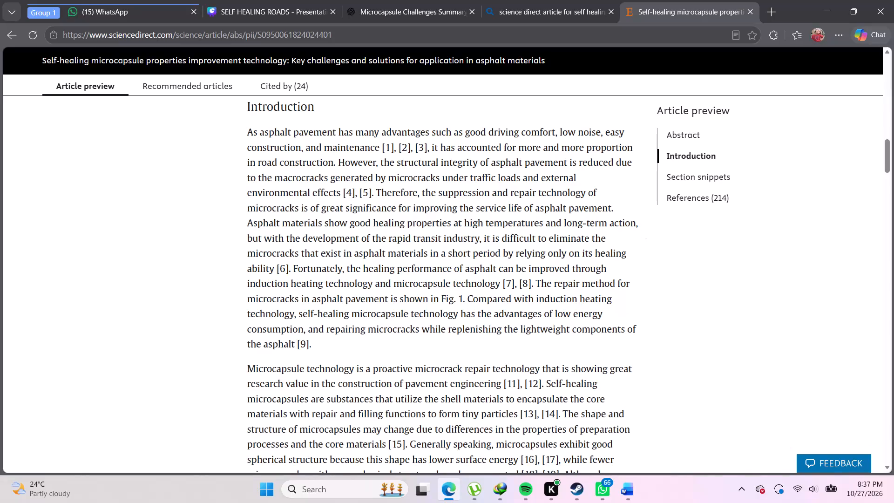
Examine the rest of the article's introduction, the access options and the section snippets up to the conclusions and prospects.
scroll(675, 288, "down", 4)
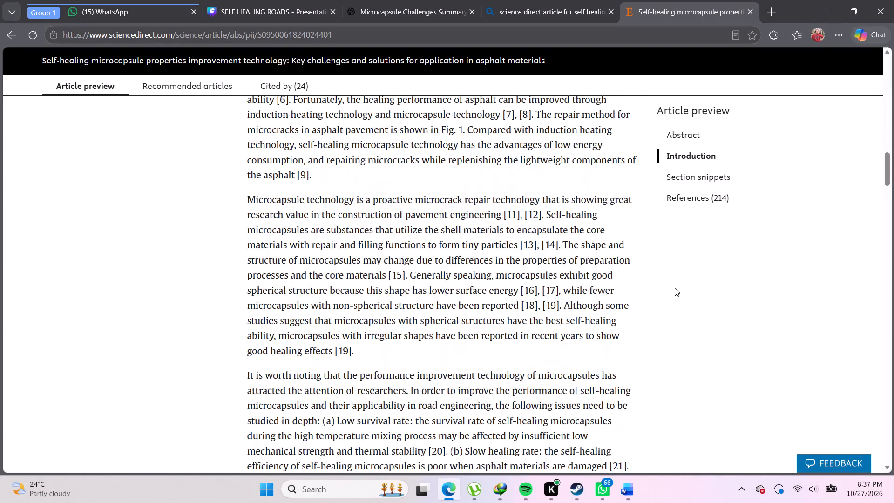
scroll(675, 288, "down", 18)
scroll(675, 289, "up", 8)
scroll(675, 289, "down", 3)
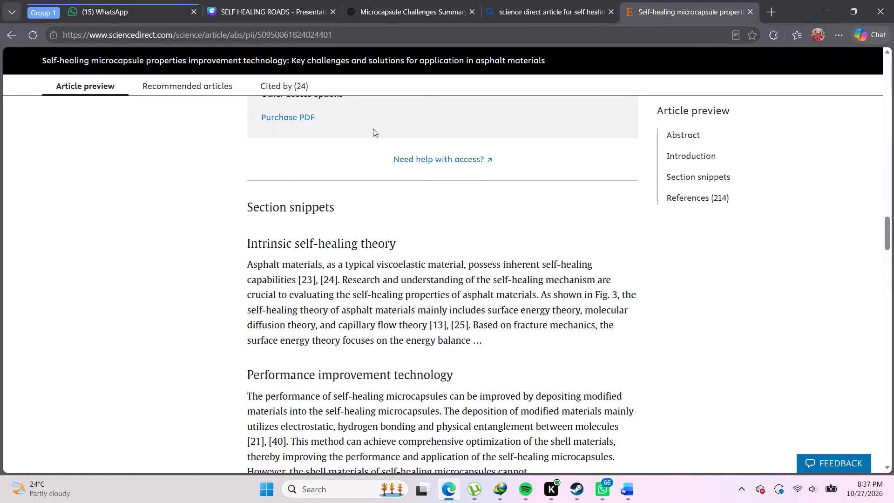
scroll(386, 174, "down", 1)
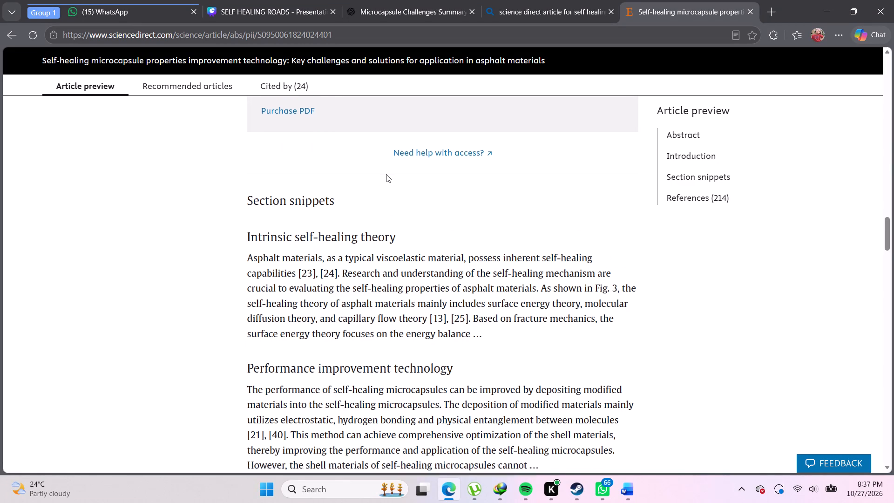
scroll(386, 174, "up", 4)
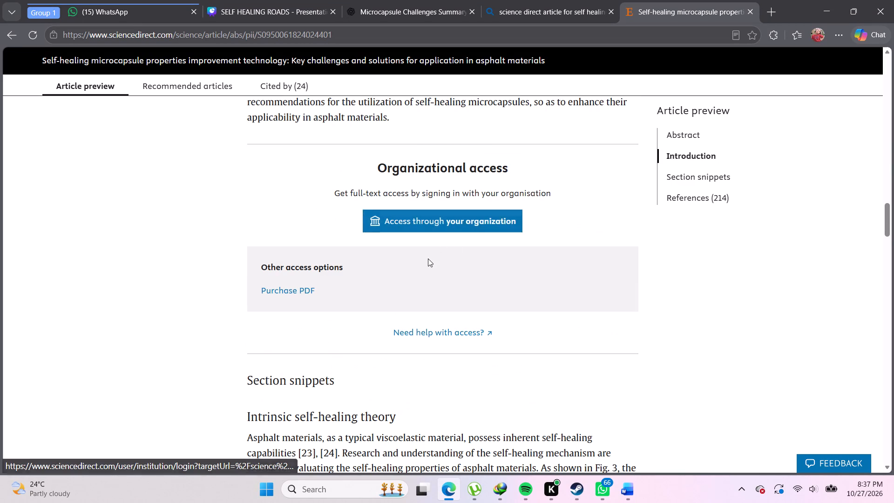
scroll(428, 258, "down", 4)
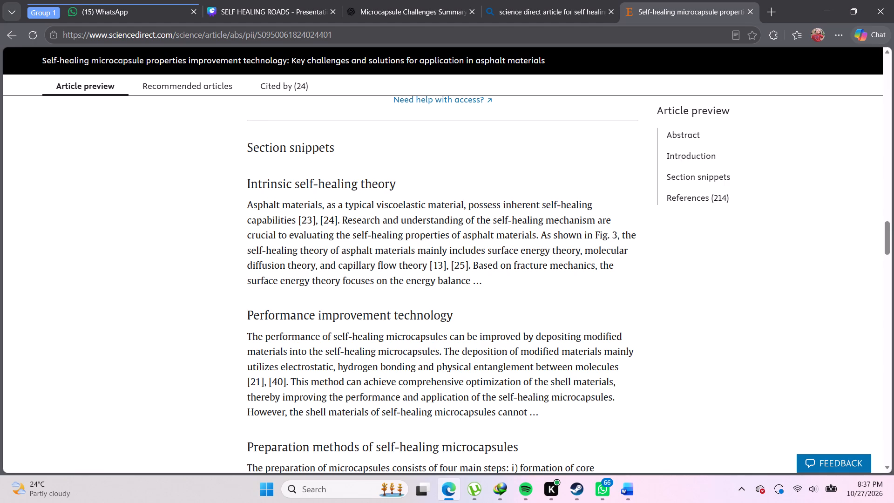
scroll(369, 181, "down", 1)
scroll(333, 219, "down", 1)
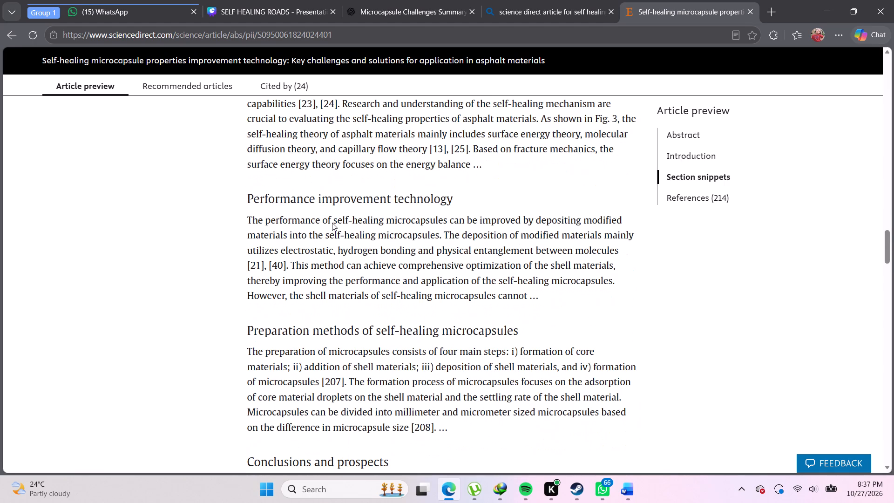
scroll(413, 218, "down", 2)
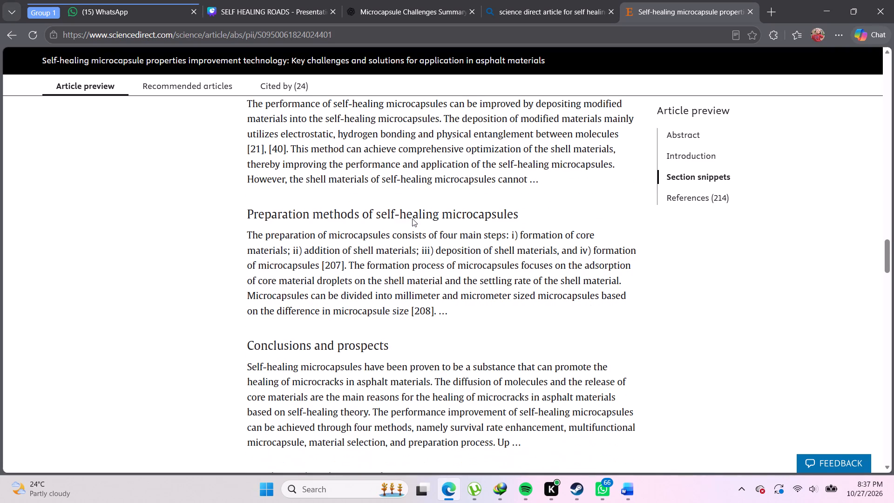
scroll(412, 218, "up", 2)
scroll(412, 218, "down", 1)
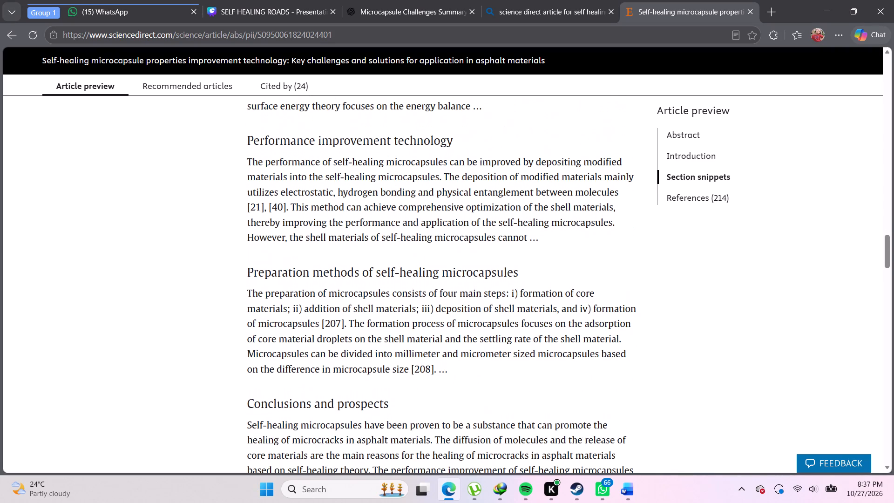
scroll(303, 184, "down", 1)
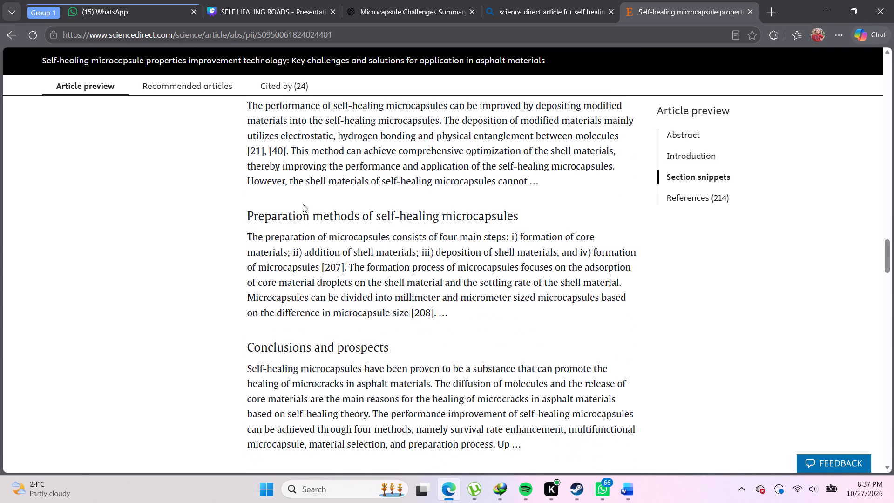
scroll(298, 226, "down", 1)
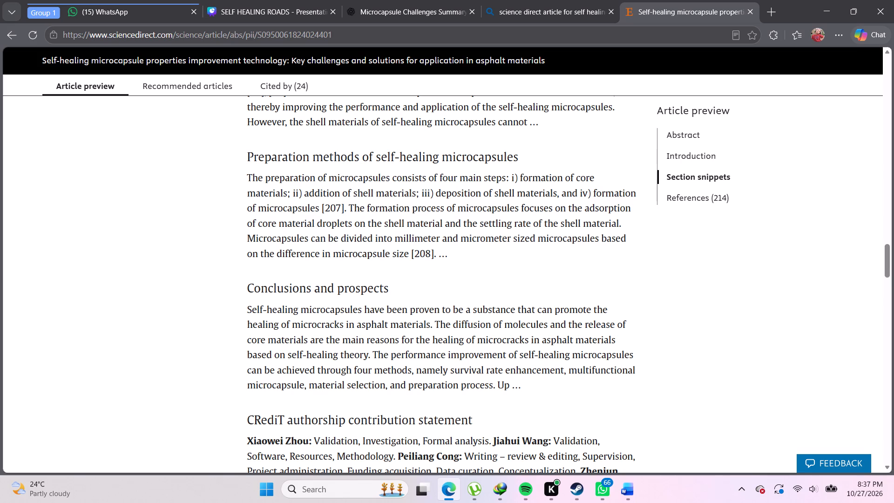
scroll(340, 222, "down", 1)
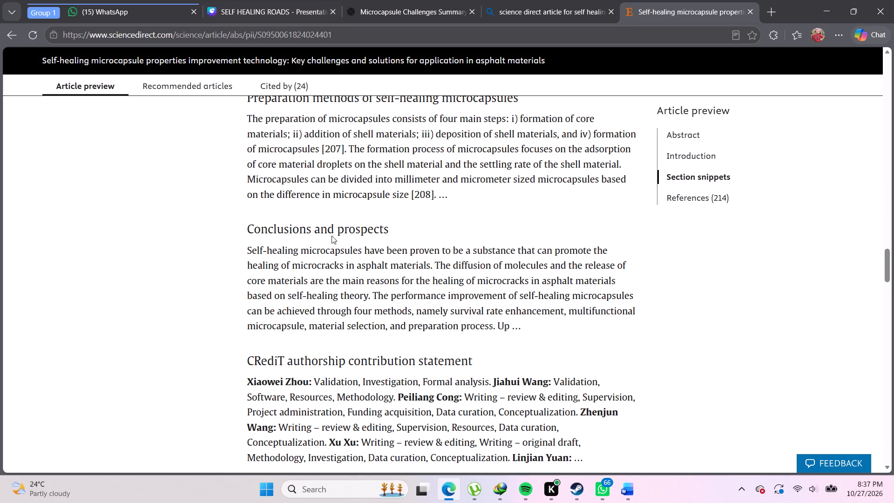
Look through the article's closing statements, reference list, recommended articles and cited-by list.
scroll(337, 263, "down", 4)
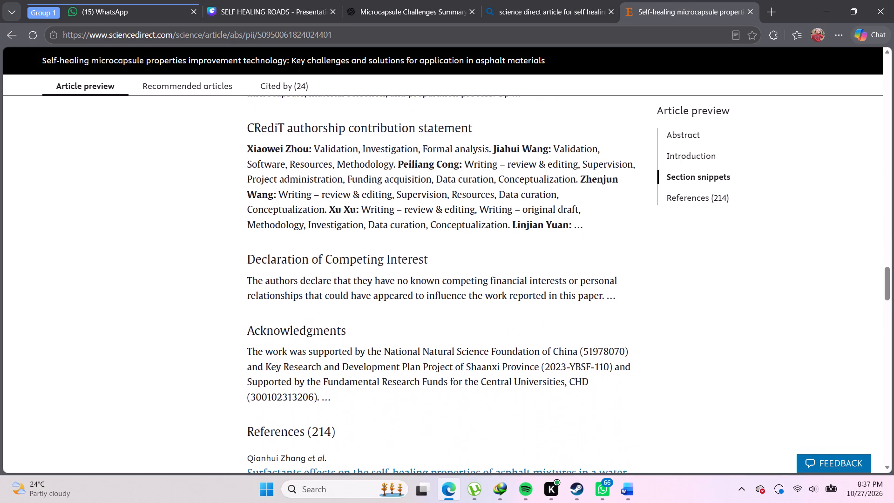
scroll(337, 263, "down", 1)
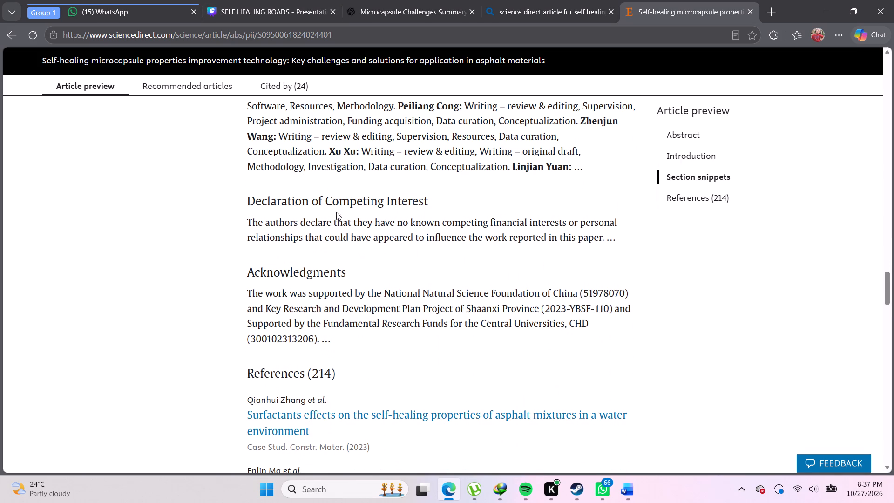
scroll(386, 209, "down", 2)
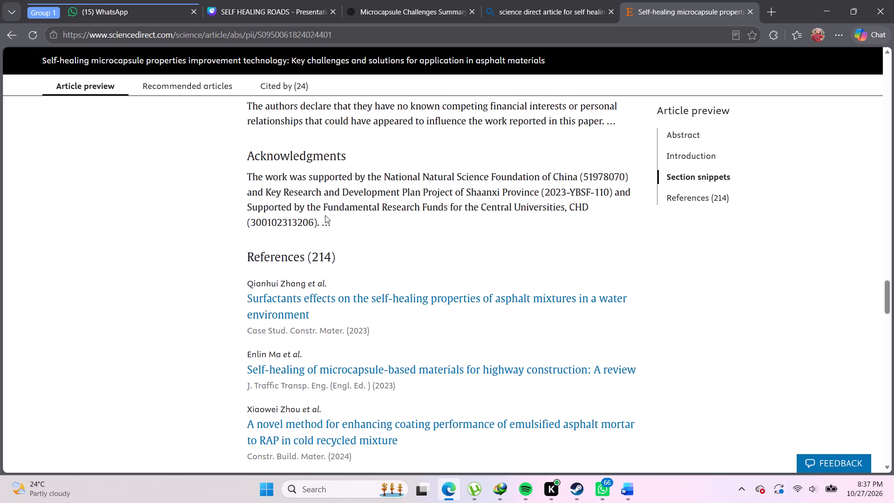
scroll(324, 215, "down", 2)
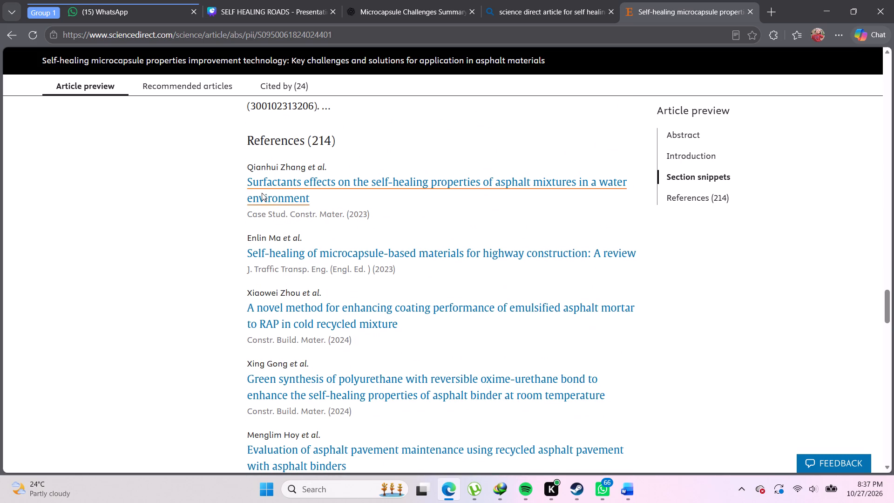
scroll(312, 182, "down", 2)
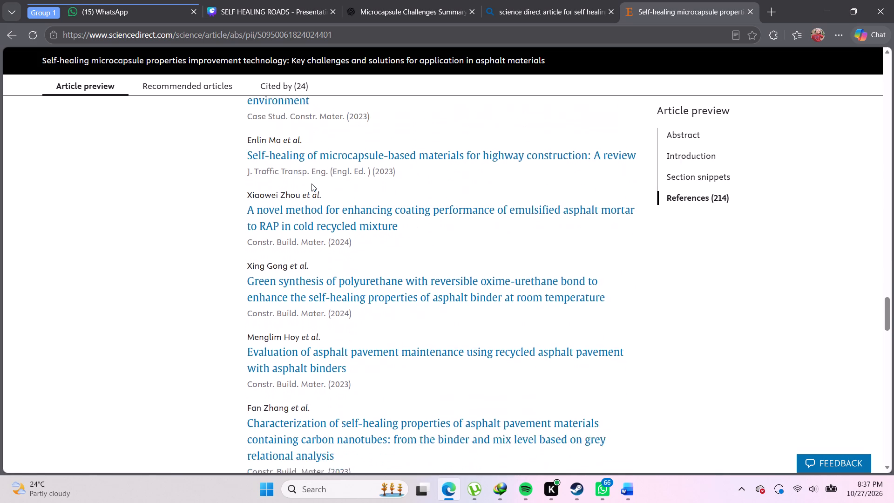
scroll(312, 184, "down", 8)
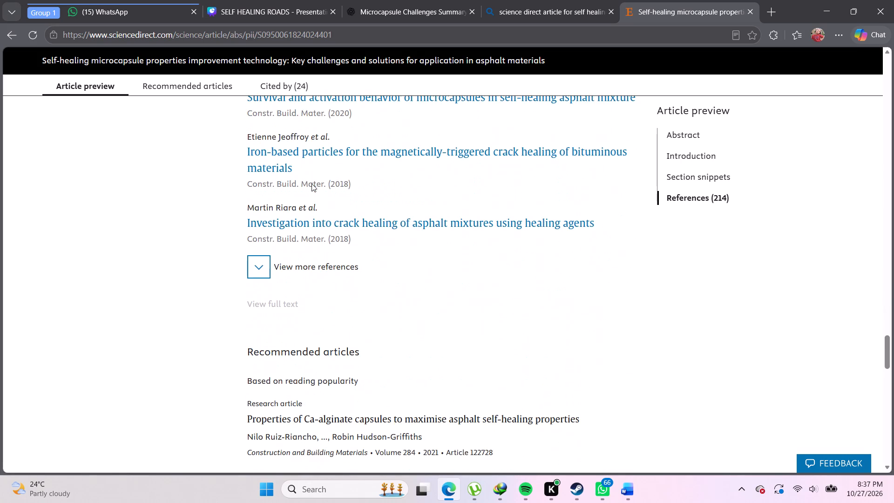
scroll(312, 184, "down", 18)
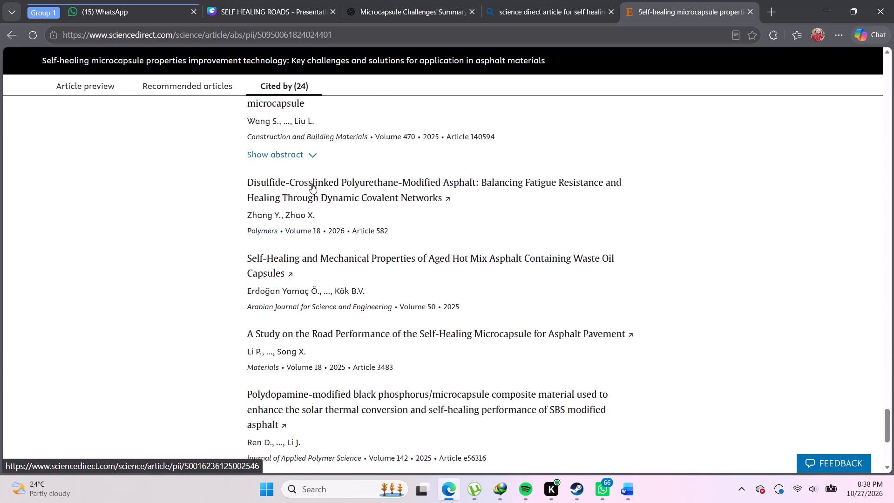
scroll(312, 184, "down", 7)
Return to the start of the article and review its title, journal details and highlights.
scroll(312, 184, "up", 16)
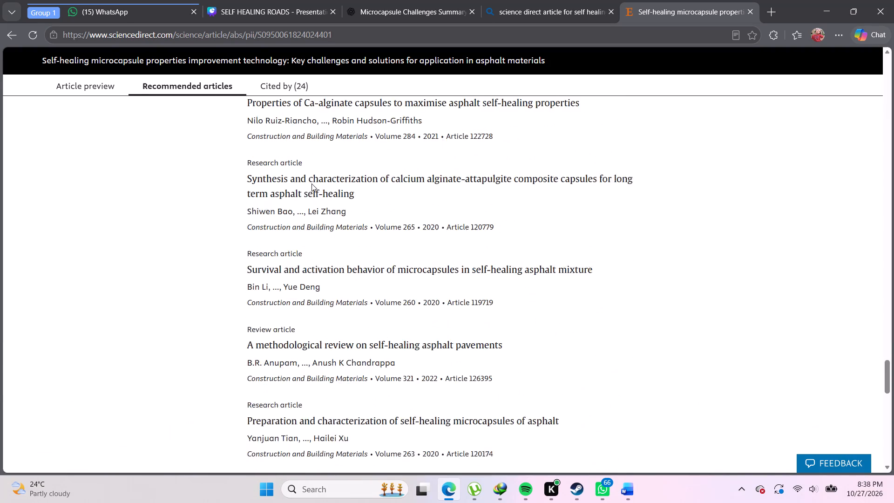
scroll(312, 184, "up", 20)
scroll(312, 184, "up", 10)
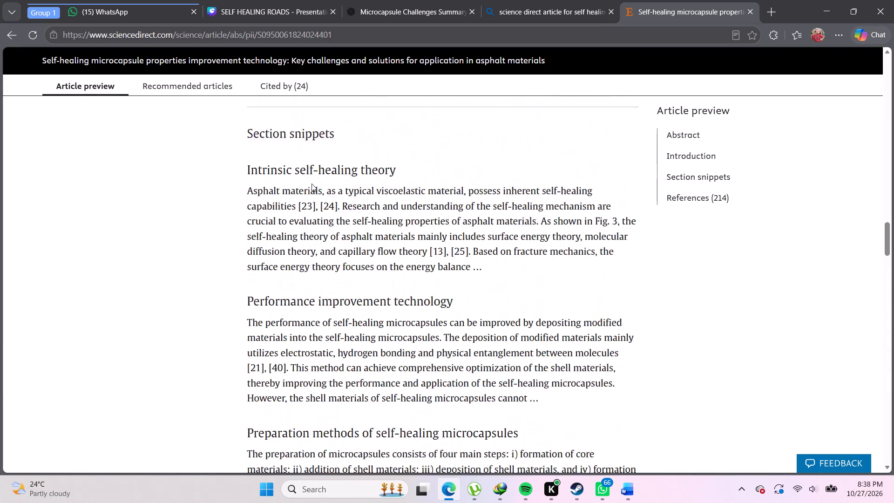
scroll(312, 184, "up", 6)
scroll(312, 184, "up", 17)
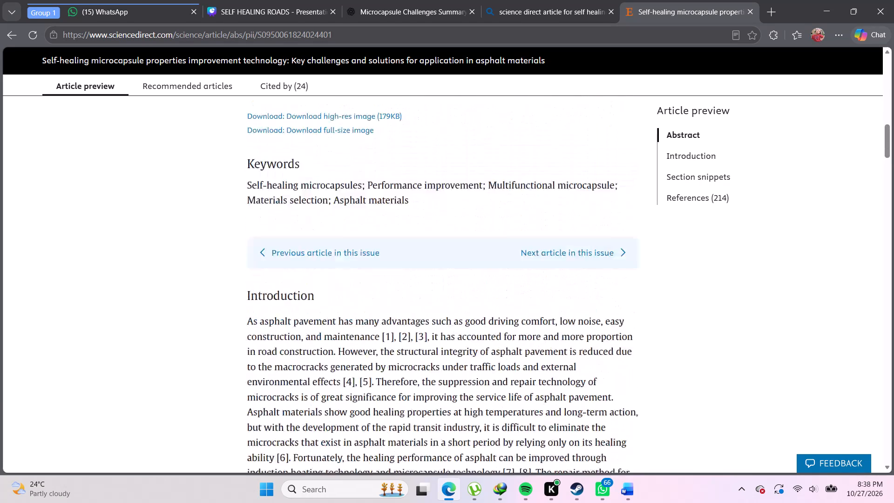
scroll(312, 184, "up", 18)
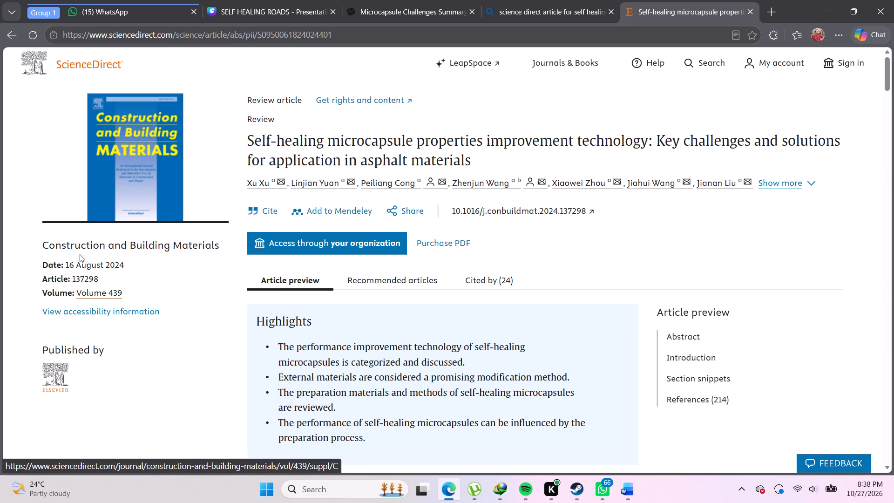
scroll(235, 244, "down", 1)
scroll(232, 220, "up", 3)
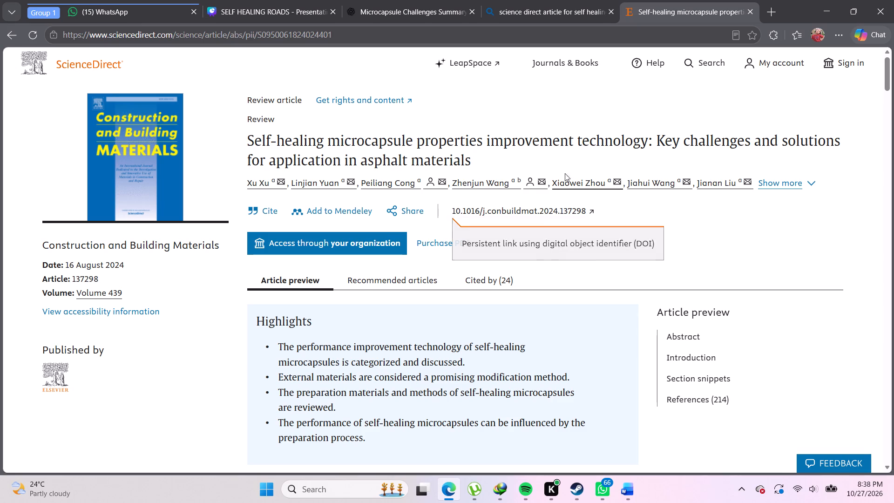
Switch to the SELF HEALING ROADS presentation in Canva, at the slide on the advantages of self-healing roads.
left_click(579, 14)
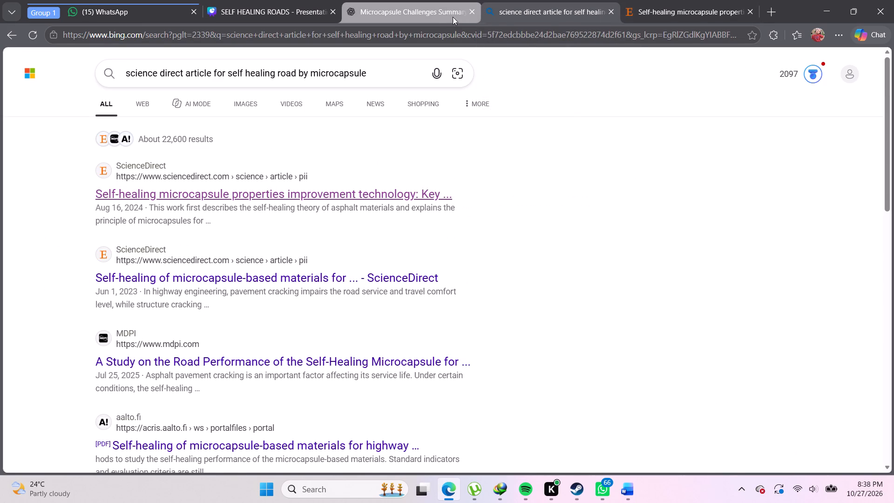
left_click(274, 9)
scroll(352, 121, "down", 1)
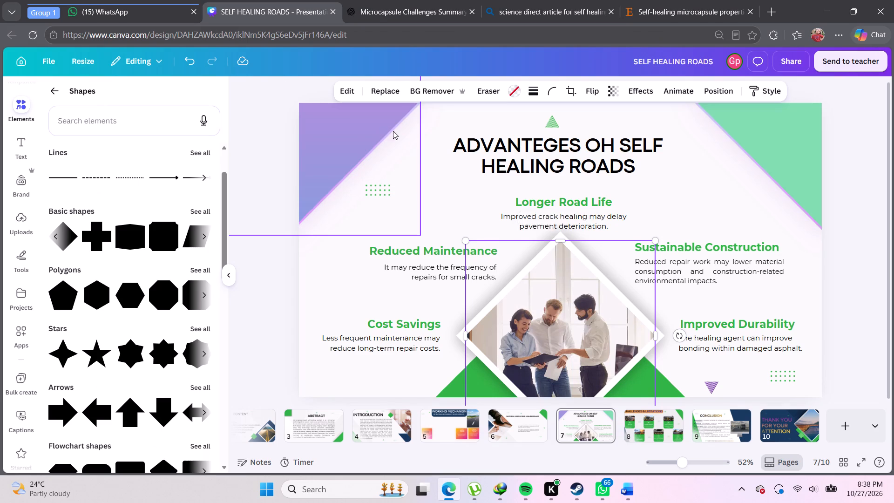
scroll(397, 133, "down", 1)
scroll(397, 133, "up", 3)
scroll(397, 133, "down", 5)
scroll(398, 133, "up", 5)
scroll(398, 133, "down", 3)
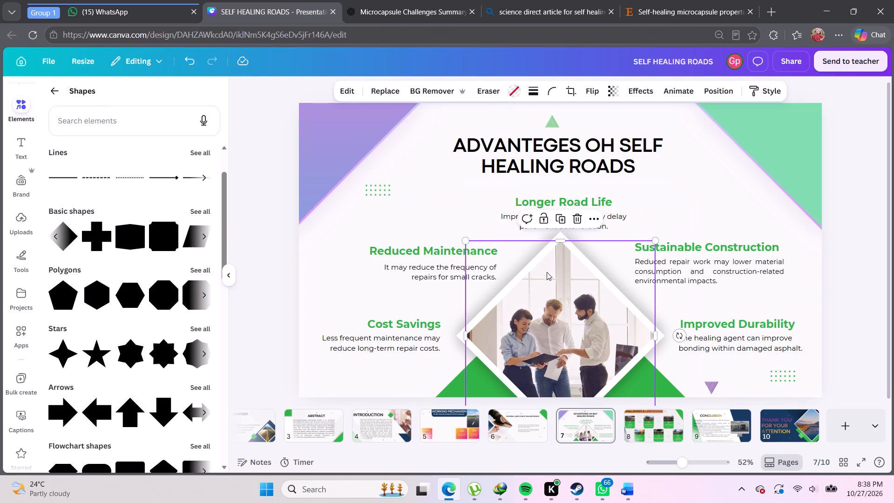
Replace the team photo in the advantages slide's diamond frame with the uploaded image of an asphalt road under a sunset sky.
left_click(547, 292)
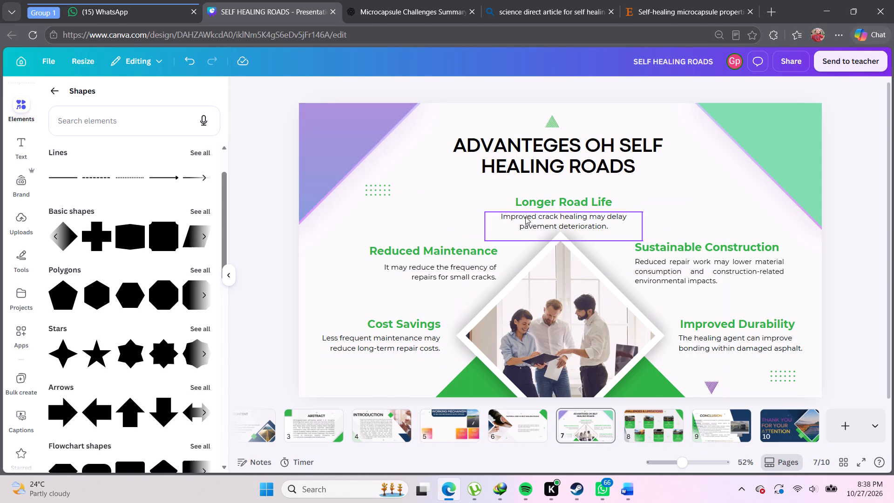
left_click(575, 292)
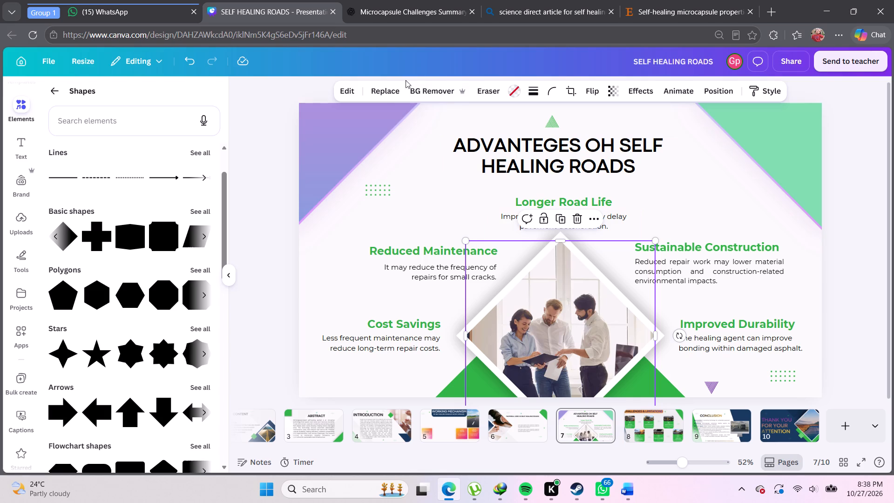
left_click(387, 94)
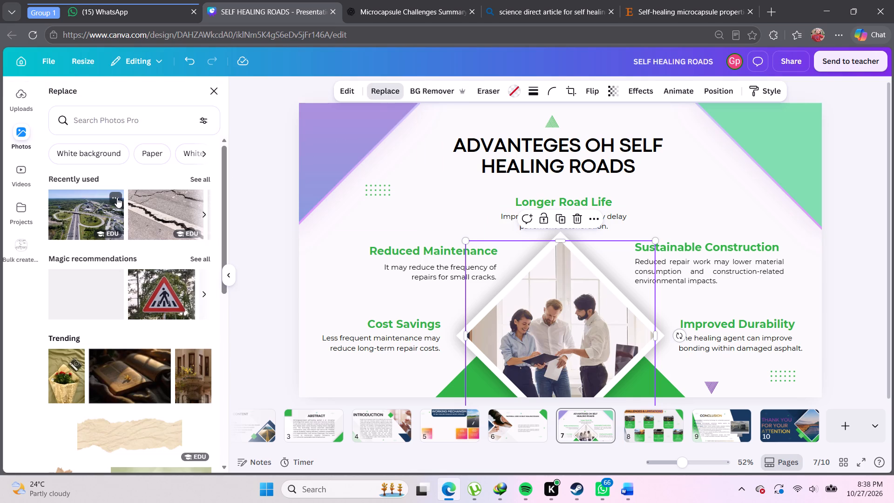
scroll(117, 185, "up", 3)
scroll(117, 185, "down", 5)
scroll(117, 185, "up", 6)
scroll(38, 167, "up", 3)
scroll(88, 201, "up", 3)
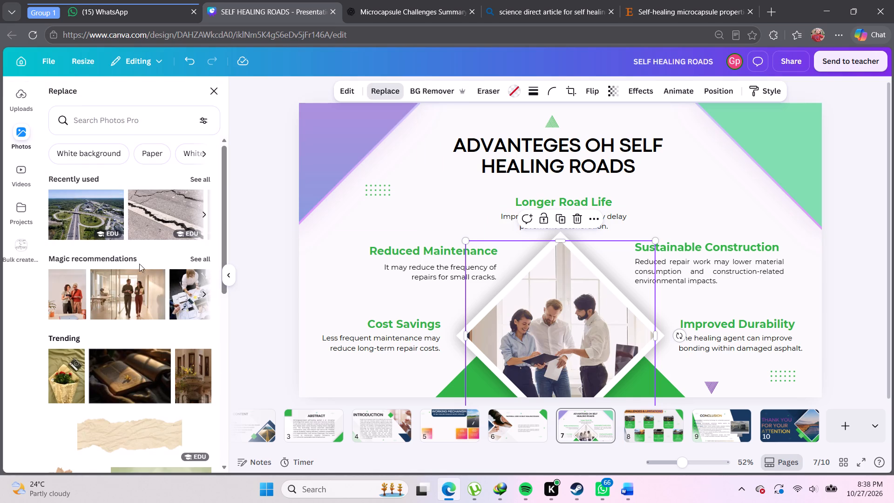
left_click(16, 103)
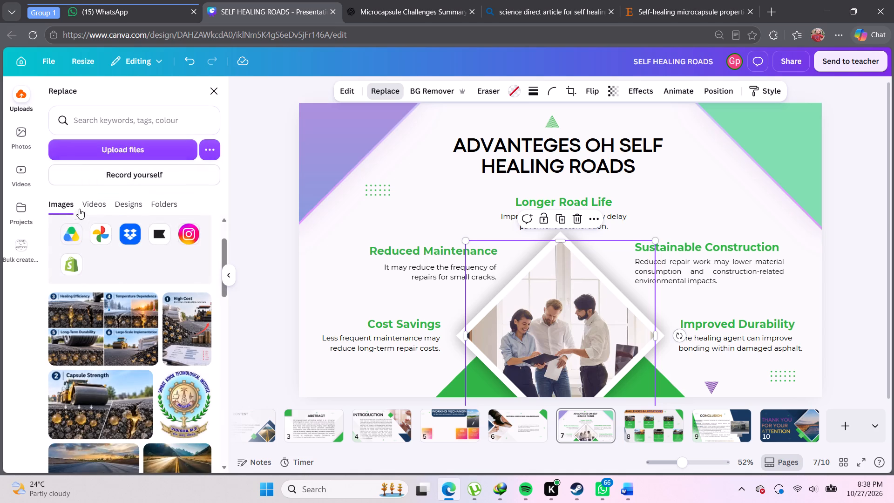
scroll(94, 222, "up", 1)
scroll(95, 222, "down", 4)
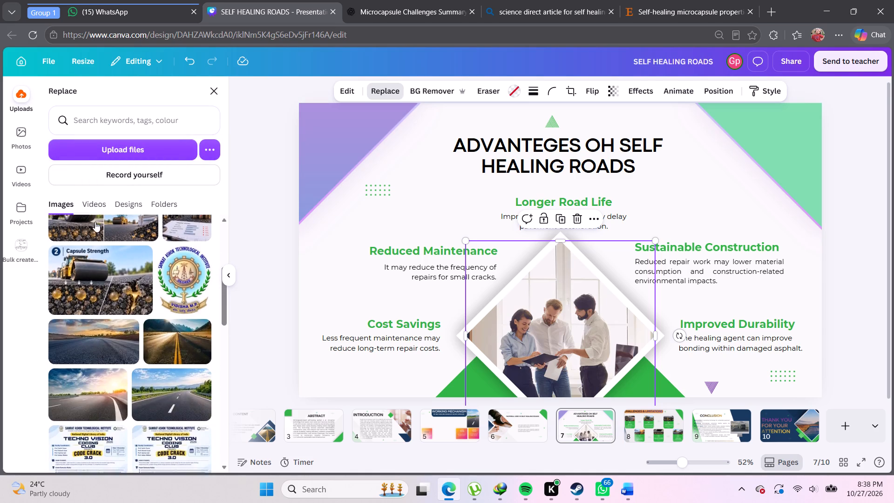
scroll(153, 250, "down", 1)
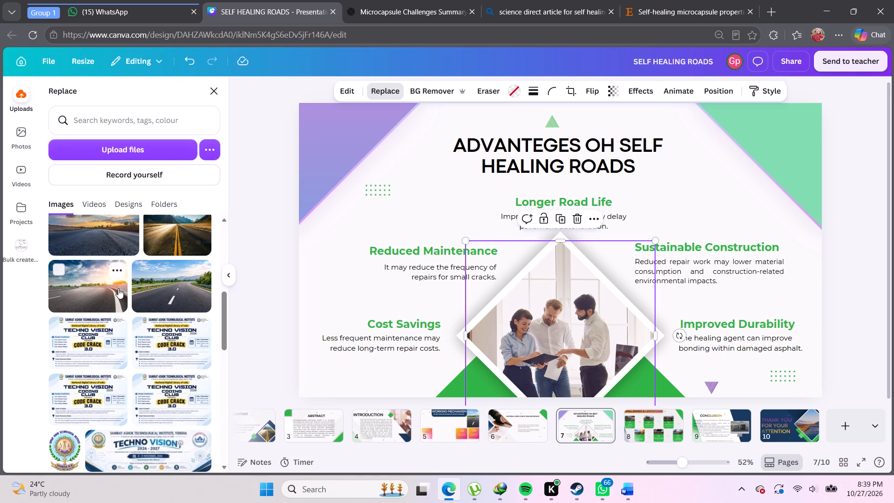
scroll(118, 288, "up", 2)
scroll(110, 313, "down", 1)
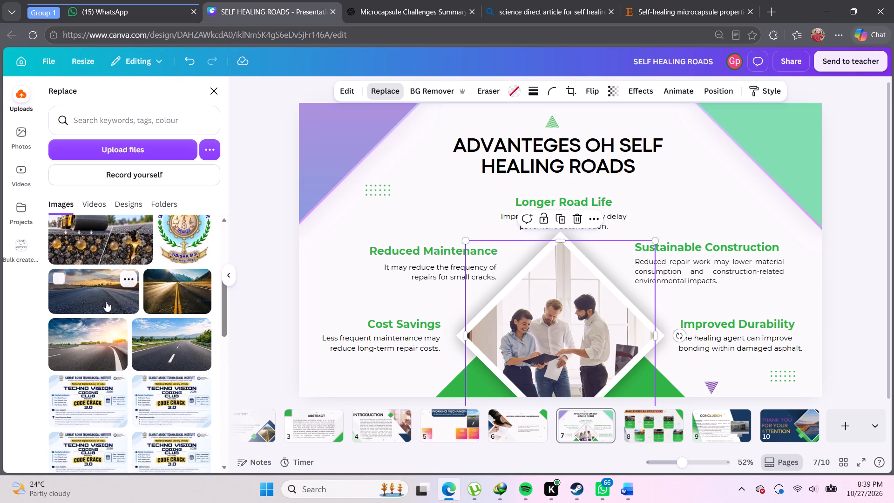
left_click(105, 298)
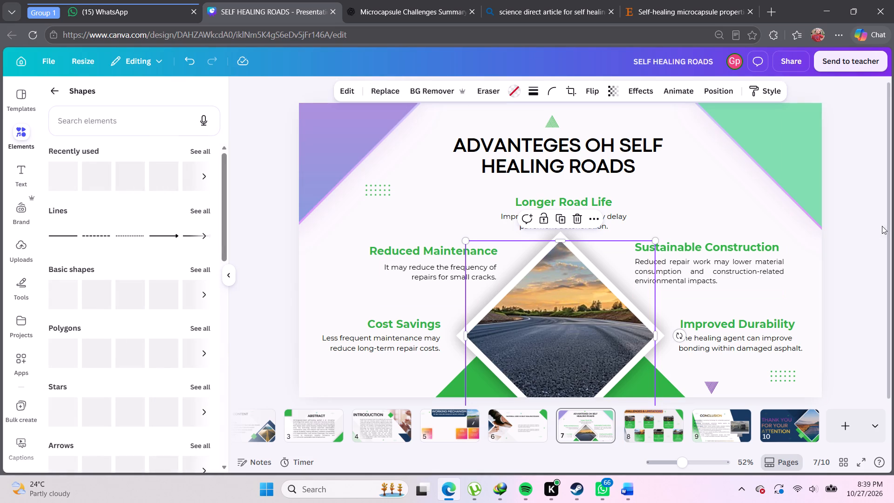
left_click(861, 228)
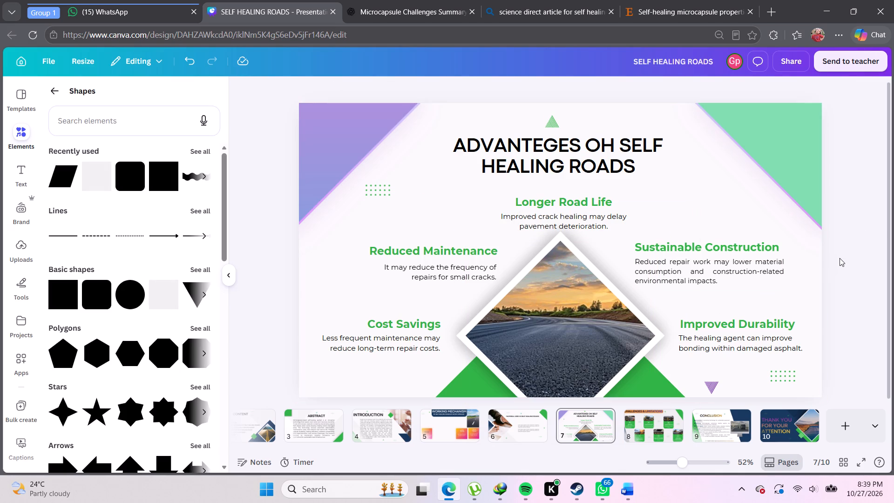
left_click(840, 258)
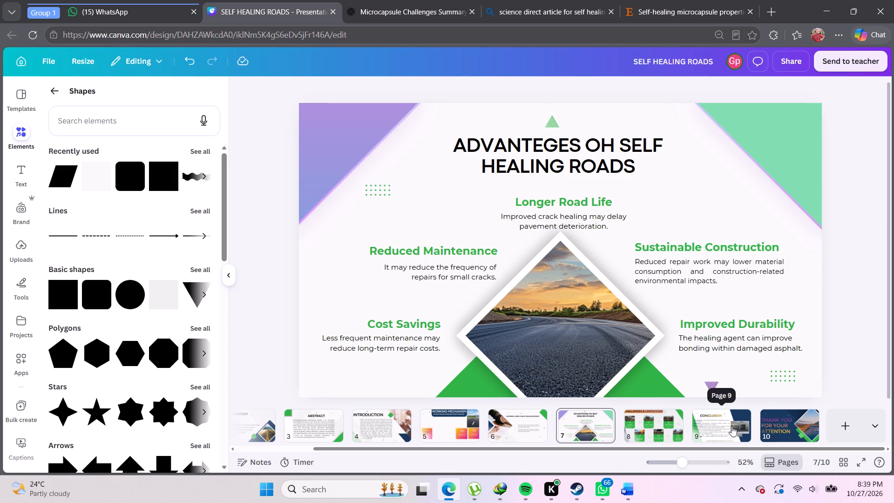
Review the materials slide and the working mechanism slide and compare their order in the presentation.
left_click(526, 423)
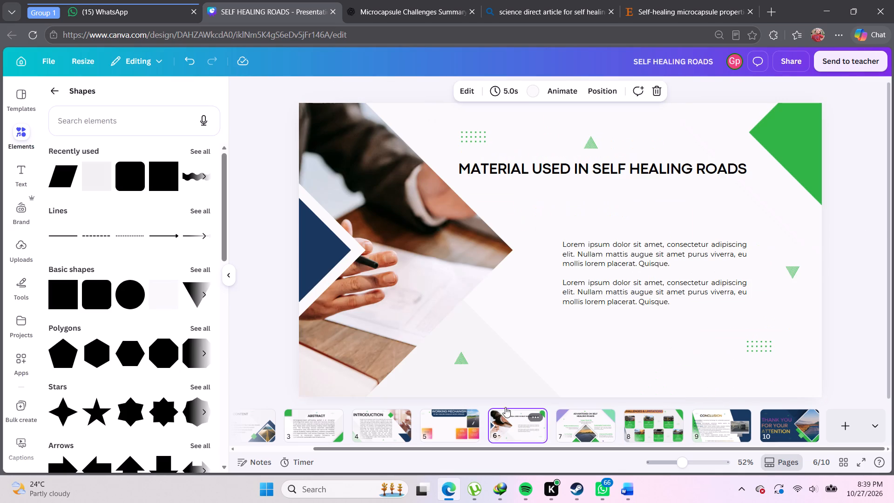
left_click(449, 438)
left_click(486, 433)
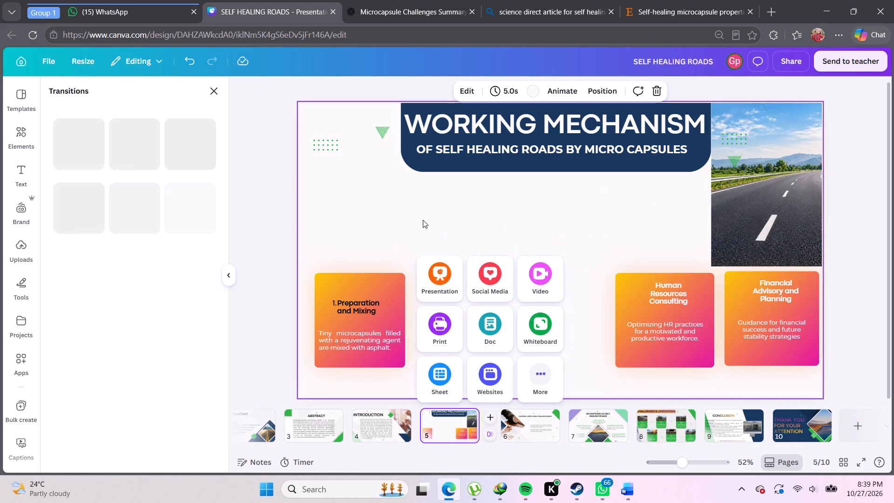
left_click(416, 223)
left_click(459, 423)
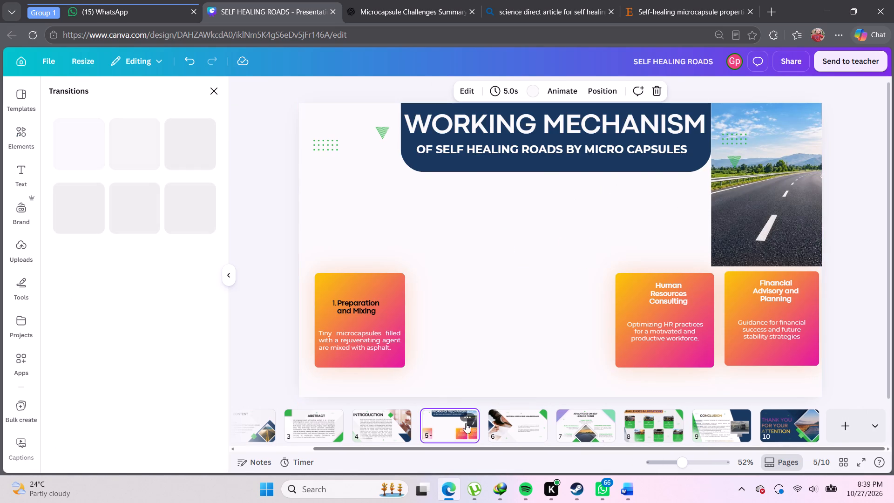
left_click(507, 429)
left_click(449, 434)
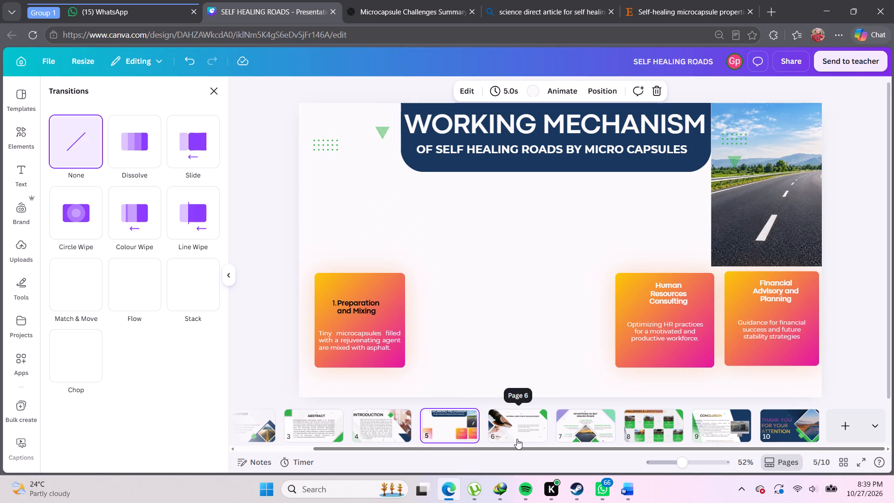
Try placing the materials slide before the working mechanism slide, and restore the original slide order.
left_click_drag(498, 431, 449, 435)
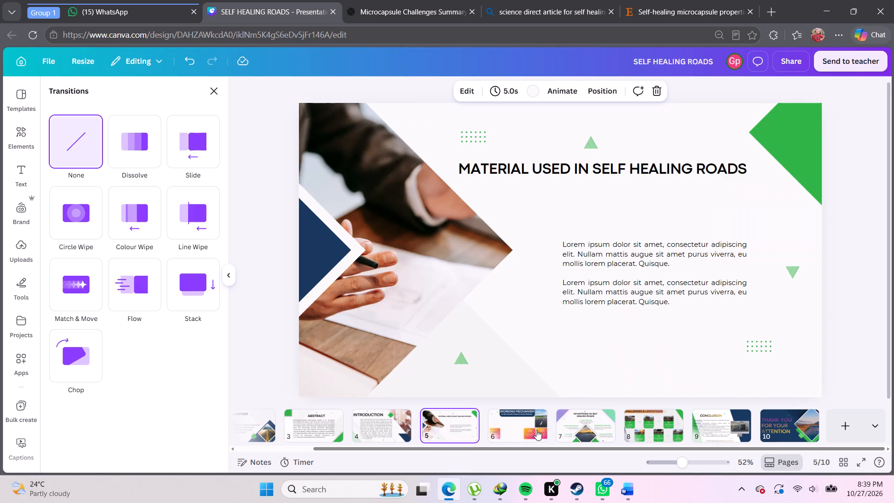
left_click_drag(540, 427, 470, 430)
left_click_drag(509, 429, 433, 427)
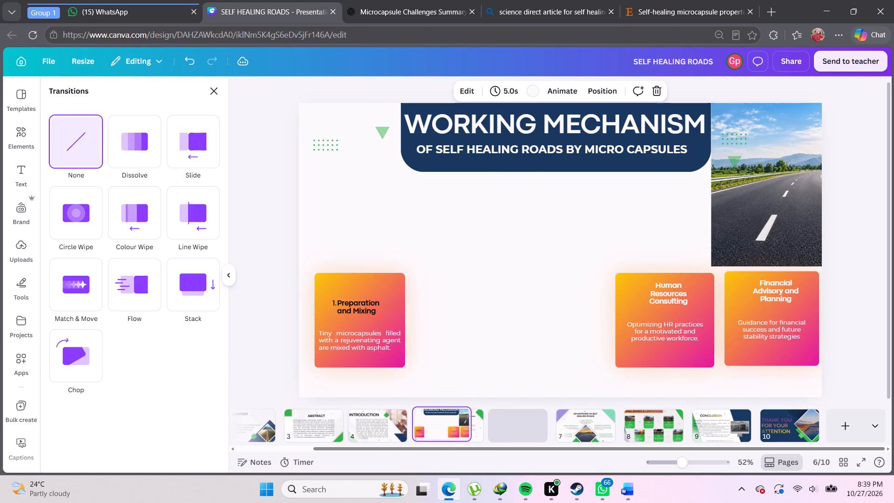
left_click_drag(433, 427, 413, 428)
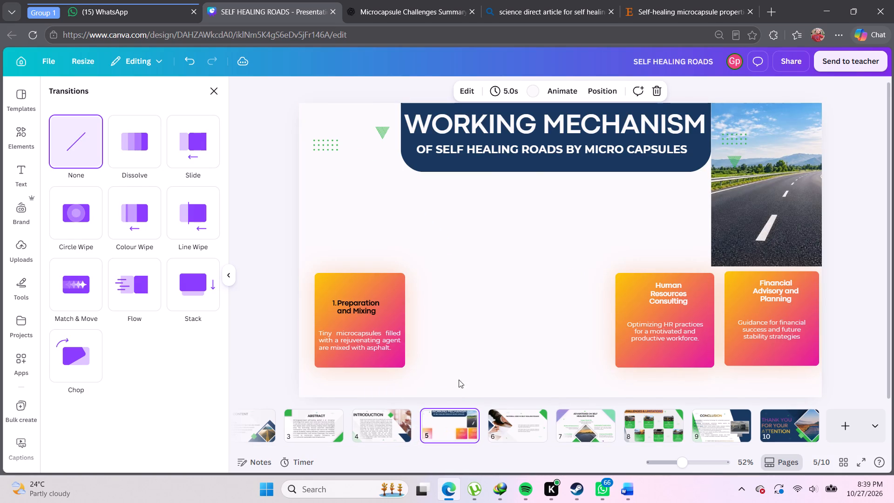
Look through the slides from materials to conclusion and check the font size of the CONCLUSION heading.
left_click(508, 427)
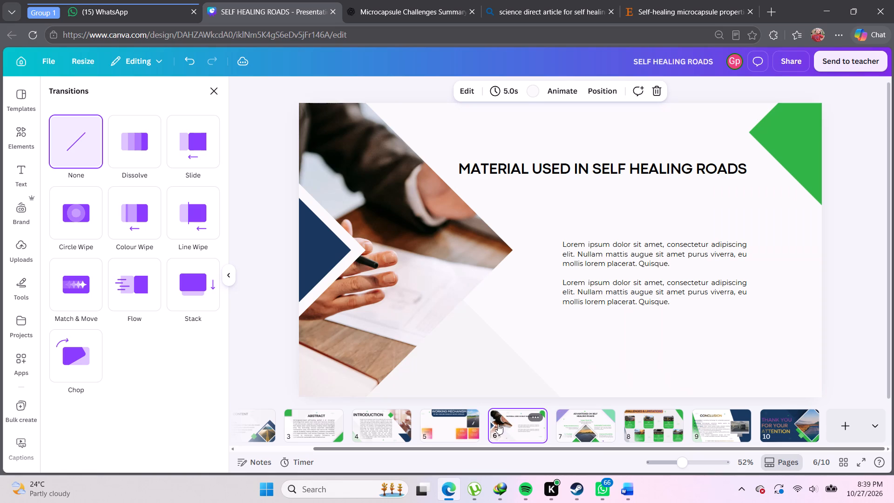
left_click(571, 420)
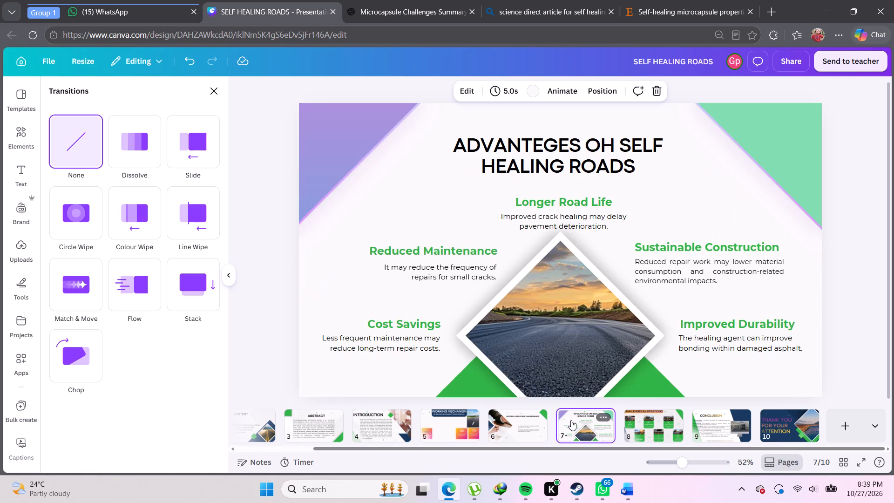
left_click(651, 430)
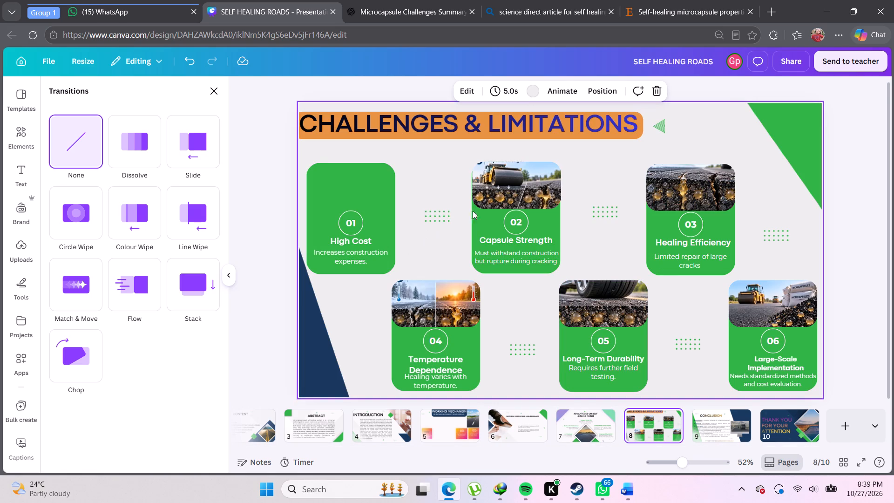
left_click(701, 416)
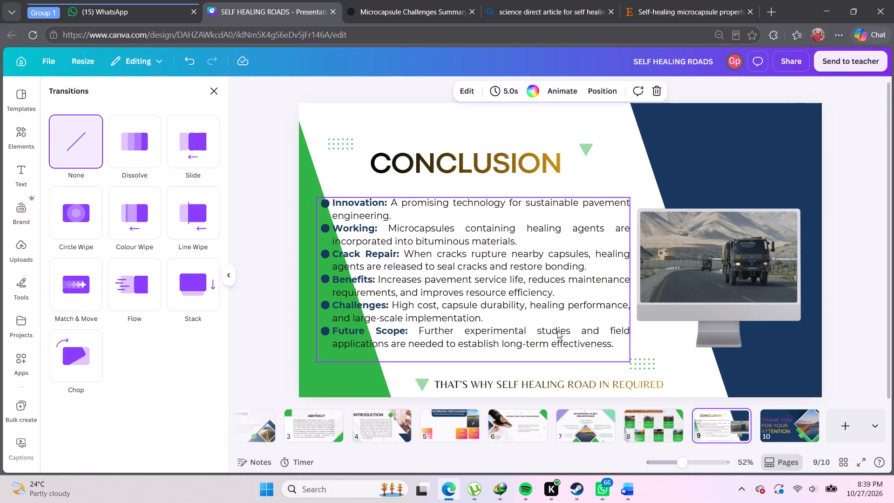
left_click(767, 419)
left_click(715, 429)
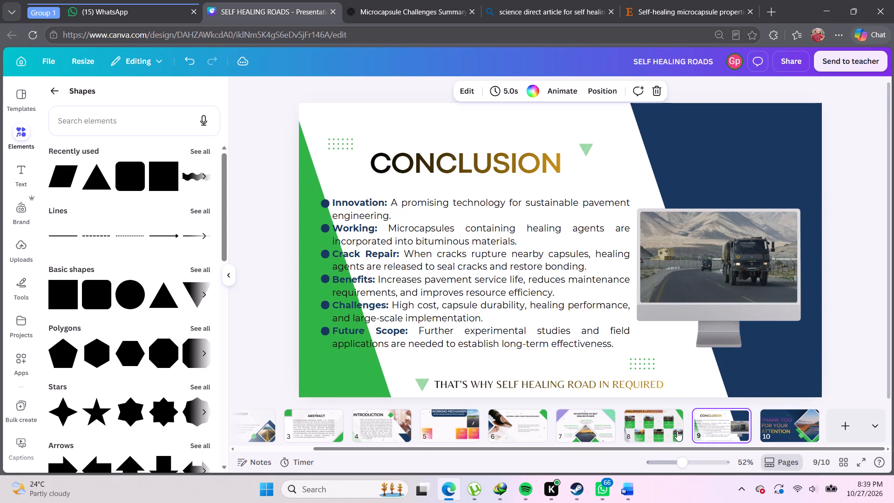
left_click(677, 431)
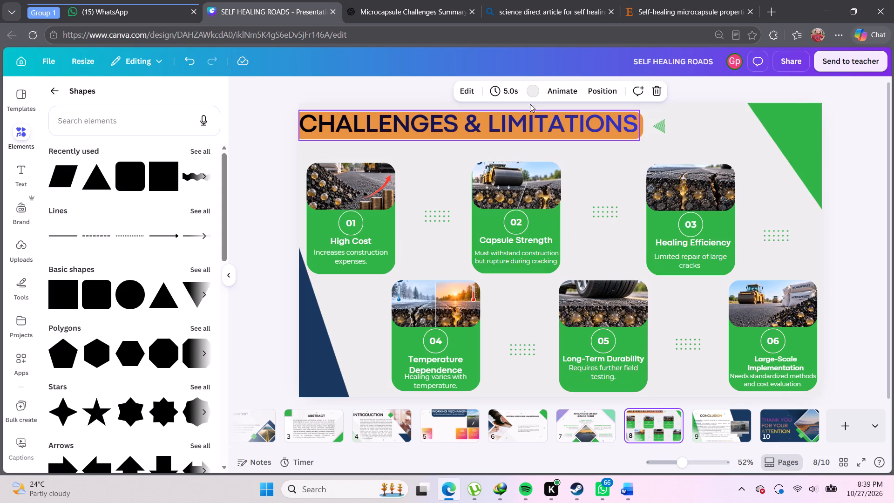
left_click(701, 410)
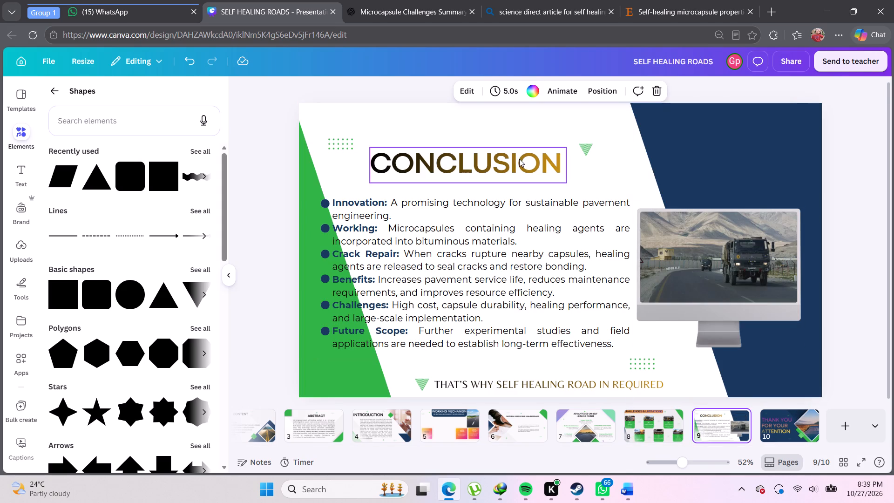
left_click(519, 159)
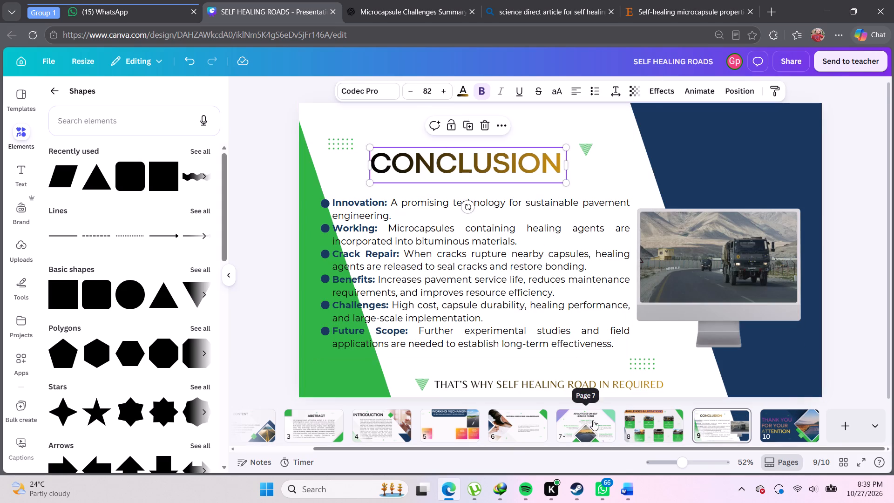
Increase the font size of the CHALLENGES & LIMITATIONS heading on slide 8 to 80.
left_click(643, 422)
left_click(469, 126)
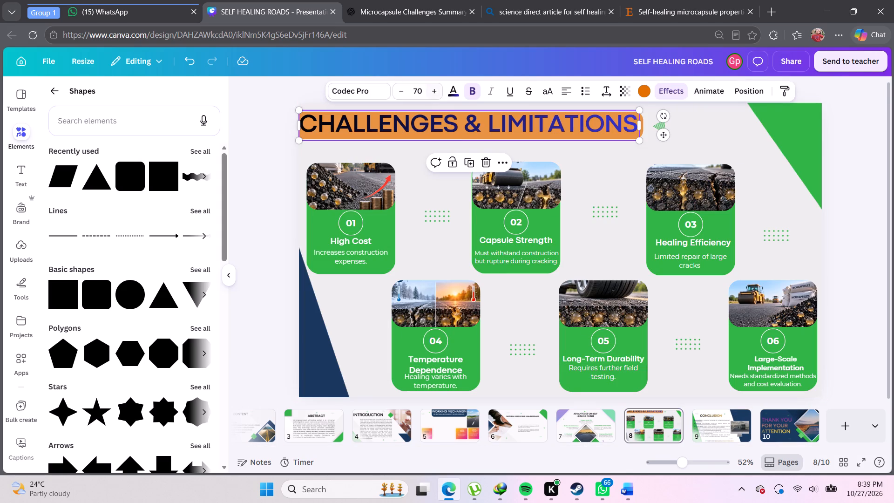
left_click(437, 88)
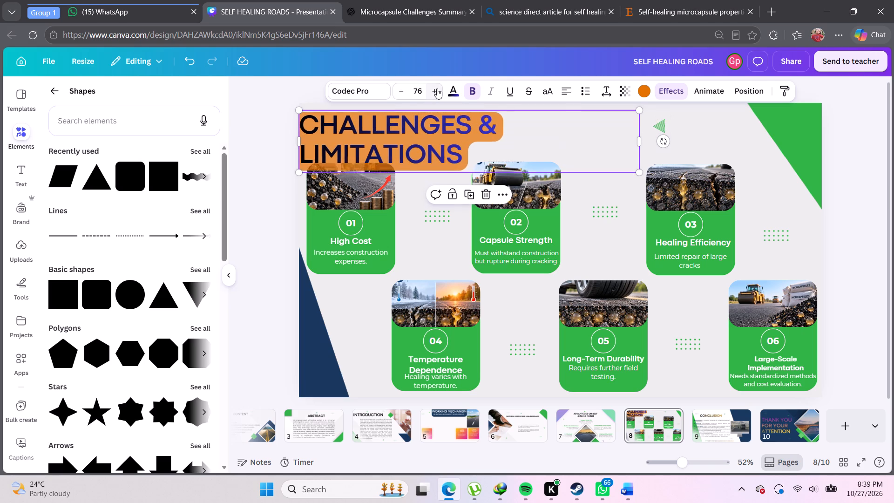
left_click(437, 88)
left_click(403, 88)
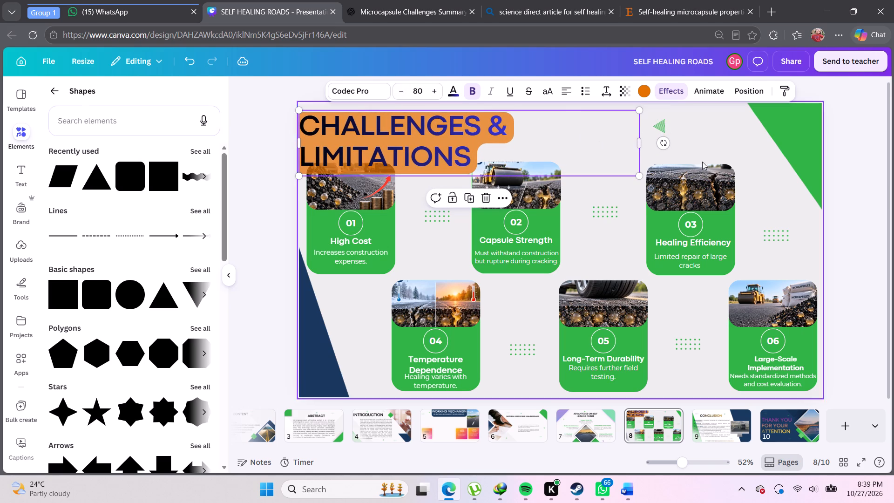
Shift the small green triangle away from the CHALLENGES & LIMITATIONS heading and widen the heading's text box to fit one line.
left_click_drag(664, 131, 725, 132)
left_click(486, 128)
left_click_drag(640, 145, 669, 142)
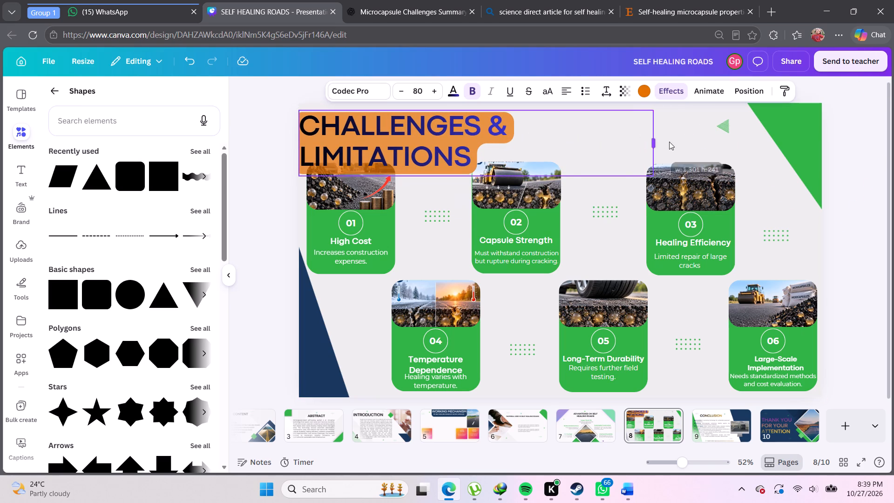
left_click_drag(669, 142, 696, 137)
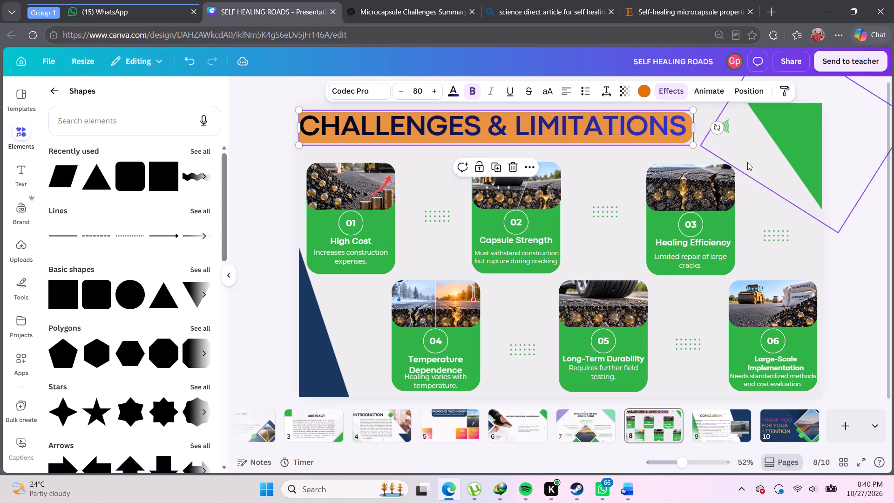
left_click(847, 189)
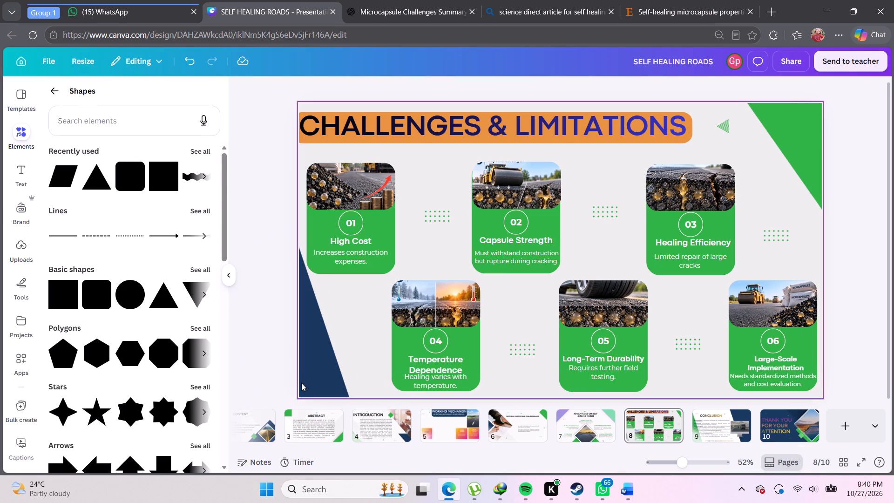
Replace the orange background effect on the CHALLENGES & LIMITATIONS heading with the Drop shadow effect.
left_click(505, 122)
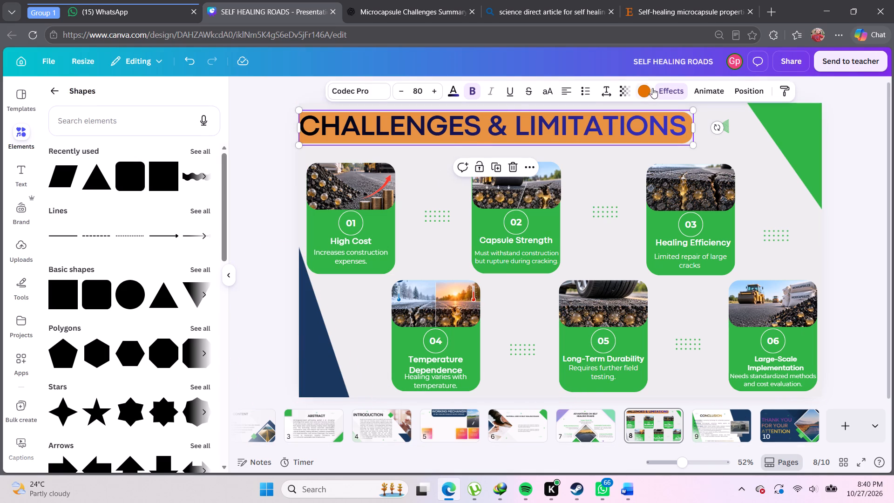
left_click(678, 94)
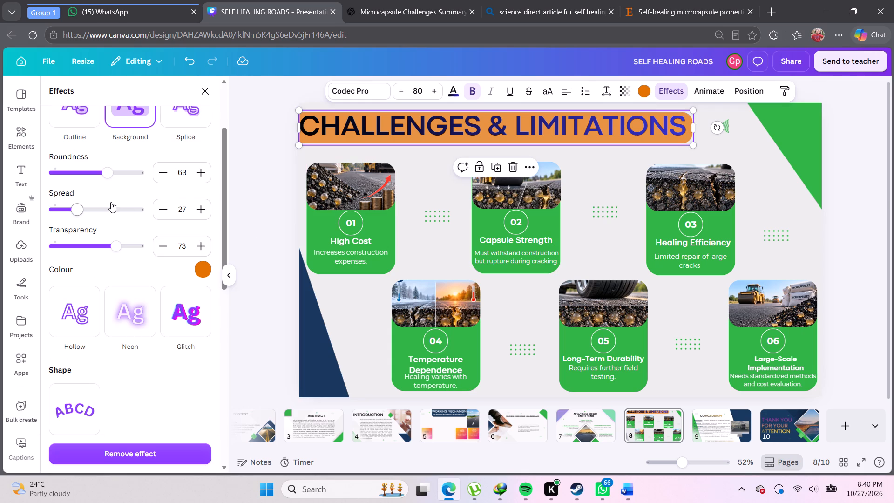
scroll(111, 202, "up", 3)
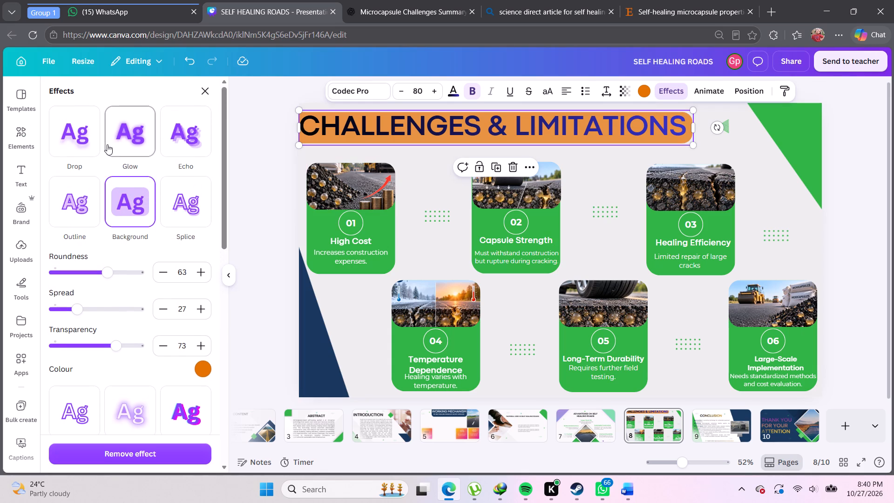
left_click(82, 147)
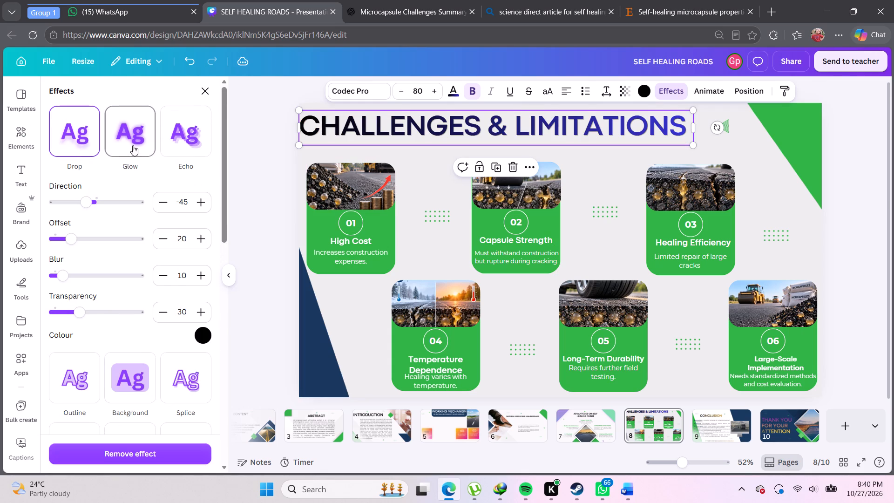
left_click(841, 188)
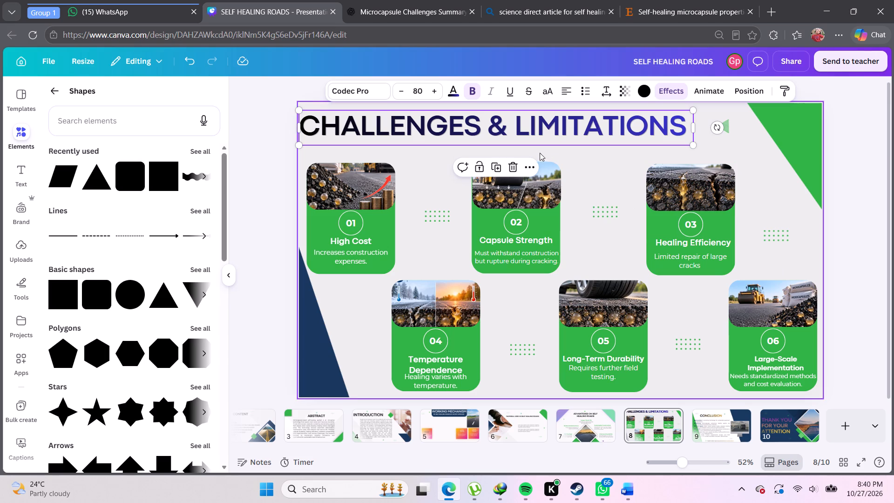
left_click(873, 163)
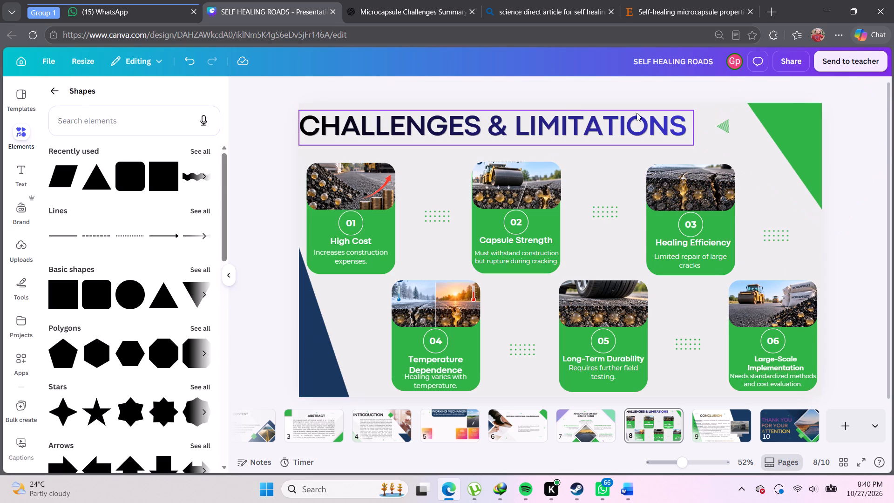
Check the INTRODUCTION heading's font size on slide 4, and widen the CHALLENGES & LIMITATIONS text box on slide 8.
left_click(380, 416)
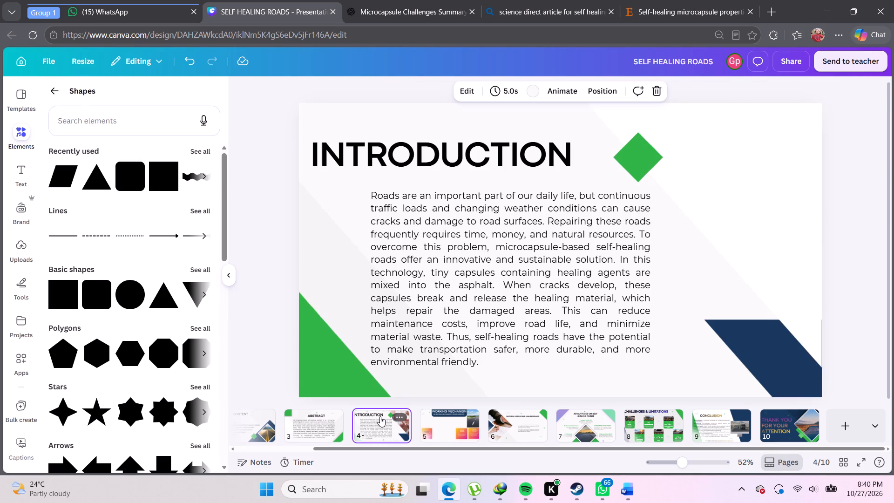
left_click(489, 158)
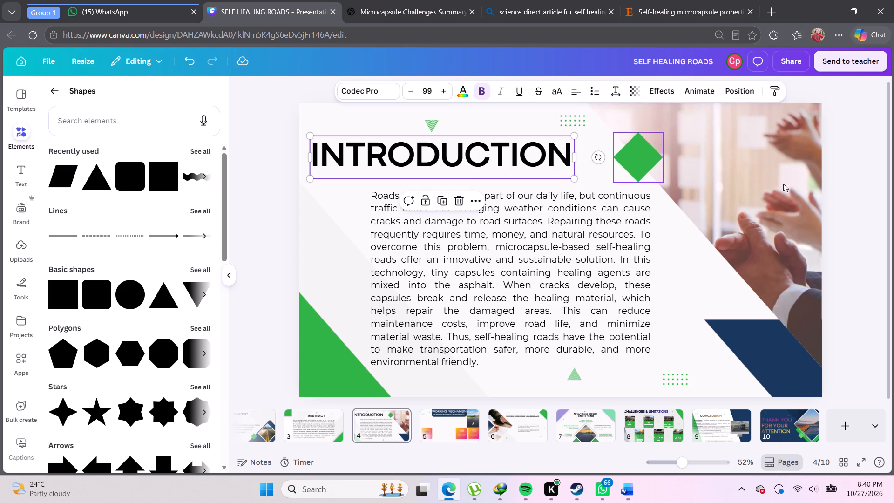
left_click(842, 190)
left_click(660, 428)
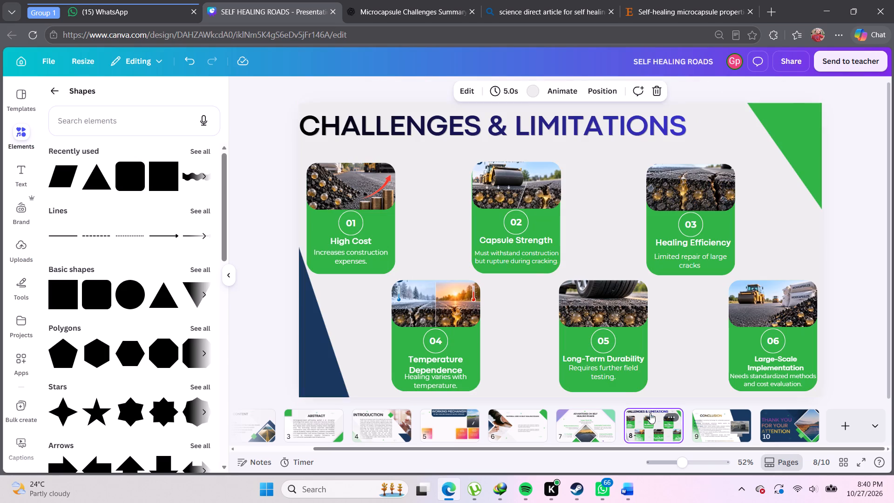
left_click(568, 135)
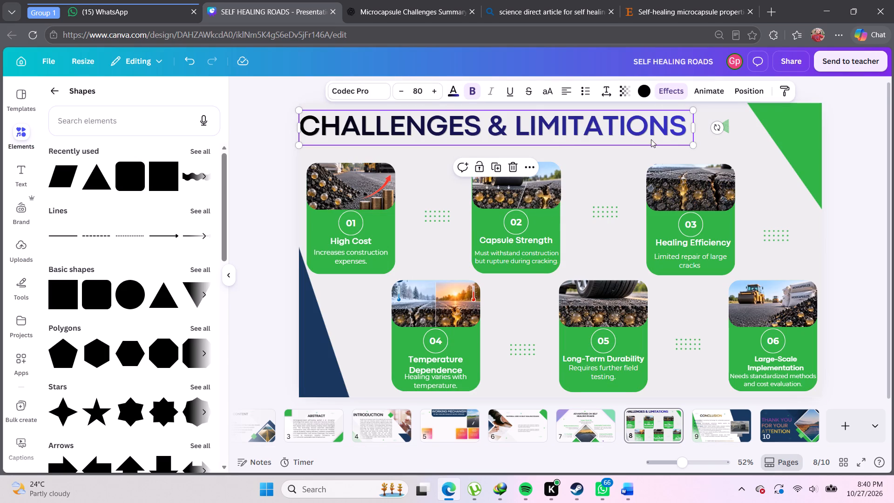
left_click_drag(698, 129, 708, 129)
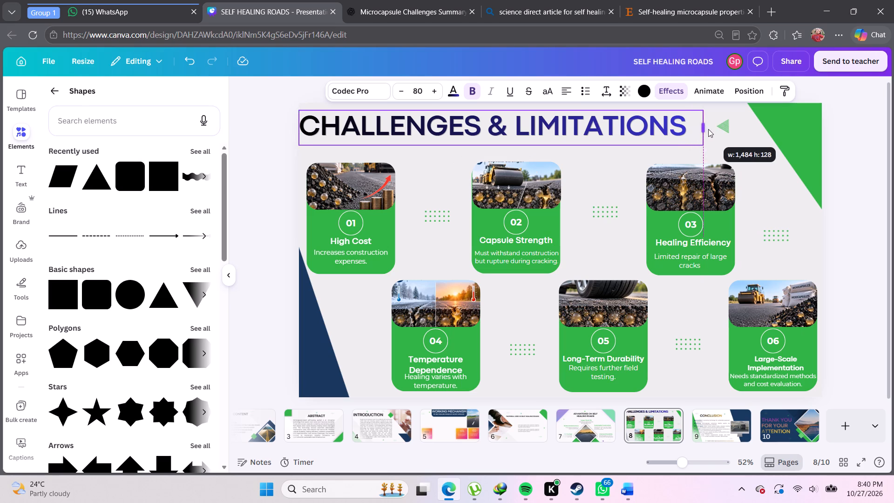
left_click_drag(708, 129, 715, 129)
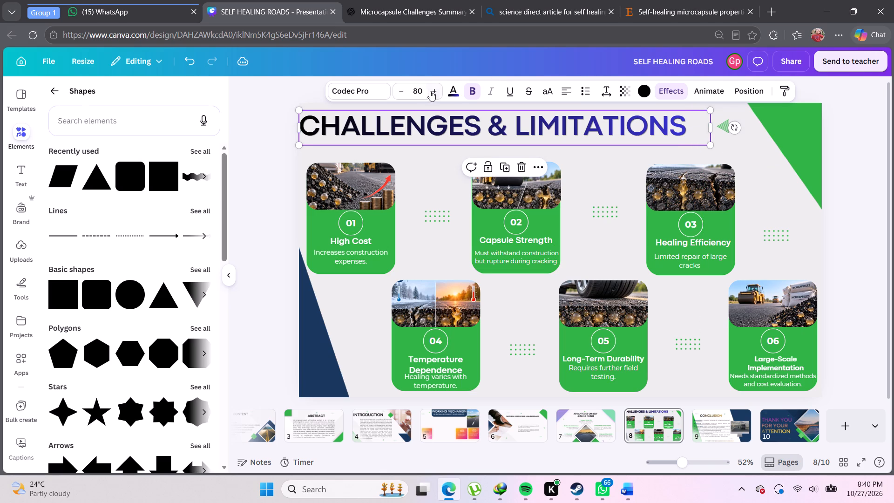
Try the CHALLENGES & LIMITATIONS heading at font size 85, and settle on size 81.
triple_click(436, 92)
double_click(436, 92)
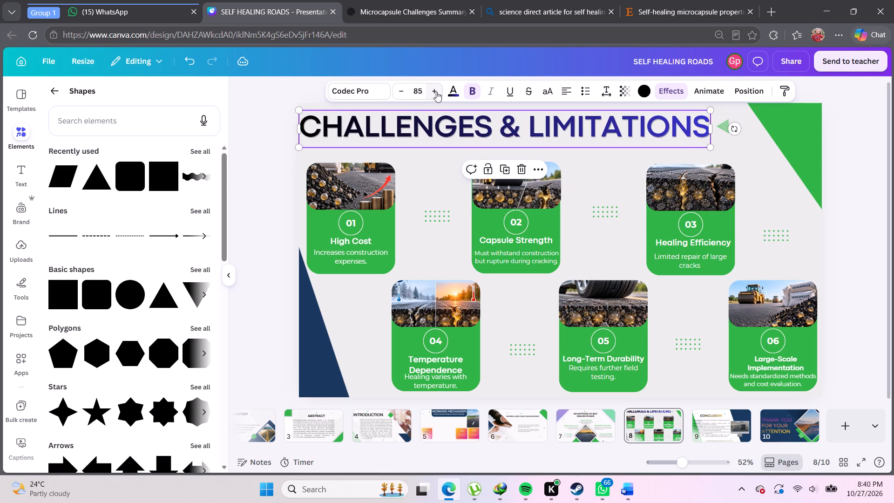
left_click(848, 140)
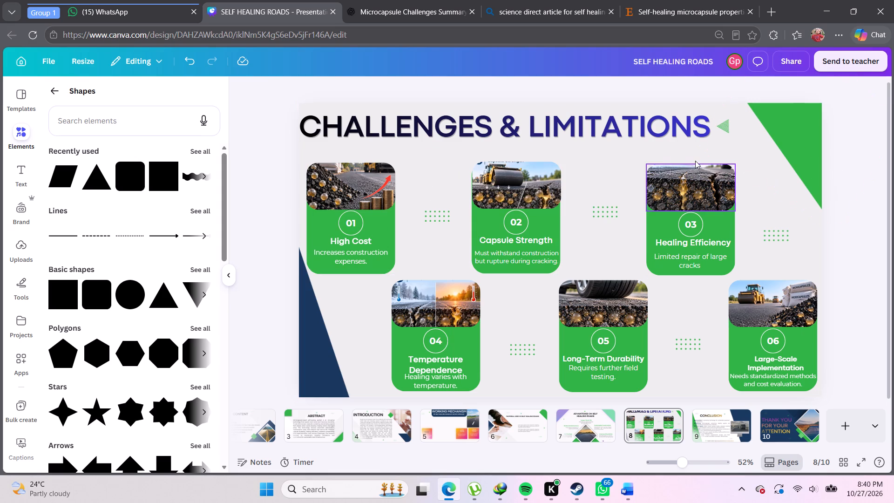
left_click(651, 134)
triple_click(400, 89)
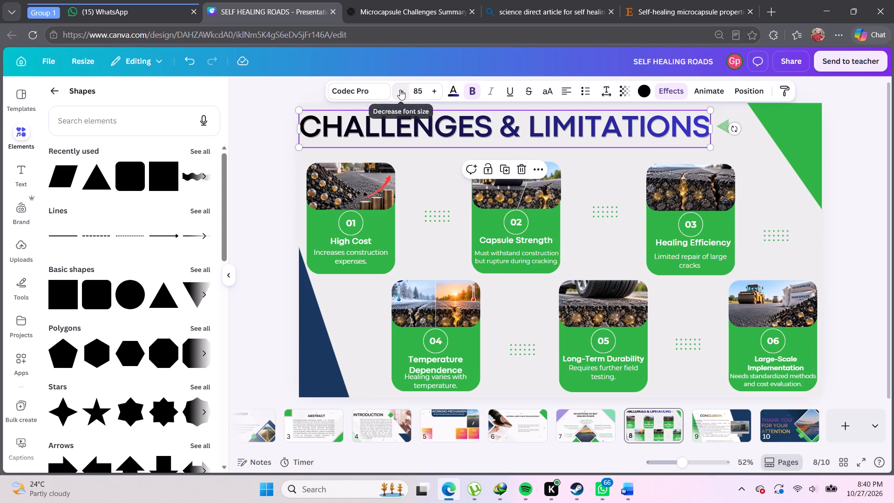
left_click(400, 89)
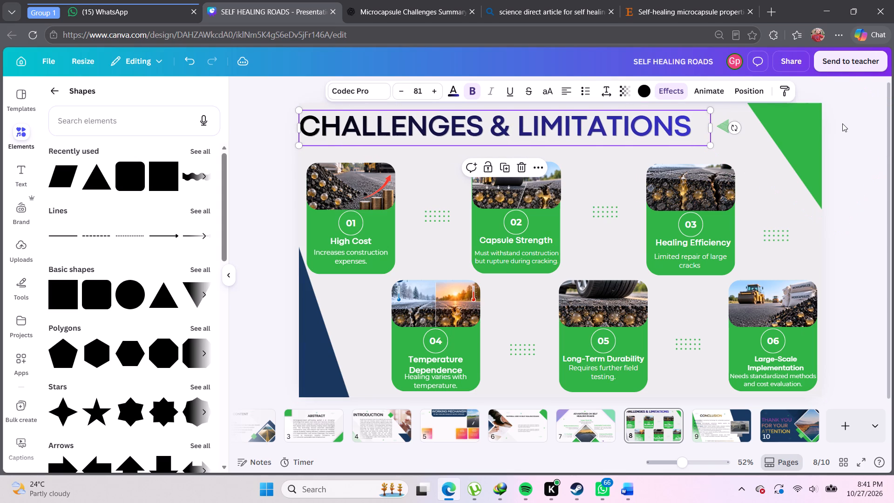
left_click(842, 123)
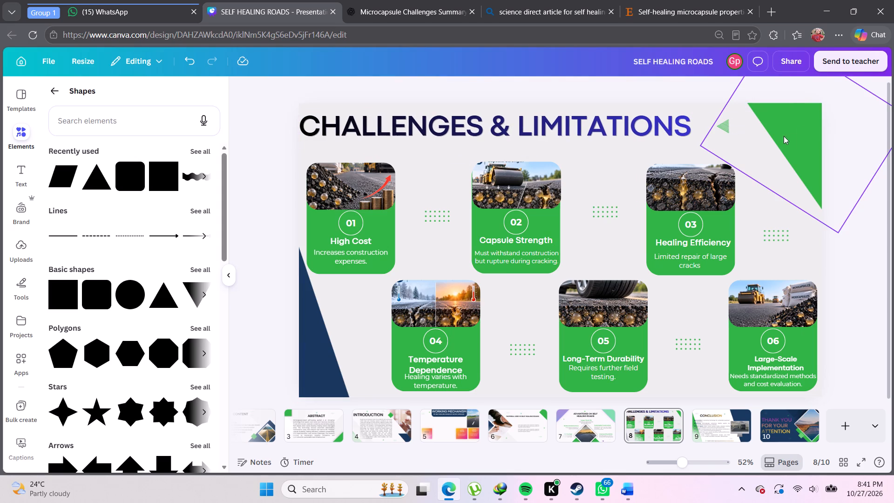
Shift the large green corner triangle outward and move the small green triangle close to the end of the heading.
left_click(724, 123)
left_click(707, 113)
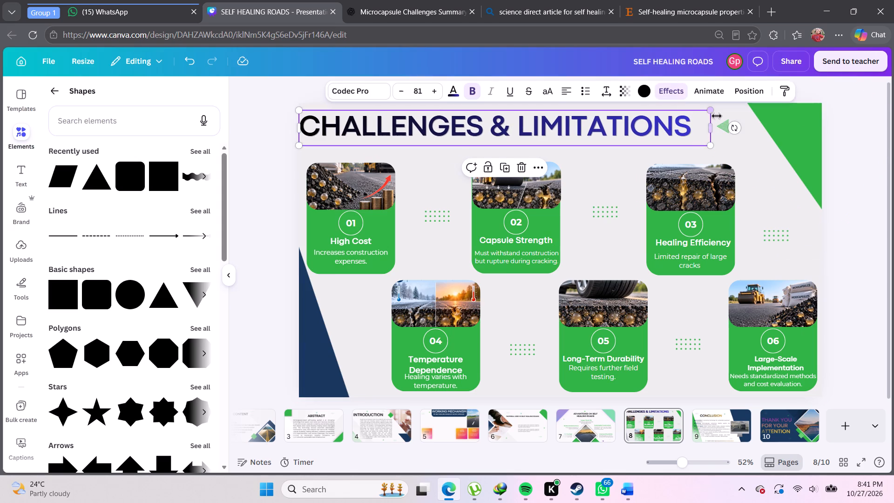
left_click(729, 124)
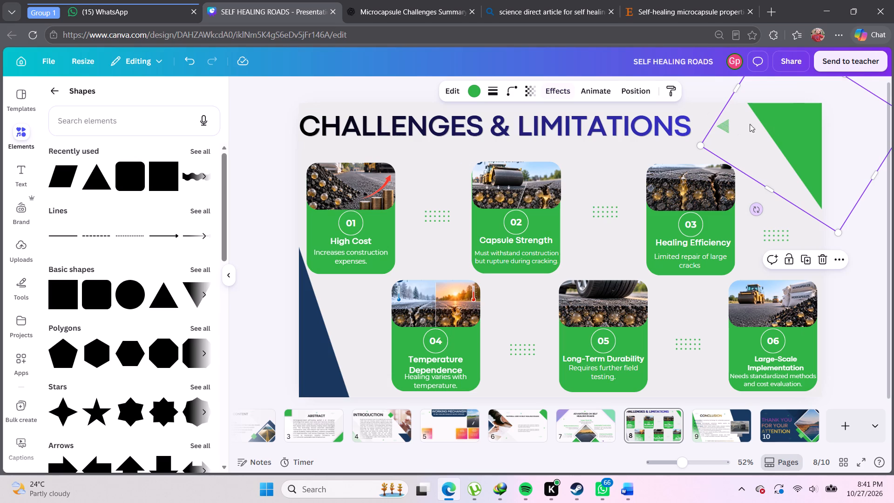
left_click_drag(784, 125, 806, 127)
left_click_drag(726, 123, 719, 124)
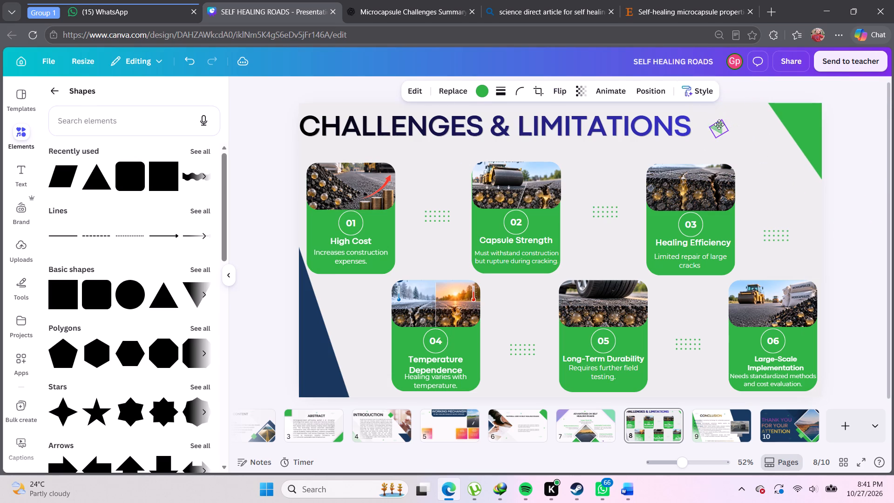
left_click_drag(719, 124, 712, 124)
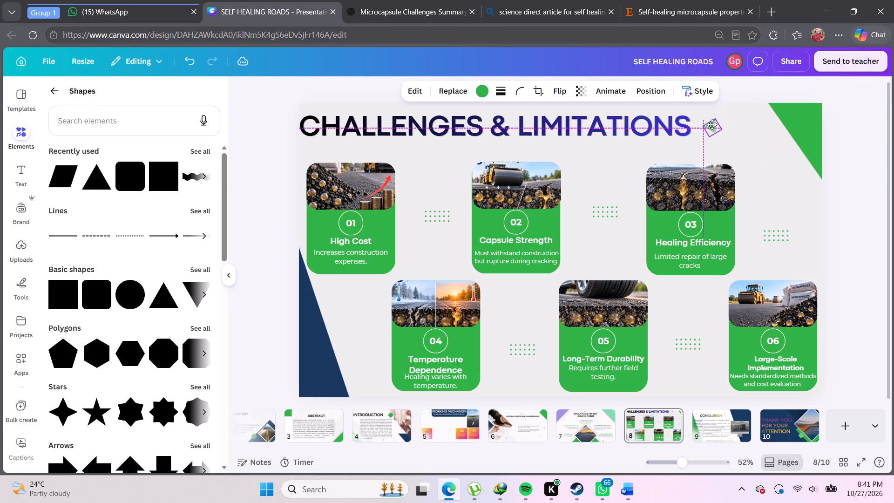
left_click_drag(712, 124, 708, 125)
left_click(738, 86)
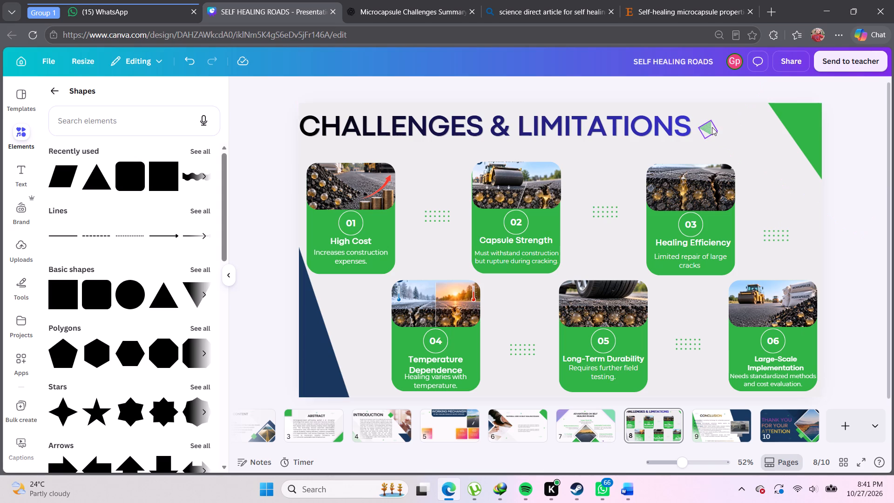
left_click(712, 127)
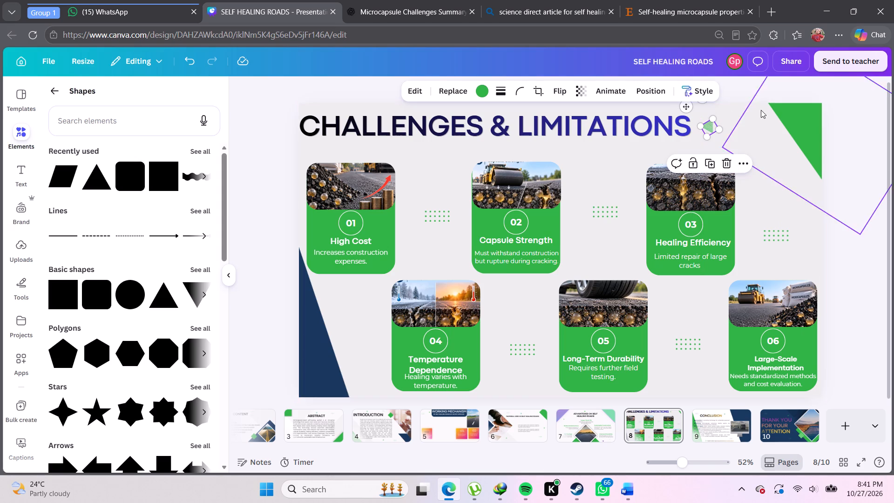
Move the large green triangle back inward so that it completely fills the slide's upper-right corner.
left_click_drag(800, 123, 794, 125)
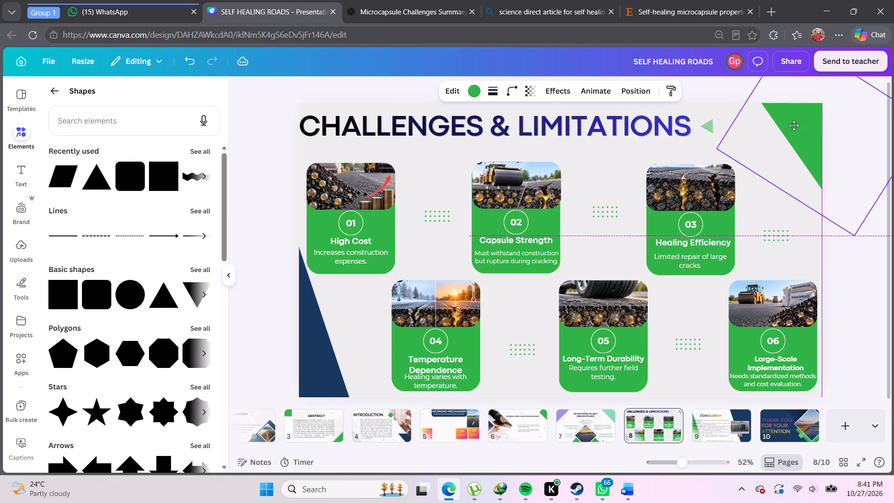
left_click_drag(794, 125, 785, 130)
left_click(873, 225)
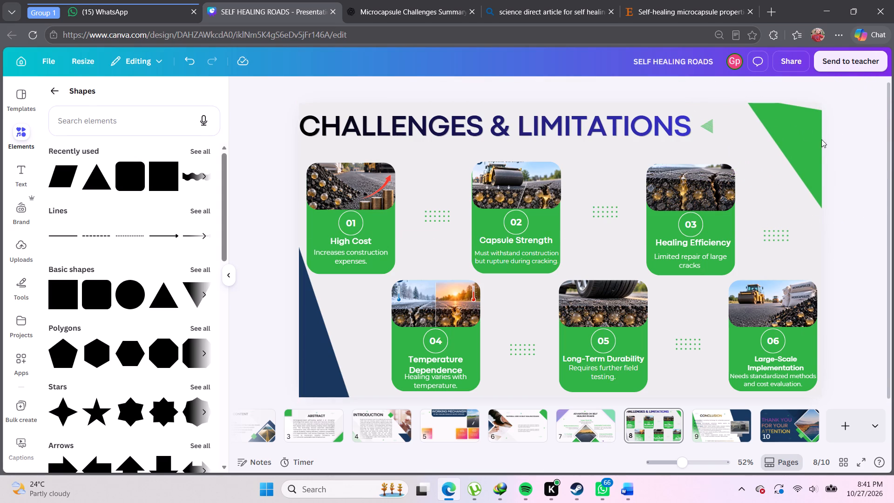
left_click_drag(794, 129, 785, 118)
left_click(855, 231)
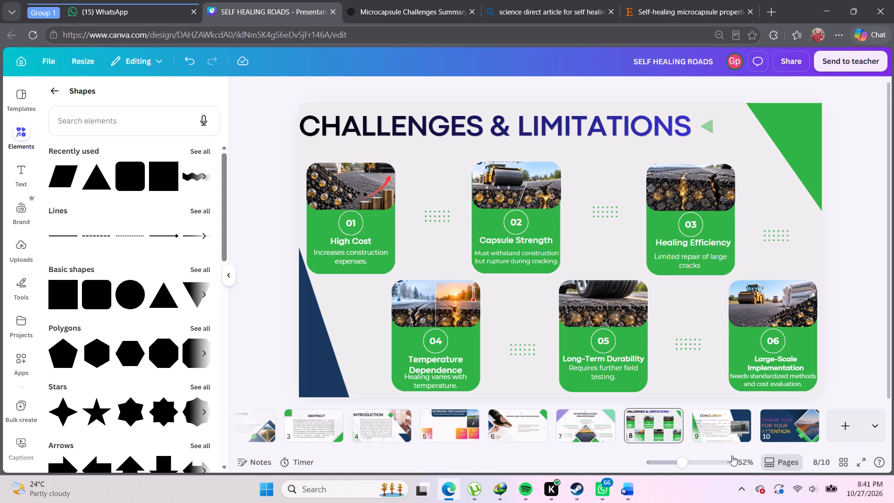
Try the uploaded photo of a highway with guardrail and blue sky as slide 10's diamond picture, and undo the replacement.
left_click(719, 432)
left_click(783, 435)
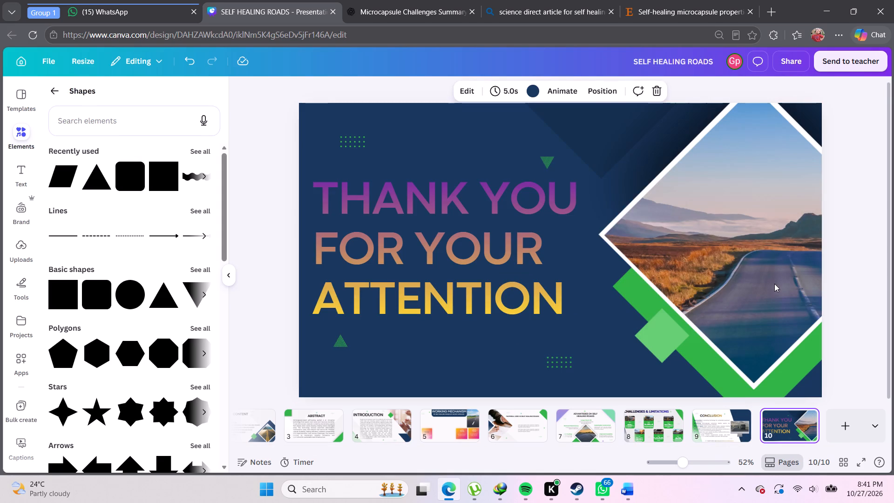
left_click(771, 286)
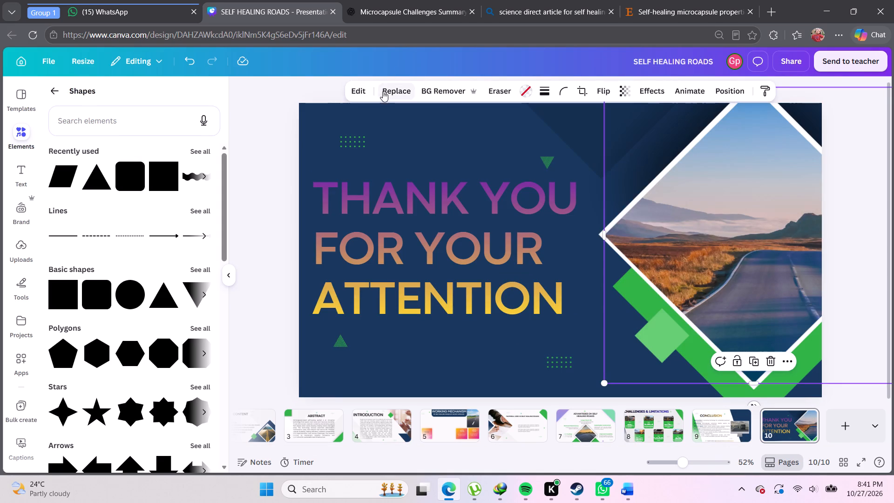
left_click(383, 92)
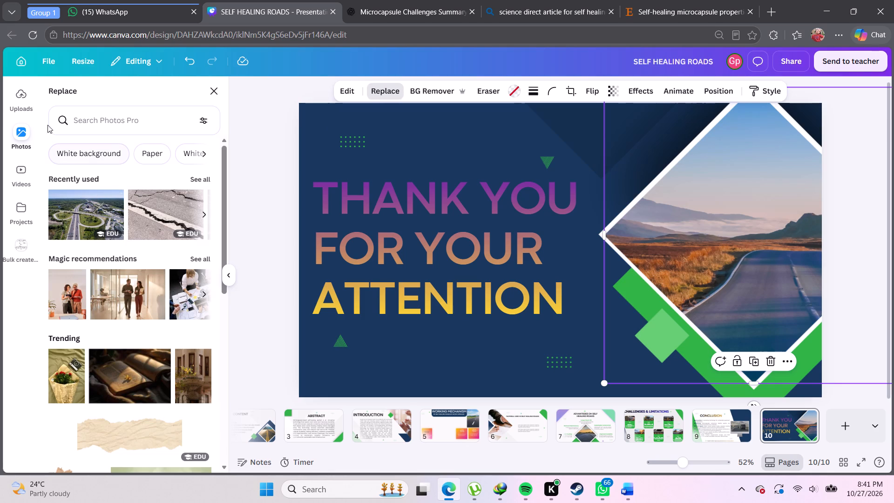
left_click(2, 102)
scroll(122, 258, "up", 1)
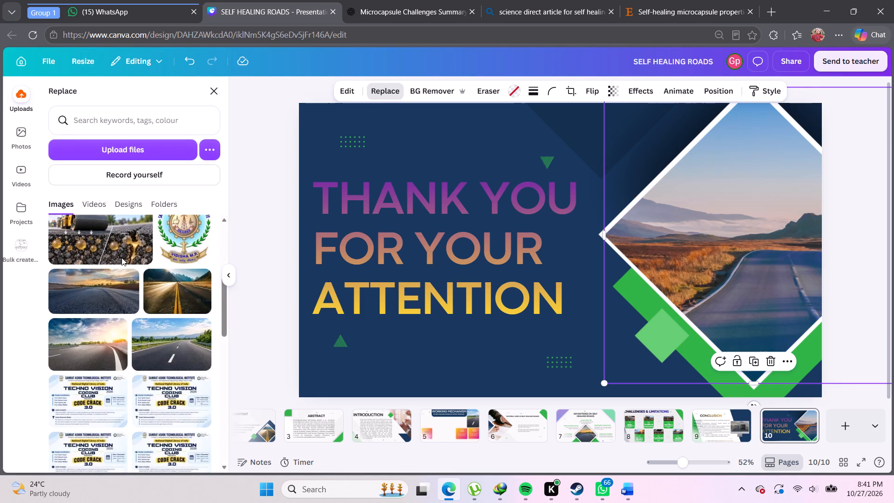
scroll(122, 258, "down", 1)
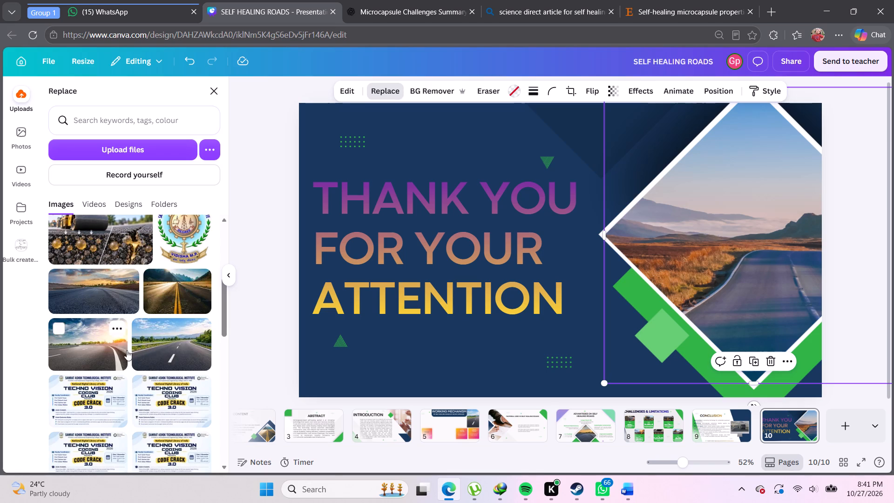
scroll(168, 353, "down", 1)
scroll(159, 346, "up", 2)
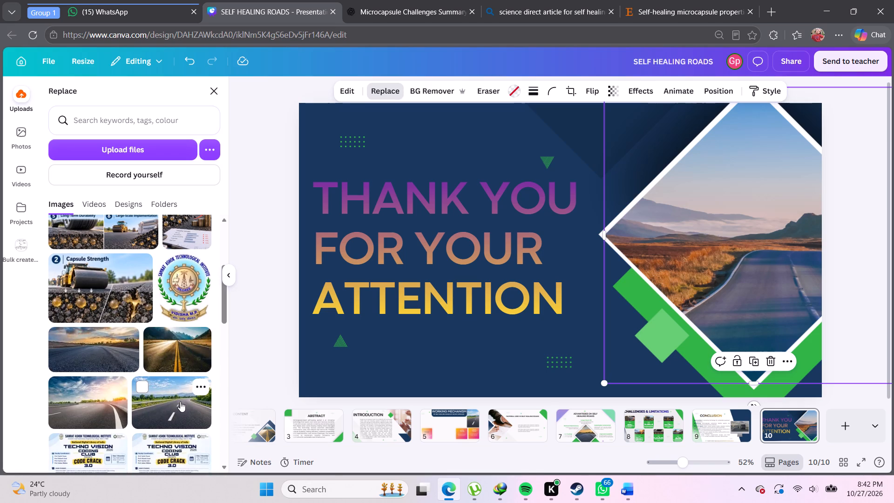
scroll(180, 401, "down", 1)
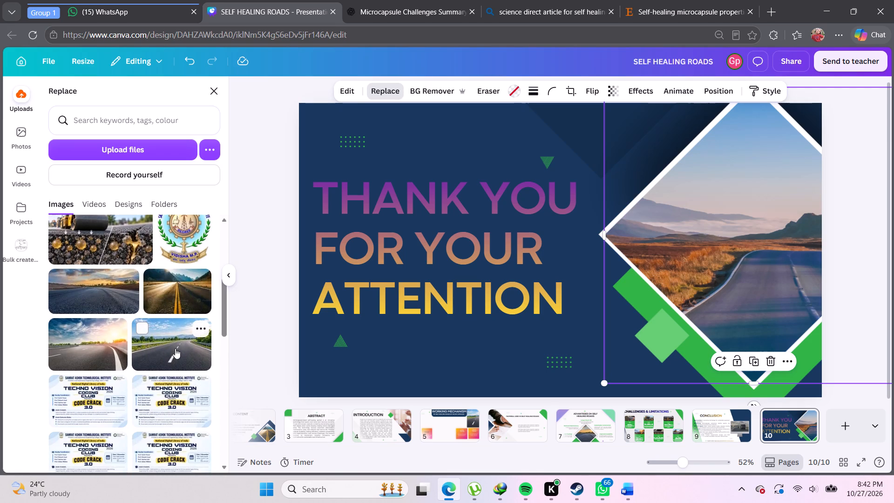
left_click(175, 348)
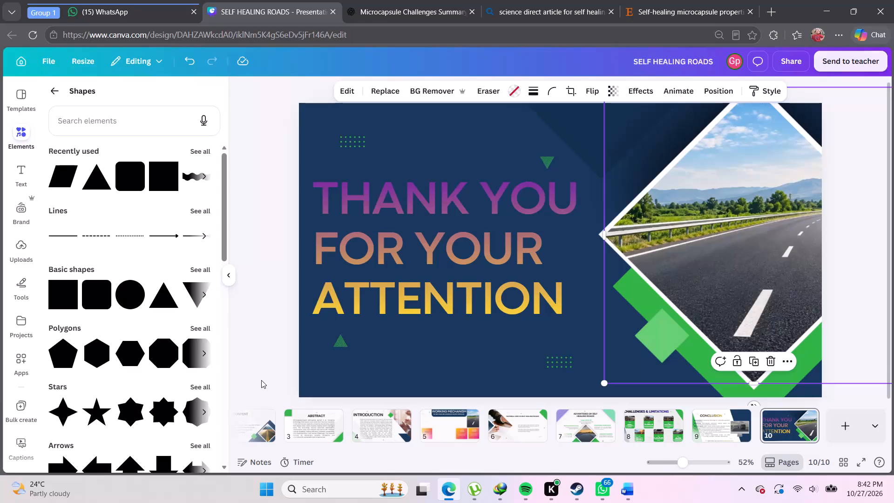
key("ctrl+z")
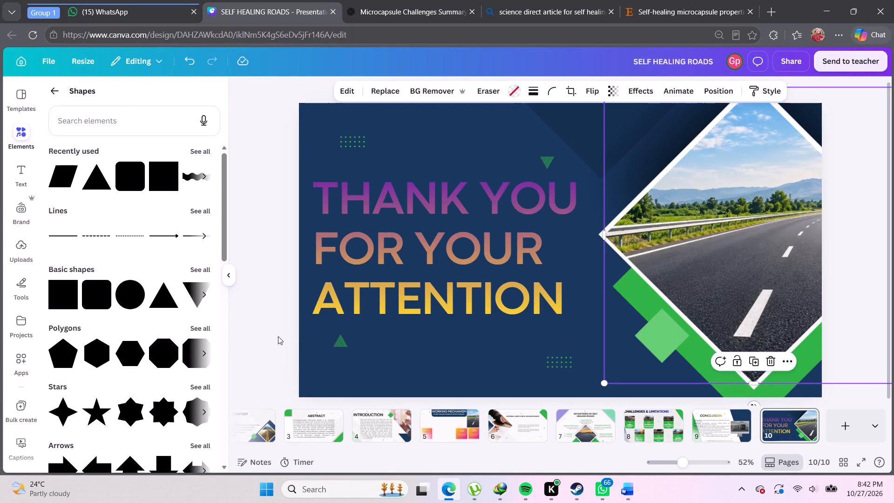
Undo the last replacement of the diamond picture on the THANK YOU FOR YOUR ATTENTION slide.
left_click(278, 336)
key("ctrl+z")
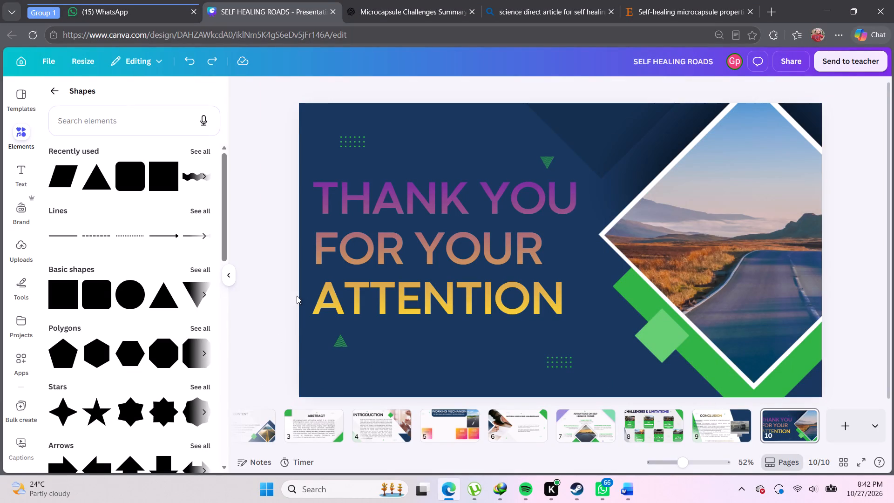
left_click(280, 296)
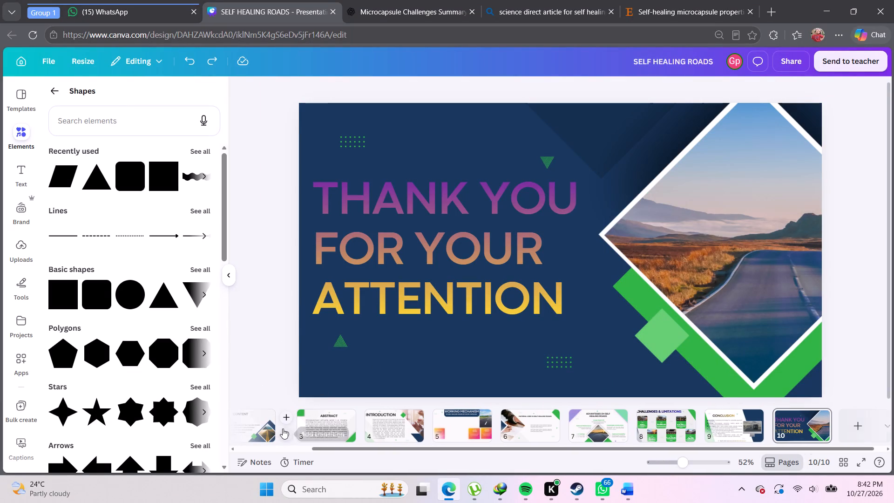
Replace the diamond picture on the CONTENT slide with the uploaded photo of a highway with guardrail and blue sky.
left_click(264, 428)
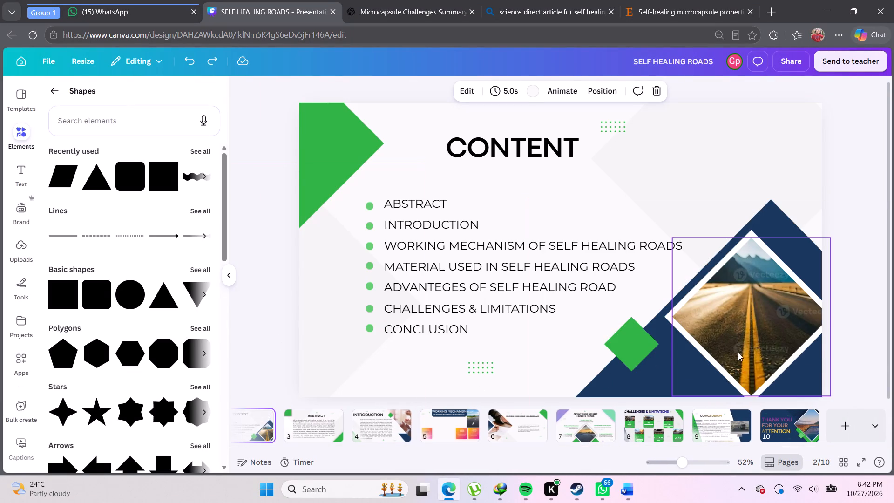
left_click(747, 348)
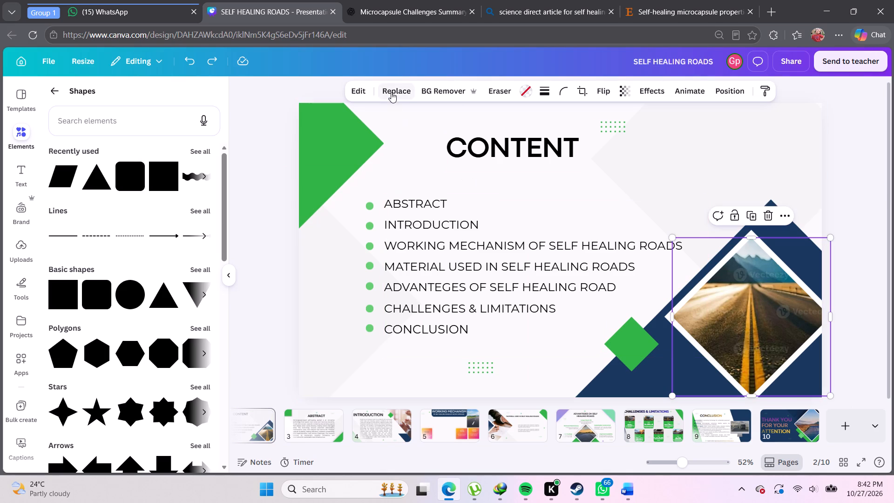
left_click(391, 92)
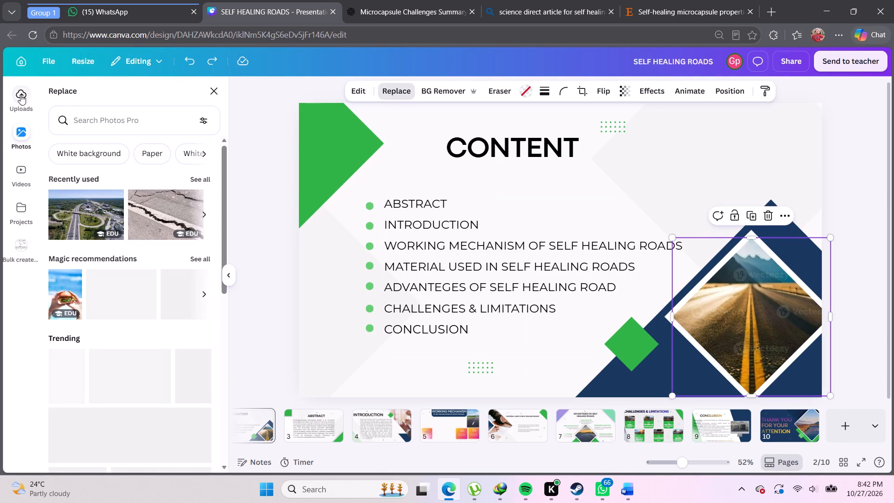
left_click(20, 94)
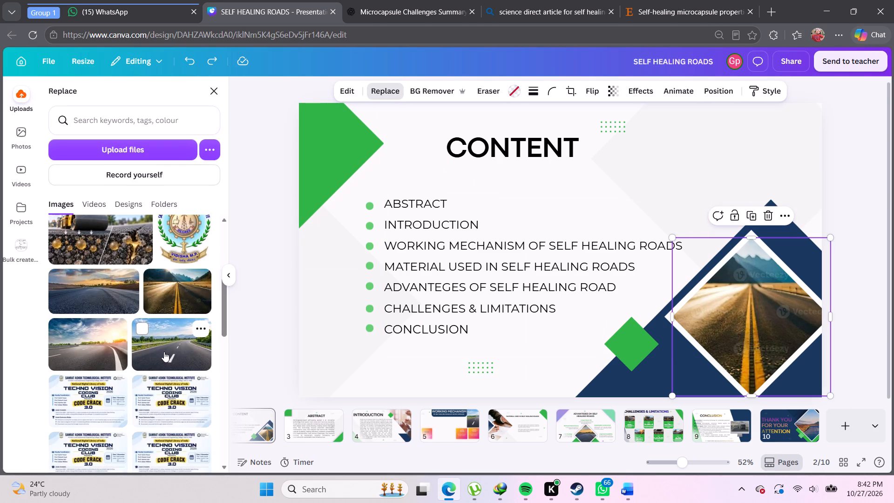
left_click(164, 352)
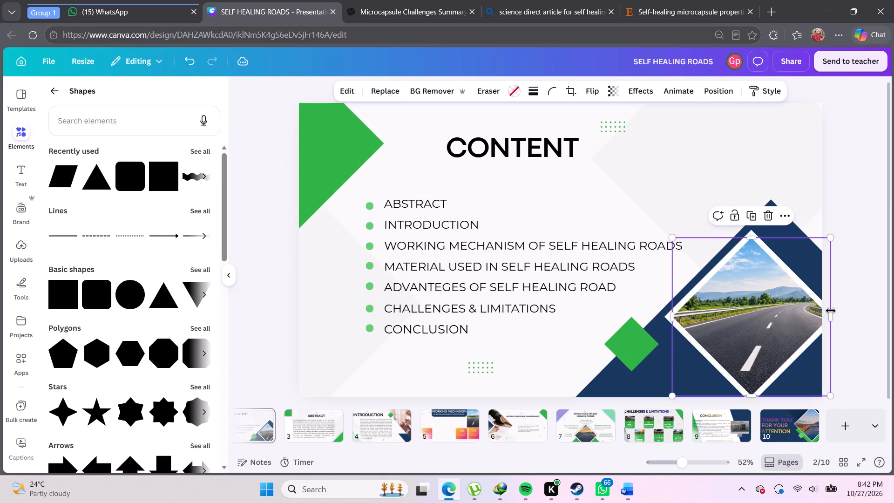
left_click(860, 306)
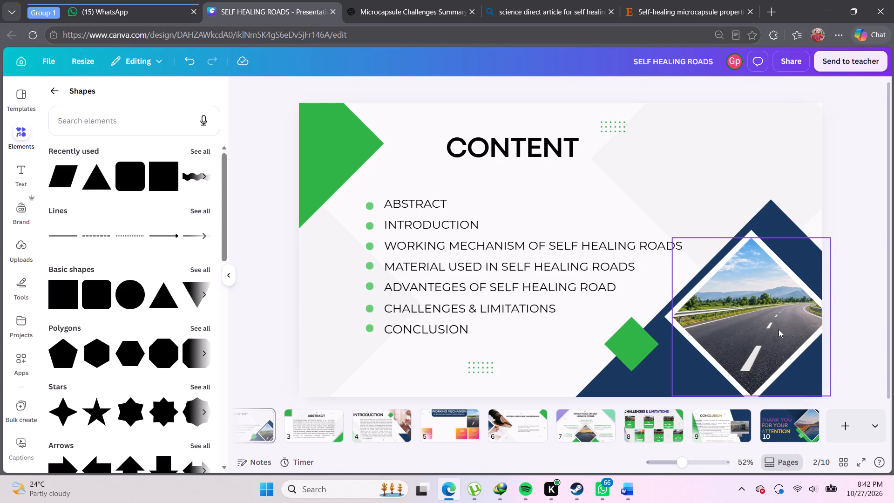
Enlarge the white diamond behind the CONTENT slide's picture and move it up to sit evenly inside the navy diamond.
left_click(767, 327)
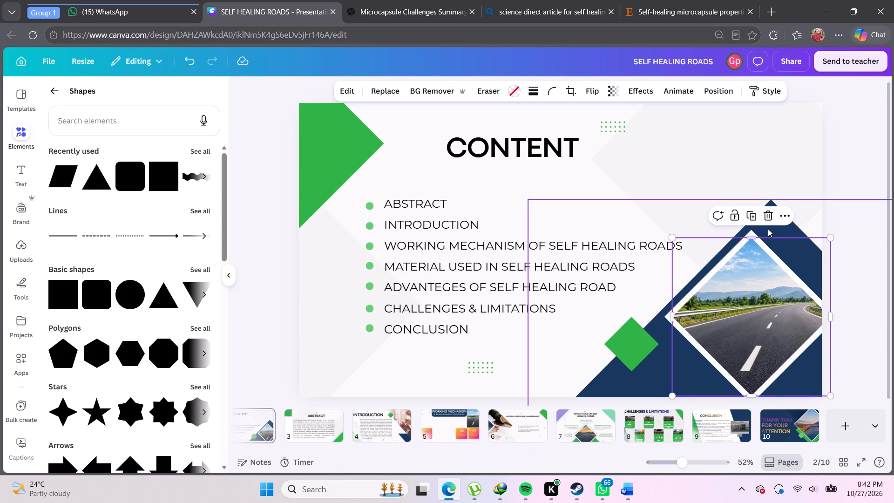
left_click(765, 231)
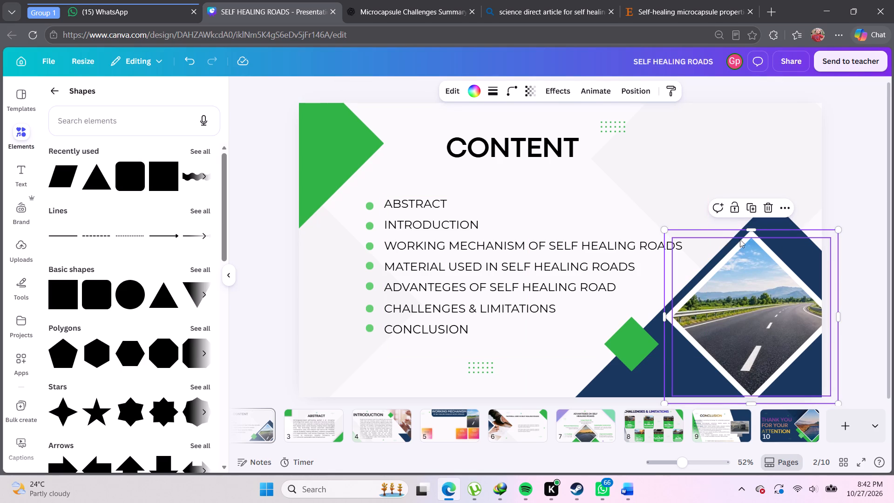
left_click_drag(828, 241, 833, 234)
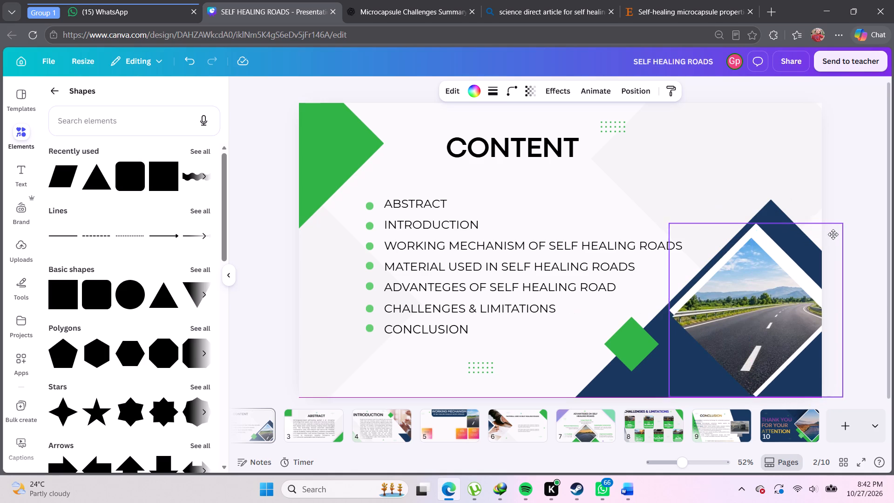
left_click_drag(833, 234, 840, 229)
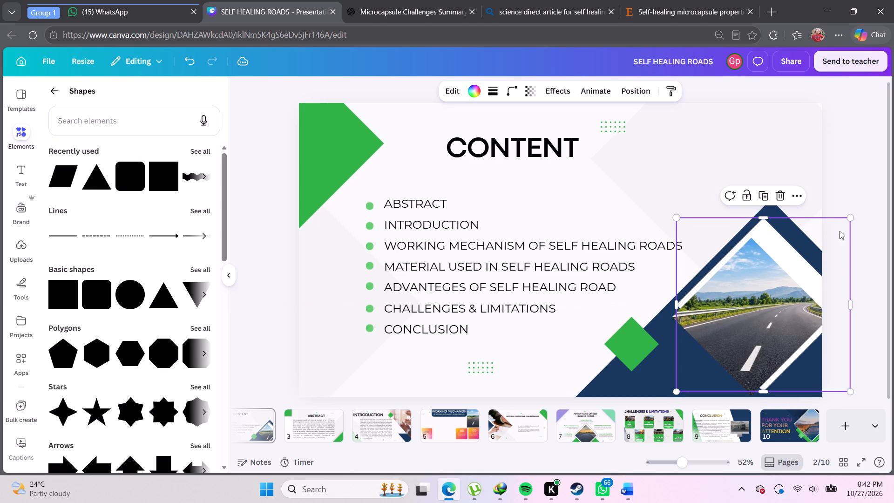
left_click_drag(853, 392, 862, 396)
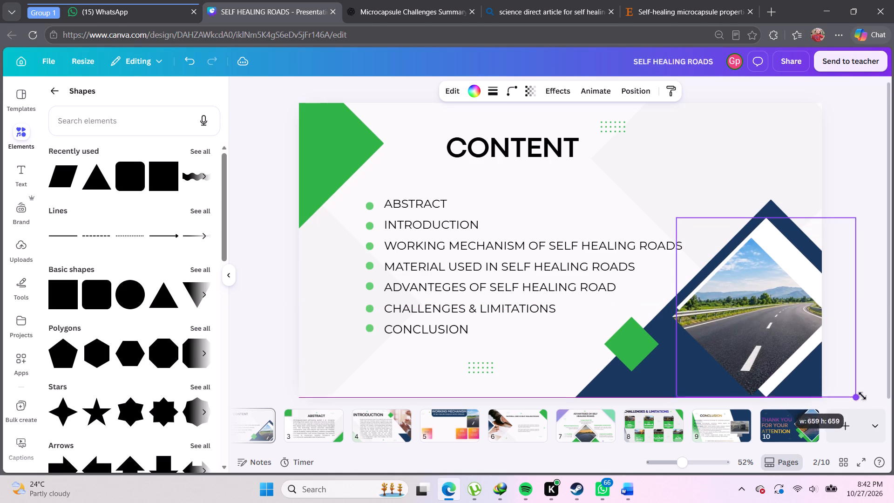
left_click_drag(862, 396, 888, 413)
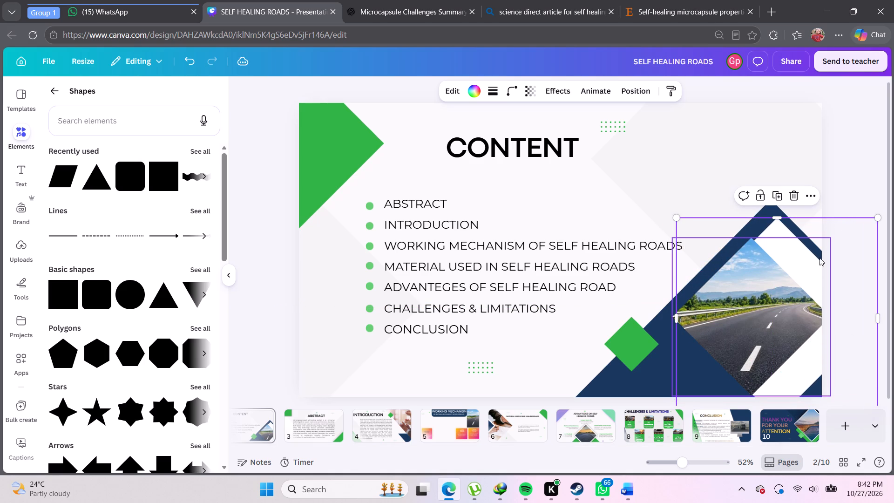
left_click_drag(837, 250, 830, 239)
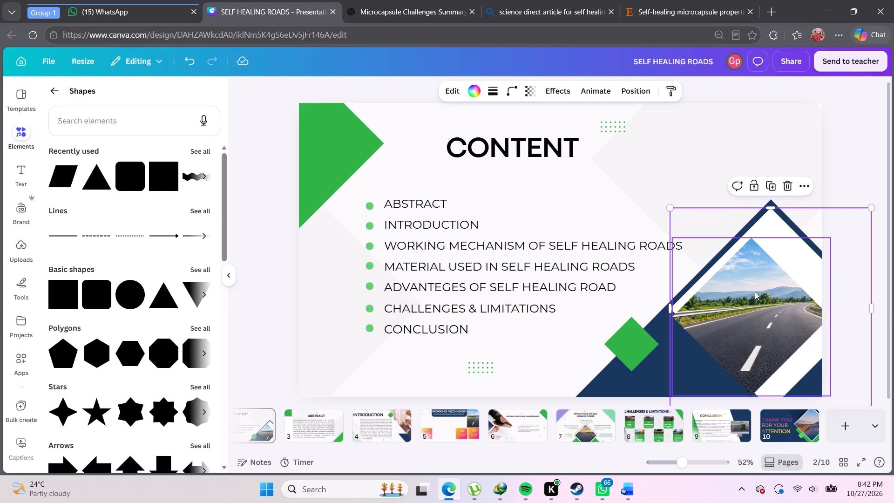
Enlarge the CONTENT slide's diamond picture and center it in the white diamond, leaving a thin even white border.
left_click(748, 299)
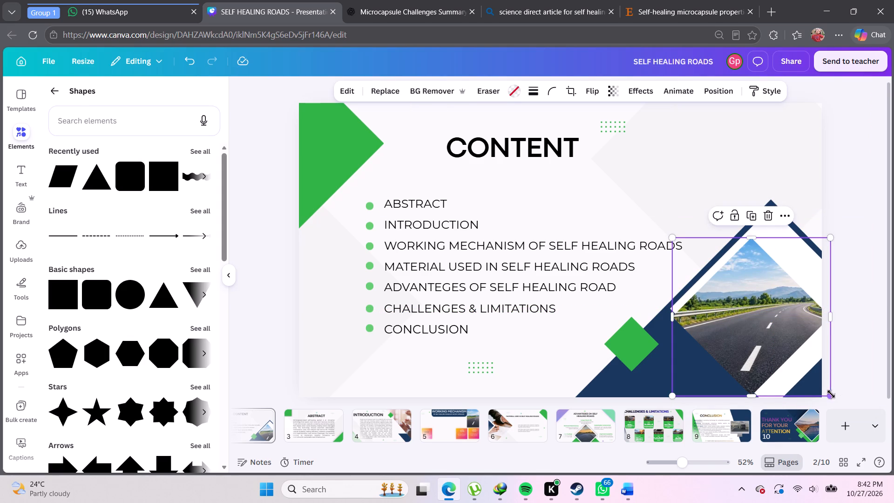
left_click_drag(831, 395, 880, 386)
left_click_drag(757, 345, 768, 325)
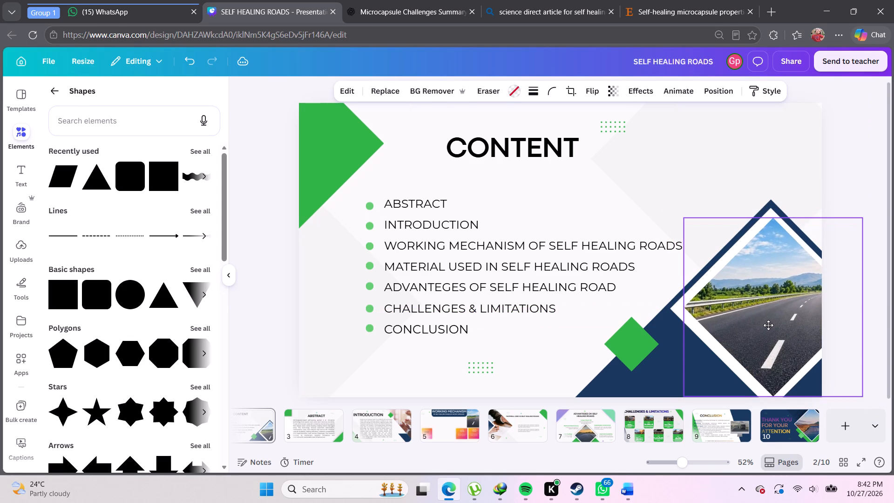
left_click_drag(768, 325, 768, 322)
left_click_drag(861, 395, 877, 406)
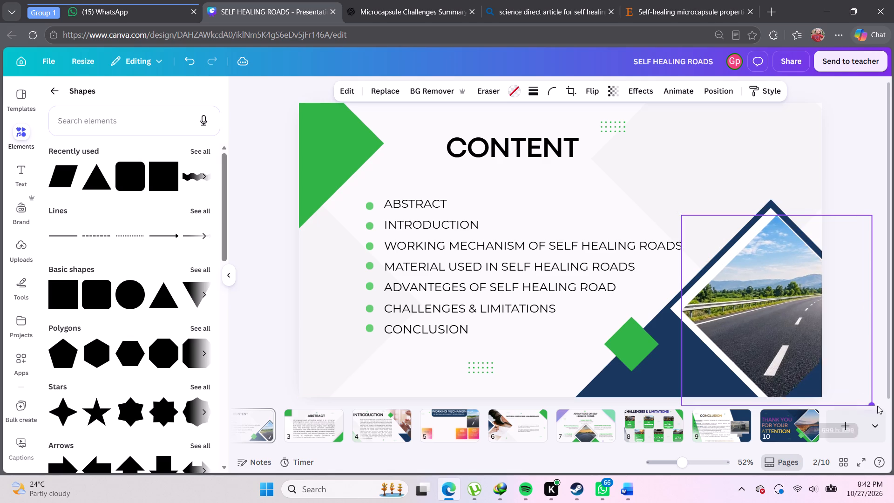
left_click_drag(877, 406, 879, 406)
left_click_drag(793, 332, 789, 332)
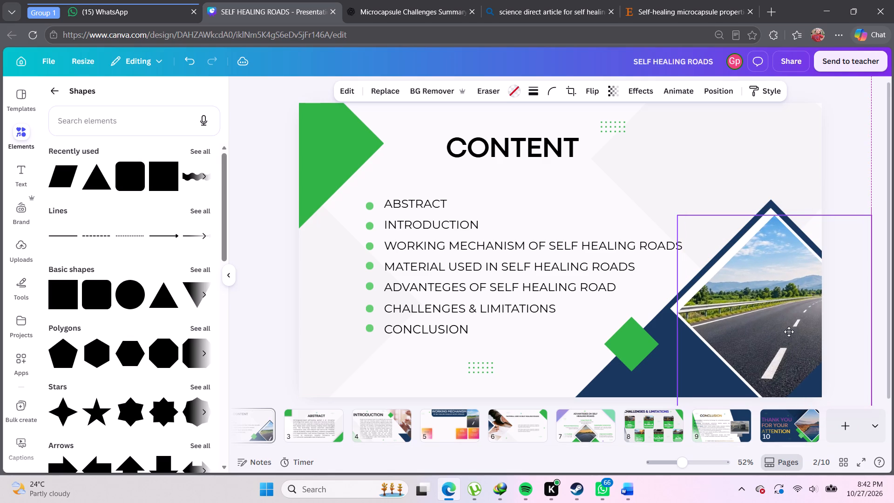
left_click_drag(789, 332, 786, 329)
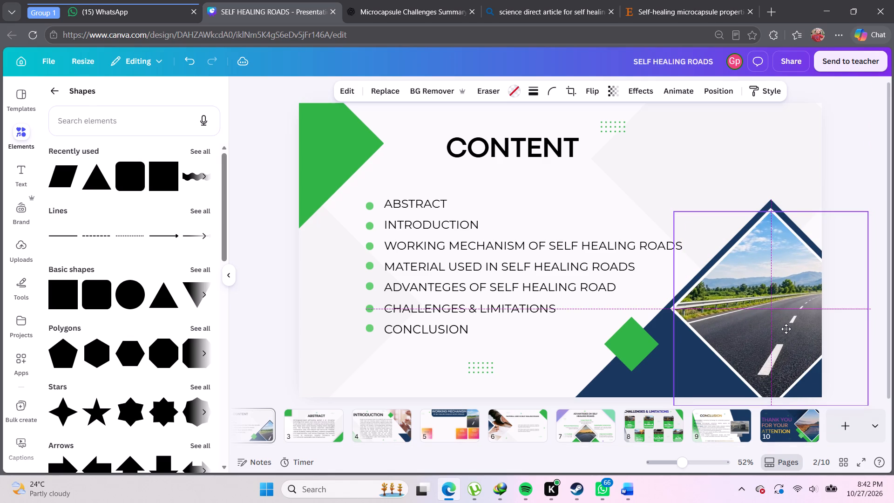
left_click_drag(786, 329, 786, 328)
left_click(836, 172)
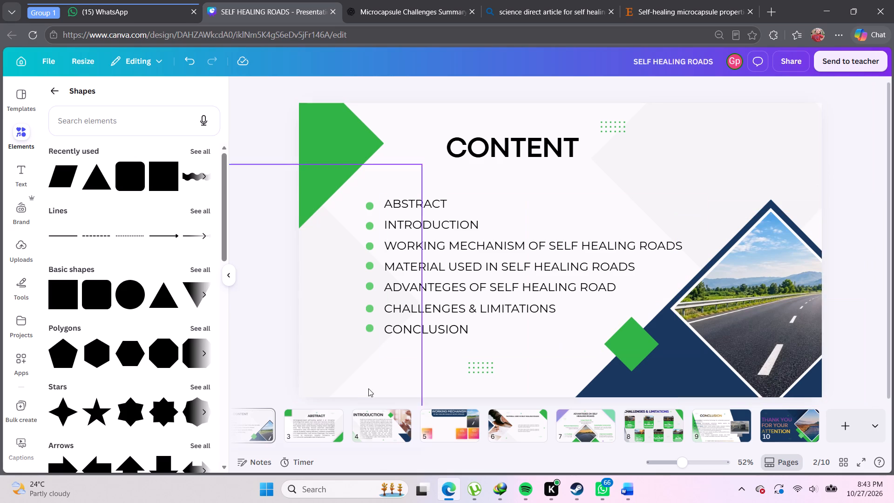
Compare slides 1 and 2, and replace the CONTENT slide's diamond picture with the recently used aerial photo of a highway interchange.
scroll(266, 427, "up", 2)
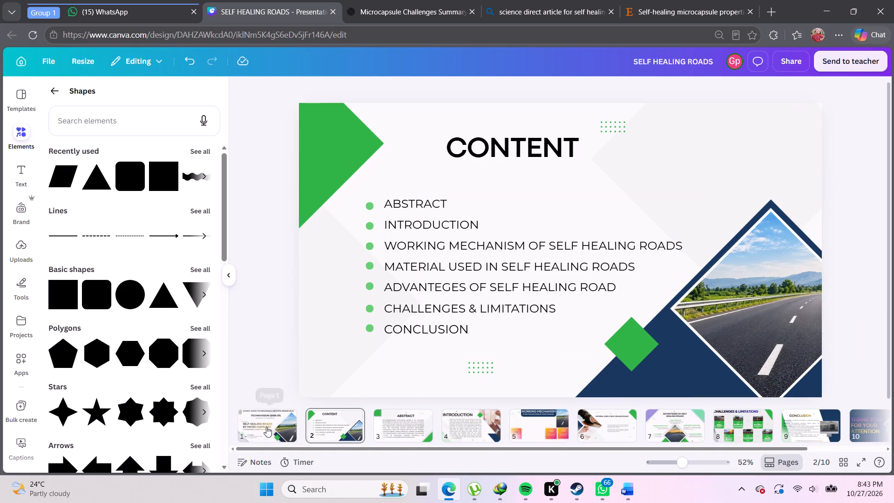
left_click(266, 427)
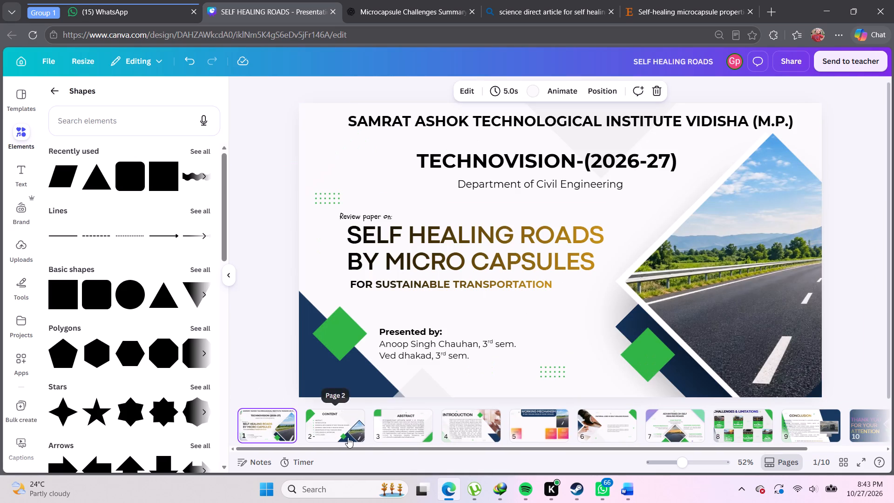
left_click(340, 428)
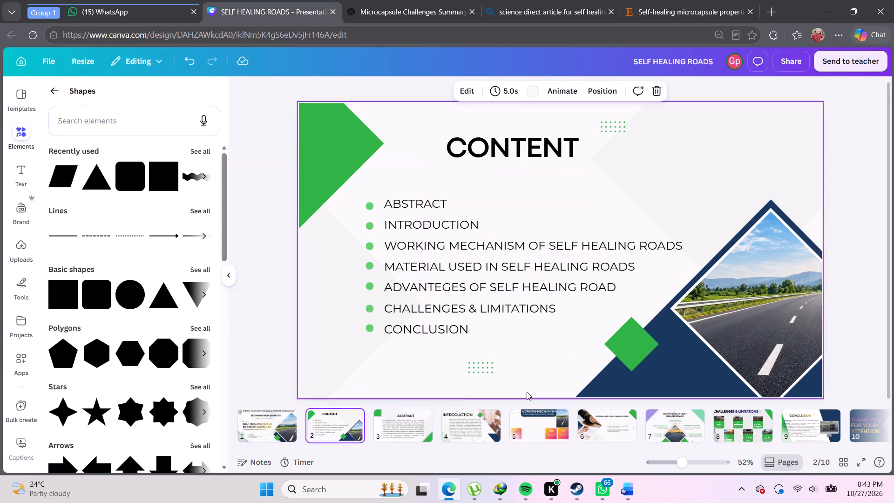
left_click(282, 424)
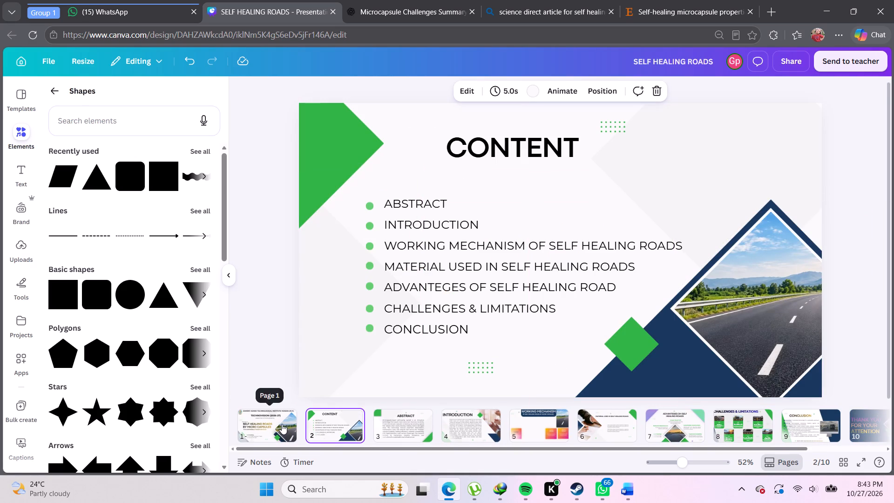
left_click(333, 434)
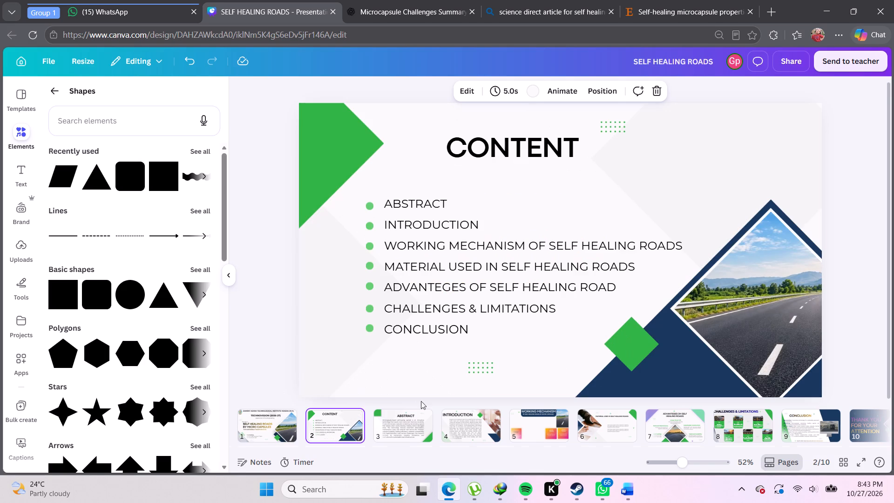
left_click(765, 287)
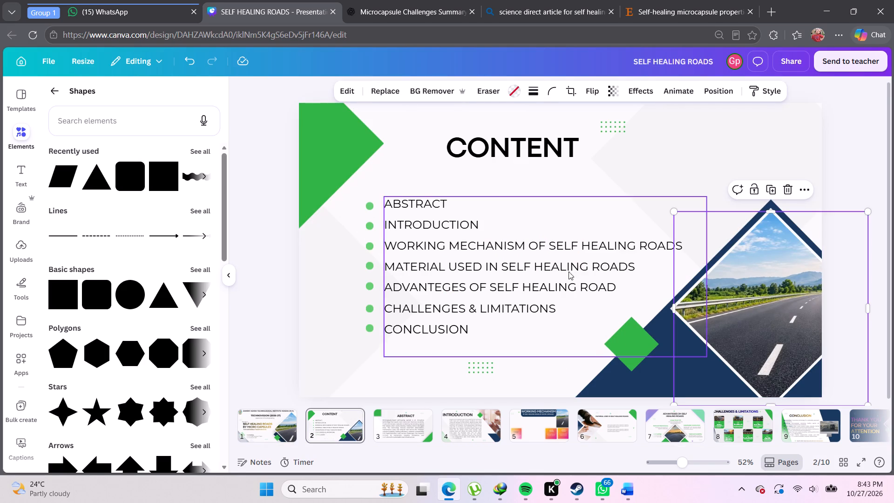
left_click(385, 87)
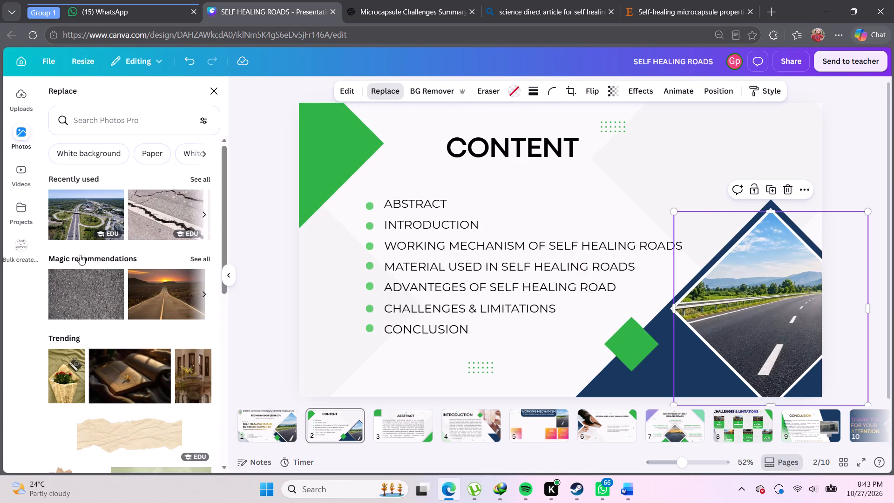
left_click(93, 216)
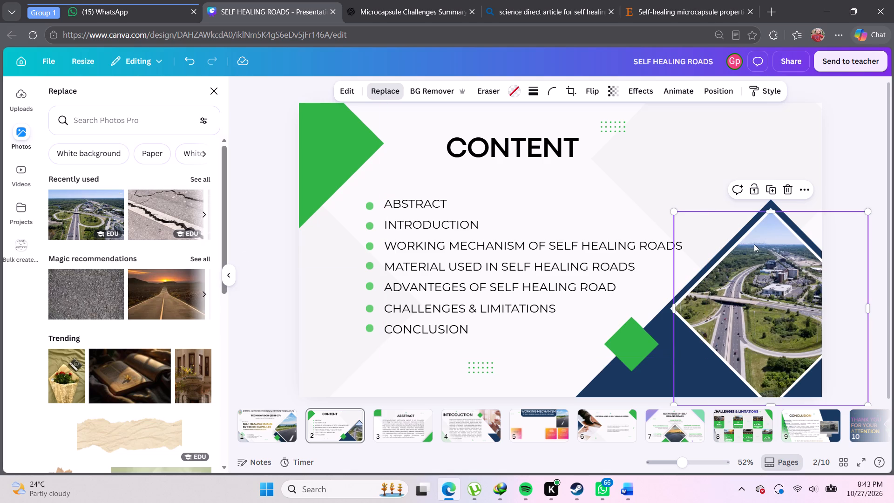
Reposition the aerial photo within its diamond crop so the main highway runs through the middle.
double_click(770, 286)
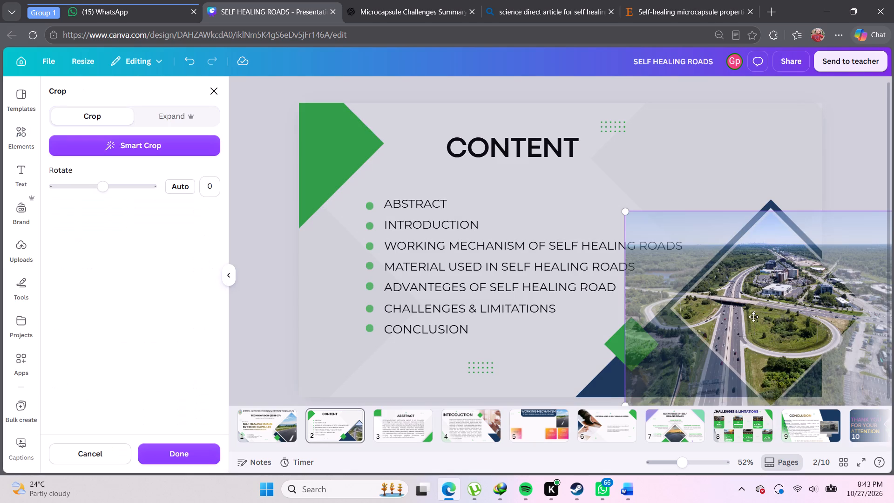
left_click_drag(753, 317, 766, 271)
left_click_drag(747, 302, 791, 279)
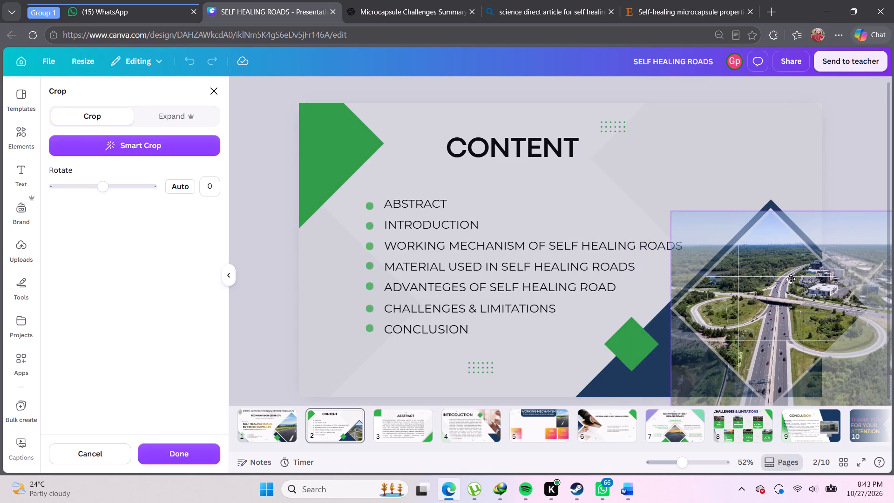
left_click_drag(791, 279, 792, 280)
left_click(860, 181)
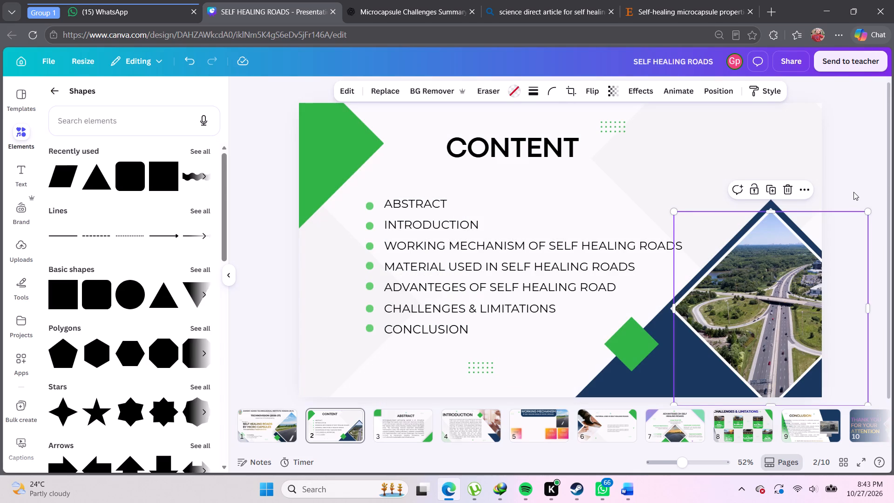
left_click(854, 177)
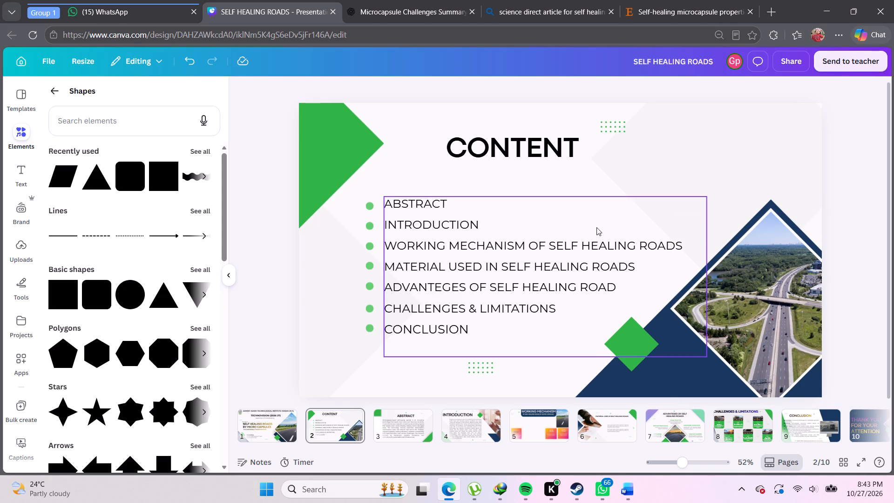
Review slides 3 to 9, from ABSTRACT through CONCLUSION, checking their pictures, headings and layout.
left_click(406, 425)
left_click(454, 427)
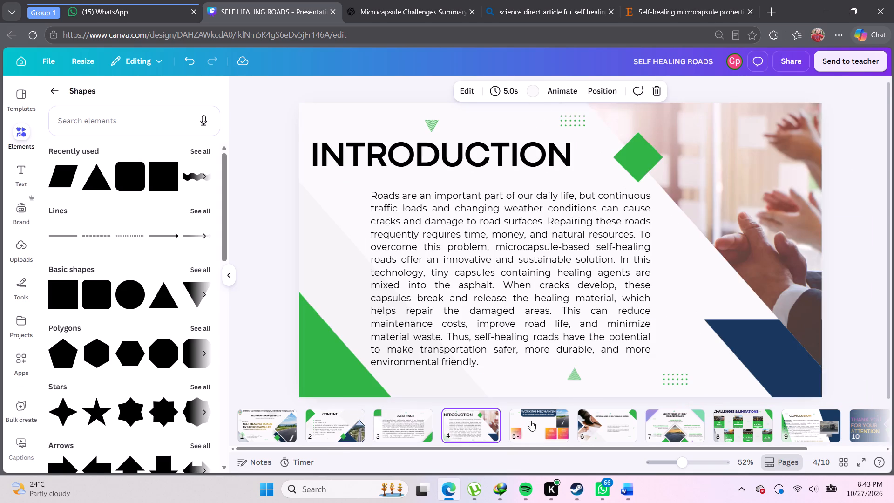
left_click(534, 421)
left_click(600, 424)
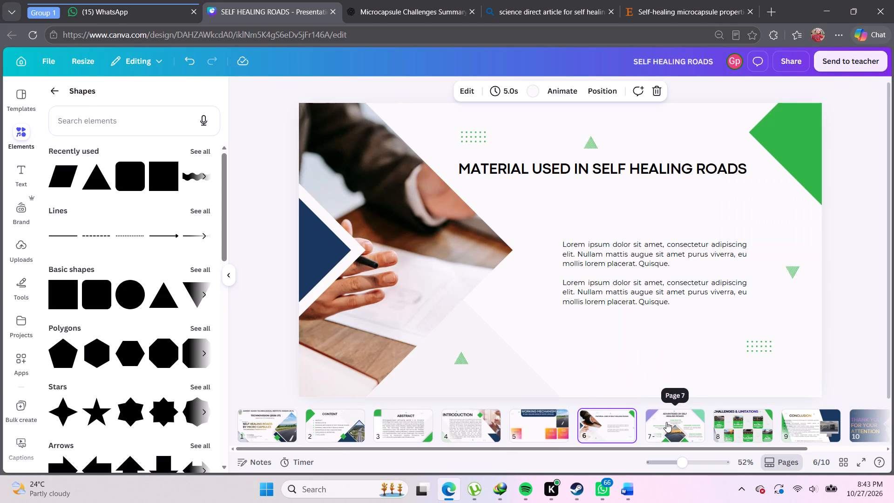
left_click(666, 422)
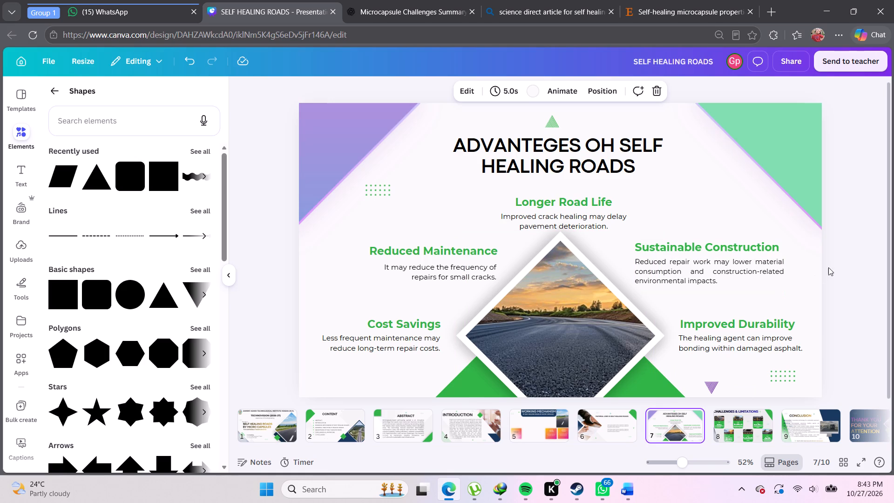
left_click(858, 266)
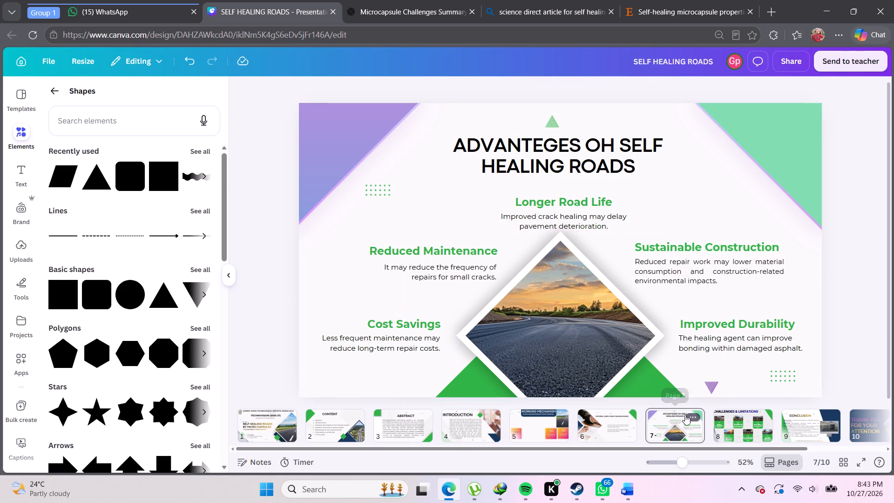
left_click(678, 415)
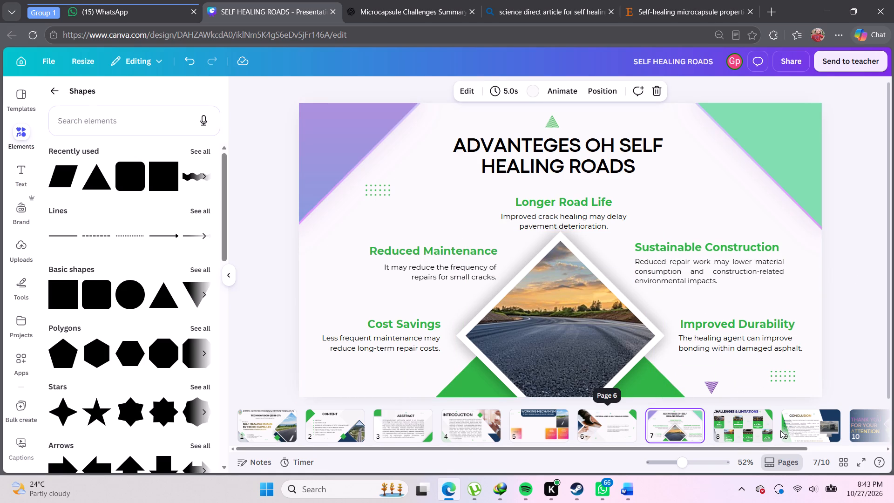
left_click(752, 430)
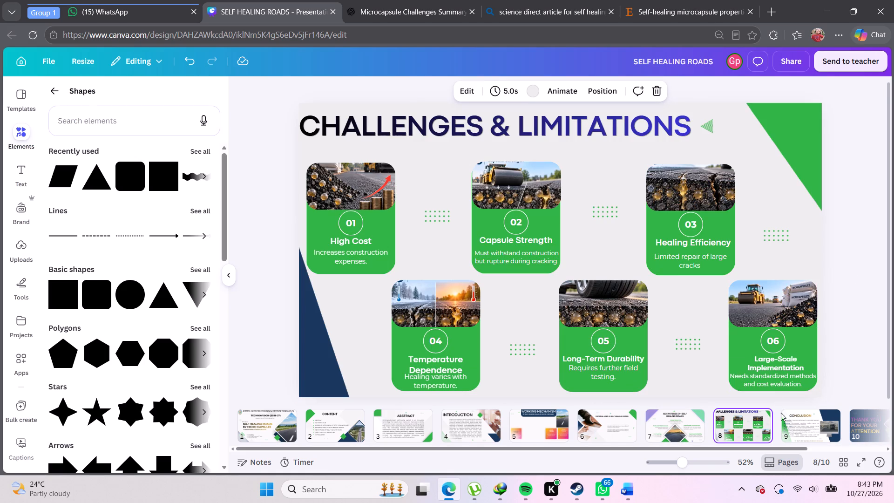
left_click(798, 422)
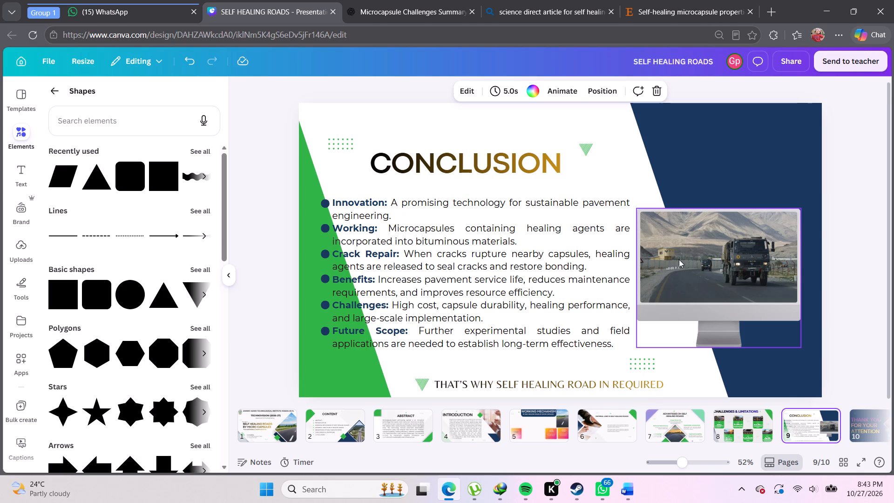
Browse the stock photos and uploaded images for a replacement for the military truck picture on the CONCLUSION slide.
left_click(702, 256)
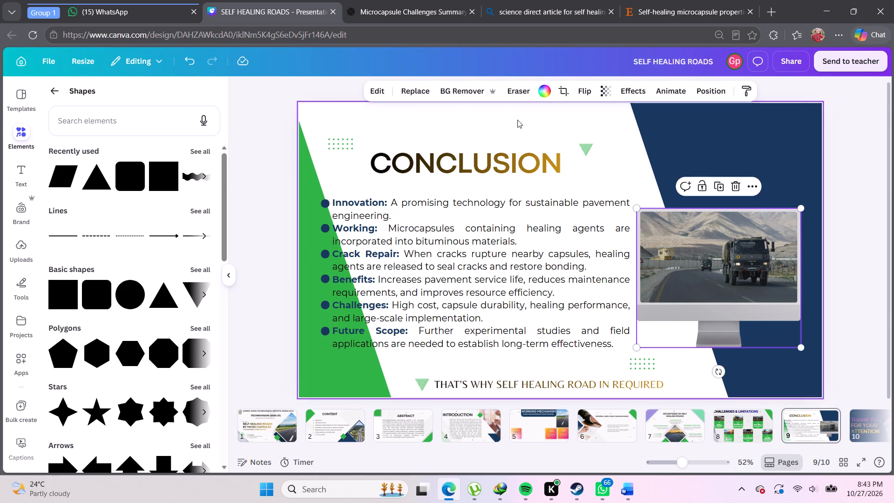
left_click(408, 89)
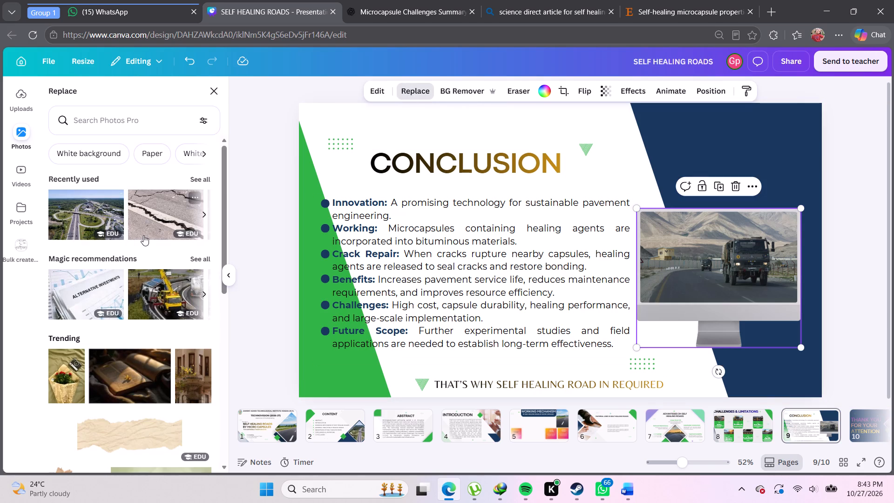
scroll(143, 235, "down", 3)
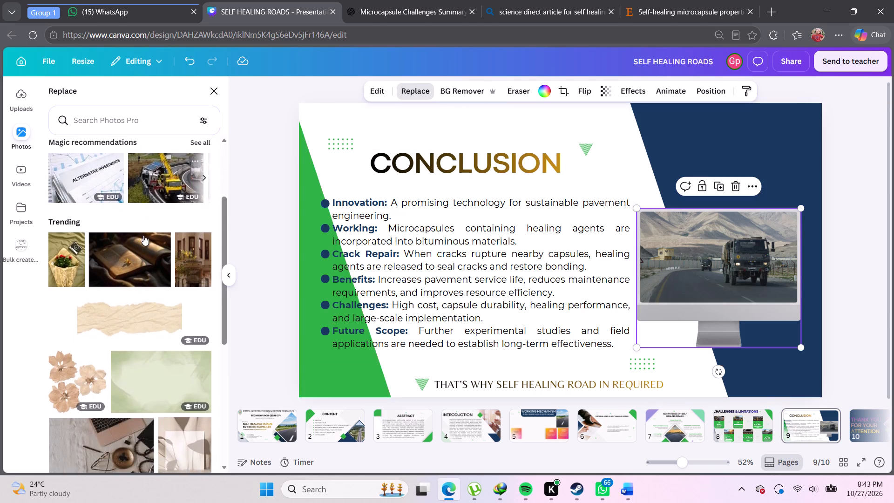
scroll(143, 235, "up", 5)
left_click(18, 105)
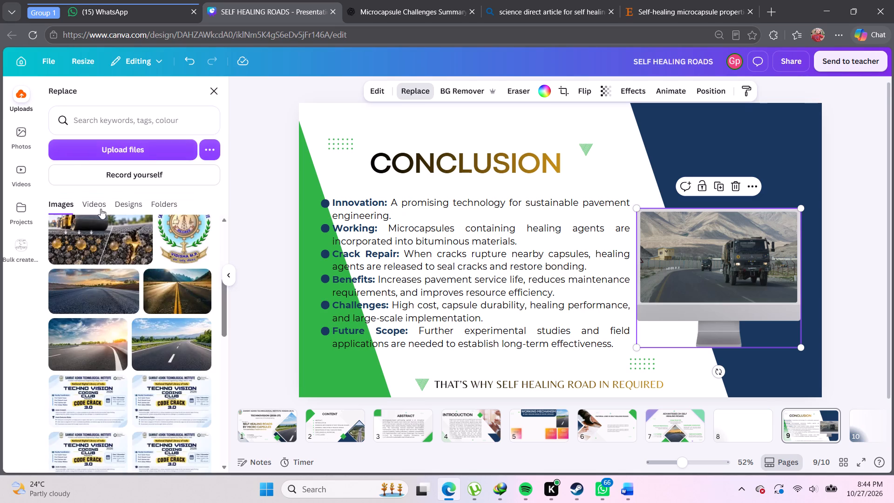
scroll(129, 252, "down", 1)
scroll(129, 252, "up", 2)
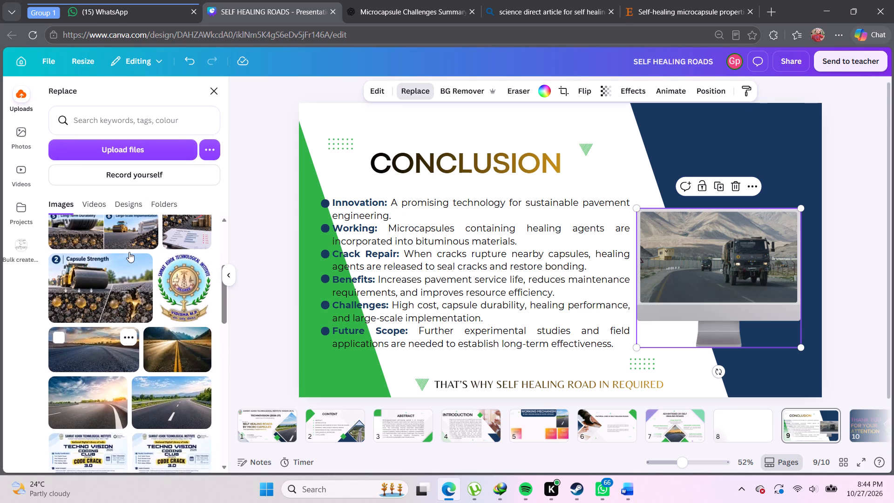
scroll(129, 252, "down", 2)
scroll(129, 252, "up", 4)
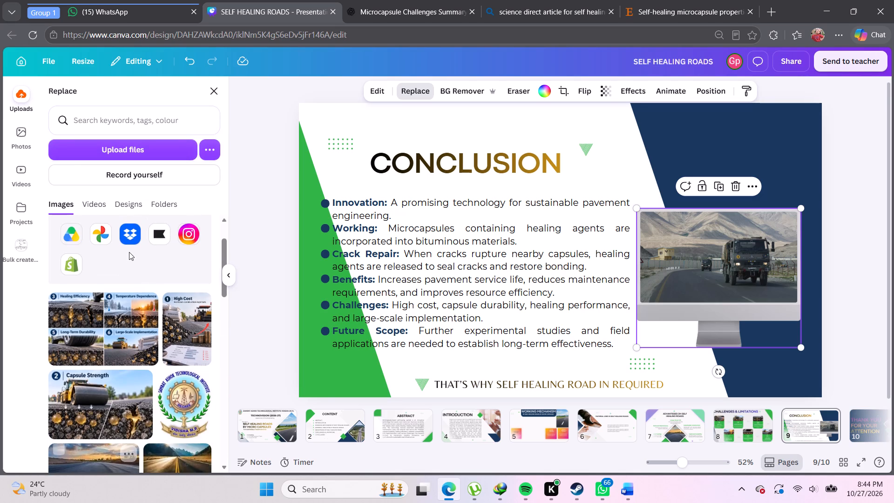
Switch to the ScienceDirect article on self-healing microcapsule properties and examine its highlights and abstract.
left_click(723, 12)
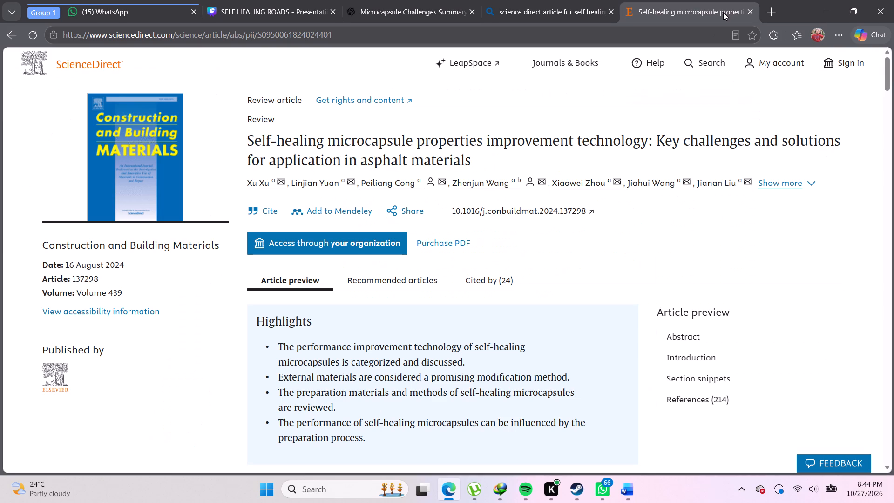
scroll(380, 226, "up", 5)
scroll(380, 226, "down", 9)
scroll(379, 225, "up", 9)
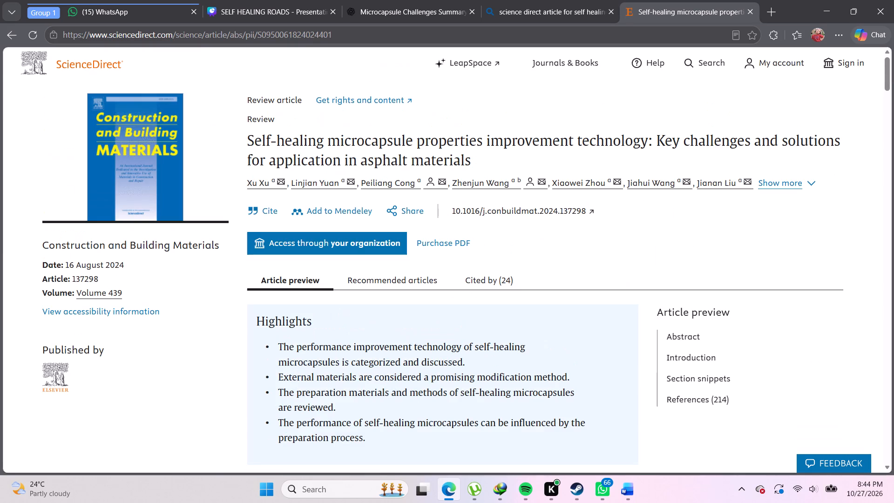
scroll(379, 225, "up", 8)
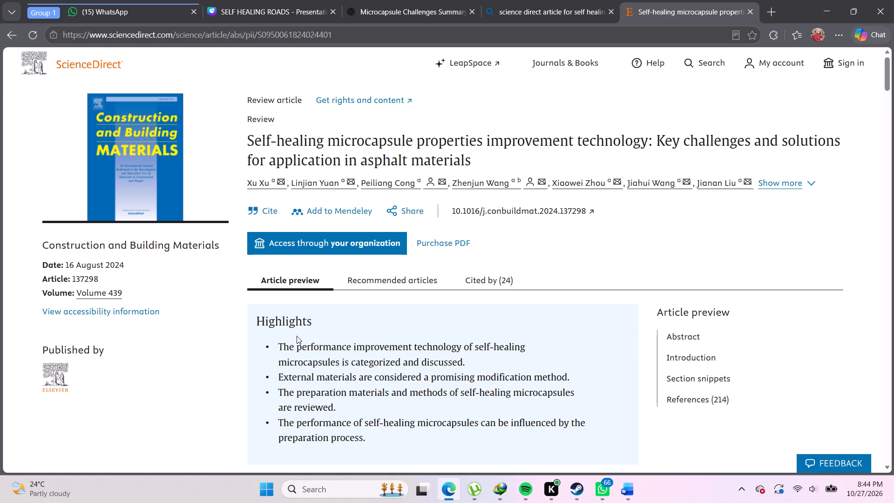
scroll(290, 336, "up", 3)
scroll(290, 336, "down", 2)
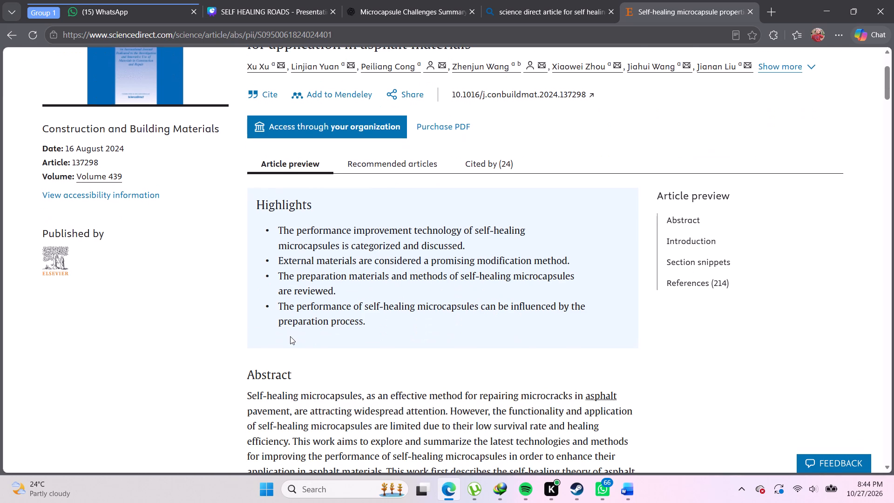
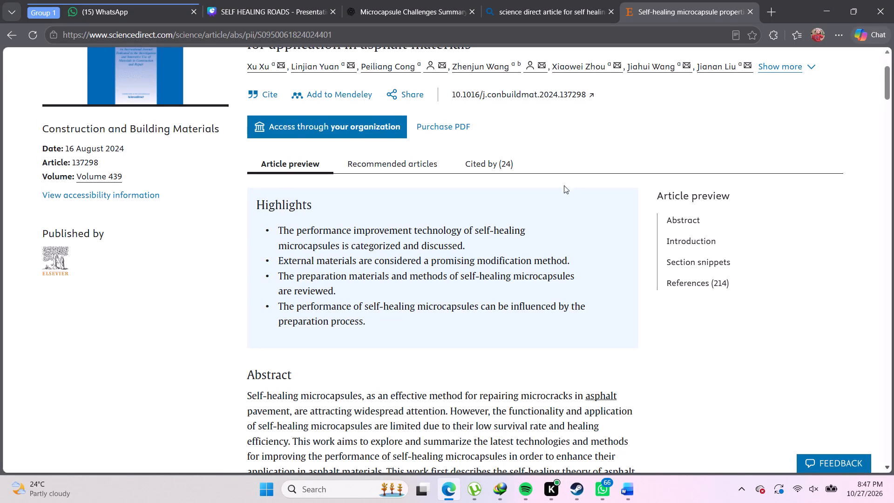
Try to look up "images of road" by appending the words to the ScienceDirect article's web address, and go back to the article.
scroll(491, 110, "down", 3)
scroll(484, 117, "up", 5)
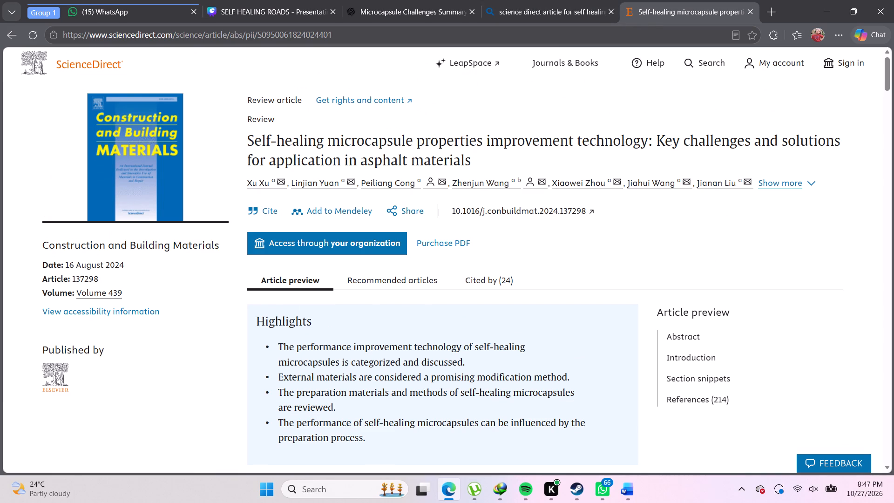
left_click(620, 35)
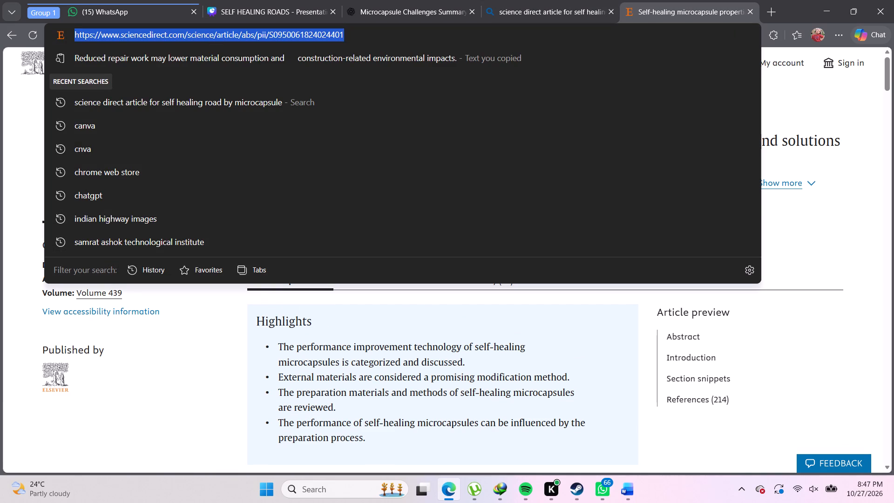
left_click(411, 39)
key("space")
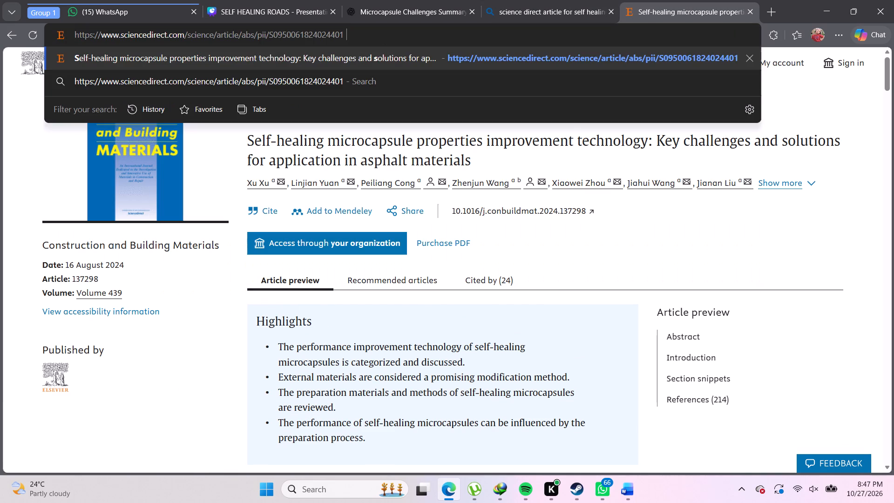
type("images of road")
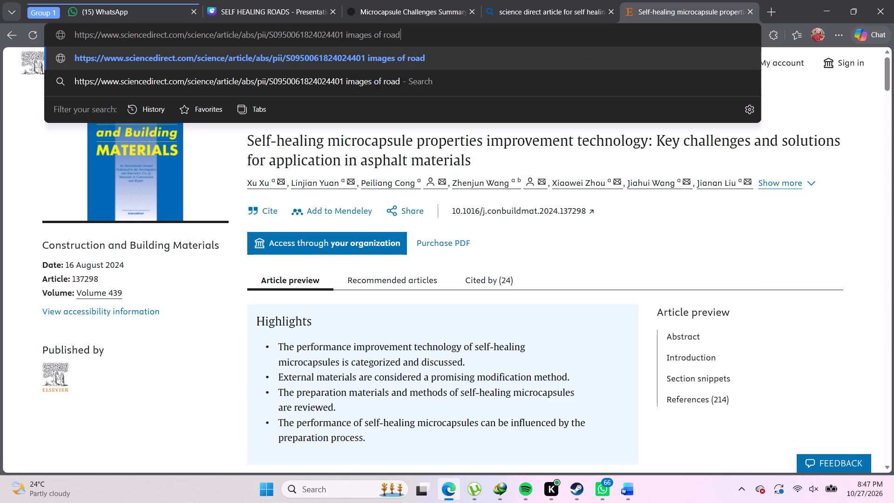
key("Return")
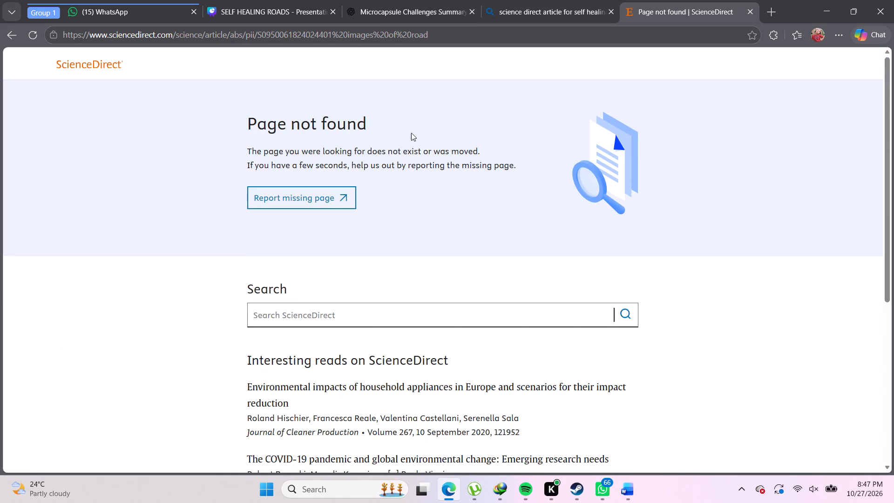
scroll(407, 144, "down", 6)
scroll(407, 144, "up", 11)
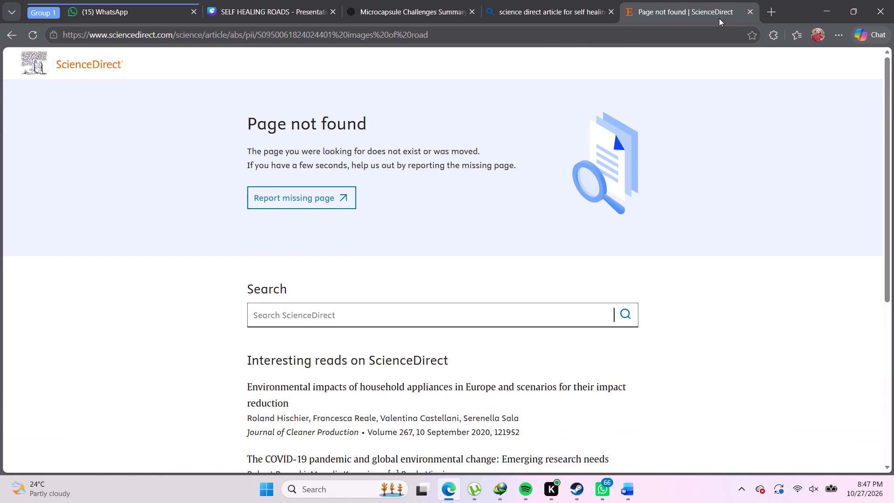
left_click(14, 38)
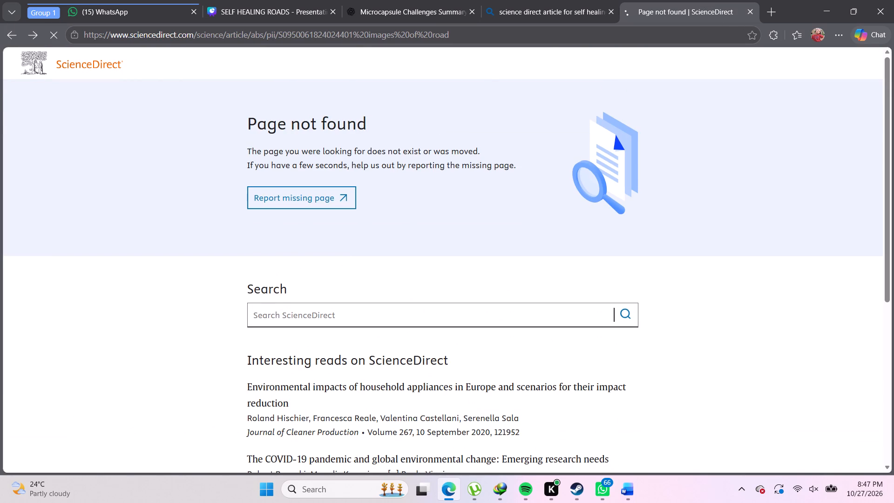
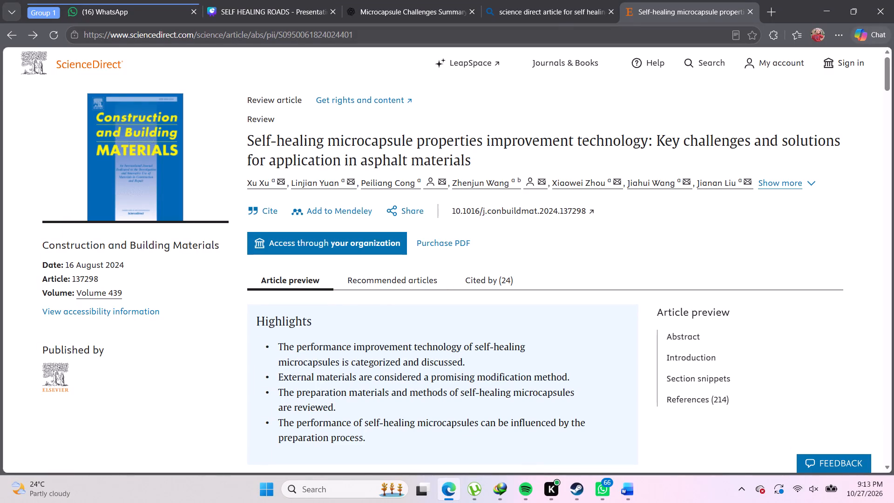
Look over the abstract and graphical abstract of the ScienceDirect self-healing microcapsule article.
scroll(345, 285, "down", 5)
scroll(352, 280, "up", 1)
scroll(352, 280, "down", 9)
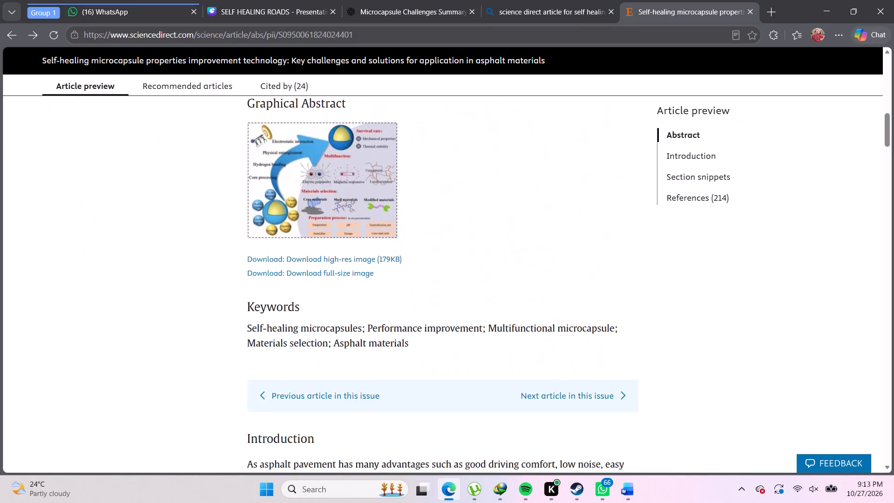
scroll(352, 280, "up", 1)
scroll(352, 280, "down", 17)
scroll(352, 280, "up", 19)
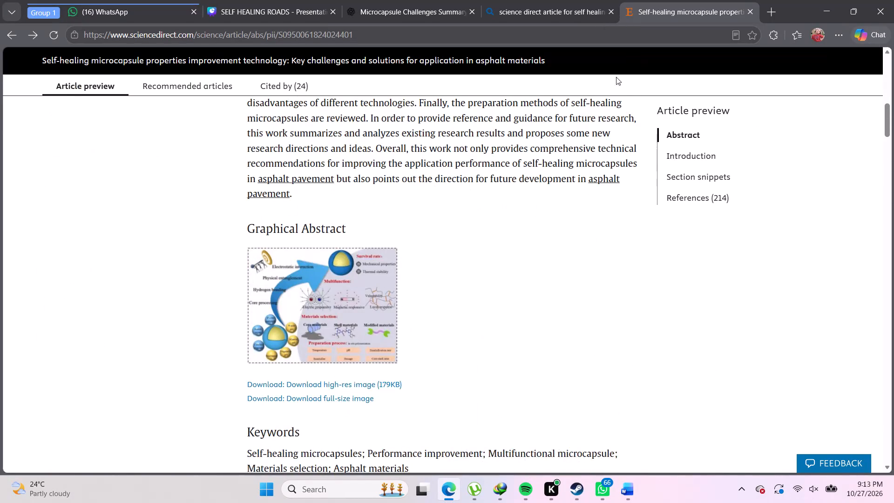
scroll(619, 40, "up", 6)
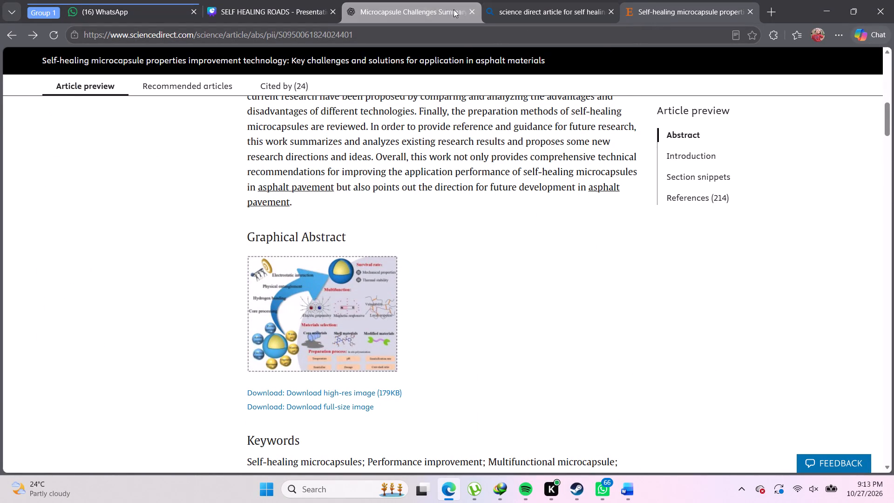
Return to the SELF HEALING ROADS presentation and review the title slide and the CONTENT slide.
left_click(425, 7)
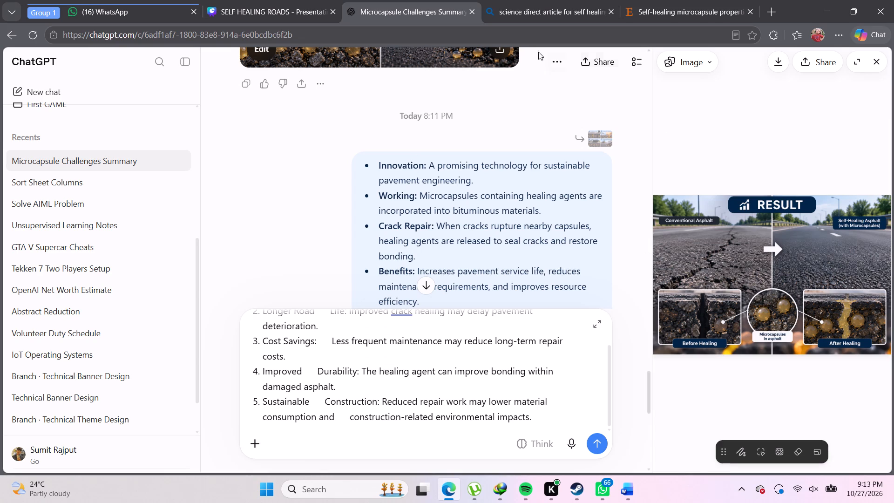
left_click(259, 2)
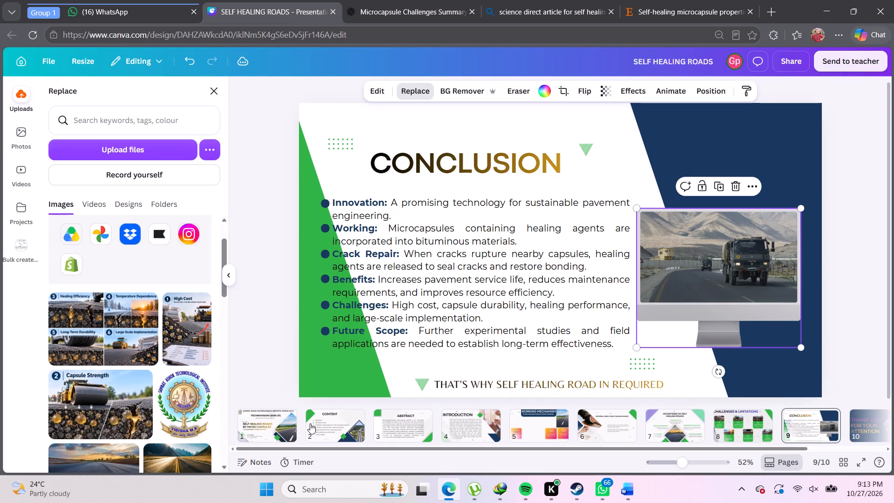
left_click(278, 429)
left_click(342, 434)
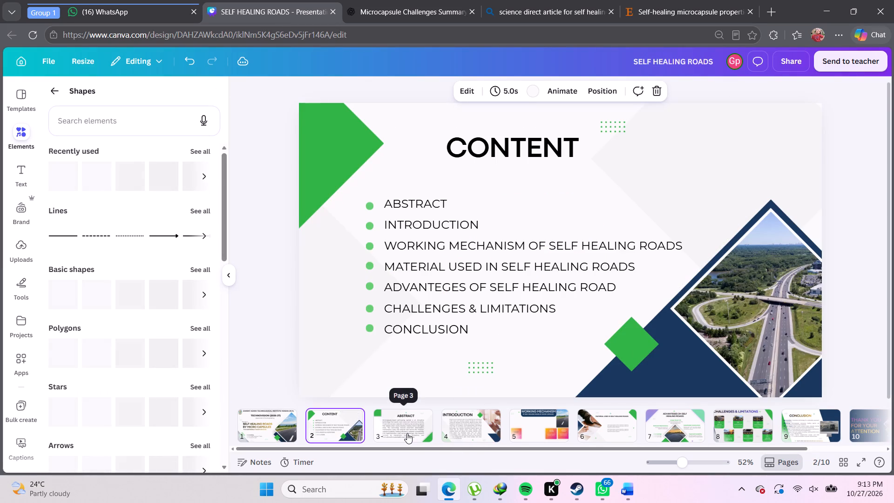
left_click(281, 426)
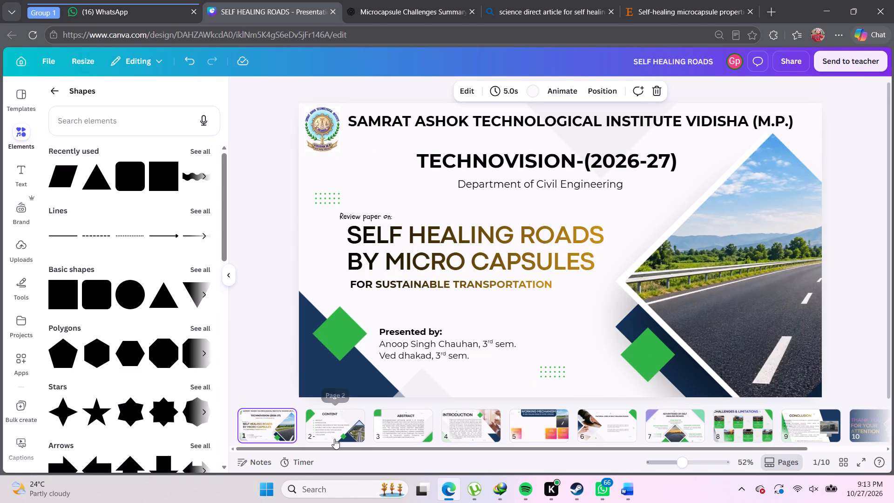
left_click(328, 435)
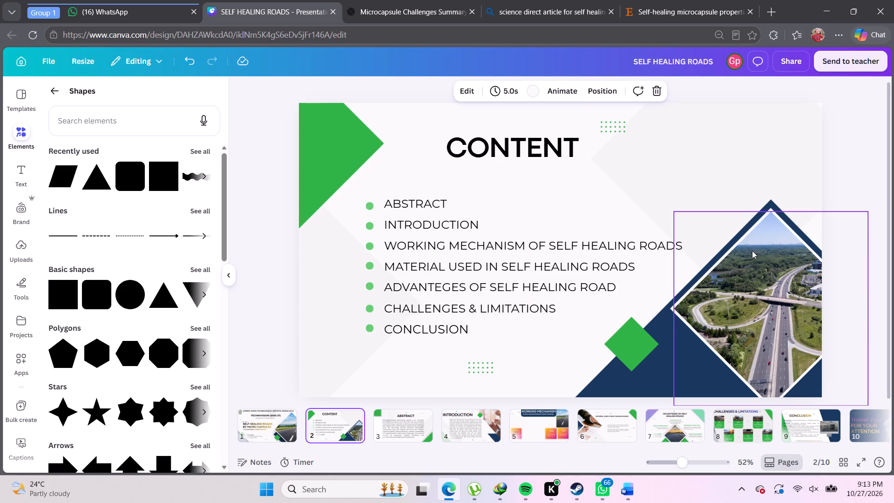
On the CONTENT slide, shift the diamond highway photo down out of the way and nudge the white diamond behind it slightly upward.
left_click(751, 208)
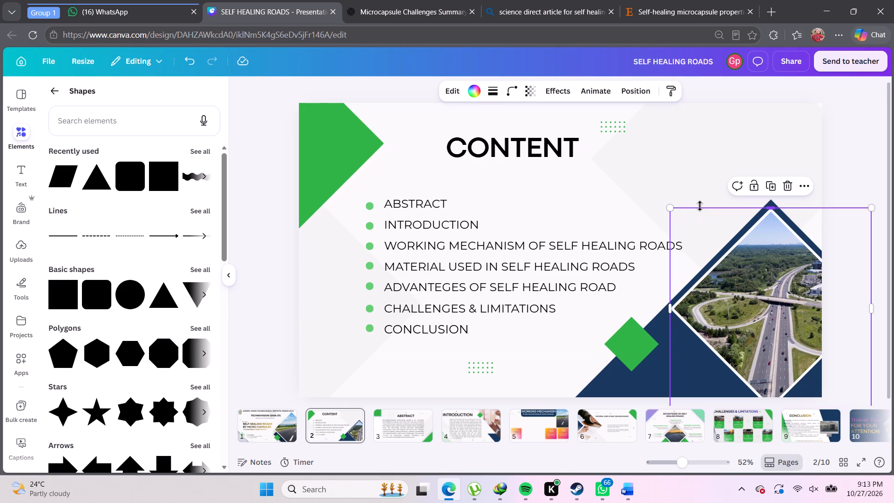
left_click_drag(763, 262, 769, 285)
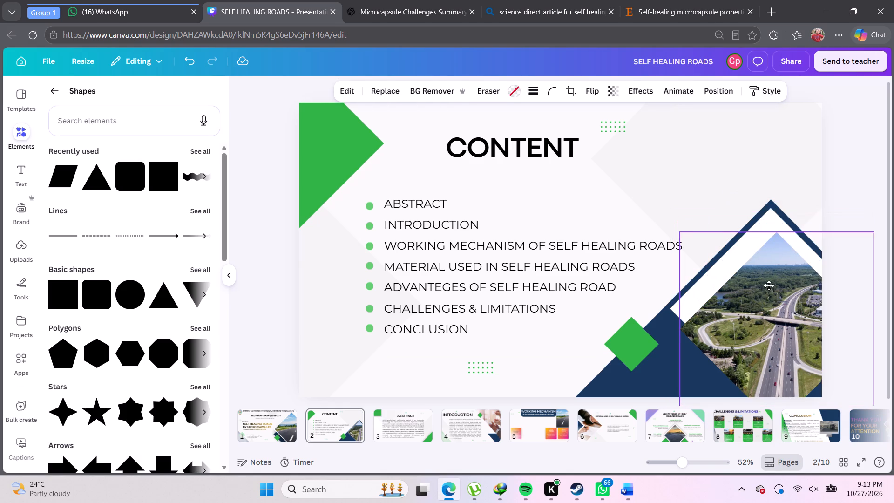
left_click_drag(769, 285, 769, 286)
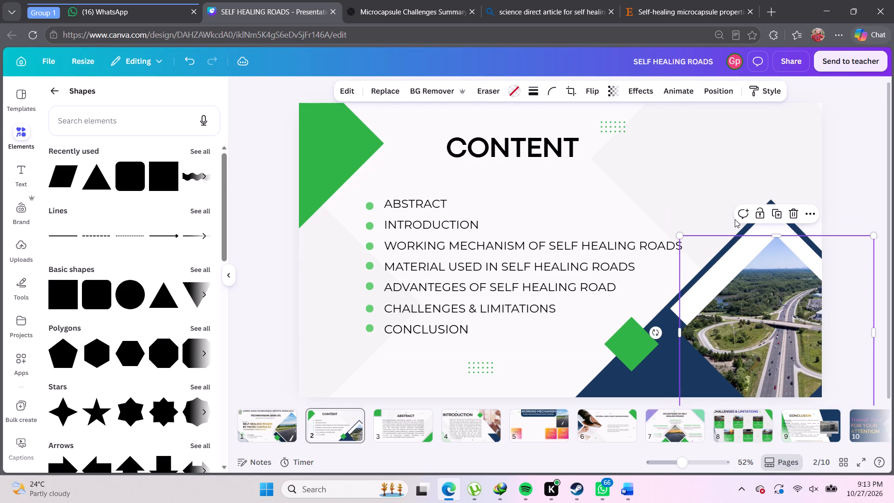
left_click_drag(735, 219, 734, 205)
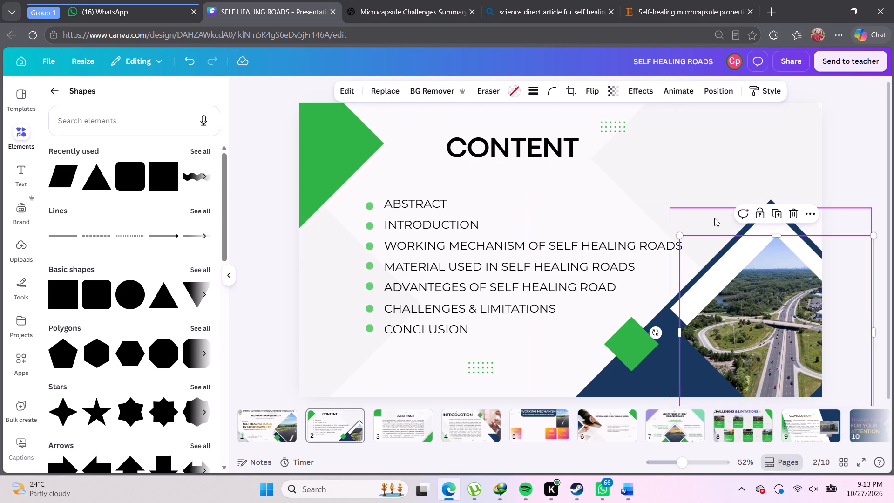
left_click_drag(713, 219, 715, 212)
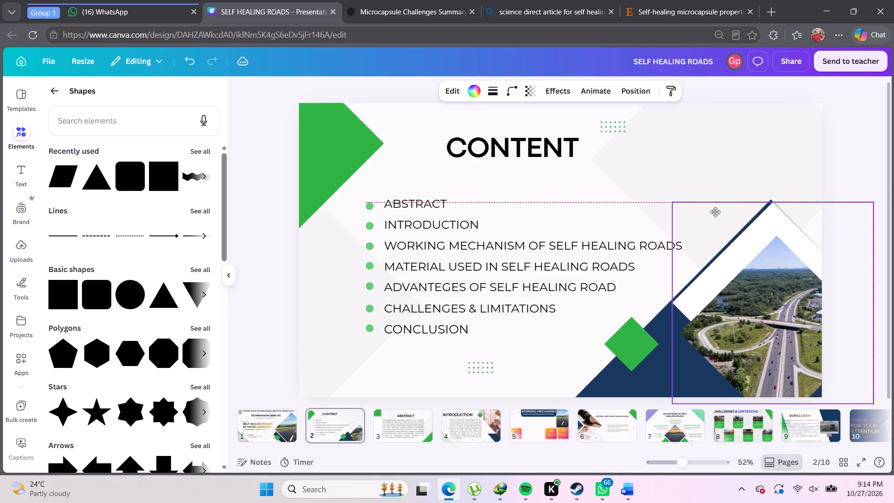
left_click_drag(715, 212, 714, 214)
left_click(712, 170)
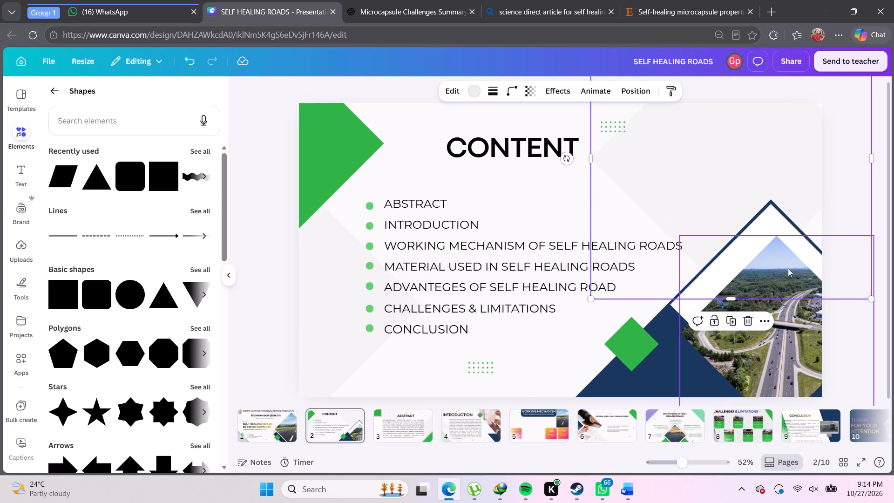
Move the highway photo back up and centre it inside the white diamond so the border looks even.
left_click(779, 272)
left_click_drag(773, 266, 775, 246)
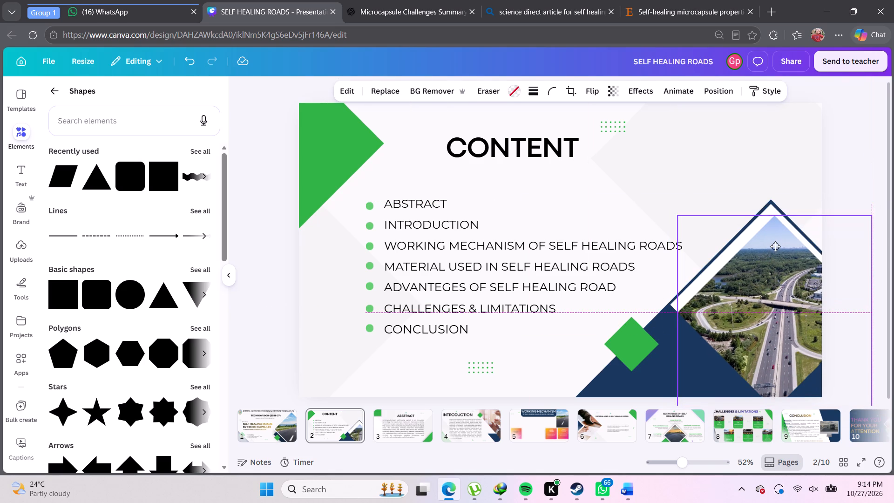
left_click_drag(775, 246, 769, 241)
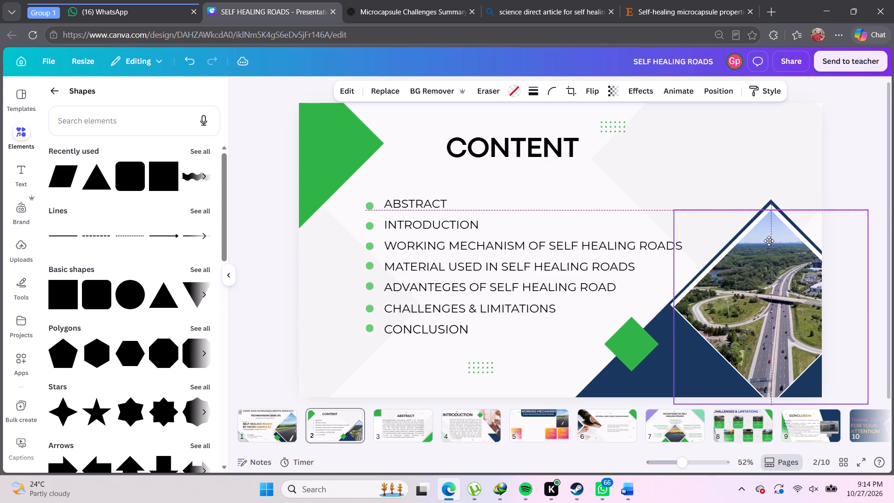
left_click_drag(769, 241, 769, 240)
left_click(848, 152)
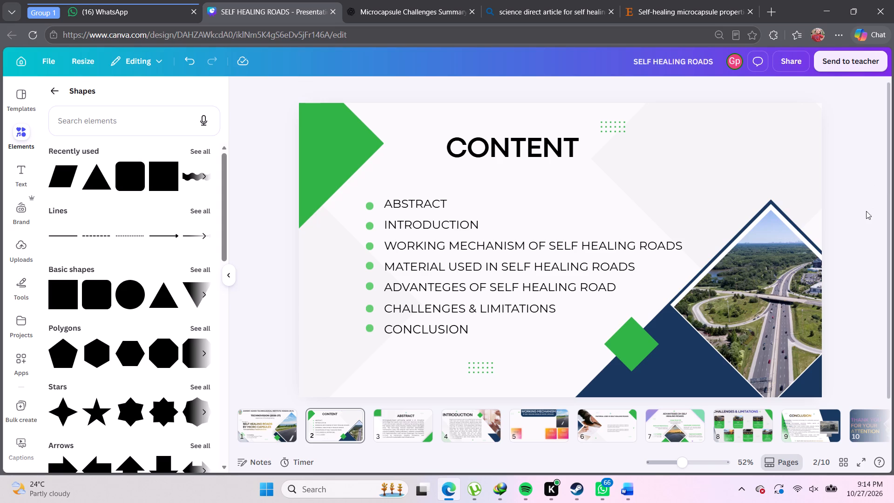
left_click(776, 259)
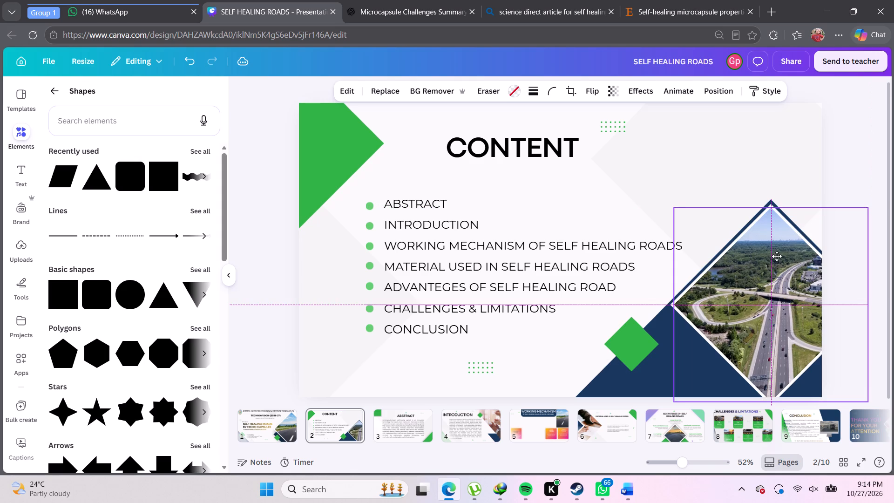
left_click(858, 173)
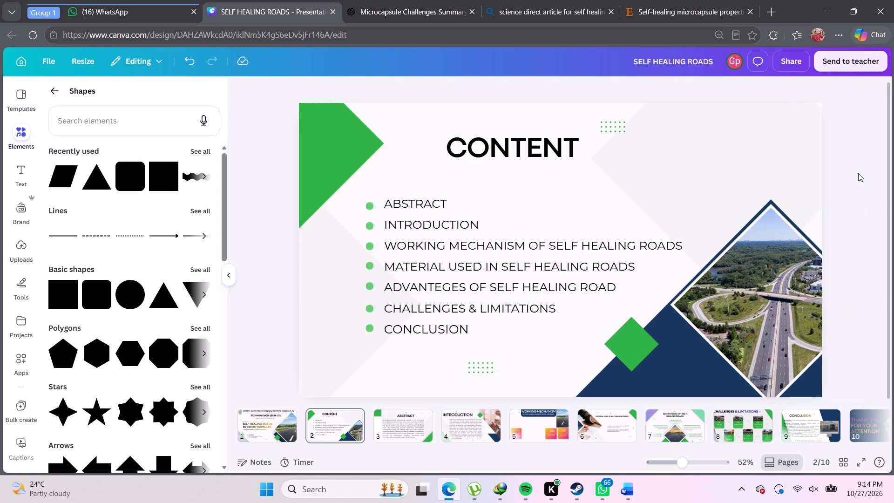
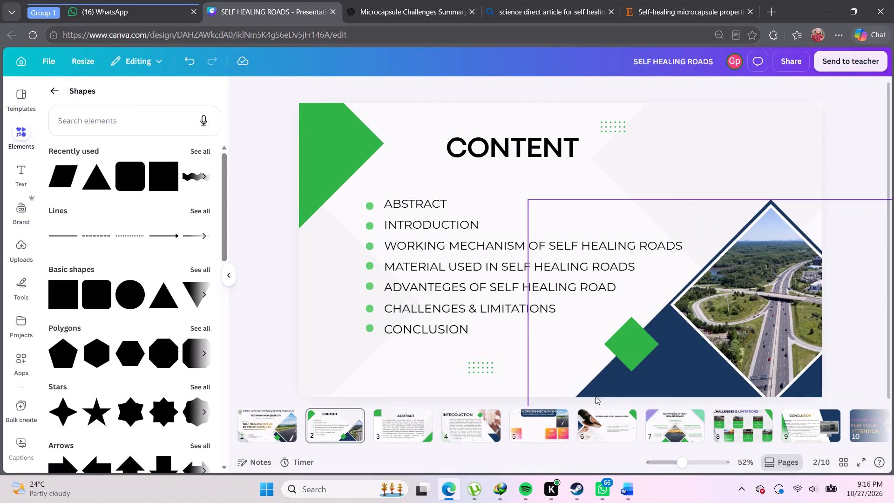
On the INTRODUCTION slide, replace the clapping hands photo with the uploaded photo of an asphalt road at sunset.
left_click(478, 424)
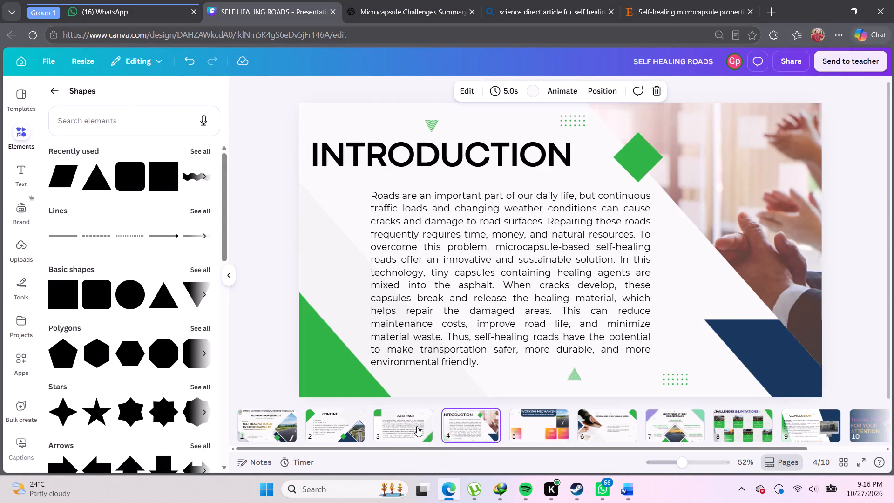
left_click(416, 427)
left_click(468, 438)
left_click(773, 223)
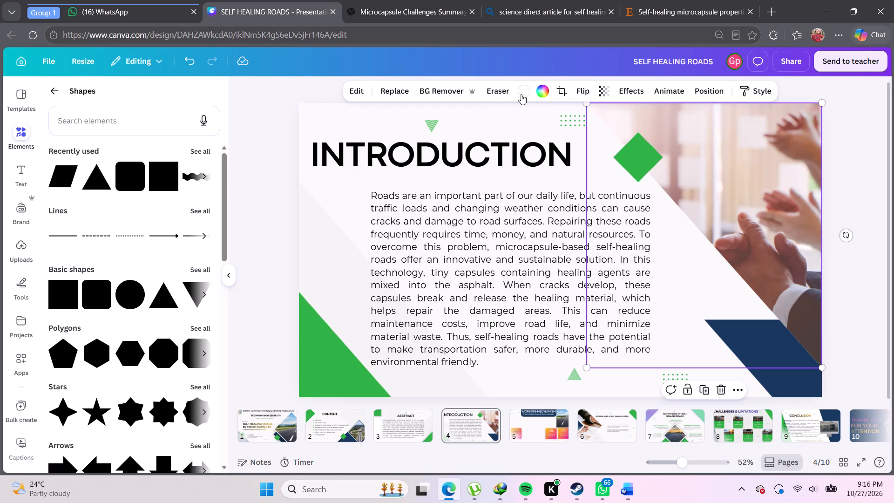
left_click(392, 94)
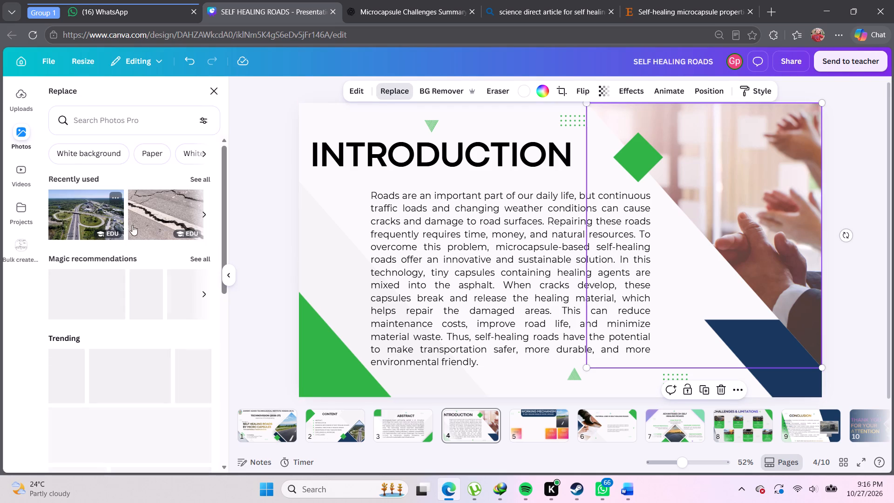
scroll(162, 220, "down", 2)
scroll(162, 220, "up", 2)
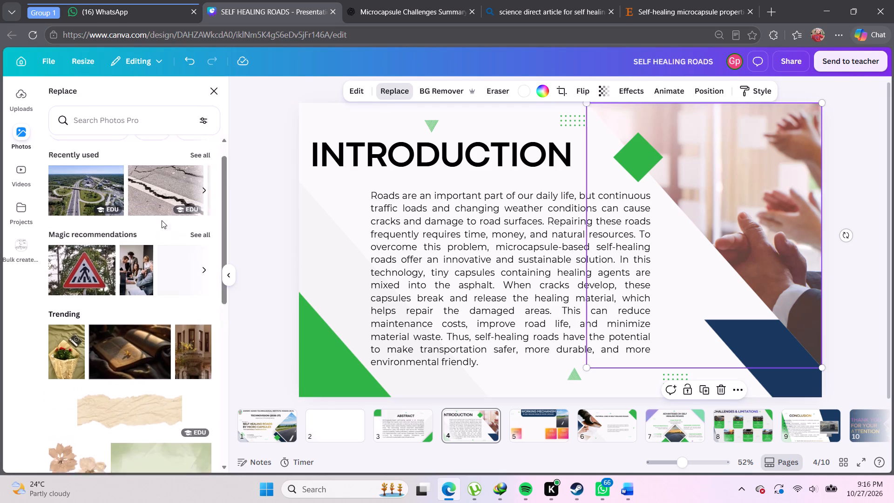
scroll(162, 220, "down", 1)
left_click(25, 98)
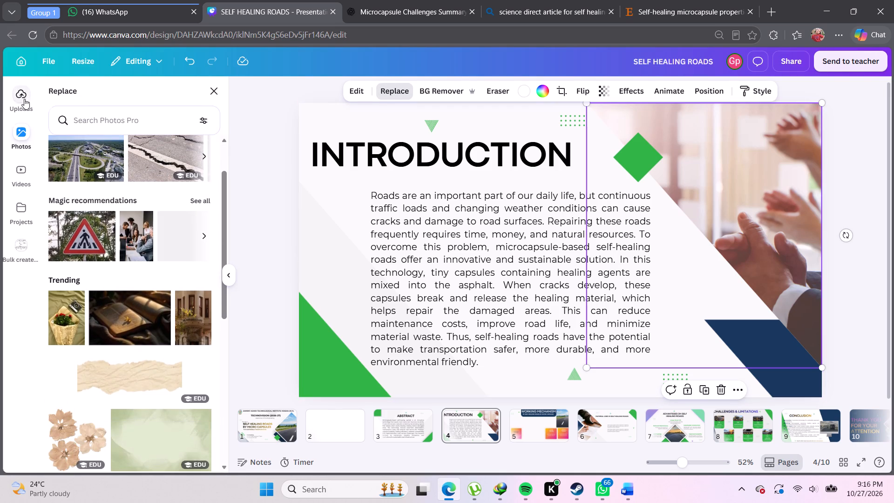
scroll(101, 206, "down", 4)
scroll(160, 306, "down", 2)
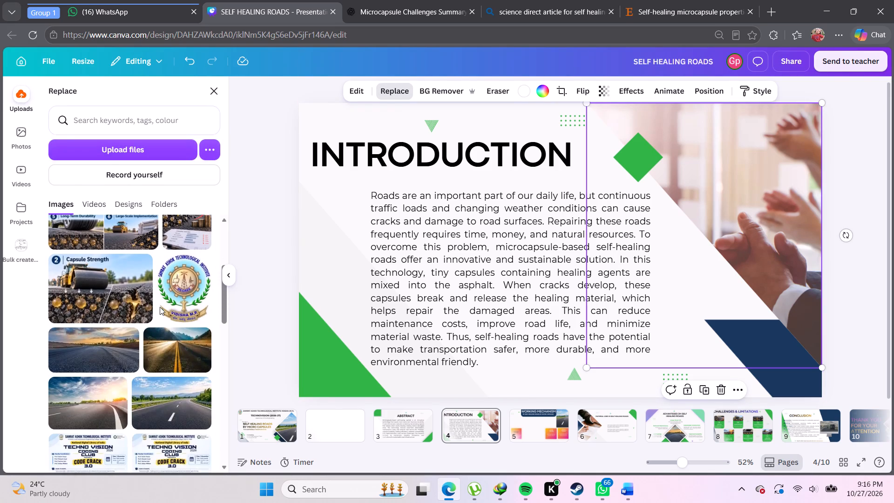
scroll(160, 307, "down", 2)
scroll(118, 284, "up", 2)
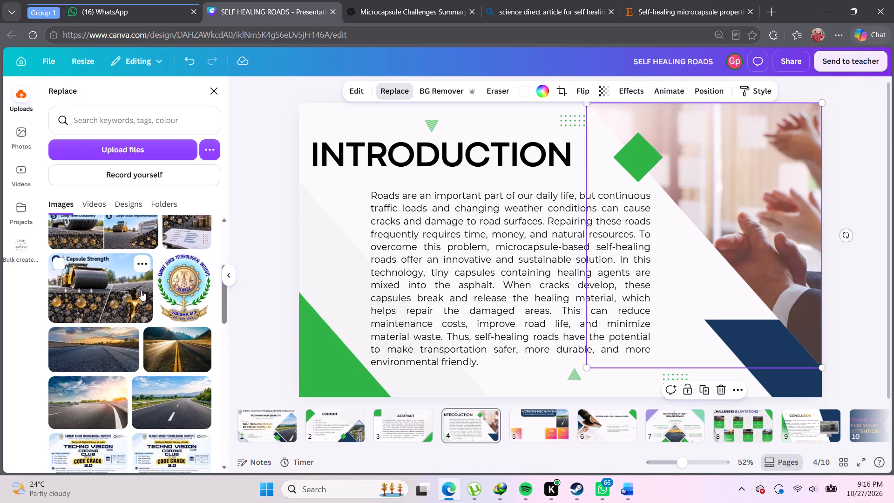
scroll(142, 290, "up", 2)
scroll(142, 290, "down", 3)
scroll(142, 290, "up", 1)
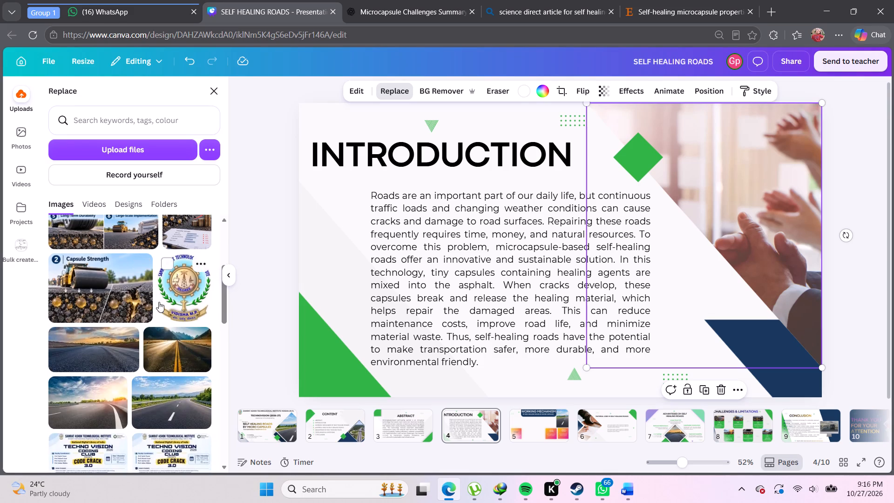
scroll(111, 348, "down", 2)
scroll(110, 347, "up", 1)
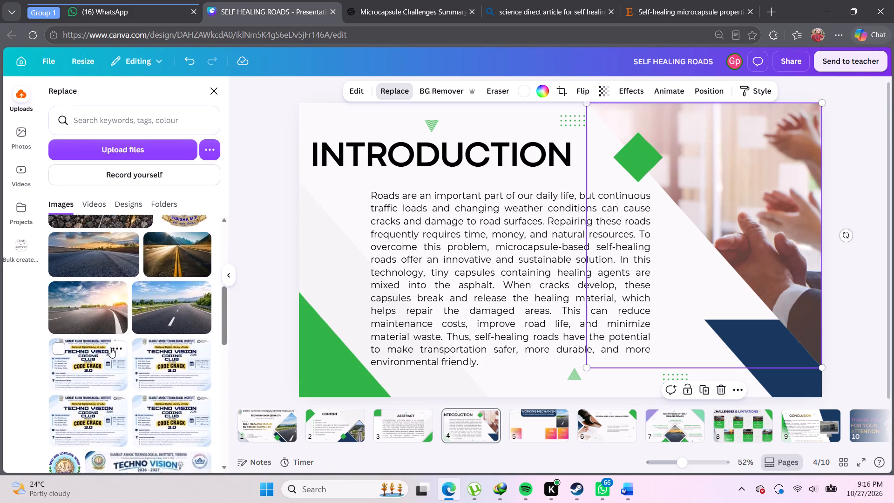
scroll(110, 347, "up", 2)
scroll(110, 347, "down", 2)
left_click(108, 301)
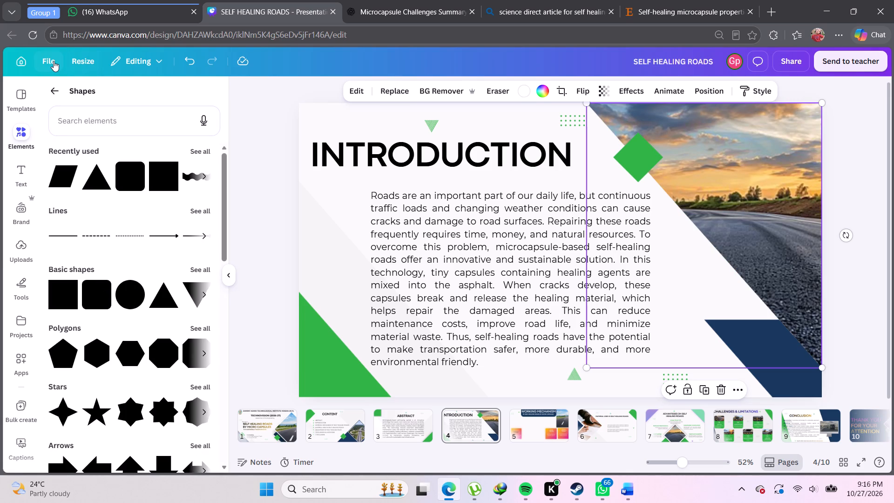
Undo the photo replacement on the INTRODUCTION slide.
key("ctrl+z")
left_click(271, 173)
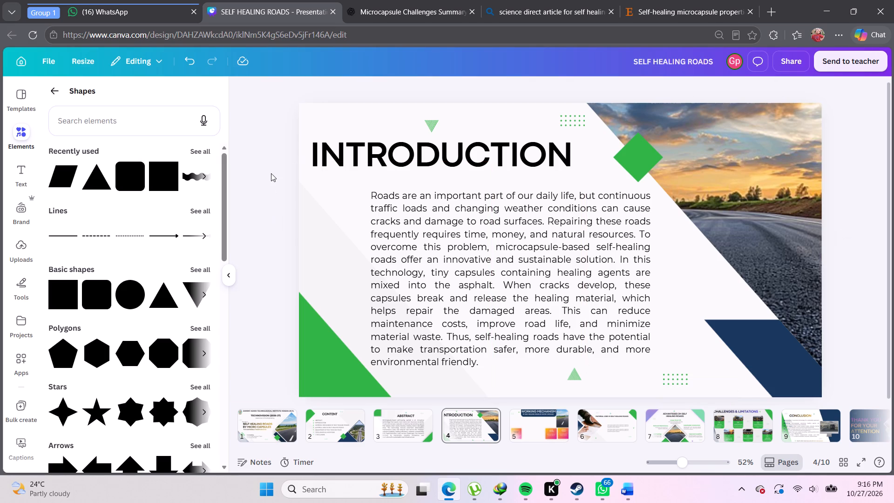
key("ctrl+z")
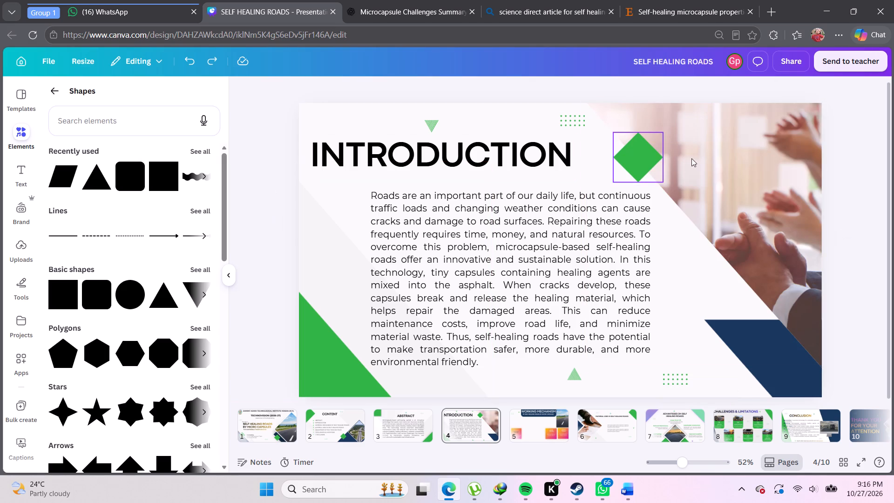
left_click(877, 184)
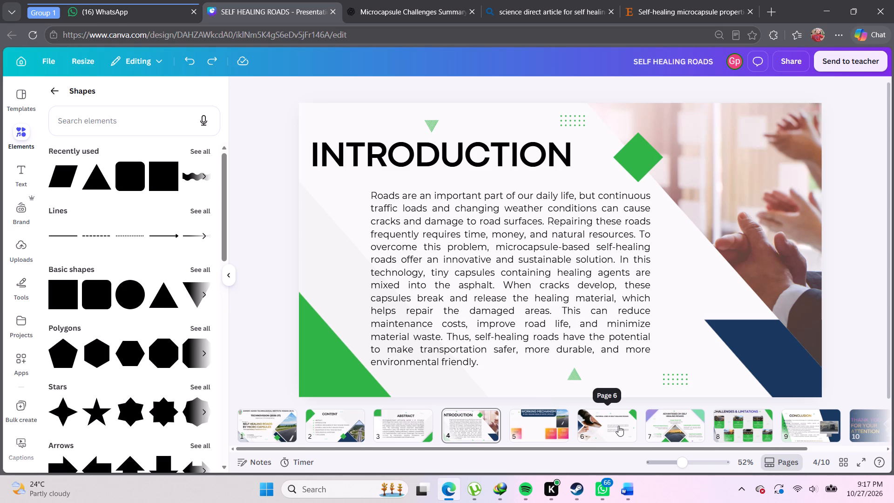
Review the images on the MATERIAL USED IN SELF HEALING ROADS slide and the advantages slide.
left_click(600, 425)
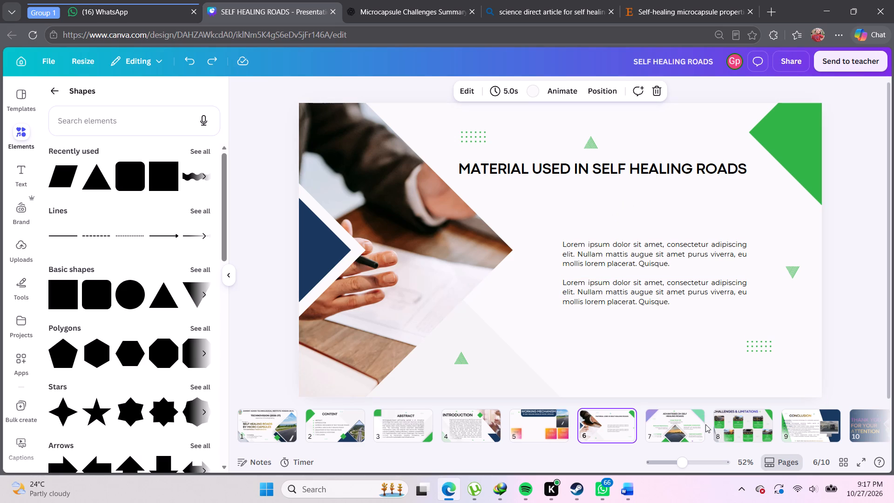
left_click(671, 434)
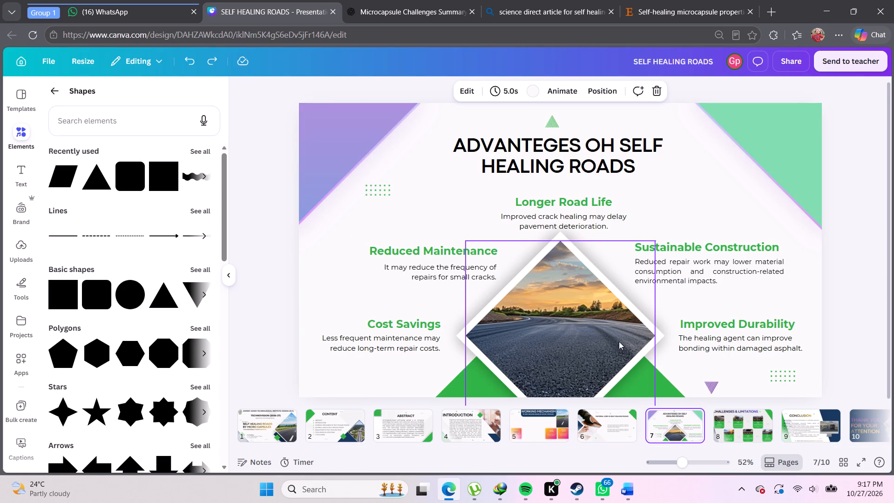
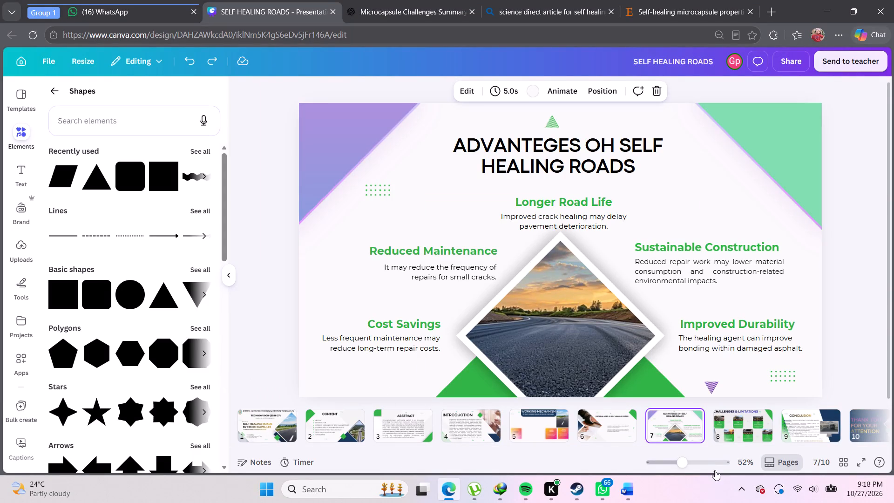
left_click(735, 419)
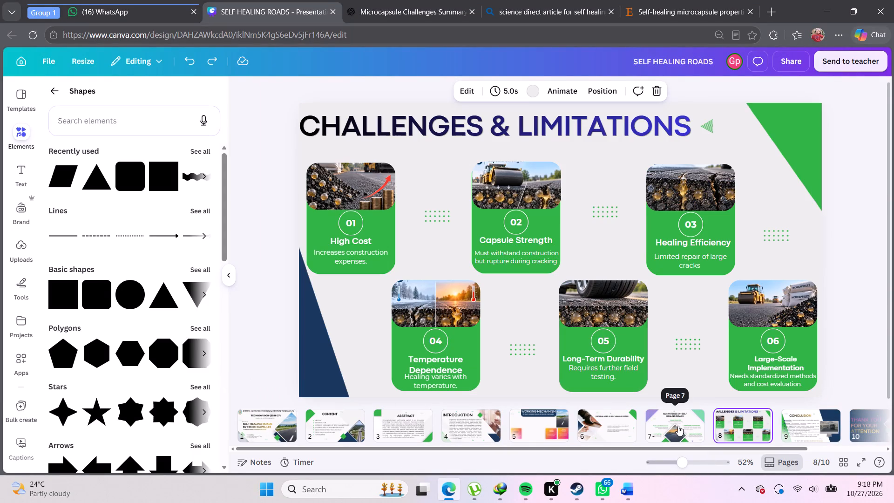
left_click(692, 434)
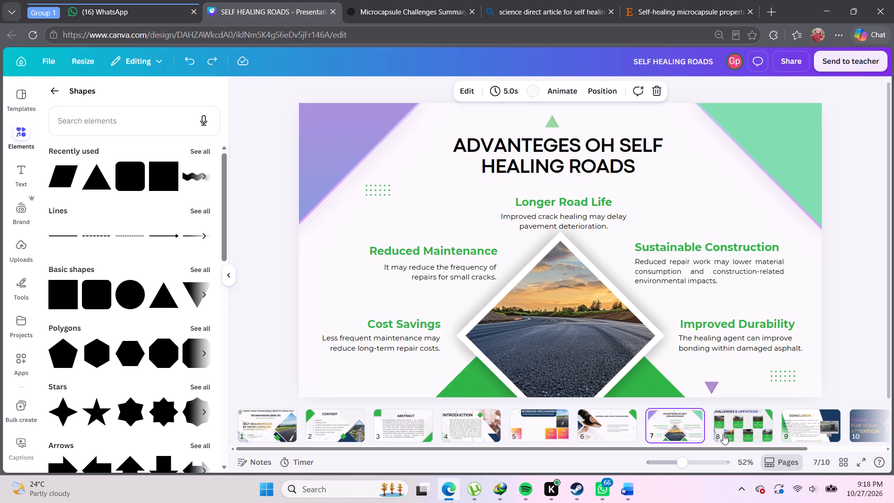
left_click(731, 434)
left_click(811, 431)
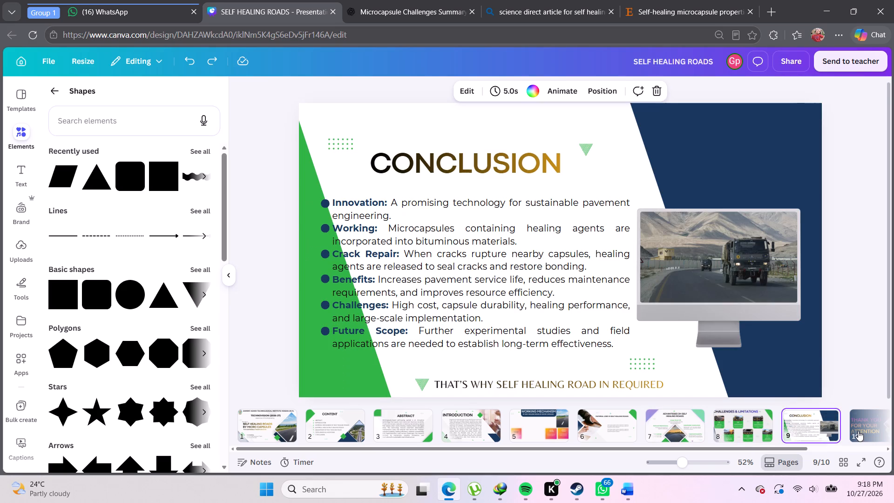
left_click(859, 431)
left_click(818, 436)
left_click(750, 435)
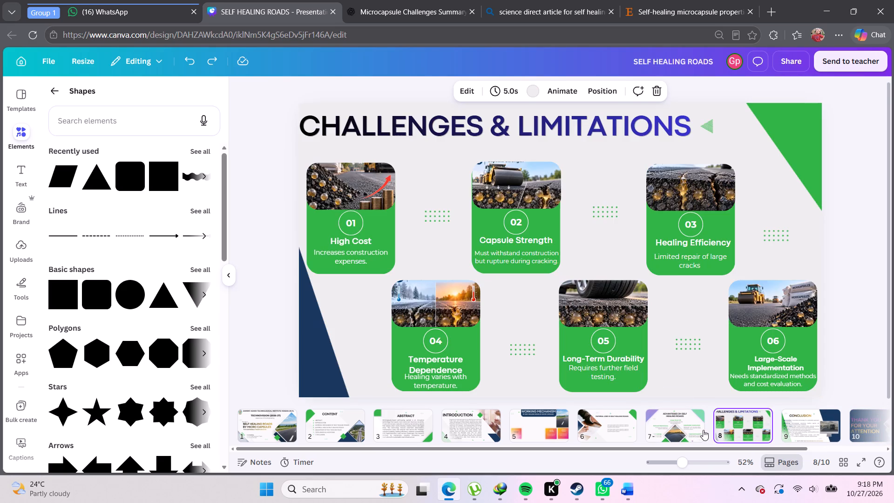
left_click(702, 430)
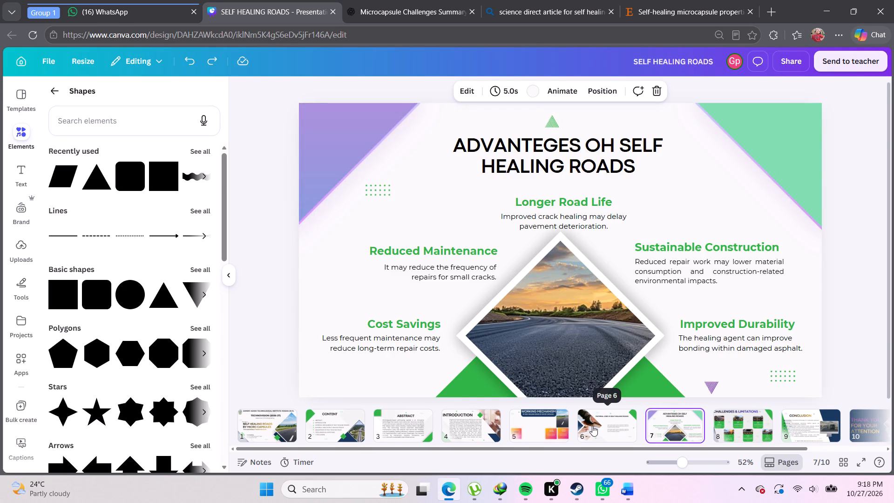
left_click(740, 424)
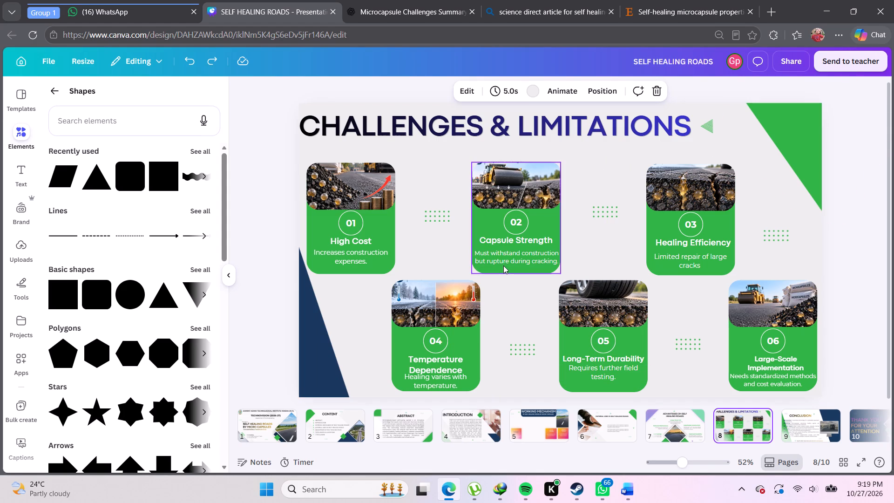
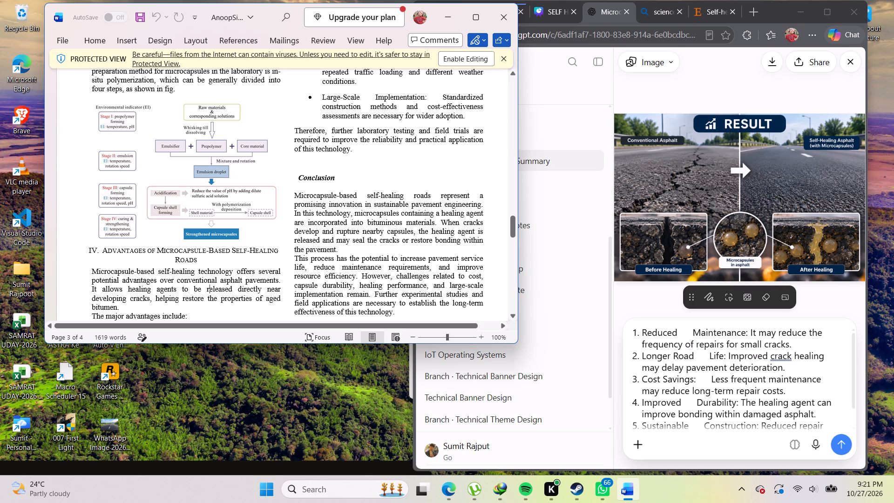
scroll(122, 161, "up", 1)
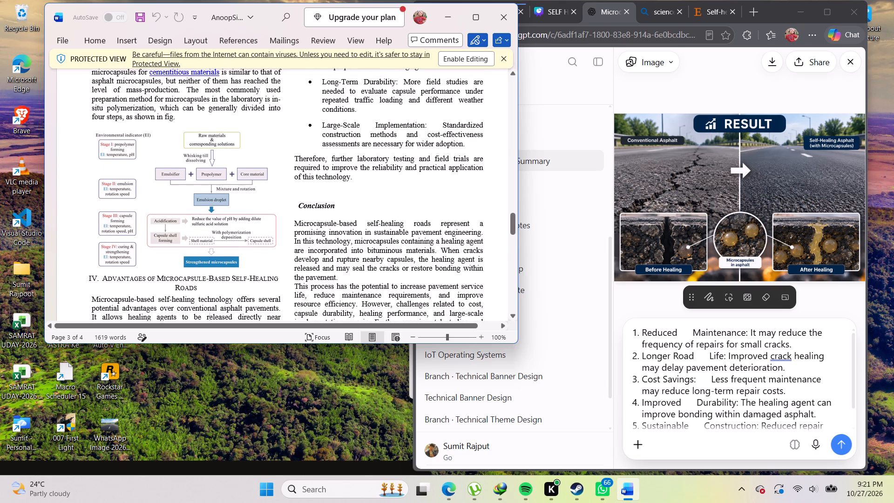
scroll(183, 190, "up", 2)
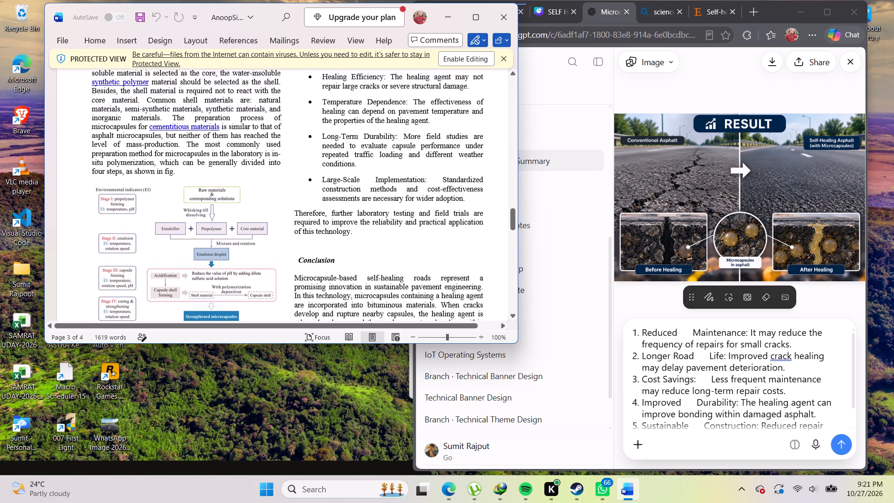
scroll(183, 190, "down", 1)
scroll(183, 190, "up", 6)
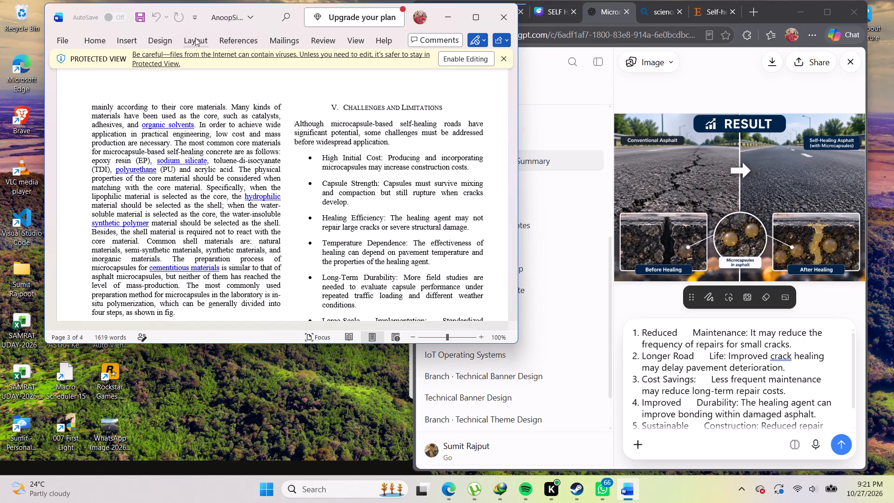
scroll(247, 38, "down", 1)
scroll(233, 115, "down", 4)
scroll(234, 116, "up", 9)
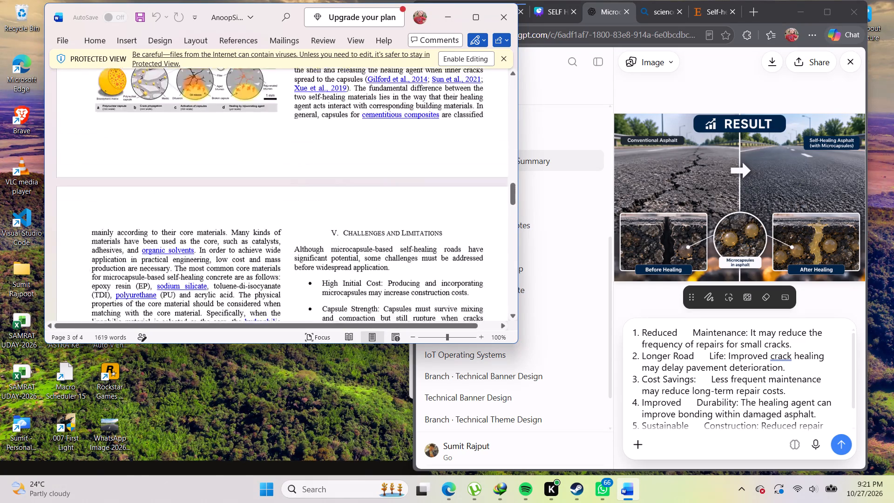
scroll(234, 116, "up", 13)
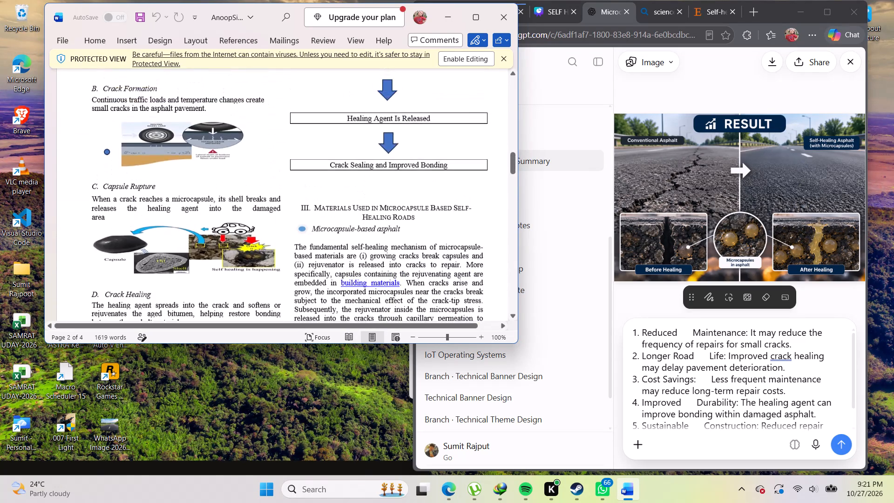
scroll(234, 116, "up", 7)
scroll(234, 116, "down", 5)
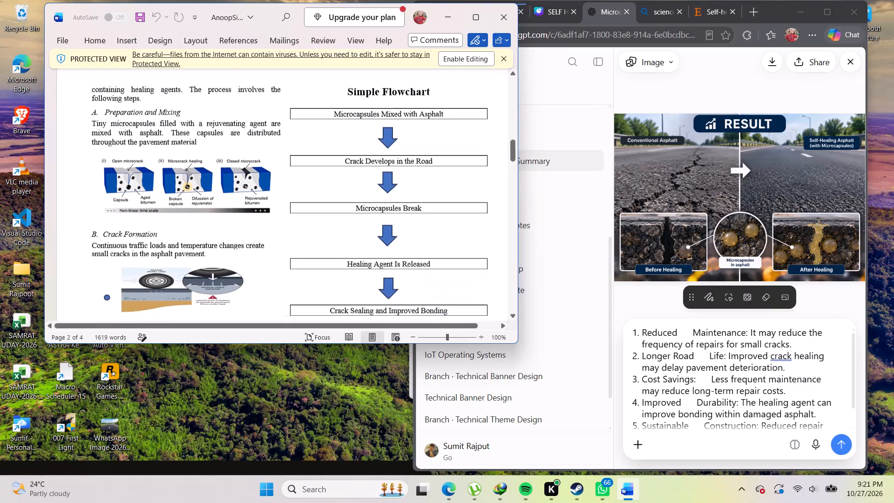
scroll(234, 116, "down", 20)
scroll(234, 116, "down", 8)
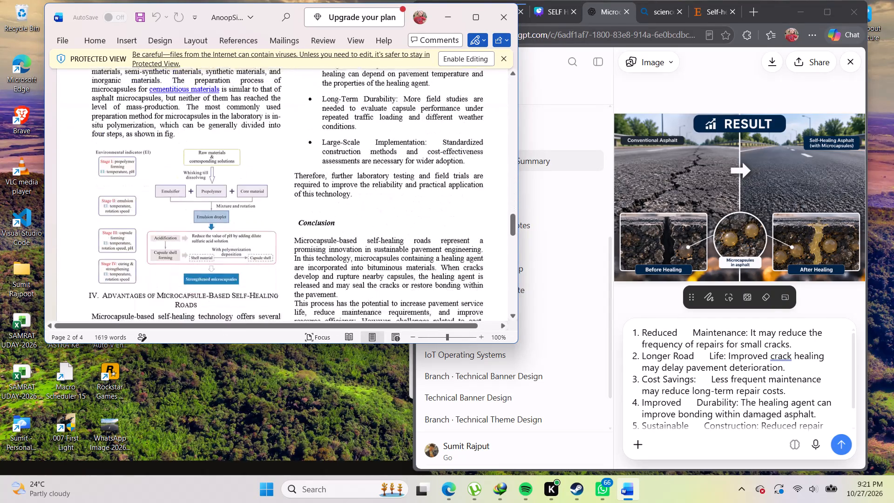
scroll(234, 116, "down", 5)
scroll(234, 116, "up", 6)
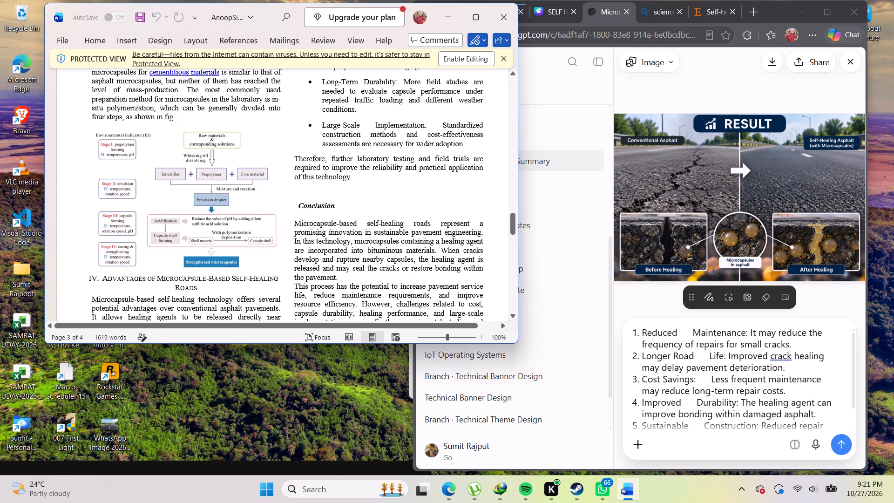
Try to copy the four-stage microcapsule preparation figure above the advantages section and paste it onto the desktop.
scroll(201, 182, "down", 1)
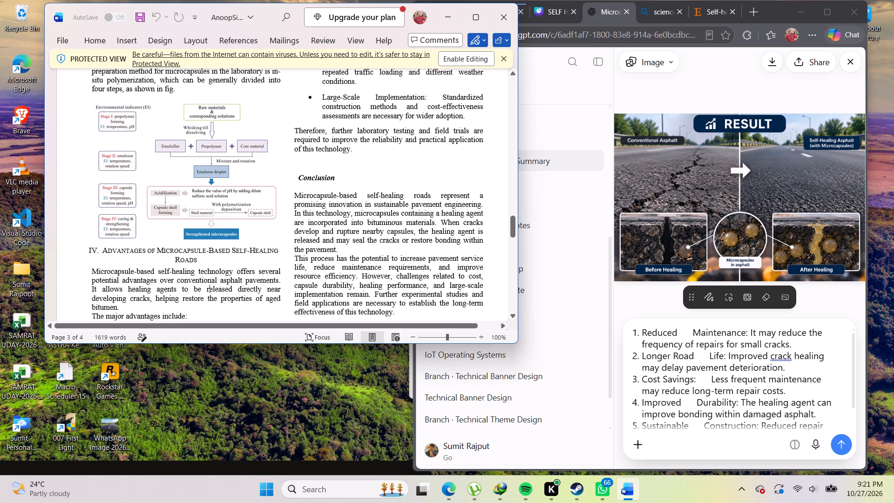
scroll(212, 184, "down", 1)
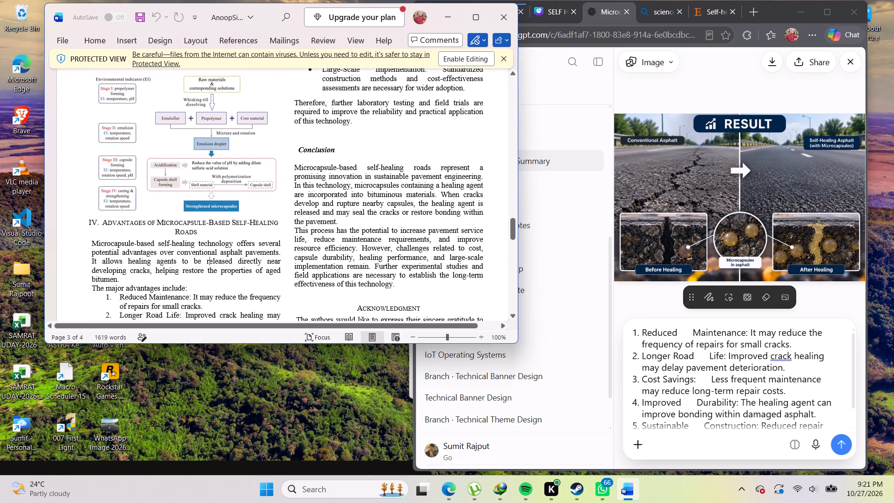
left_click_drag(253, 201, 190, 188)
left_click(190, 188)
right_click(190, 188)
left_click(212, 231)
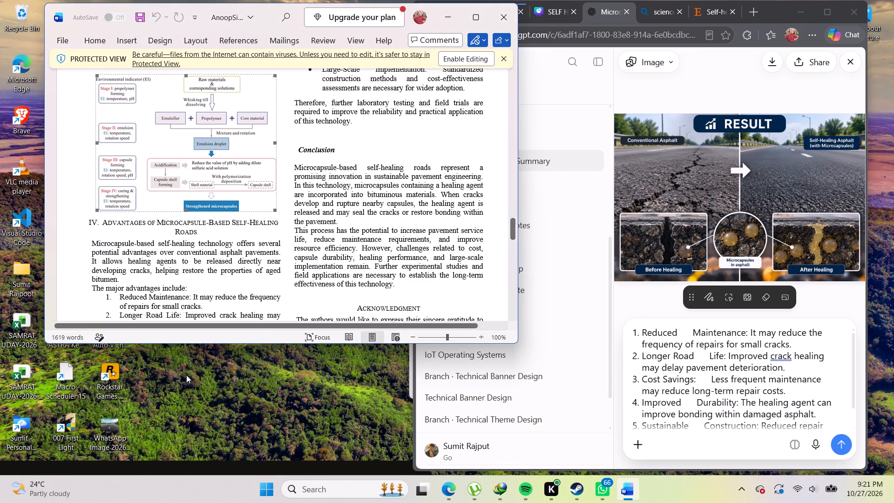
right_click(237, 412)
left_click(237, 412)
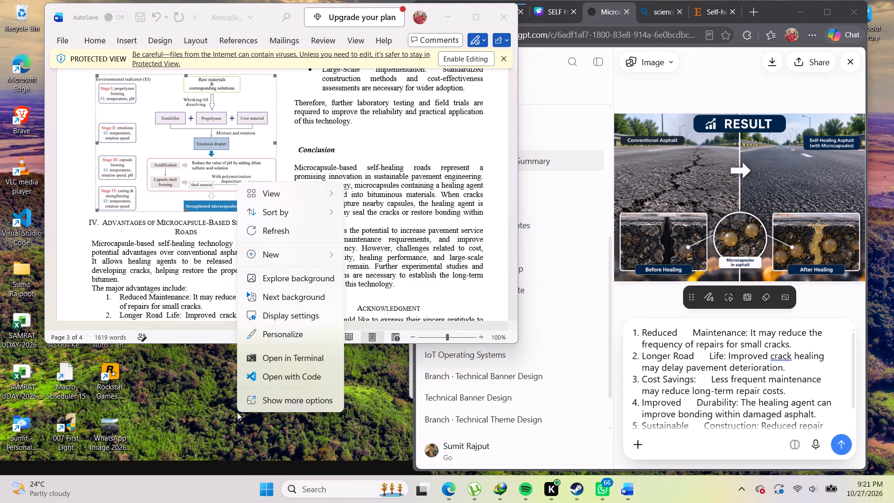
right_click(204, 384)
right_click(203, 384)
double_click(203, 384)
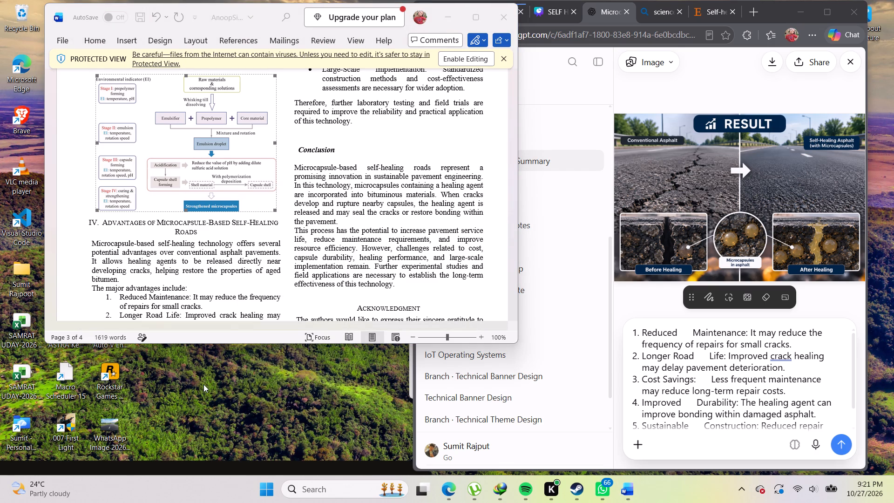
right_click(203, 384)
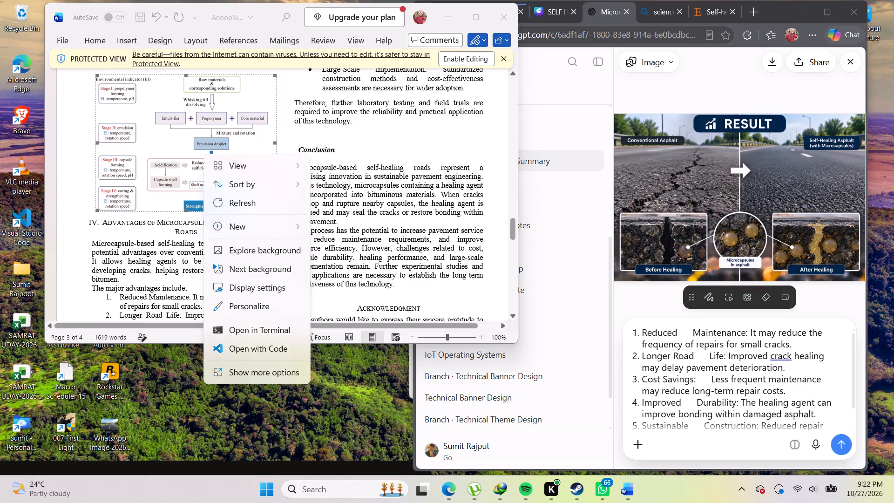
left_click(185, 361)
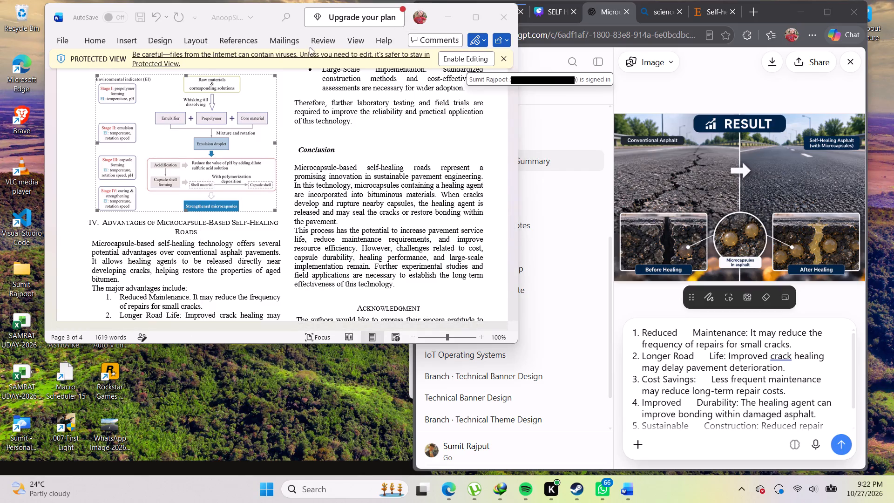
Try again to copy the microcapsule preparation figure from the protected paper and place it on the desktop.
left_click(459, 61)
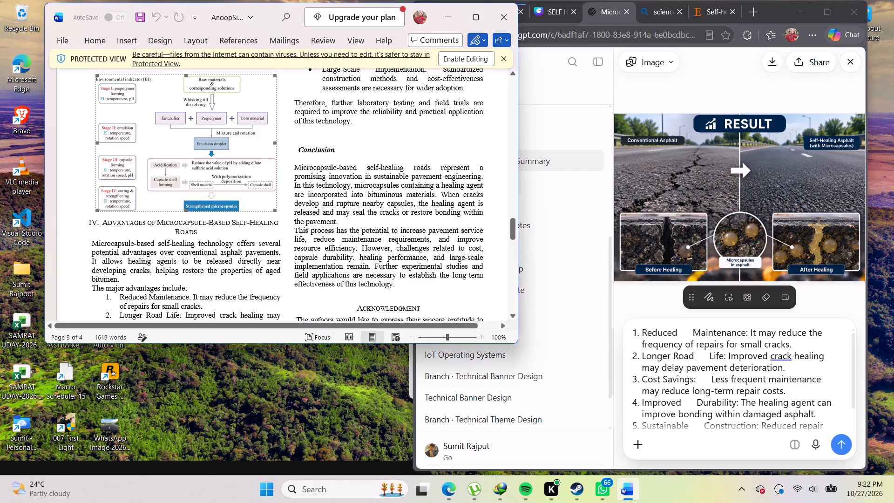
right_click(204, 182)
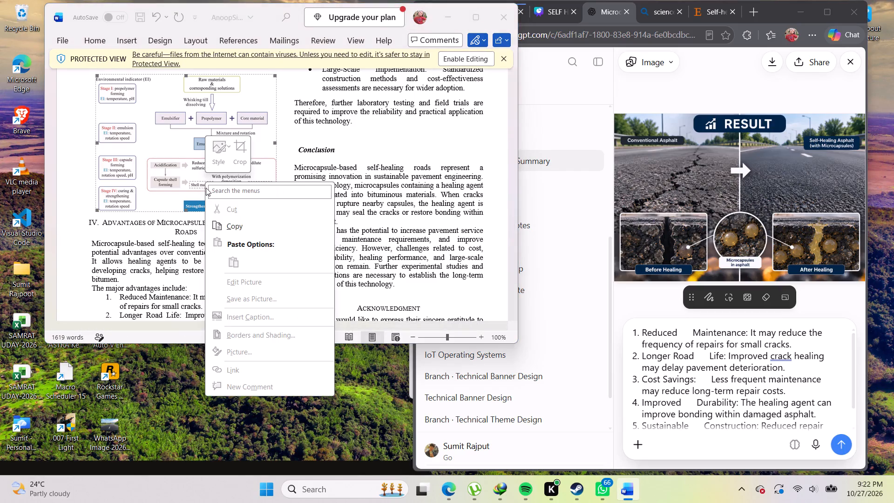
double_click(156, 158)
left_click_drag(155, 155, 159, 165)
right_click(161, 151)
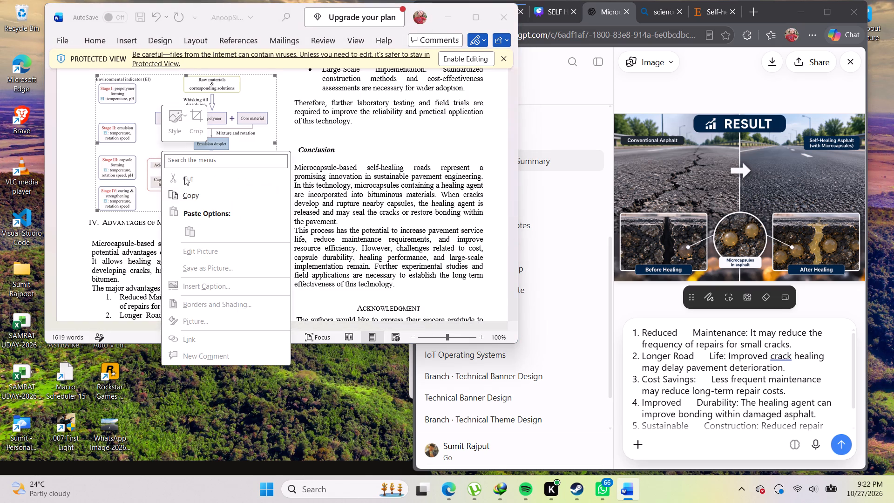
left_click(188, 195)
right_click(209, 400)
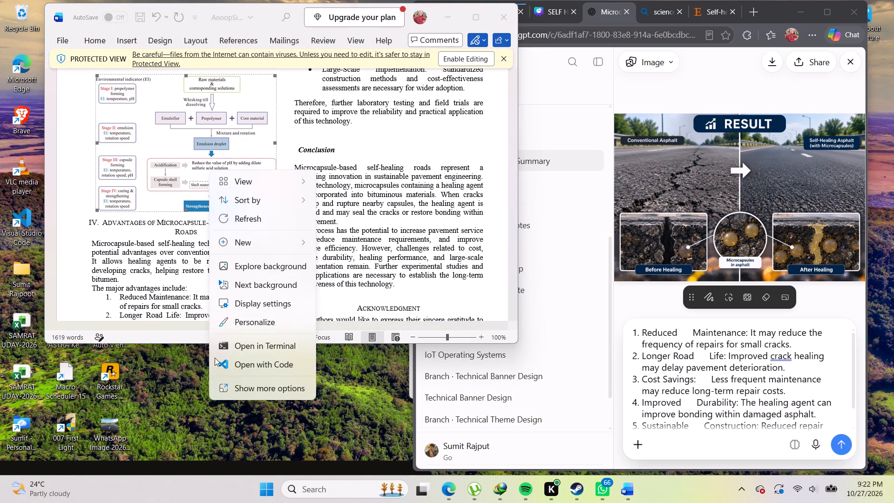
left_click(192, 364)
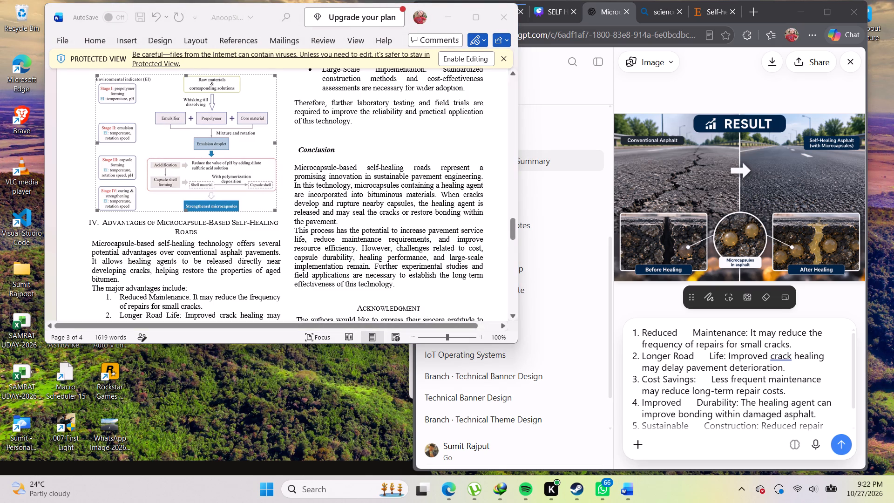
Take the research paper out of Protected View by enabling editing.
left_click(202, 126)
left_click(202, 126)
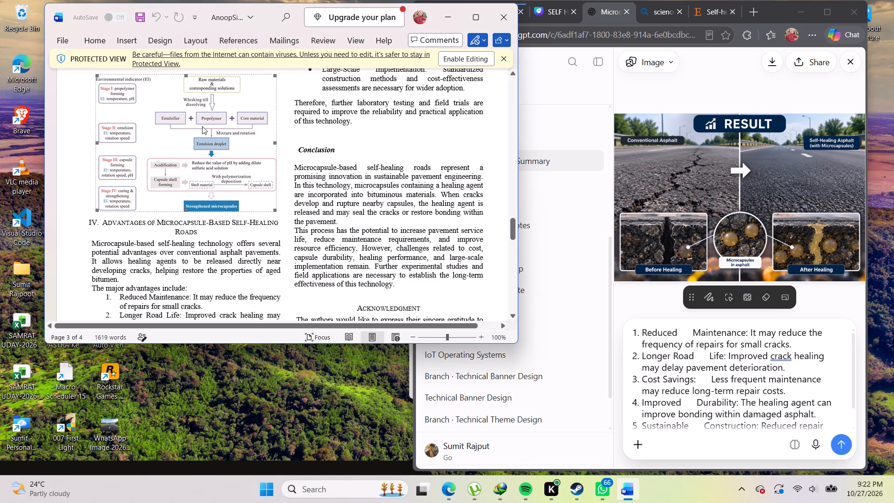
left_click(481, 62)
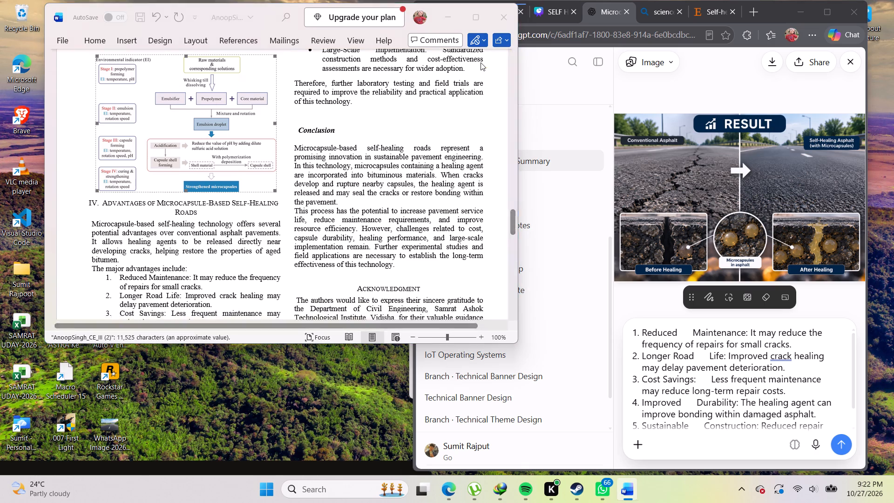
Copy the microcapsule preparation figure above the advantages section from the editable paper and try to paste it onto the desktop.
scroll(305, 180, "down", 17)
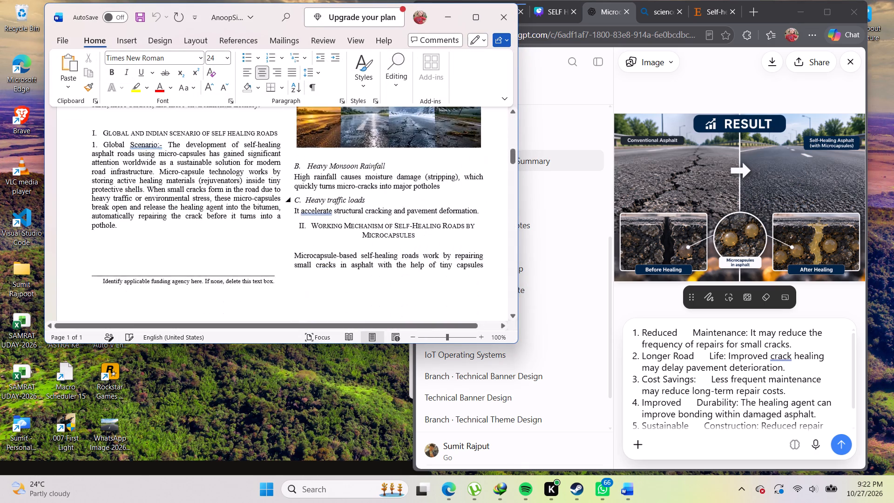
scroll(305, 180, "down", 12)
scroll(305, 180, "down", 14)
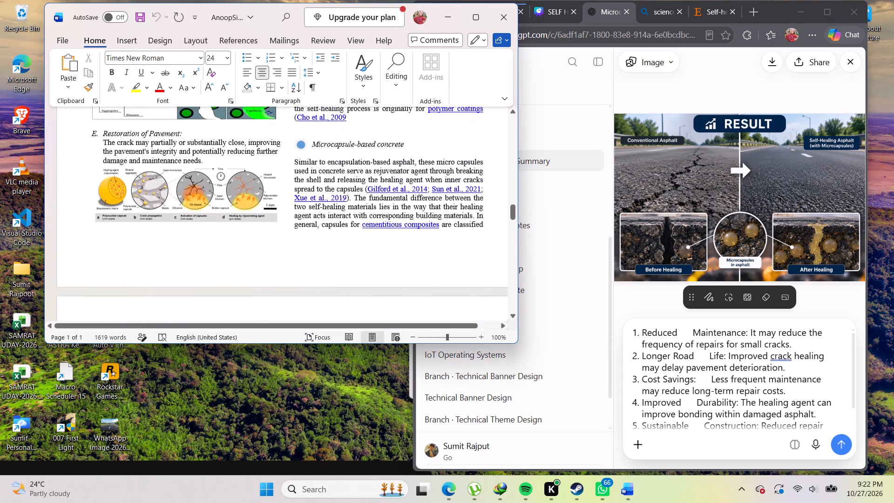
scroll(305, 180, "down", 14)
left_click(215, 170)
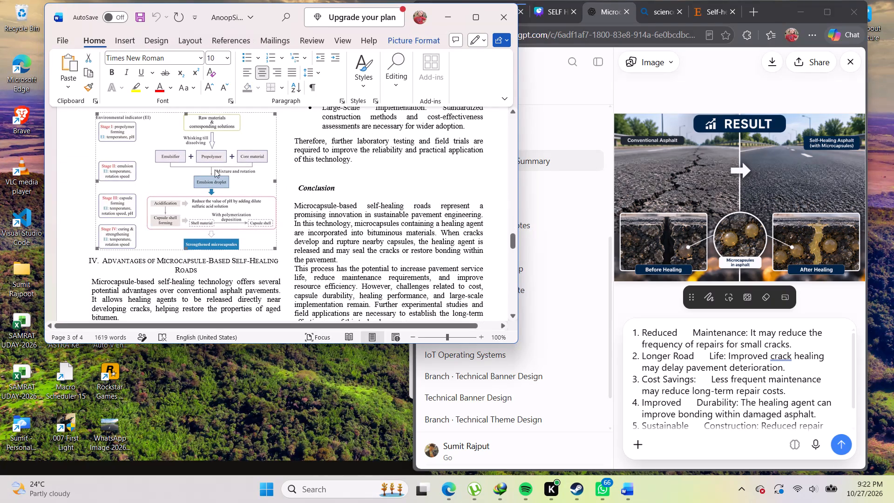
right_click(215, 170)
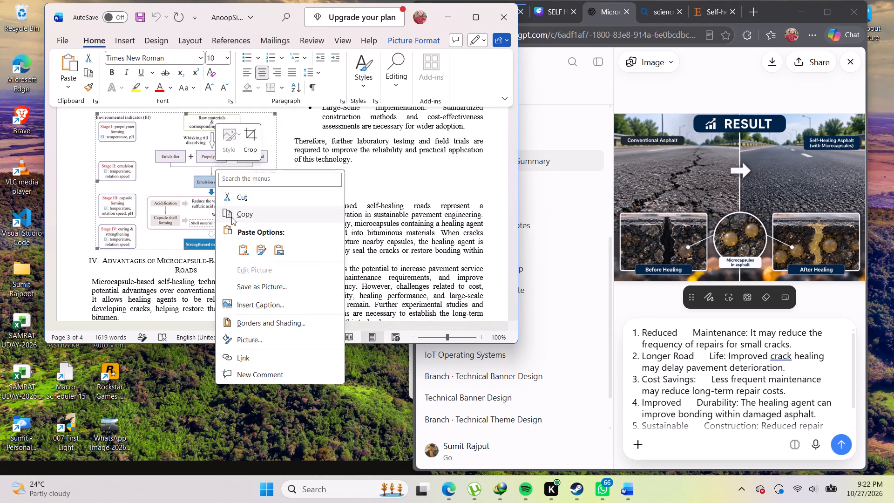
left_click(231, 217)
right_click_drag(205, 425, 205, 432)
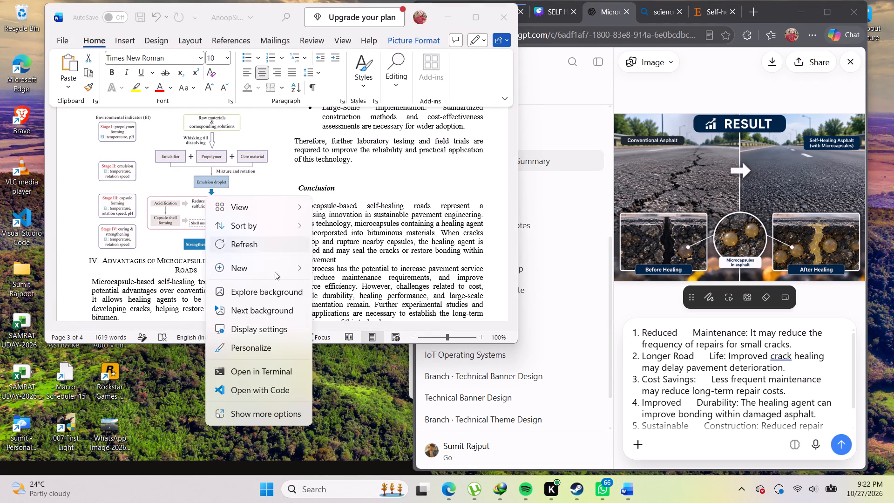
Dismiss the desktop options, select the microcapsule preparation figure above the advantages section in the paper, and bring up its available actions.
left_click(176, 388)
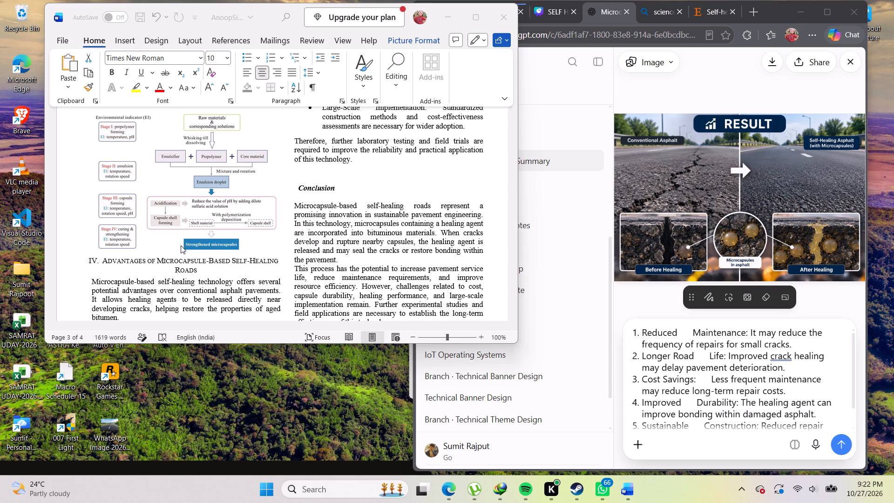
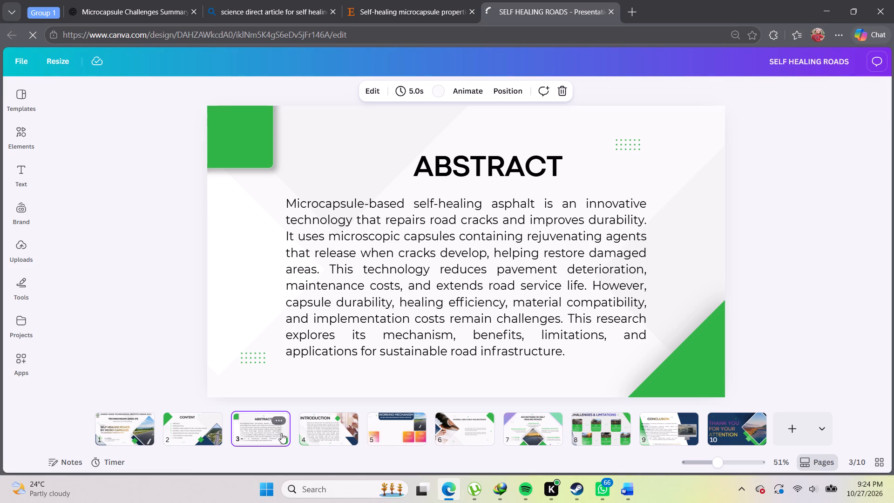
Look through the slides from Introduction to page 7 and return to the "Material Used in Self Healing Roads" slide.
left_click(308, 431)
left_click(389, 435)
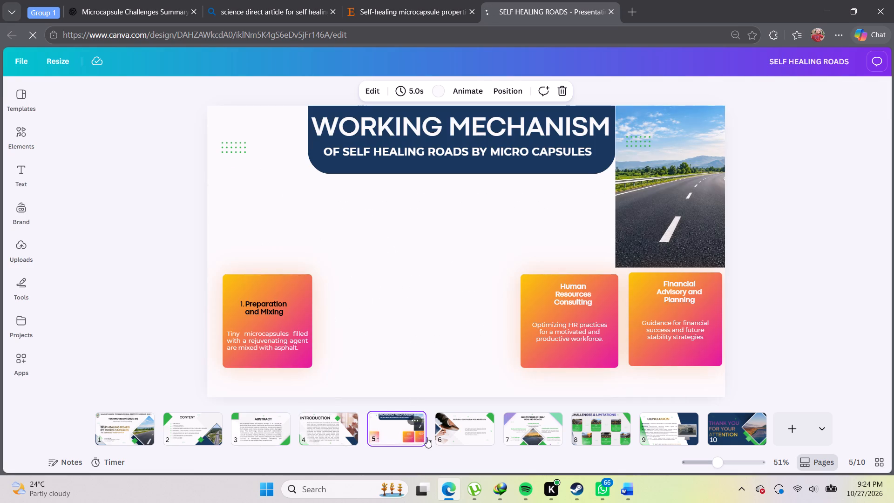
left_click(446, 437)
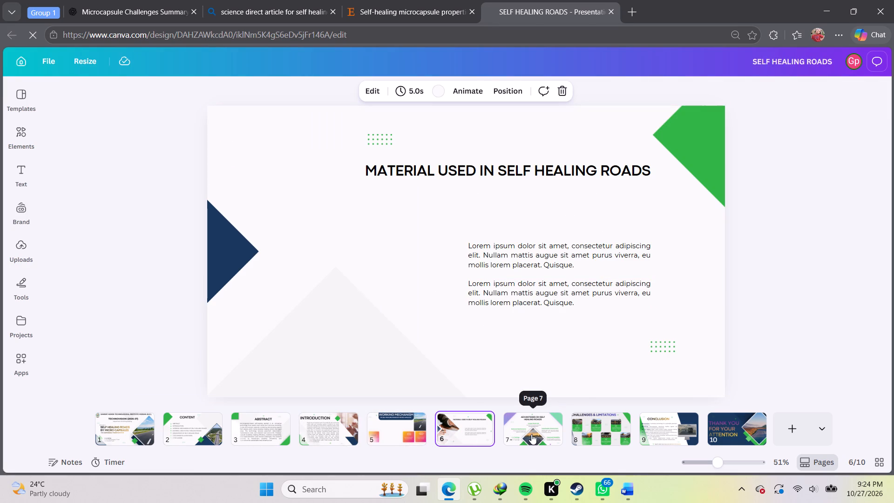
left_click(531, 434)
left_click(447, 428)
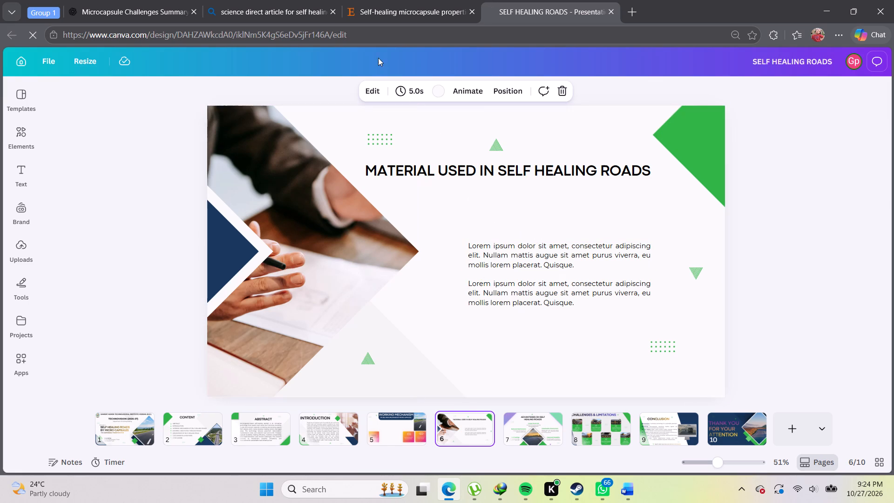
Switch to the research paper in Word and copy the microcapsule preparation figure above the advantages section.
left_click(822, 11)
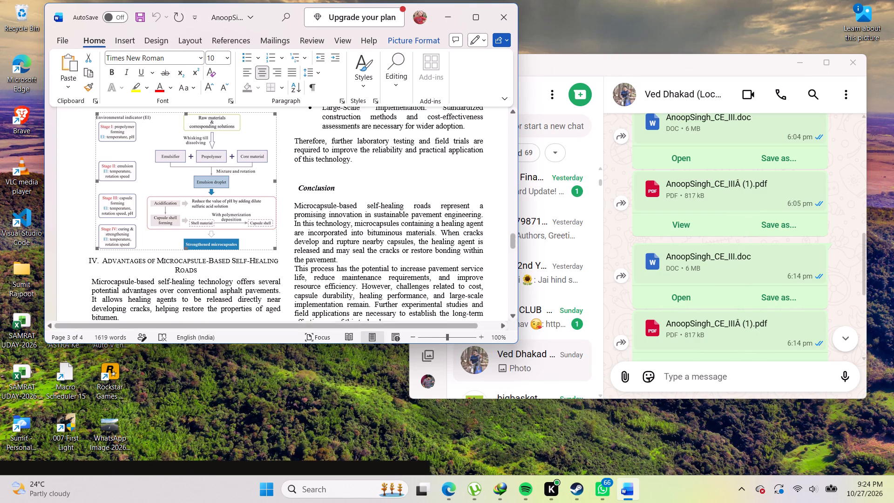
right_click(212, 178)
left_click(234, 216)
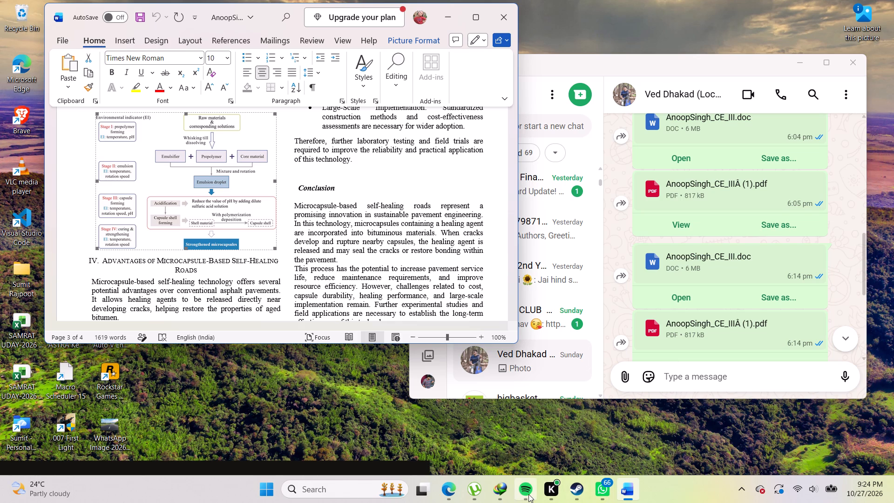
Switch to the Canva presentation in Edge and paste the copied microcapsule preparation figure onto the material slide.
left_click(445, 491)
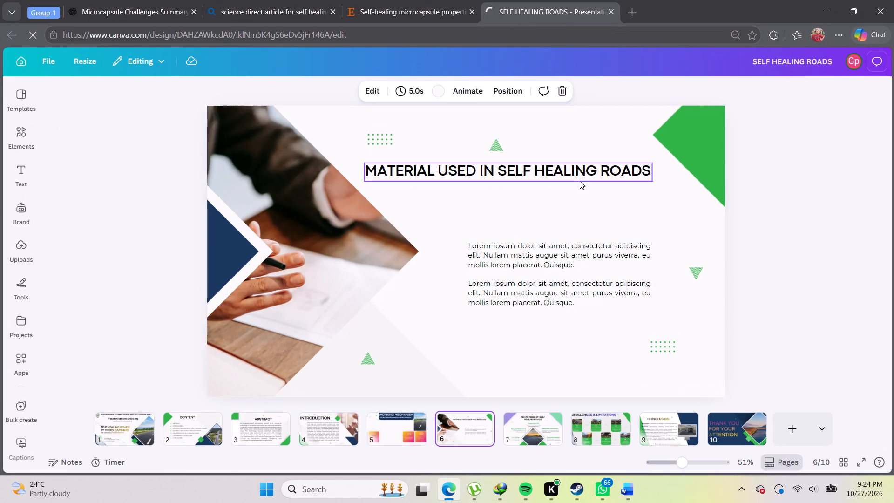
right_click(517, 224)
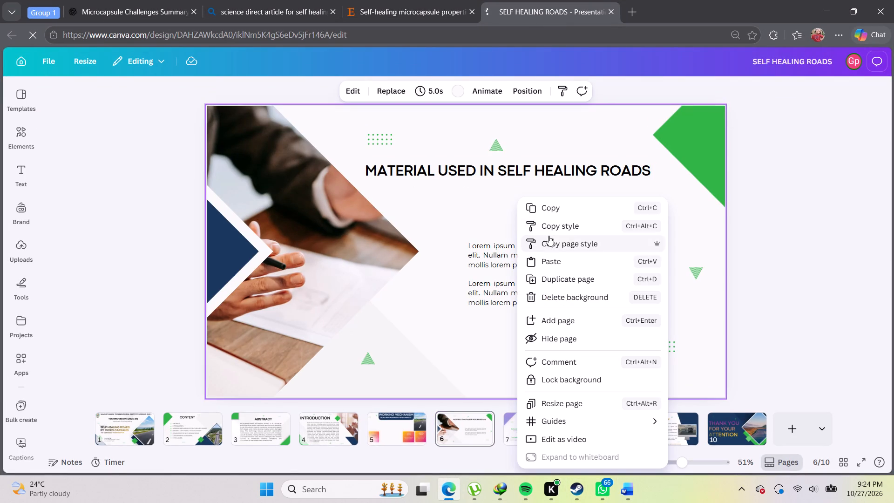
left_click(590, 260)
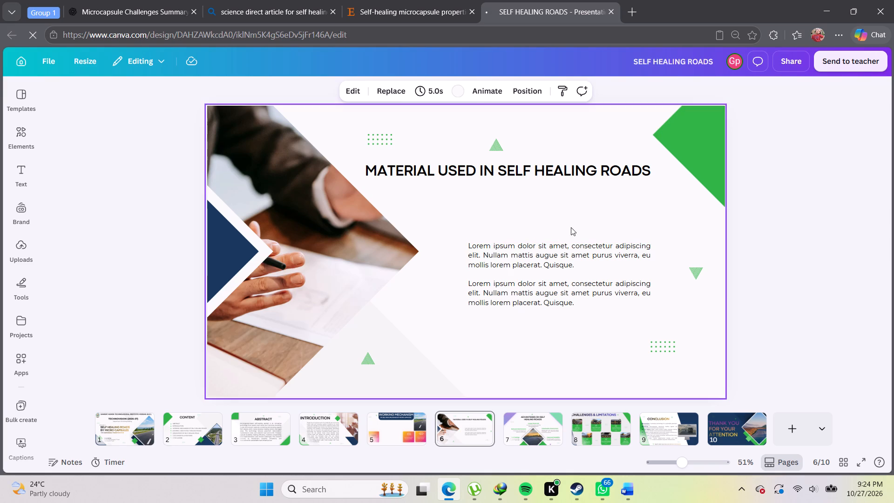
Delete both Lorem ipsum placeholder paragraphs from the material slide.
left_click(610, 256)
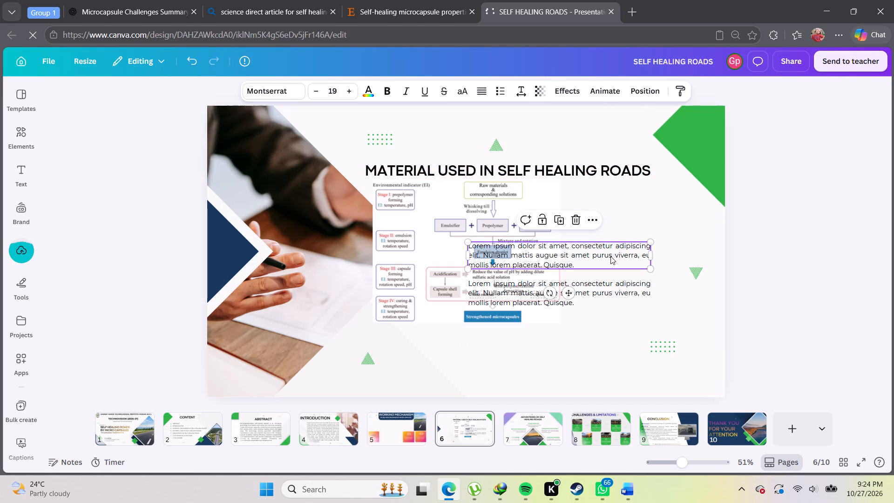
left_click(576, 219)
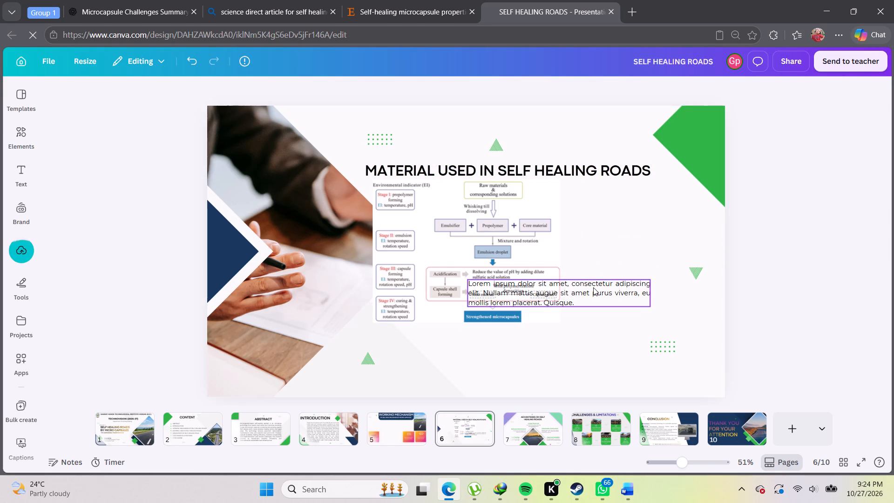
left_click(593, 287)
left_click(576, 261)
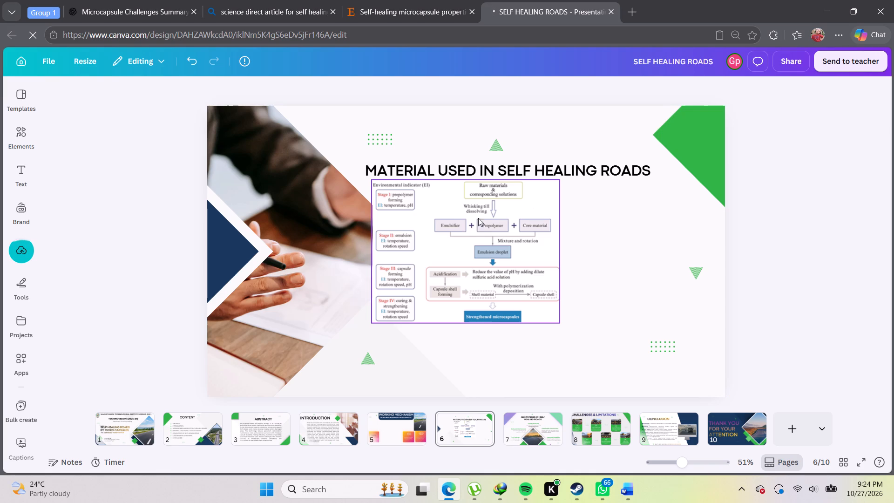
Move the pasted preparation figure into the blank area below the heading, clear of the hands photo.
left_click_drag(448, 202, 509, 219)
left_click(667, 231)
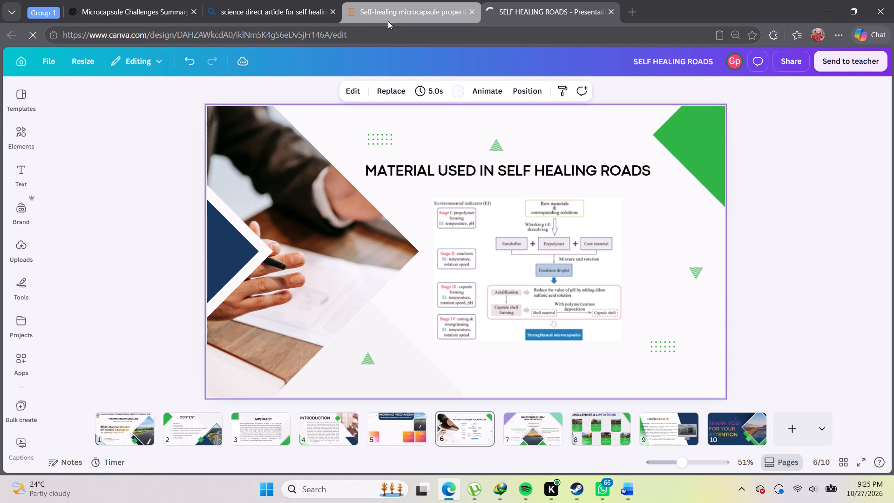
Show the Word paper beside the presentation and look back through it for the materials section heading.
left_click(861, 18)
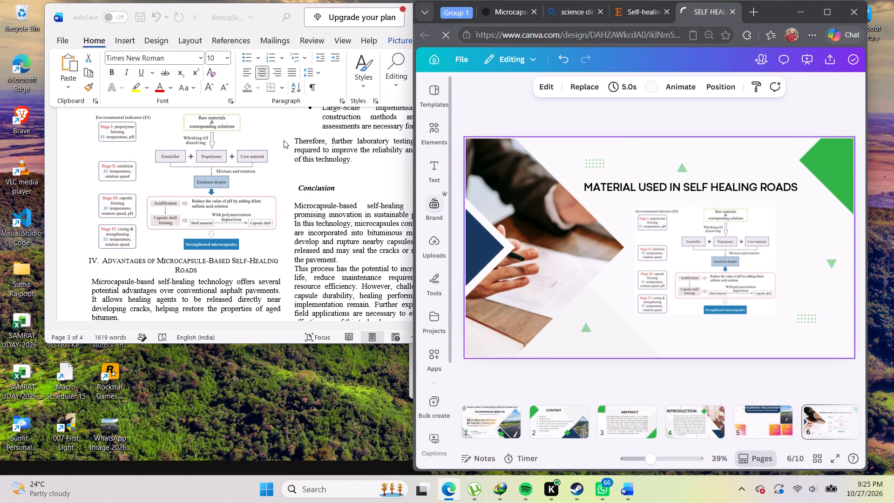
left_click(284, 140)
scroll(239, 150, "down", 1)
scroll(239, 150, "up", 4)
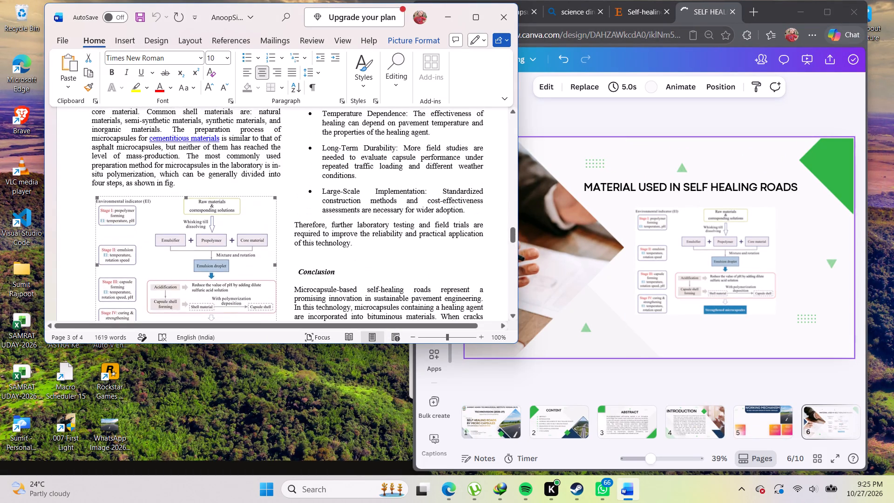
scroll(239, 150, "up", 15)
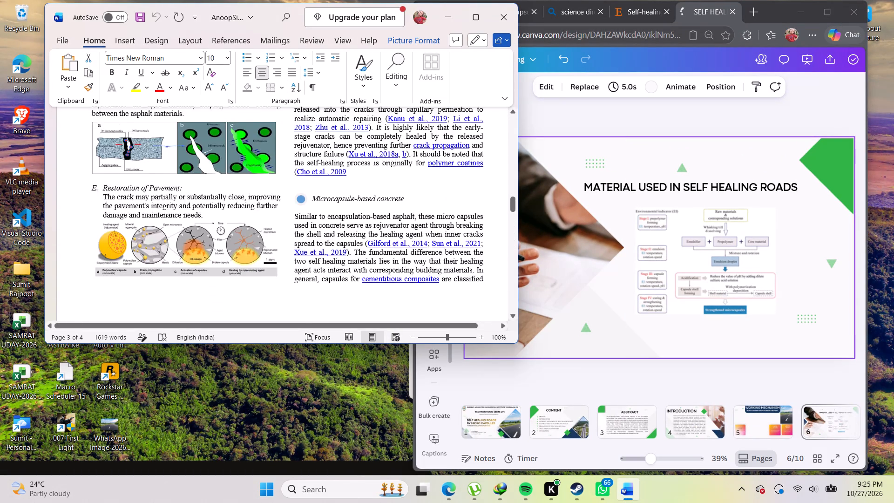
scroll(239, 150, "up", 6)
scroll(404, 183, "down", 3)
scroll(403, 183, "up", 3)
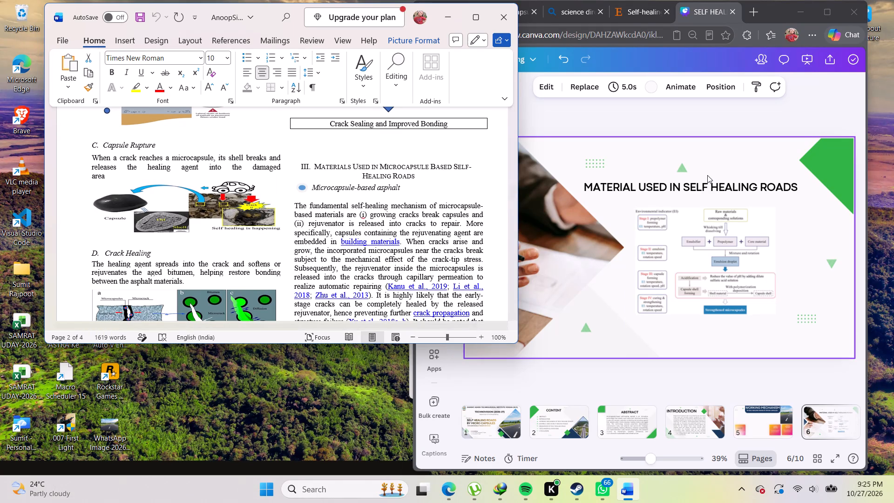
Insert MICROCAPSULE BASED into the slide heading so it reads MATERIAL USED IN MICROCAPSULE BASED SELF HEALING ROADS.
left_click(708, 175)
left_click(704, 188)
left_click(676, 184)
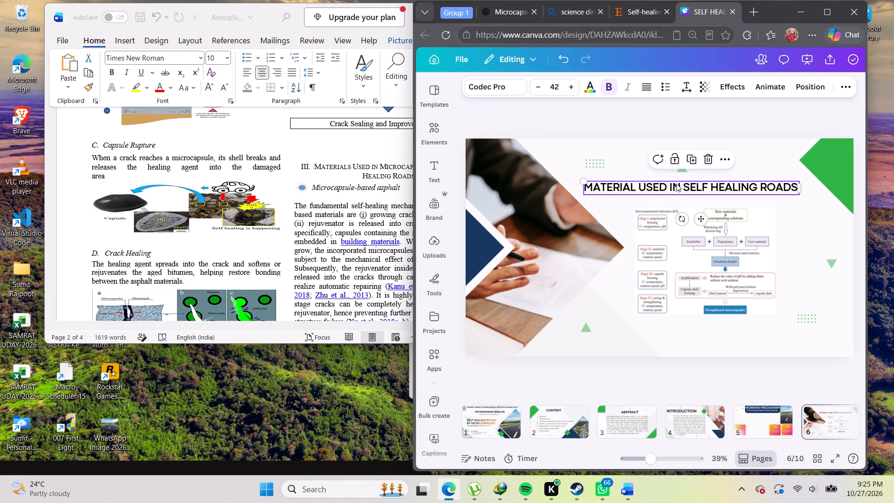
left_click(680, 185)
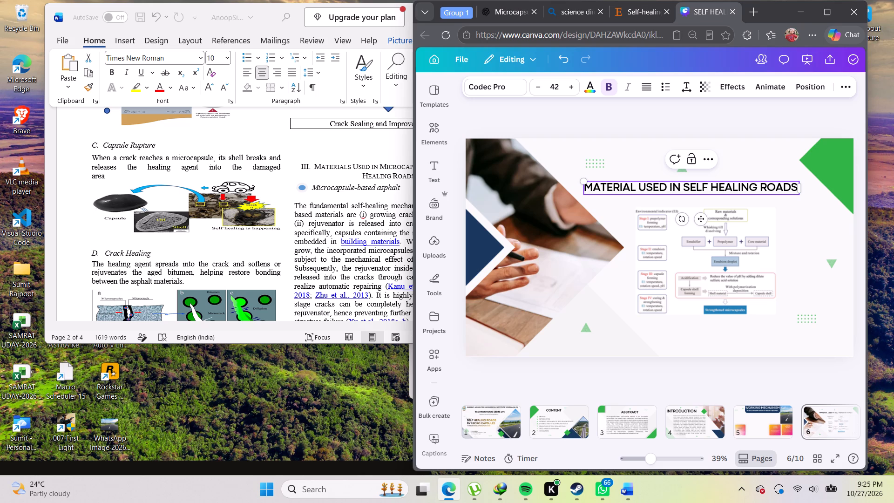
key("space")
type("mi")
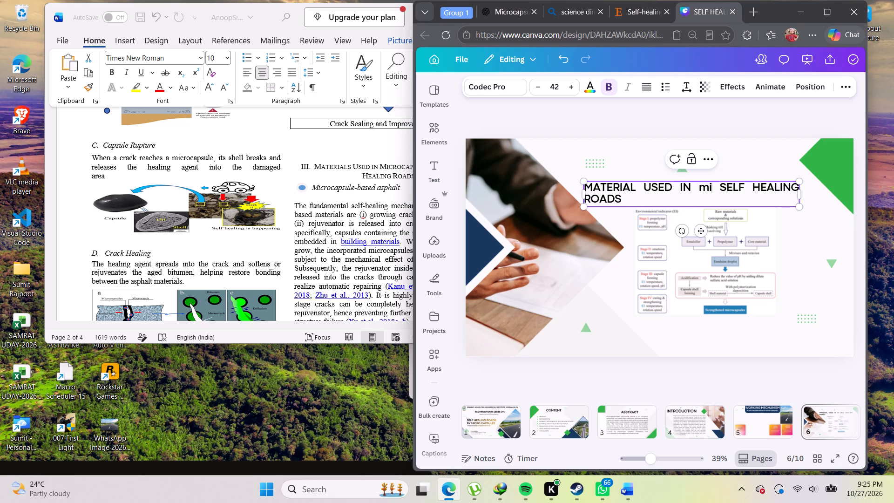
key("BackSpace")
key("BackSpace")
type("MICRO")
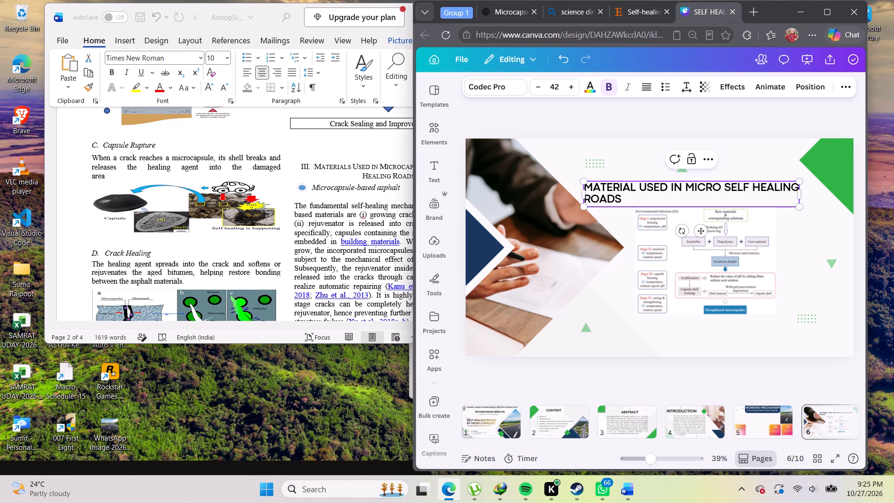
type("CAPSULE BASED")
key("space")
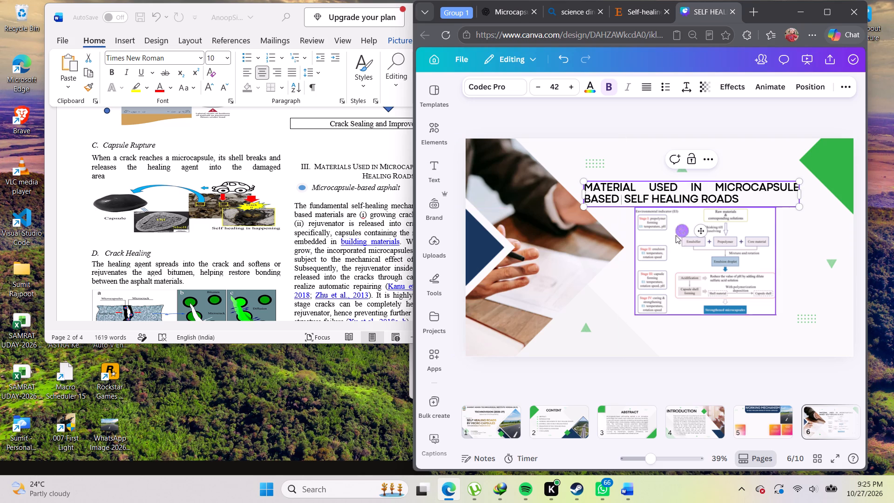
left_click(663, 335)
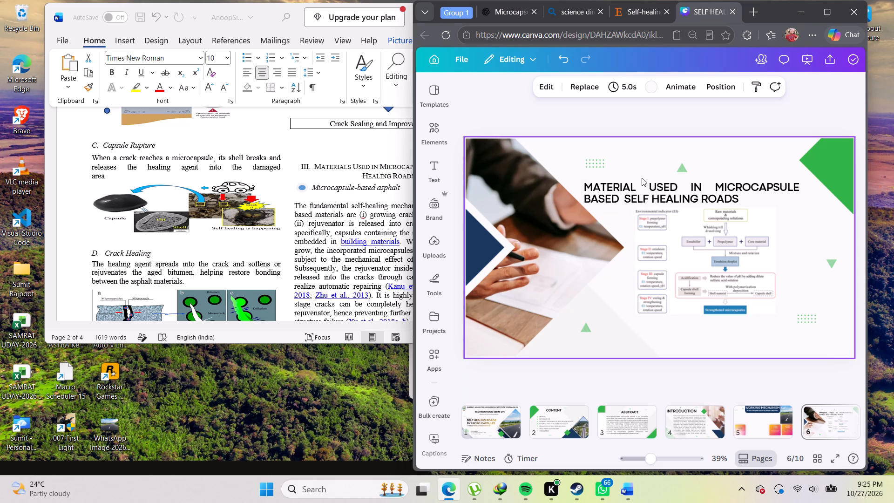
Centre-align the two-line heading on the material slide.
left_click(642, 178)
left_click(642, 188)
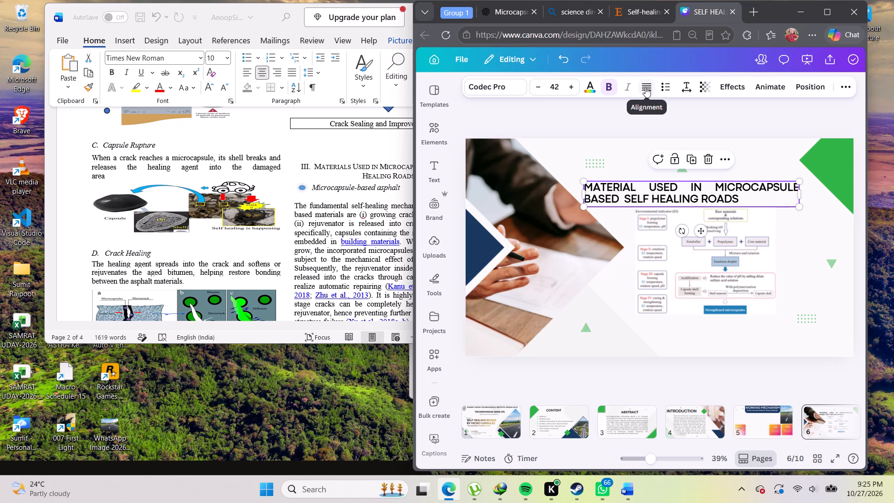
left_click(645, 87)
left_click(645, 87)
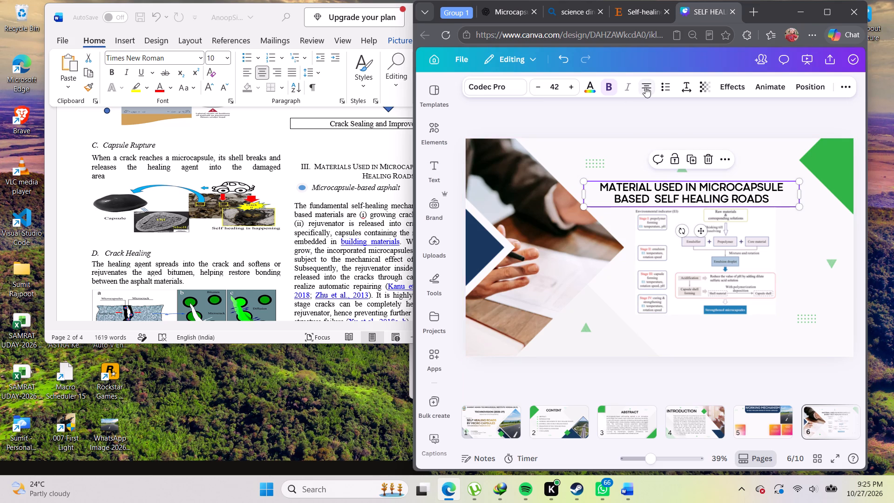
left_click(806, 292)
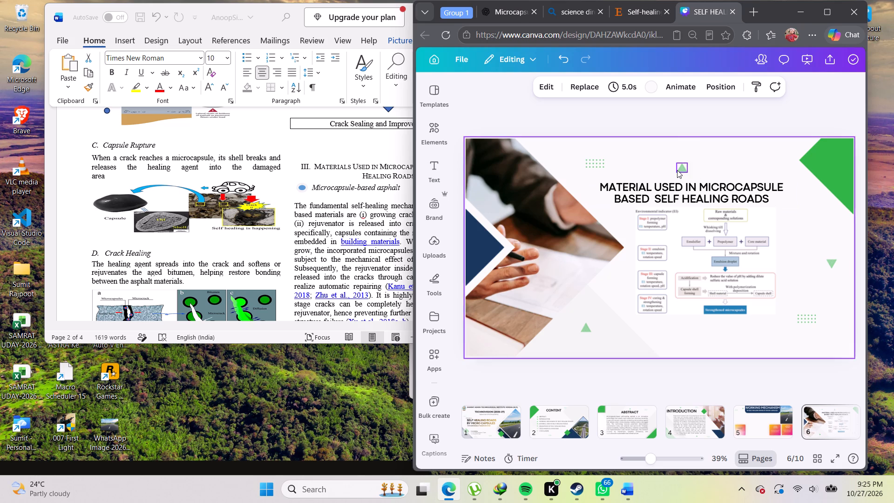
Shift the small green triangle, the dot pattern and the heading slightly upward on the material slide.
left_click_drag(681, 171, 690, 159)
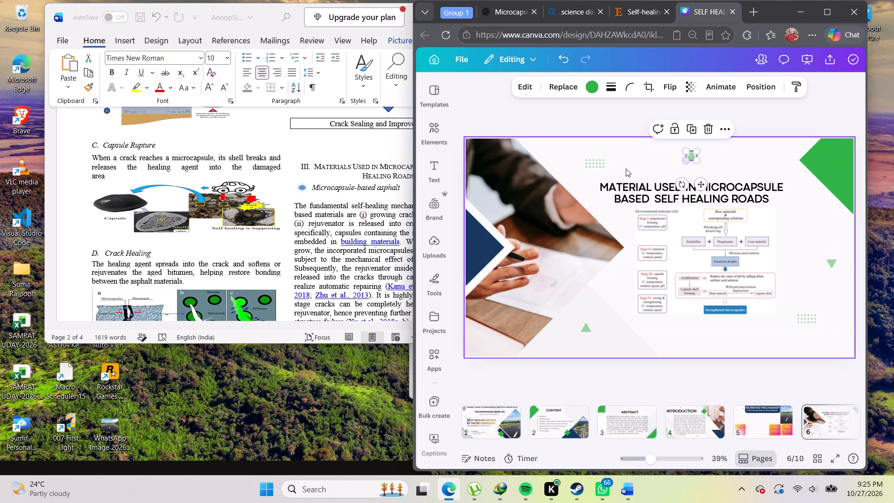
left_click_drag(596, 164, 590, 158)
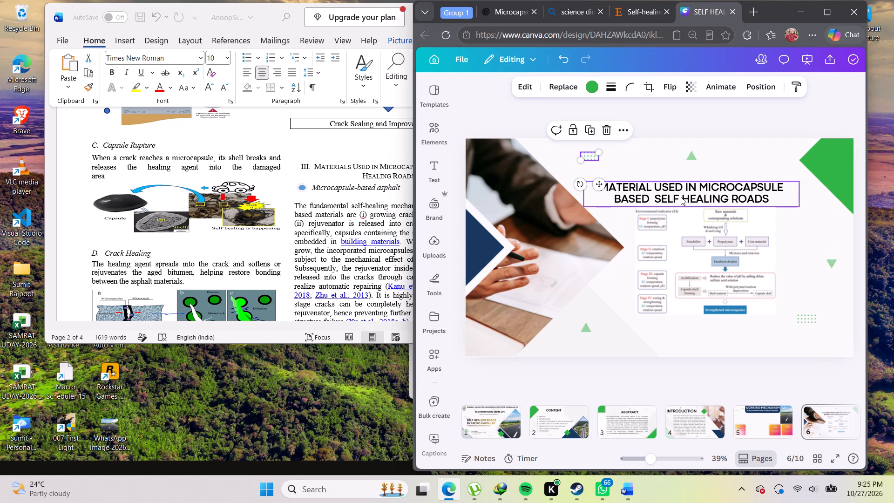
left_click_drag(696, 196, 697, 189)
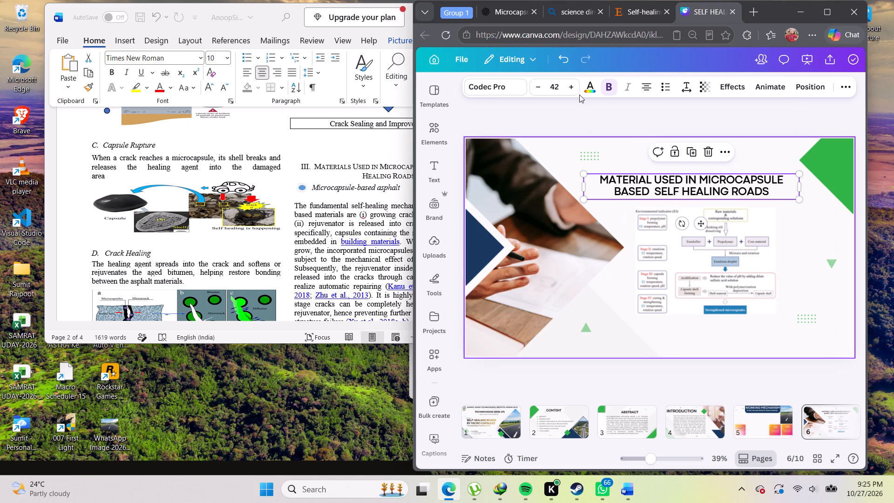
Increase the material slide heading's font size to 48.
left_click(569, 87)
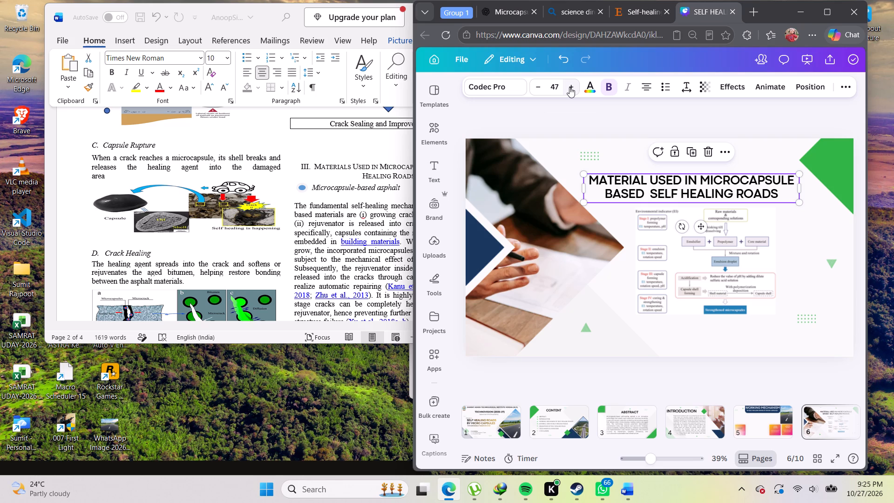
left_click(569, 87)
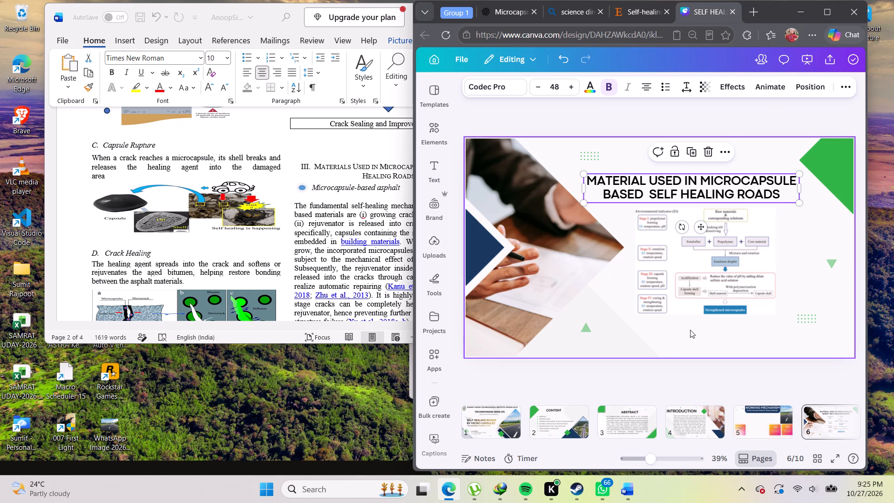
left_click(690, 330)
Move the preparation figure slightly lower to leave a gap beneath the enlarged heading.
left_click_drag(704, 268, 699, 280)
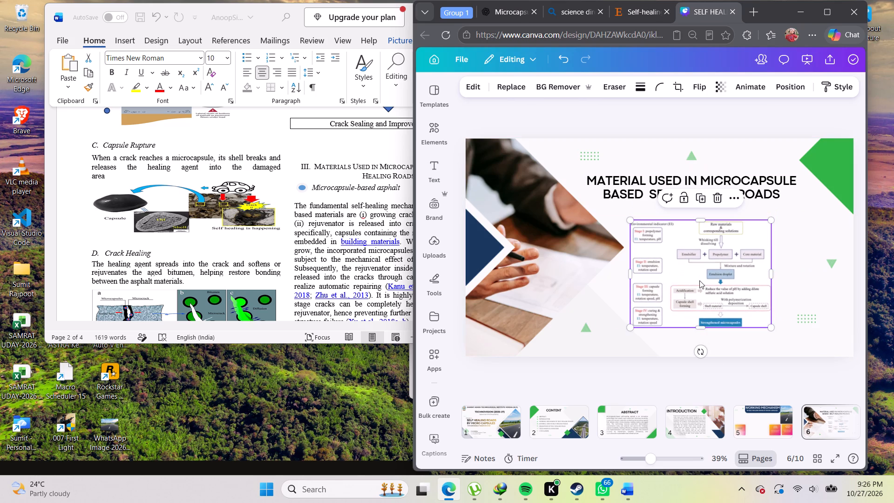
left_click(739, 346)
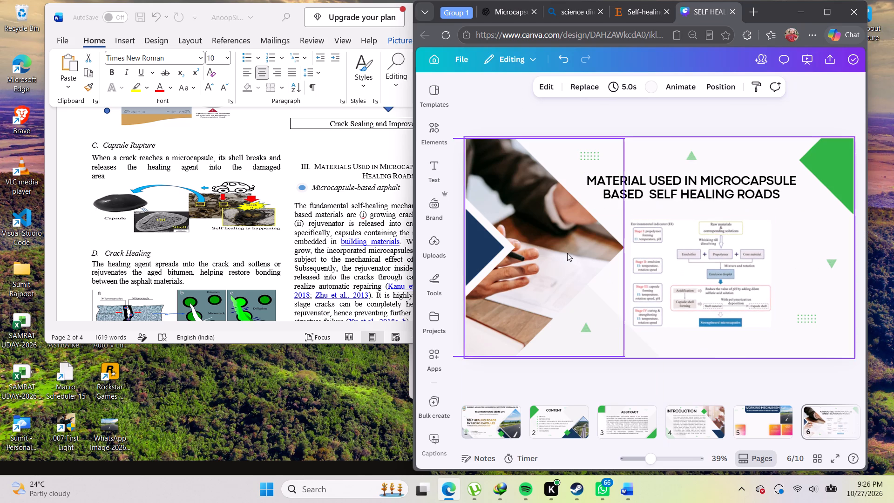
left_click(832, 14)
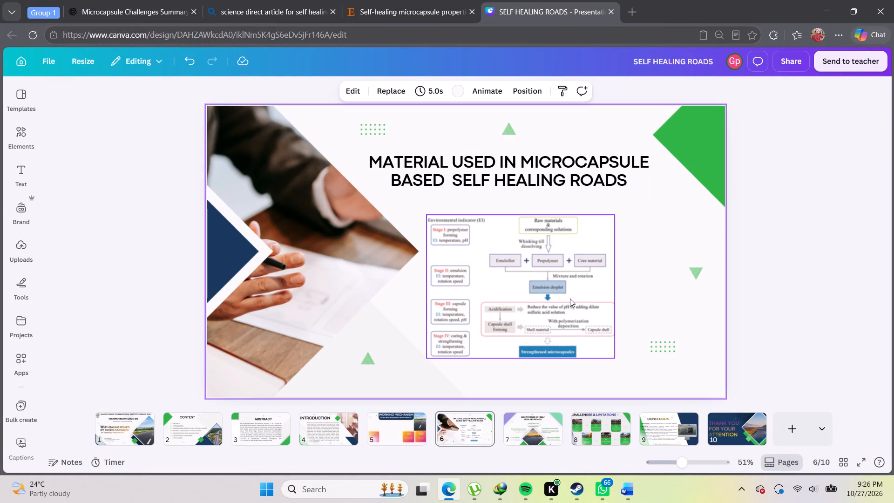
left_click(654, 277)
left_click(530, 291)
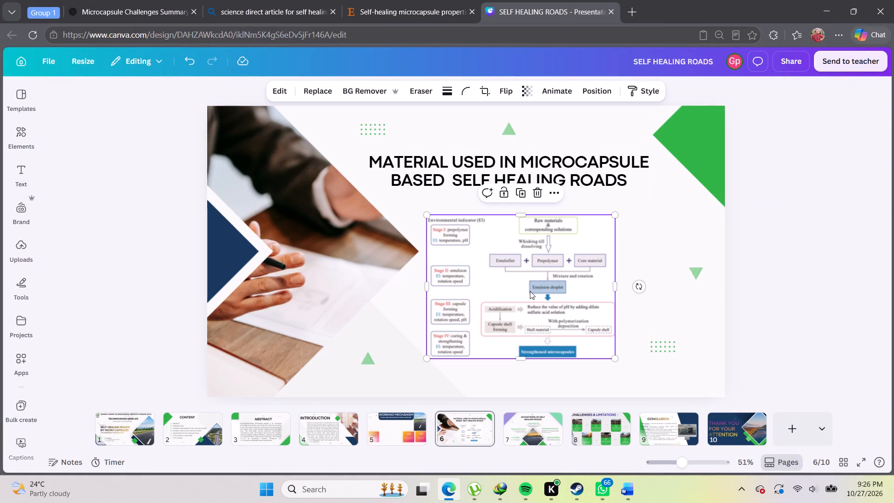
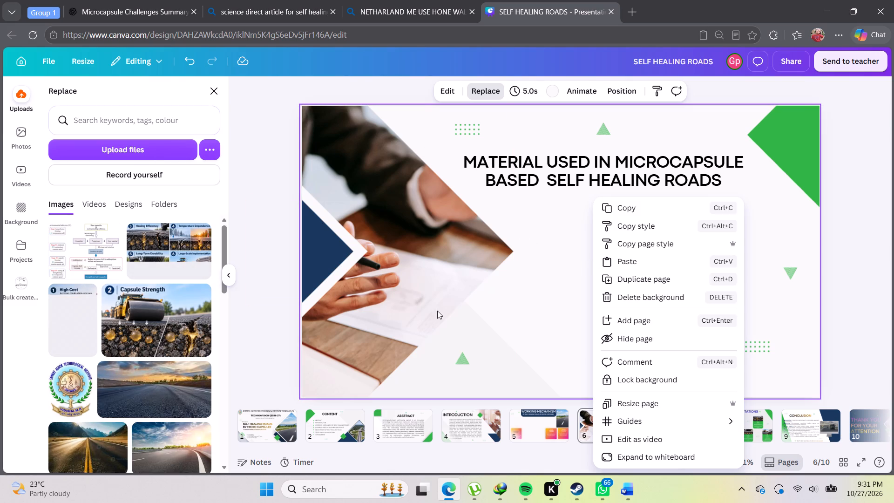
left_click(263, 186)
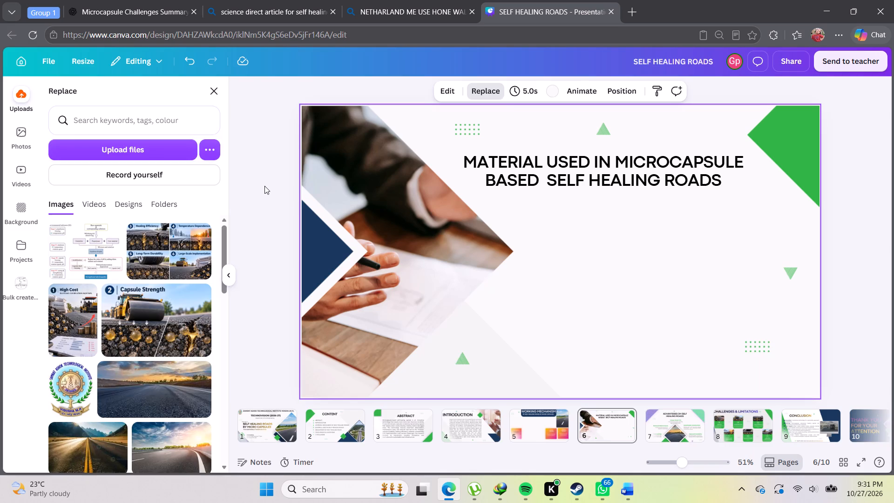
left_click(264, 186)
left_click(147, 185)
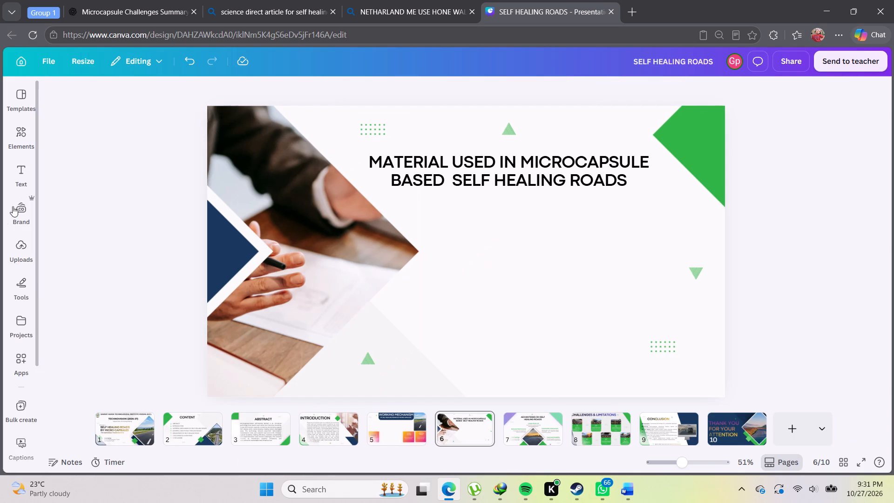
Add a default text box to the empty area below the title on slide 6.
left_click(19, 188)
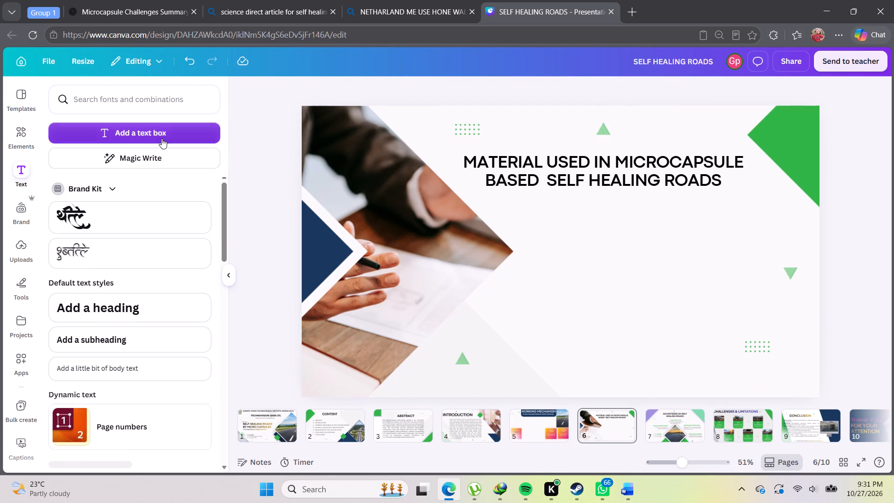
left_click(162, 138)
left_click(634, 304)
left_click(578, 251)
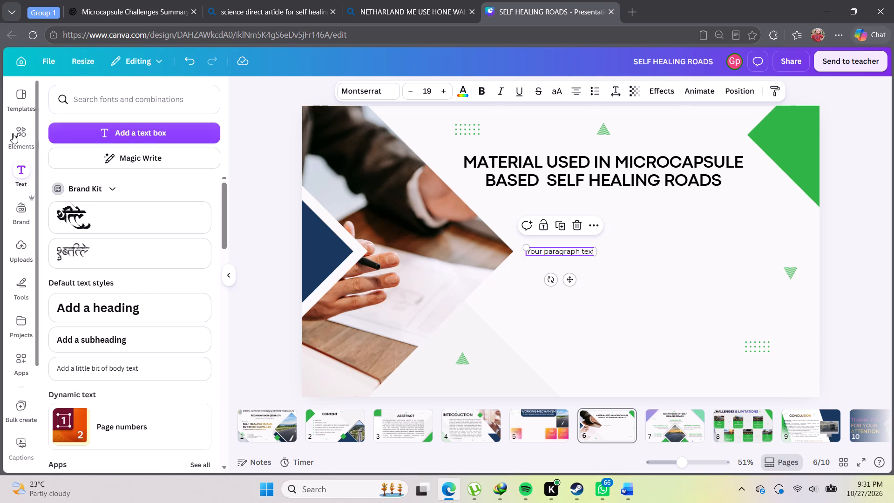
Upload the PNG image named 12 from the Desktop to the Canva uploads.
left_click(22, 249)
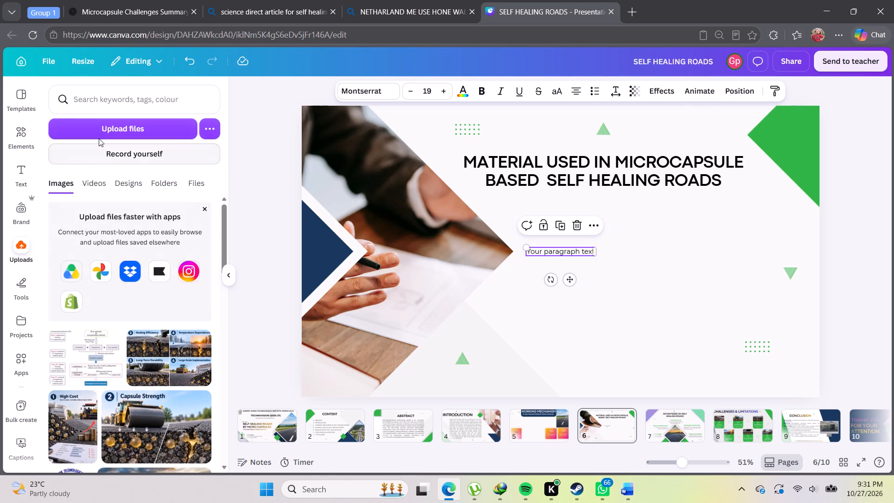
left_click(127, 129)
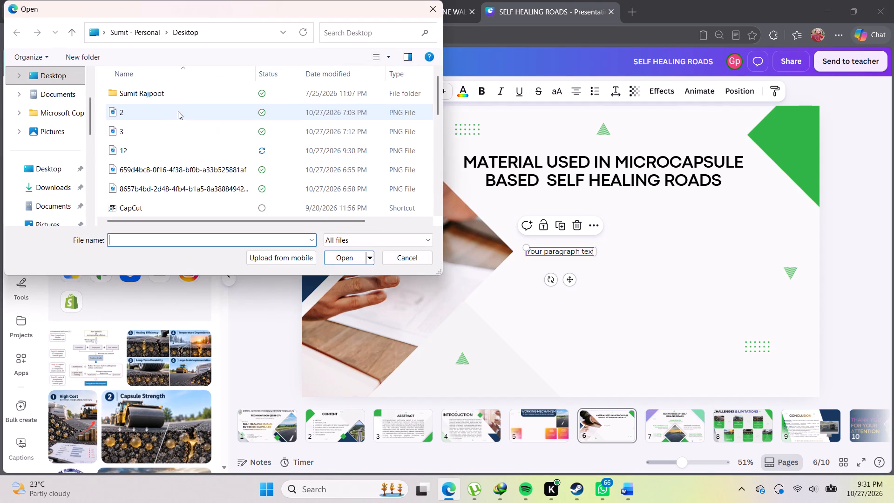
left_click(163, 151)
left_click(345, 254)
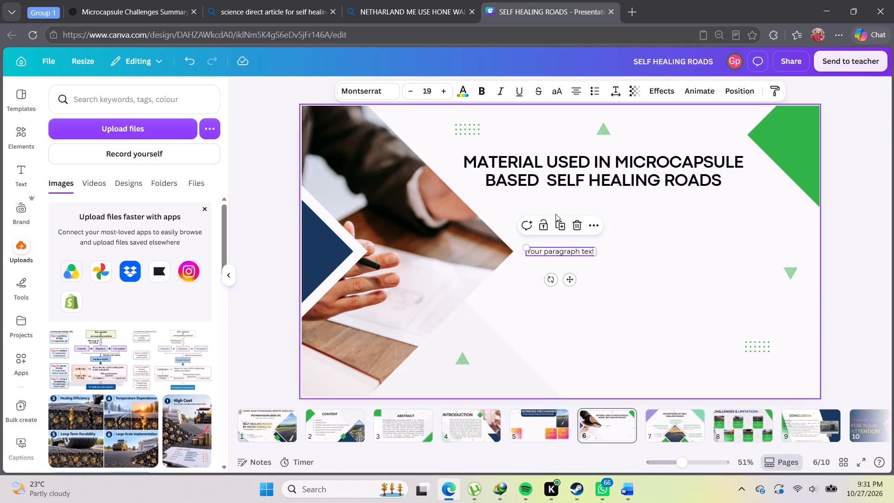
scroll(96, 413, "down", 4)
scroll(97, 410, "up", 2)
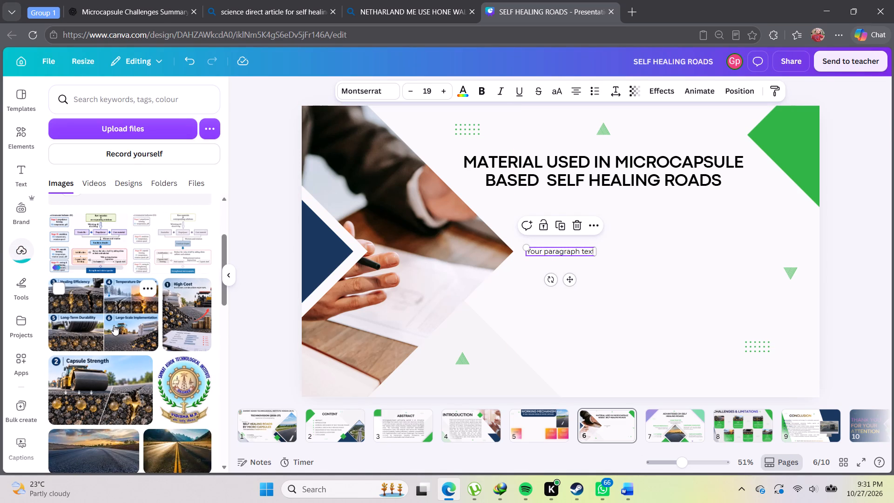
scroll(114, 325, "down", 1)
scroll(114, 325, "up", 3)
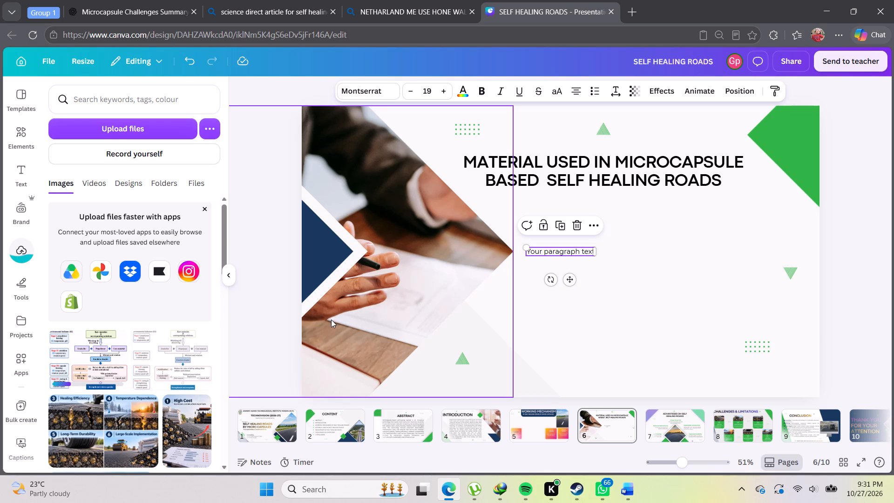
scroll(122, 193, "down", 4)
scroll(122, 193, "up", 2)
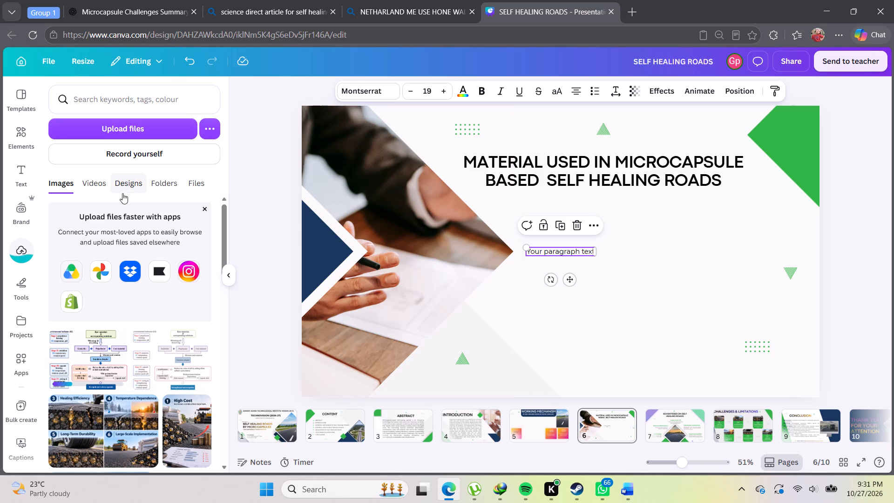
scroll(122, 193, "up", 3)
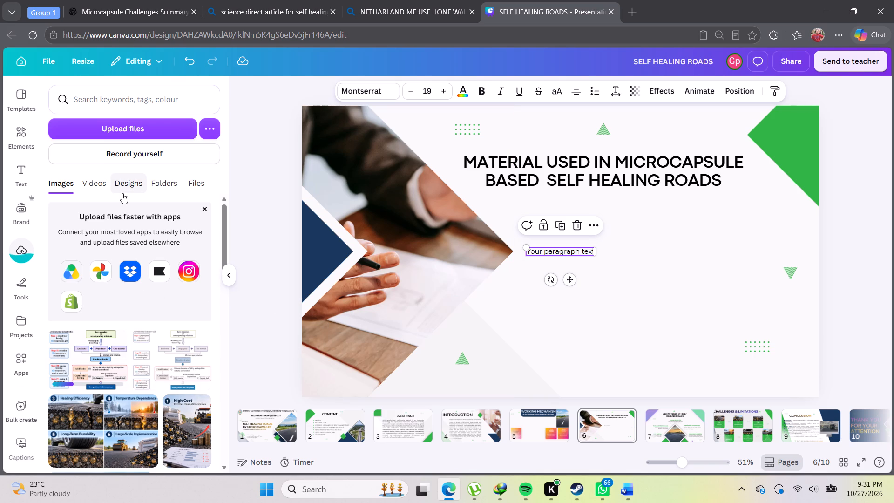
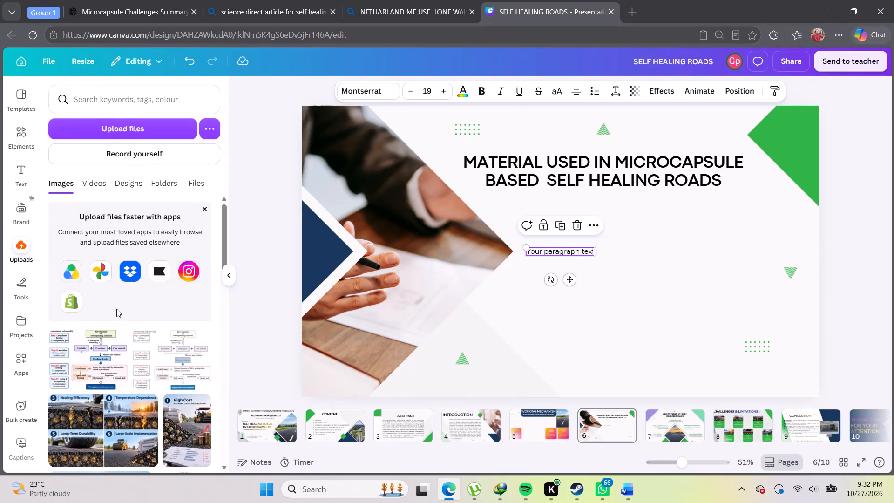
Insert the newly uploaded microcapsule preparation flowchart on slide 6 and place it below the title, beside the photo.
left_click(76, 361)
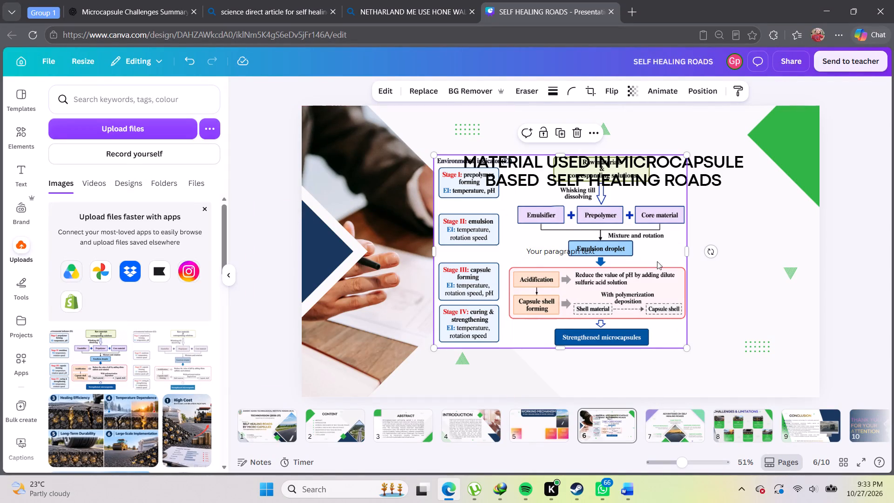
left_click(745, 245)
left_click_drag(578, 279, 623, 317)
Delete the placeholder paragraph text box overlapping the flowchart on slide 6.
left_click(553, 252)
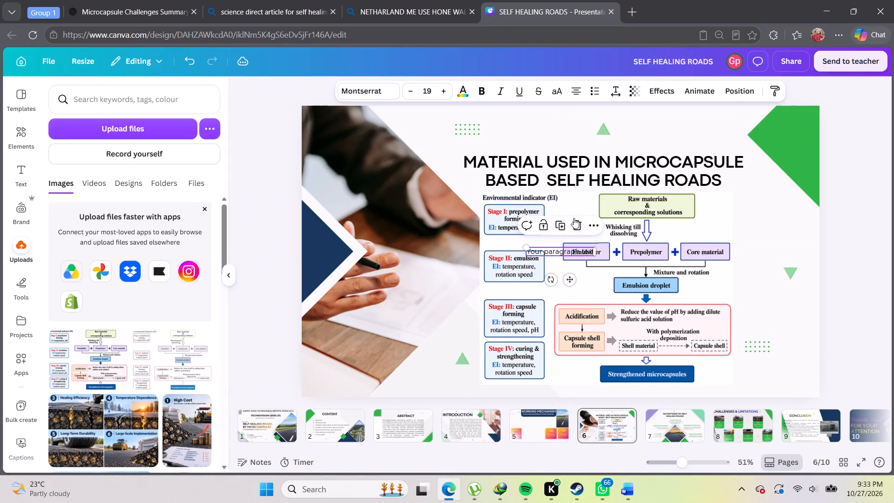
left_click(577, 218)
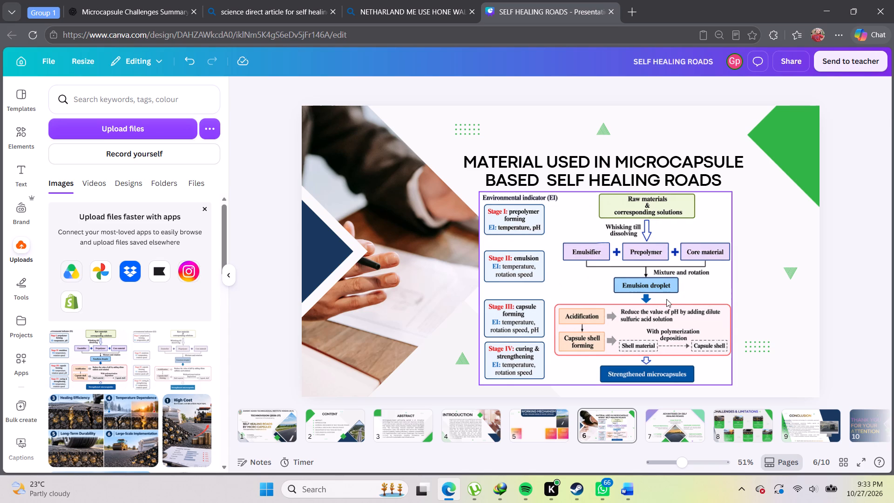
Nudge the flowchart slightly down and to the right so it sits clear of the title on slide 6.
left_click_drag(665, 313, 671, 317)
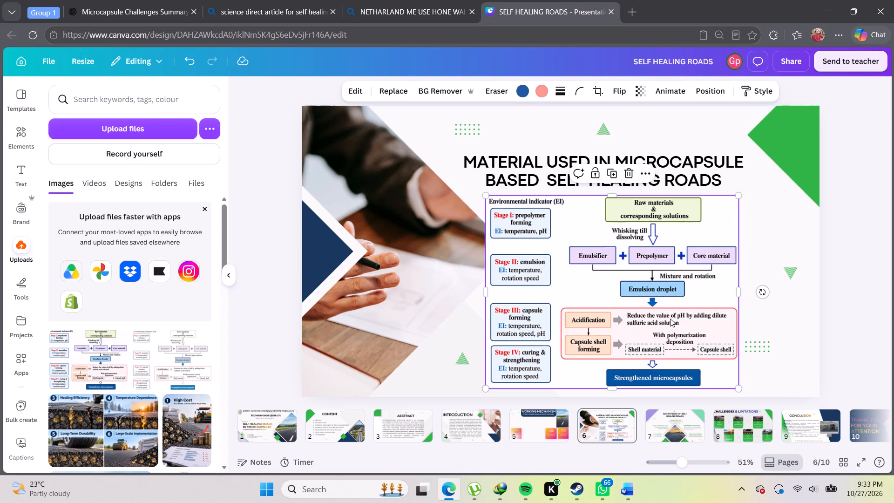
left_click(840, 260)
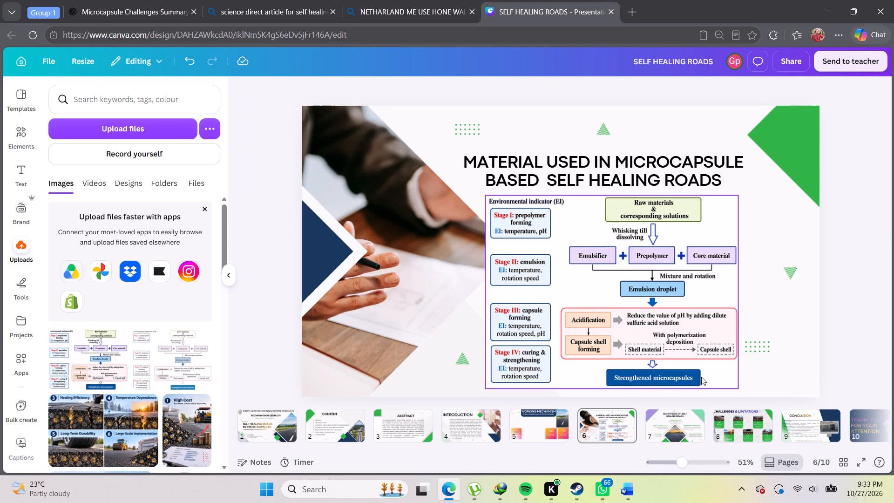
left_click(868, 336)
scroll(711, 234, "down", 2)
scroll(711, 234, "up", 2)
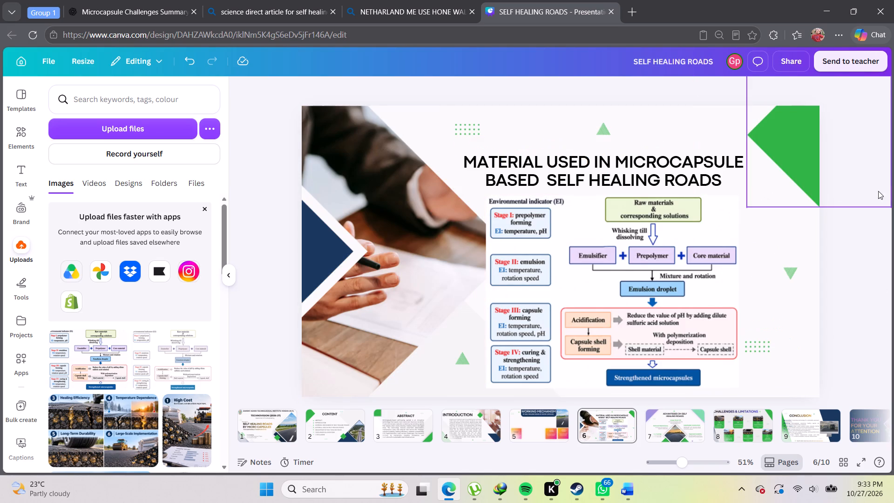
left_click(878, 191)
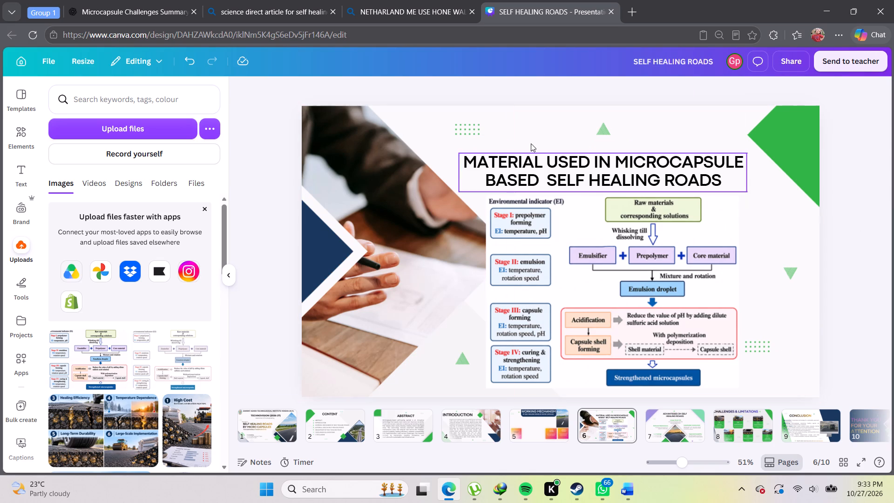
Look through slides 5 to 7 and return to the WORKING MECHANISM slide, slide 5.
left_click(529, 423)
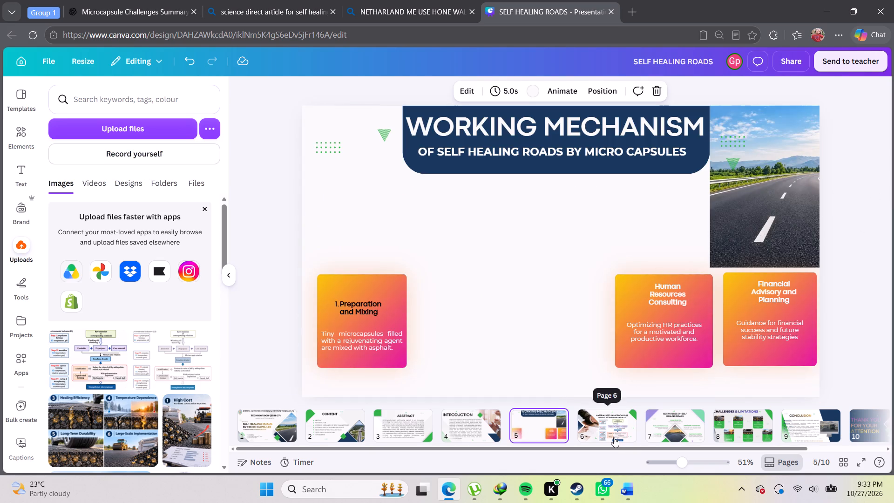
left_click(613, 437)
left_click(655, 436)
left_click(612, 436)
left_click(525, 436)
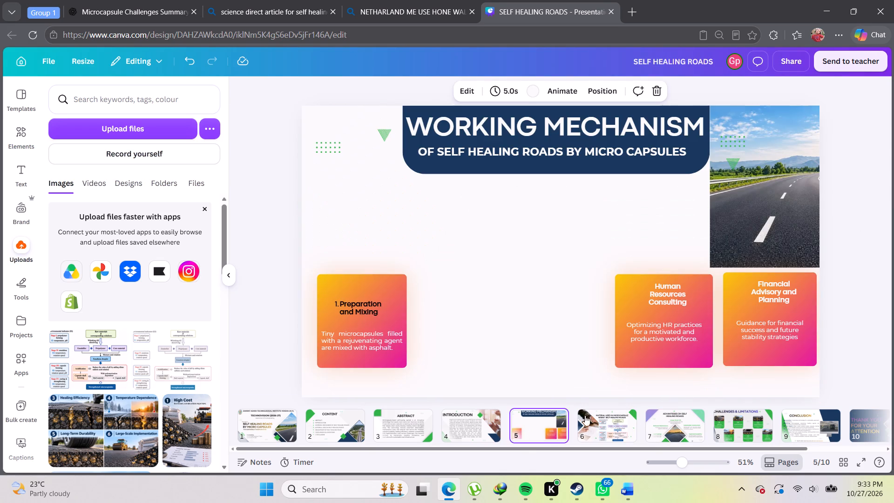
left_click(870, 283)
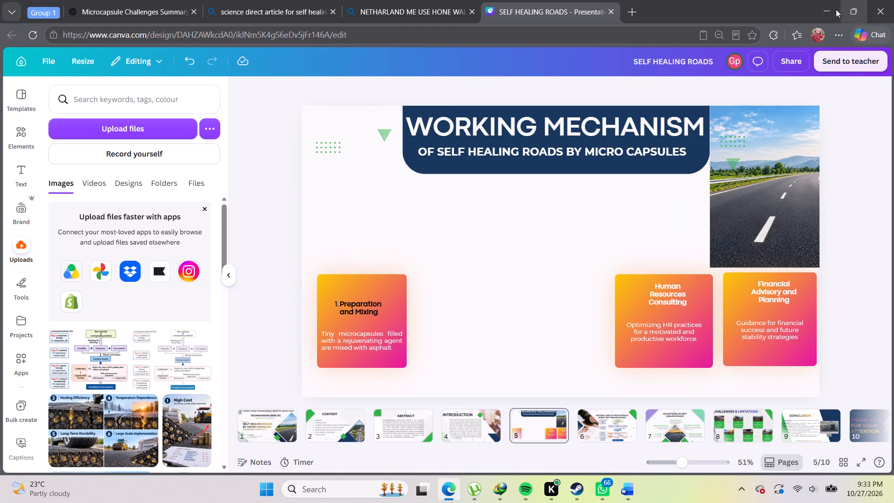
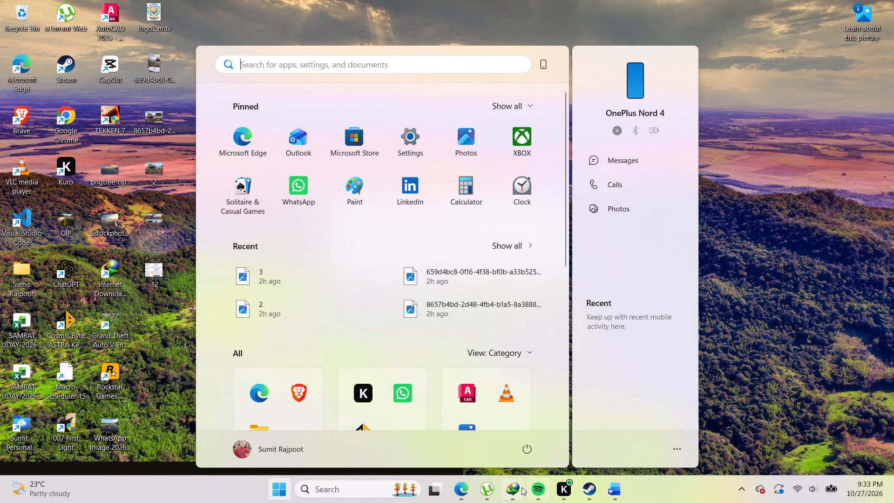
Put the computer to sleep, leaving the open apps running.
left_click(532, 455)
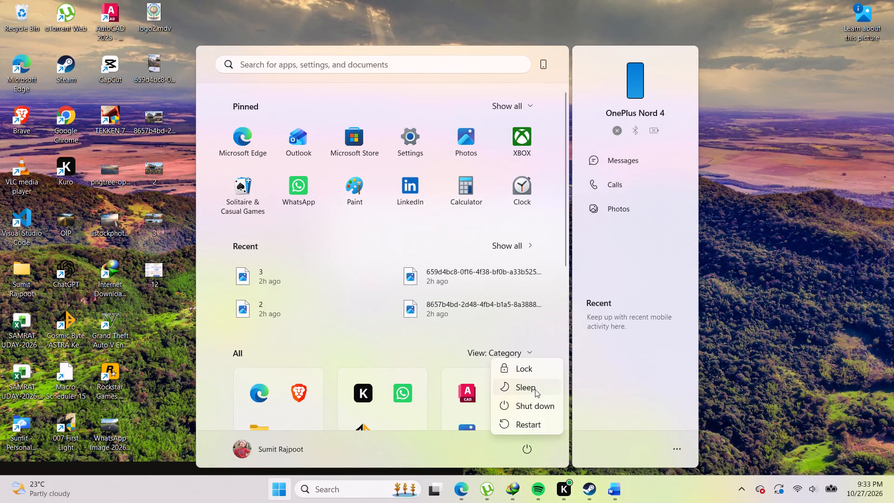
left_click(535, 389)
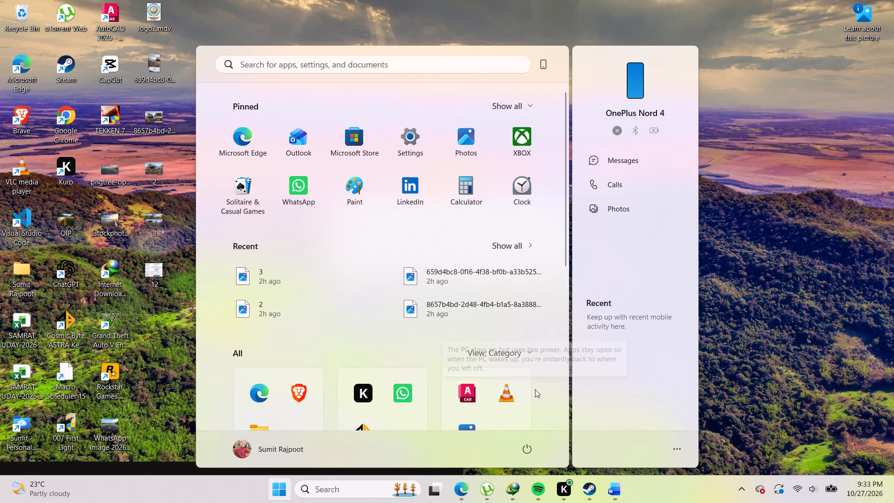
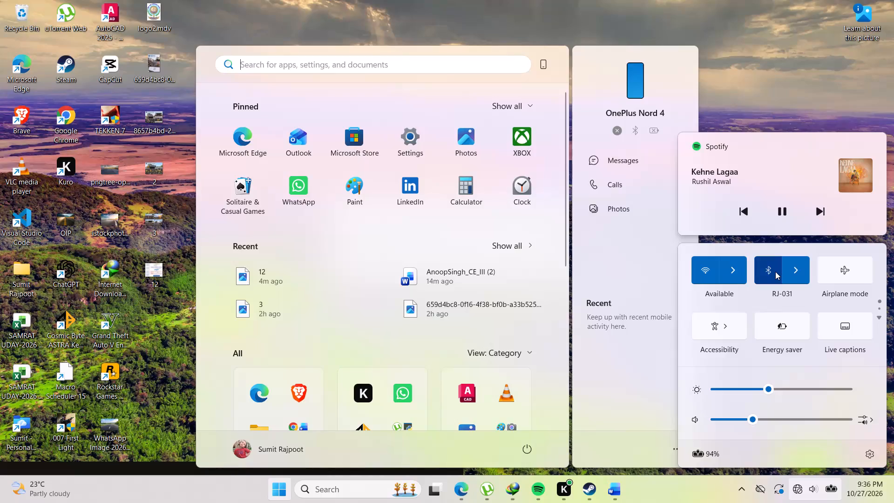
Turn off Bluetooth to disconnect the RJ-031 device and pause the song Kehne Lagaa in Spotify.
left_click(775, 272)
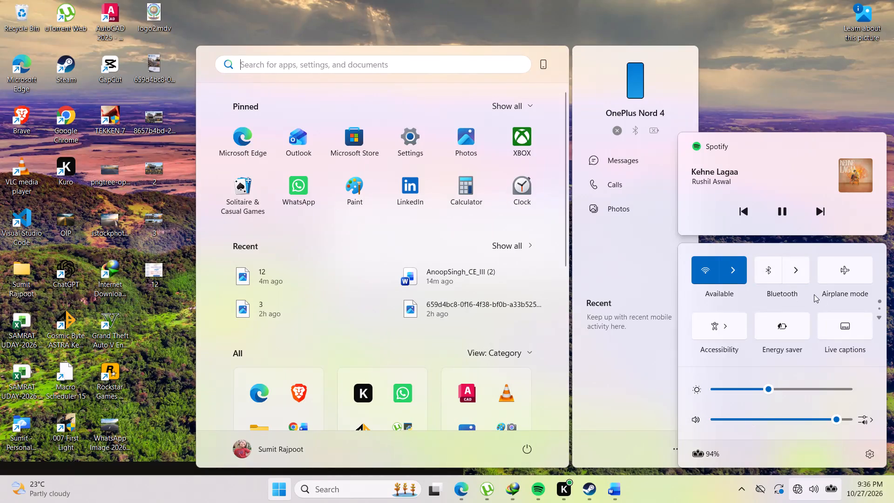
left_click(781, 211)
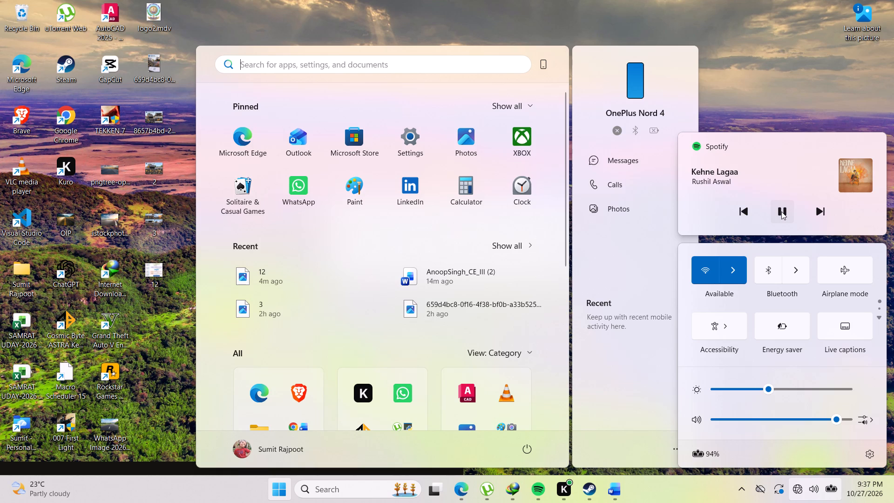
Switch to the Spotify window.
left_click(544, 488)
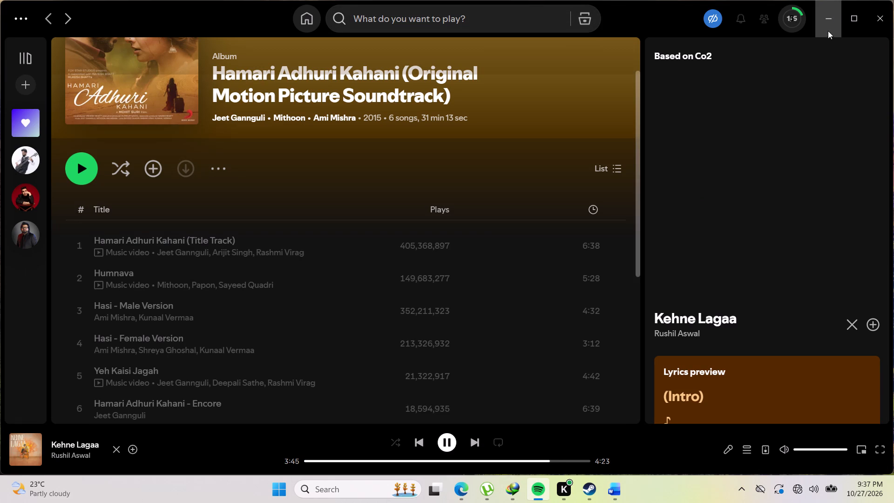
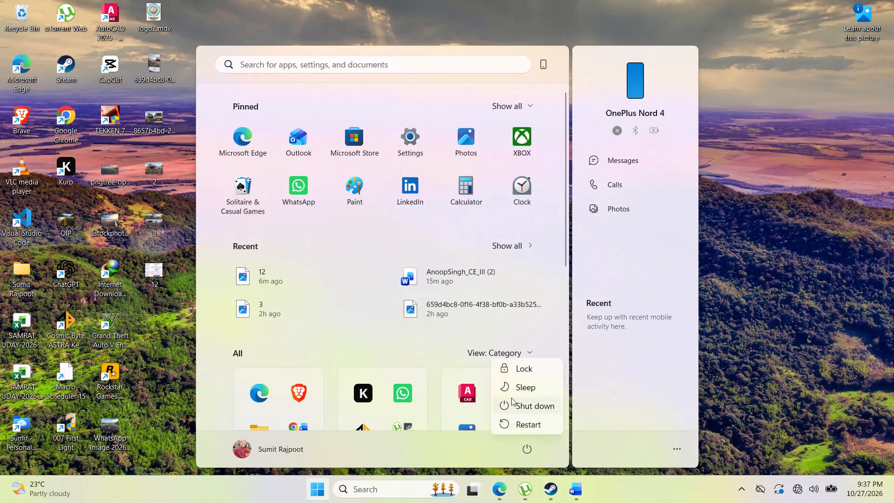
Shut down the computer.
left_click(511, 400)
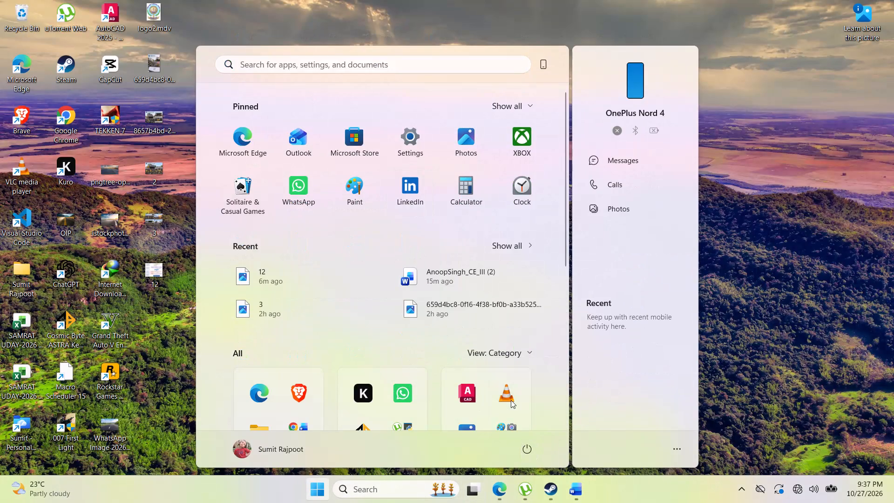